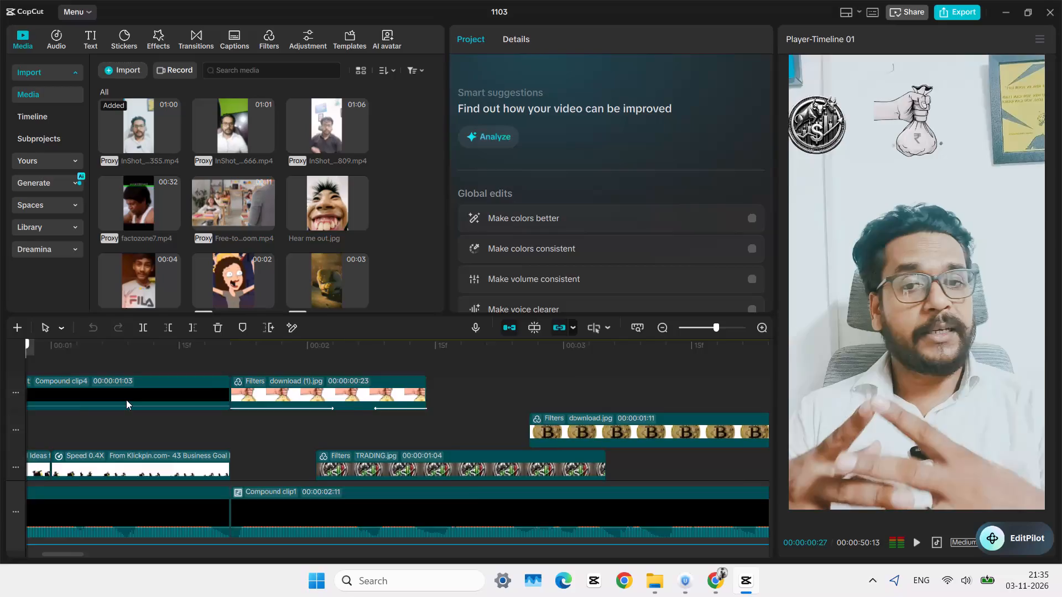
Play back the section from the start of the download (1).jpg clip to check its overlay animation.
double_click(359, 417)
drag(359, 417, 369, 415)
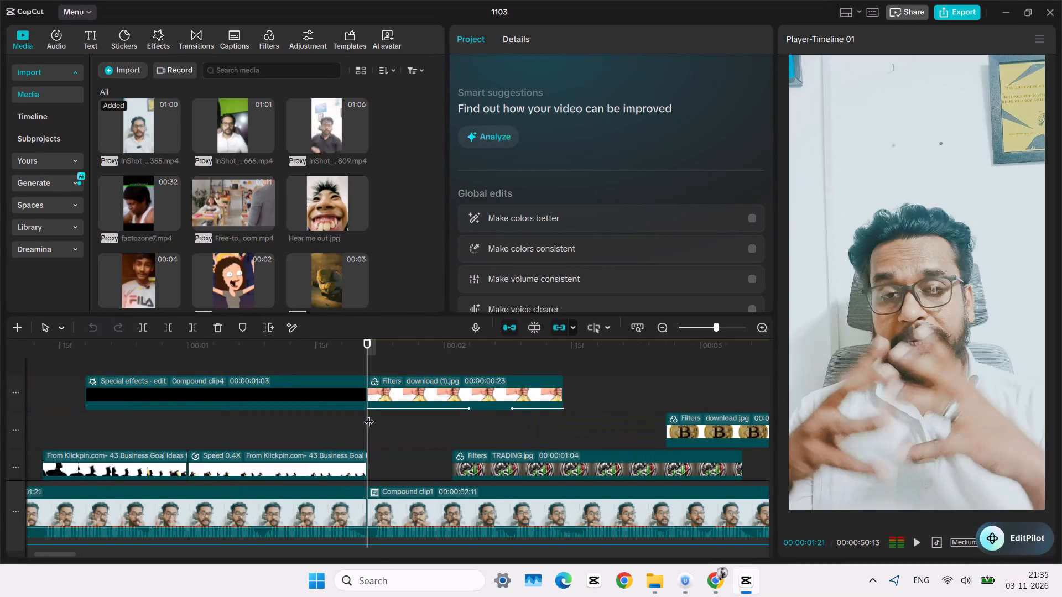
key(space)
key(space)
click(367, 415)
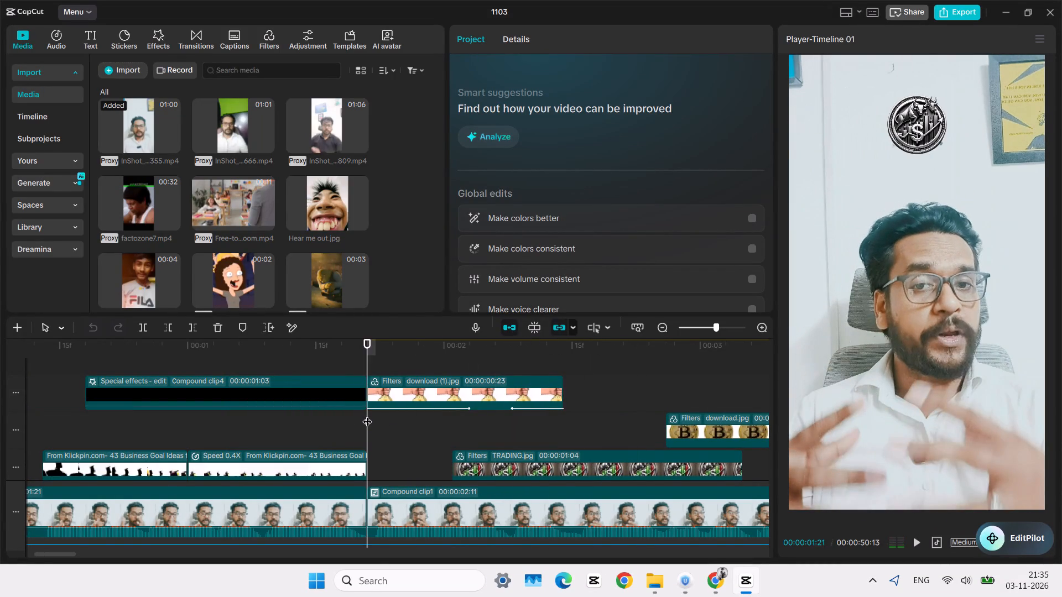
key(space)
key(space)
click(367, 415)
Search the In animations for SLIDE RIGHT with the download (1).jpg clip selected.
click(404, 393)
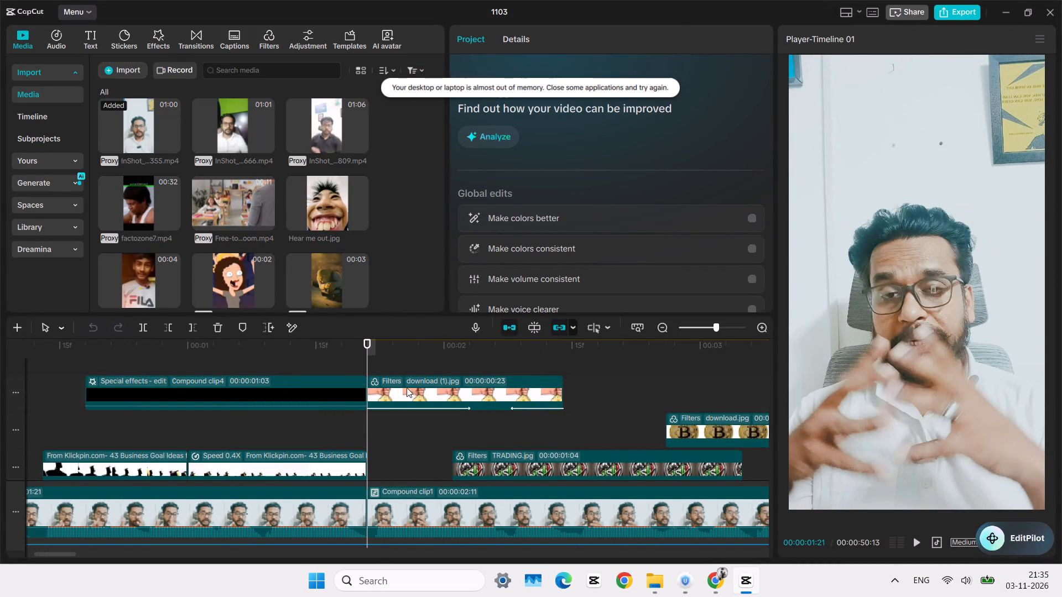
click(497, 37)
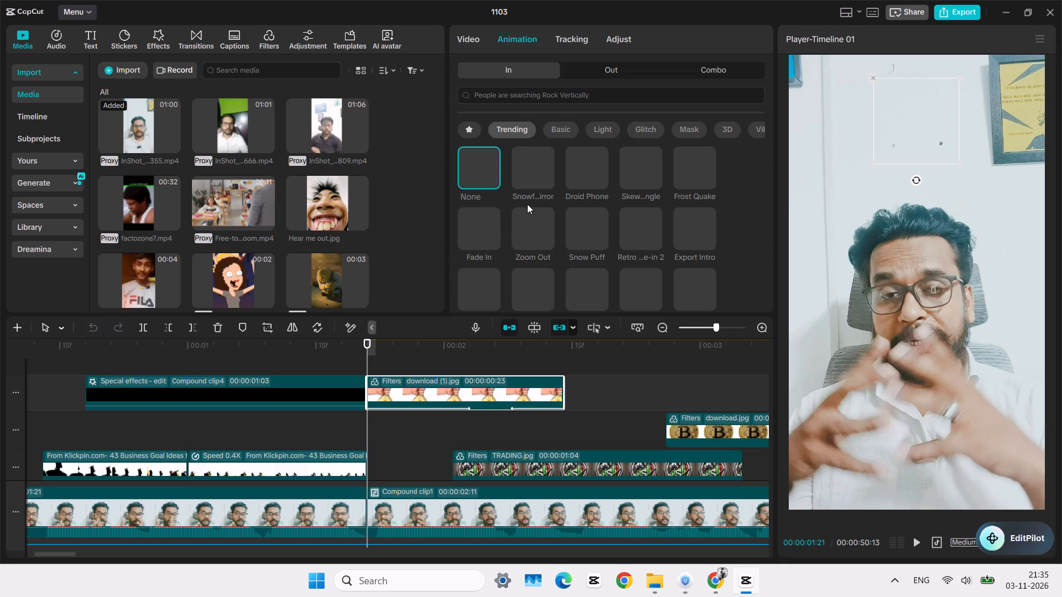
click(505, 86)
click(508, 102)
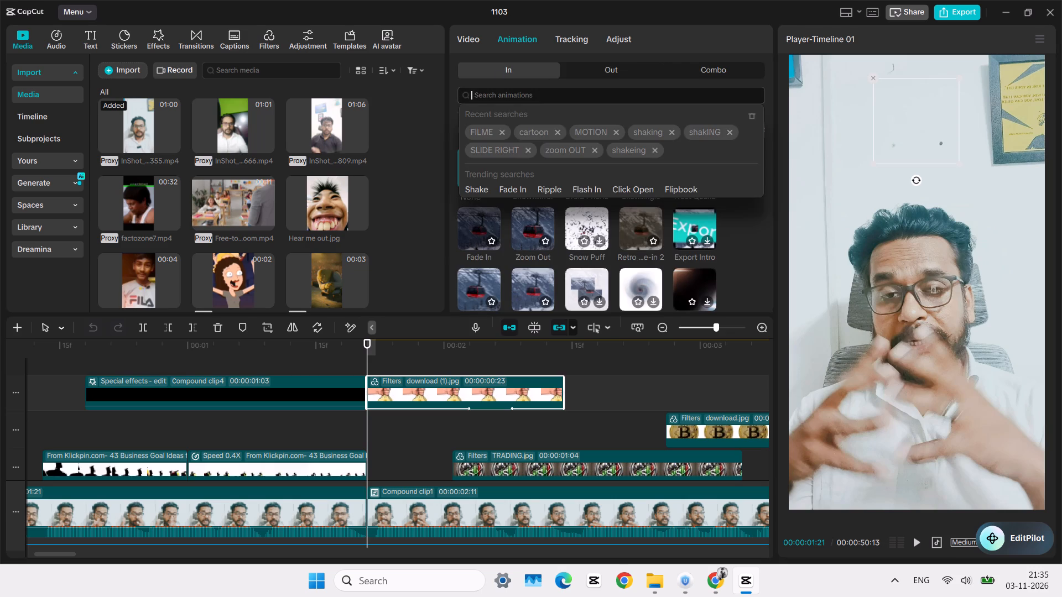
click(509, 142)
click(509, 150)
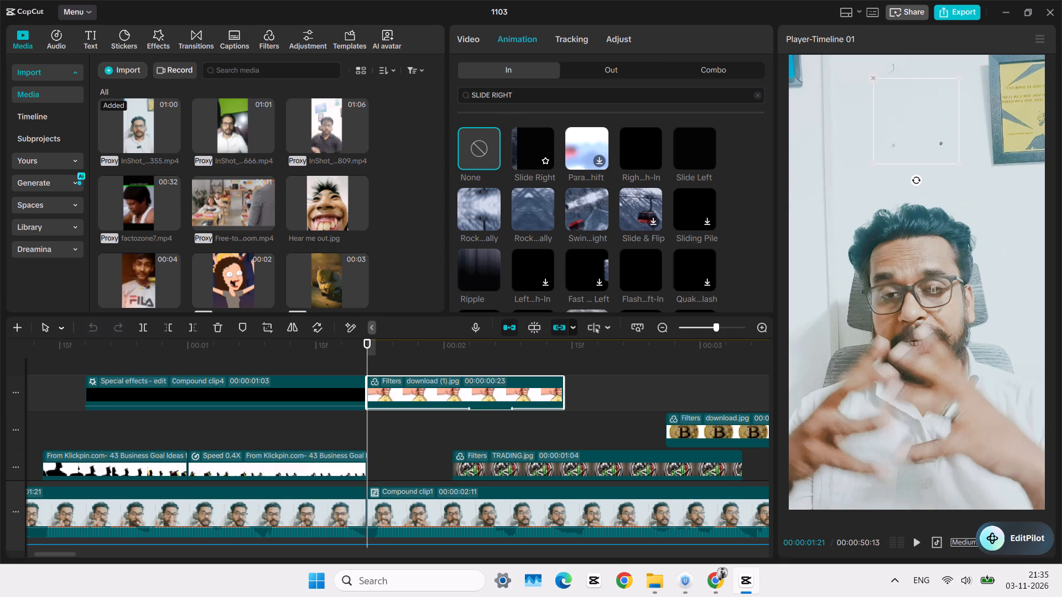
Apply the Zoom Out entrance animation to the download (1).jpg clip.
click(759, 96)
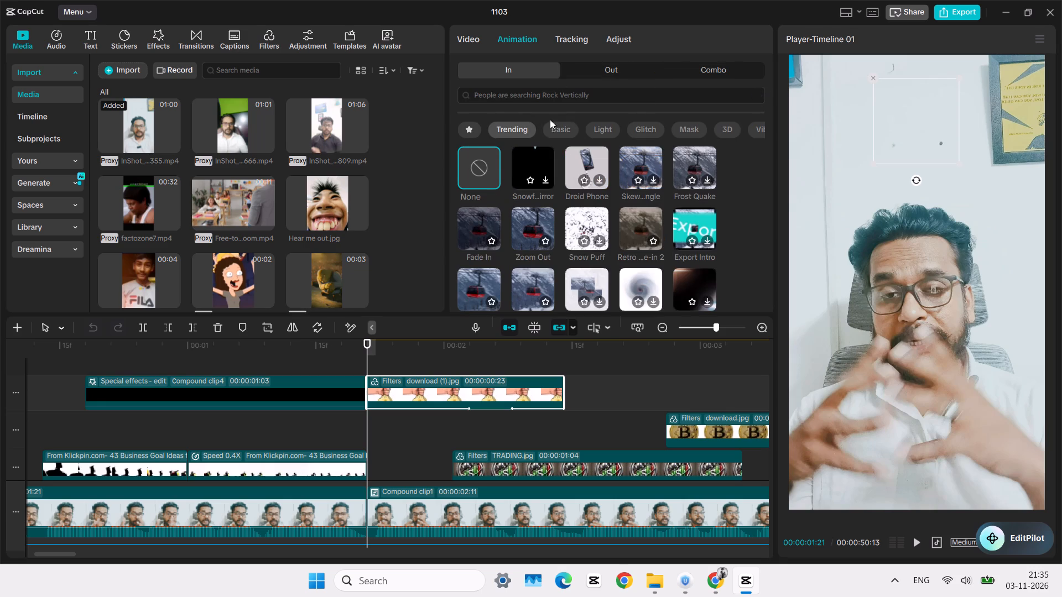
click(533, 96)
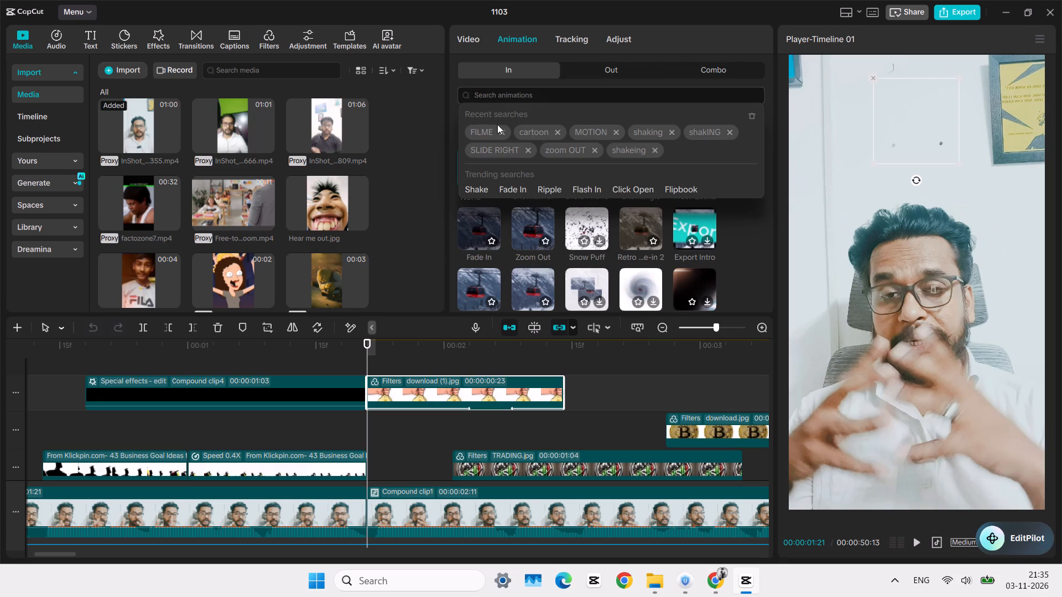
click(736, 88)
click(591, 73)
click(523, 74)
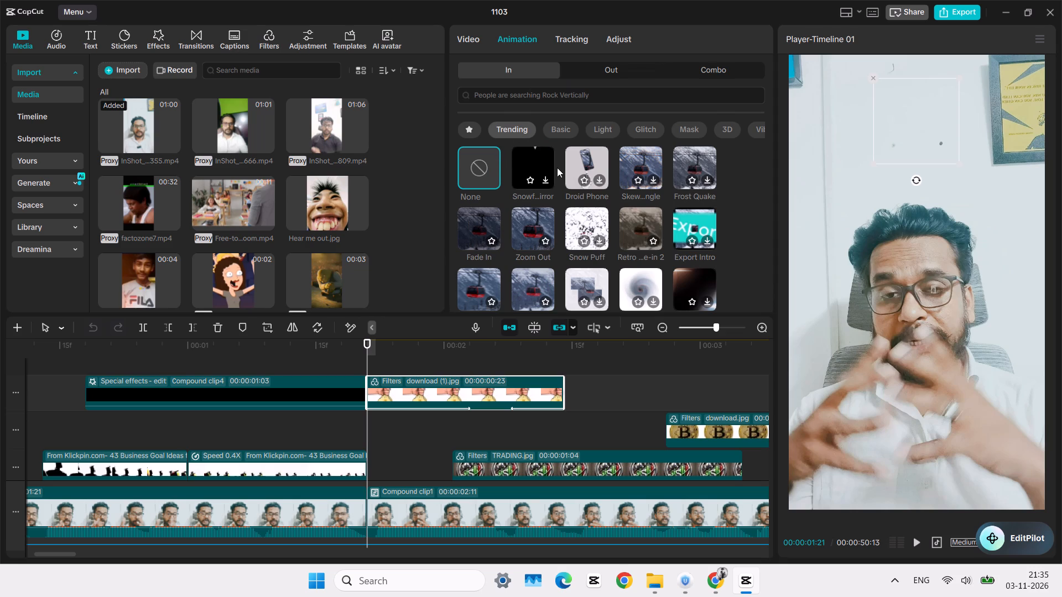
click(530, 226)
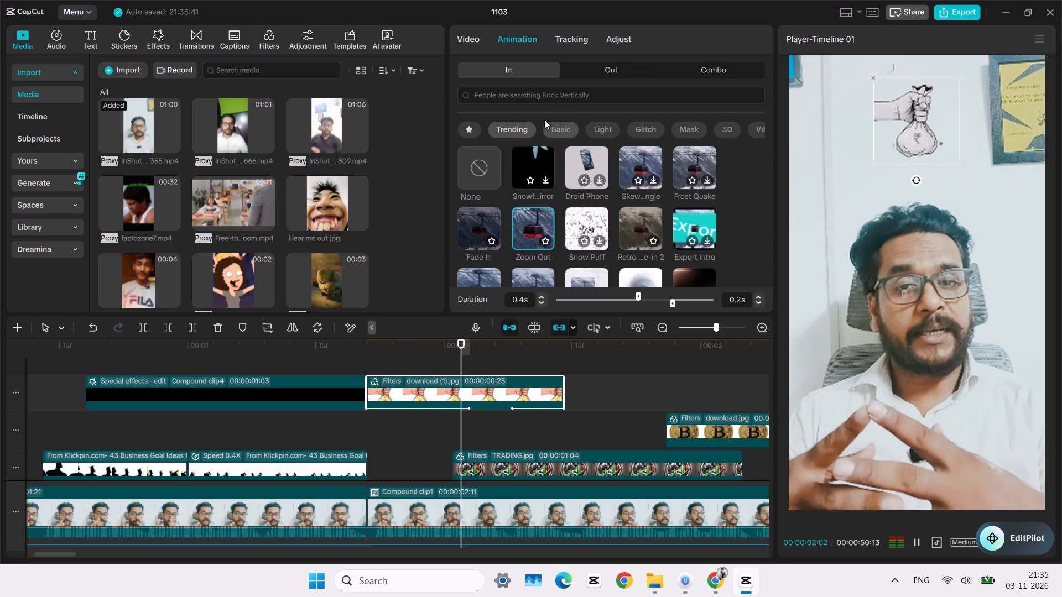
Apply the Slide Right entrance animation to the download (1).jpg clip and preview it.
click(538, 103)
click(491, 145)
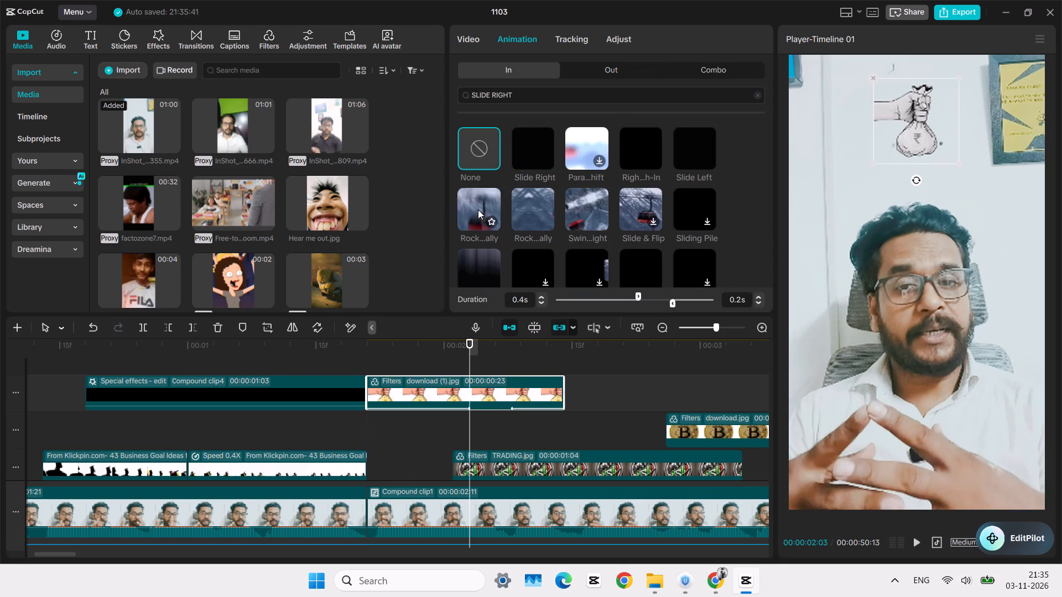
click(534, 140)
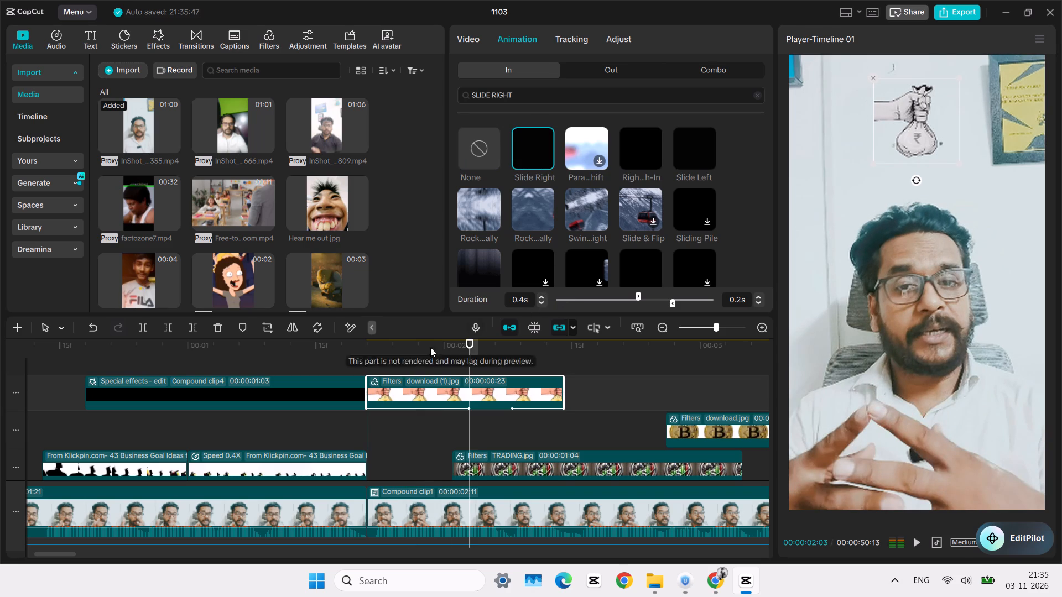
click(368, 355)
key(space)
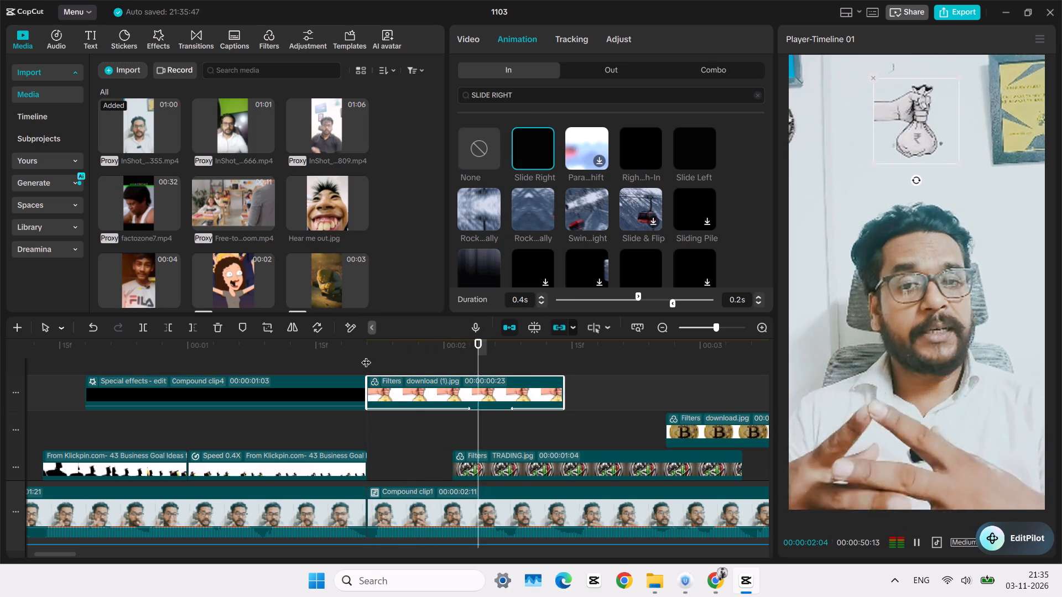
key(space)
Extend the end of the download (1).jpg clip to a duration of 00:00:00:27 and preview it.
click(513, 399)
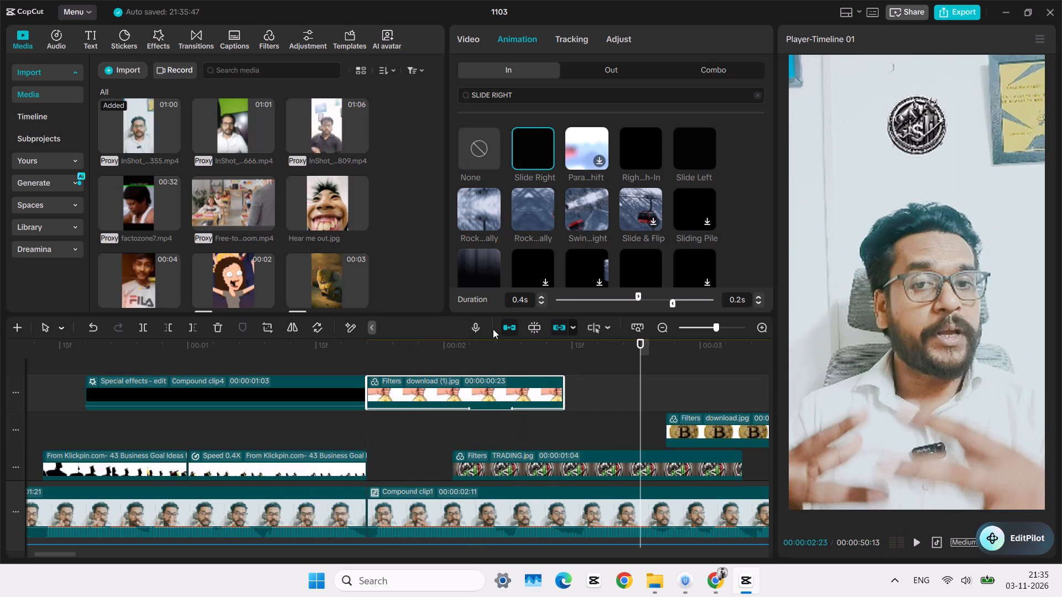
click(601, 69)
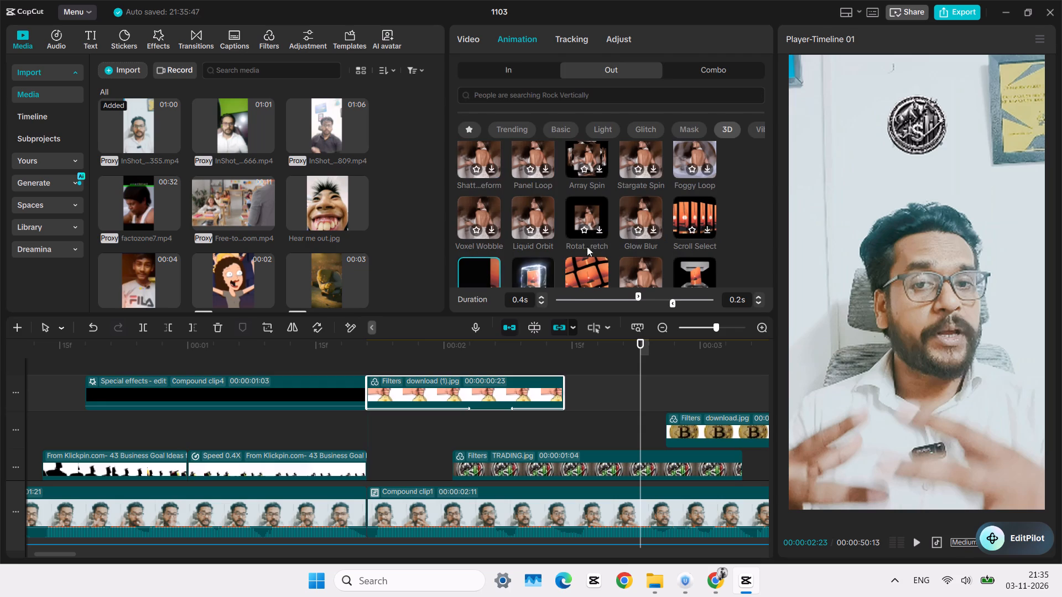
scroll(520, 253, down, 1)
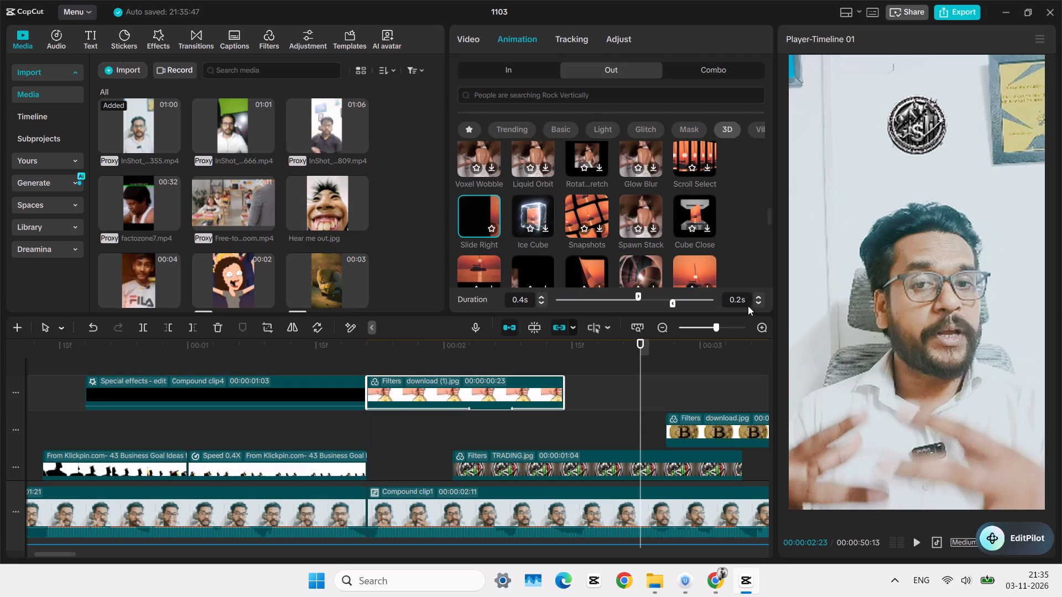
click(561, 392)
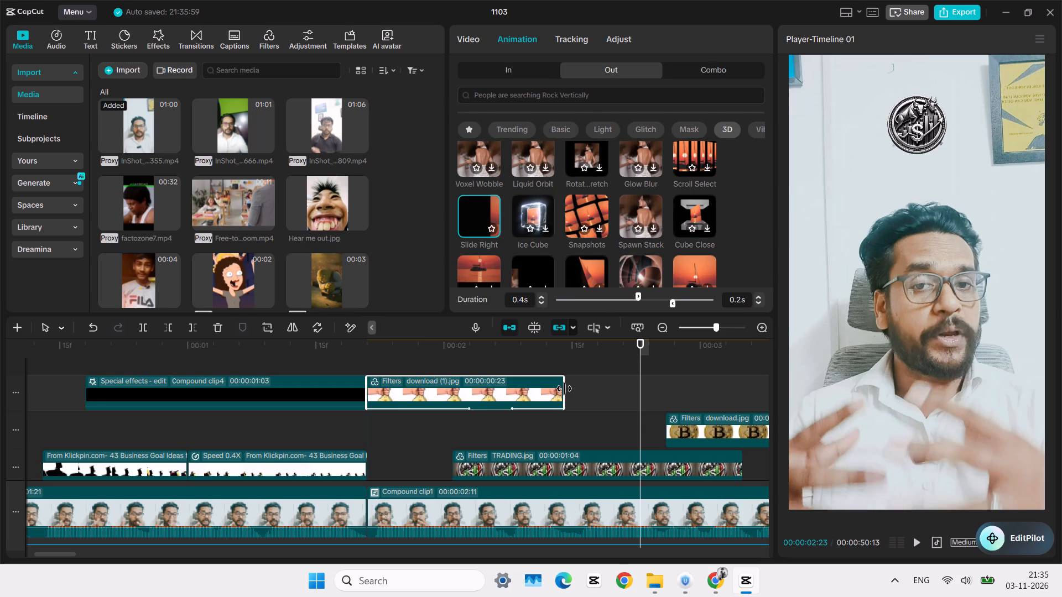
drag(564, 389, 597, 382)
click(383, 417)
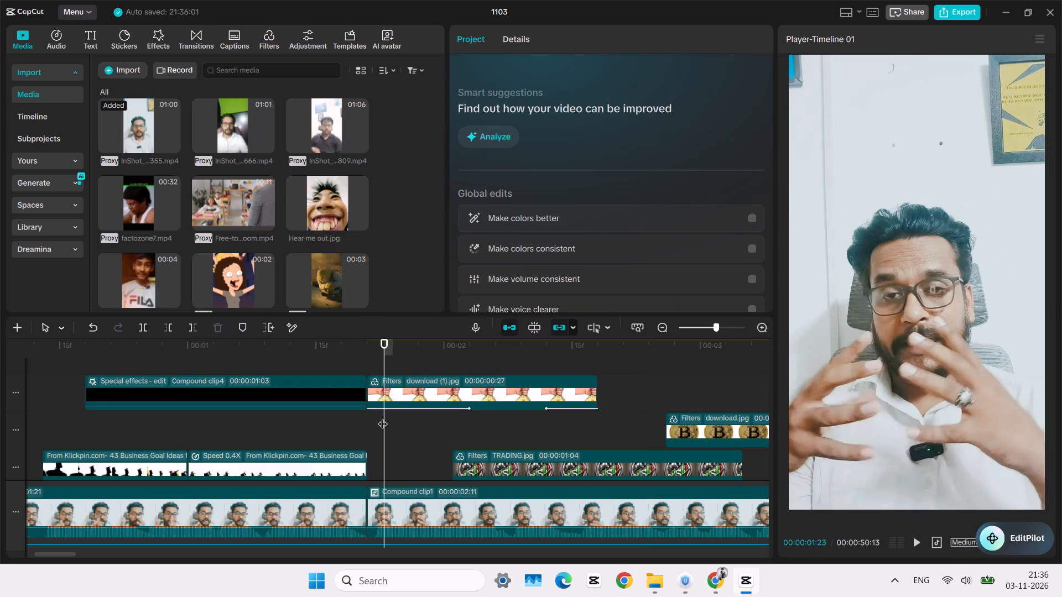
key(space)
key(space)
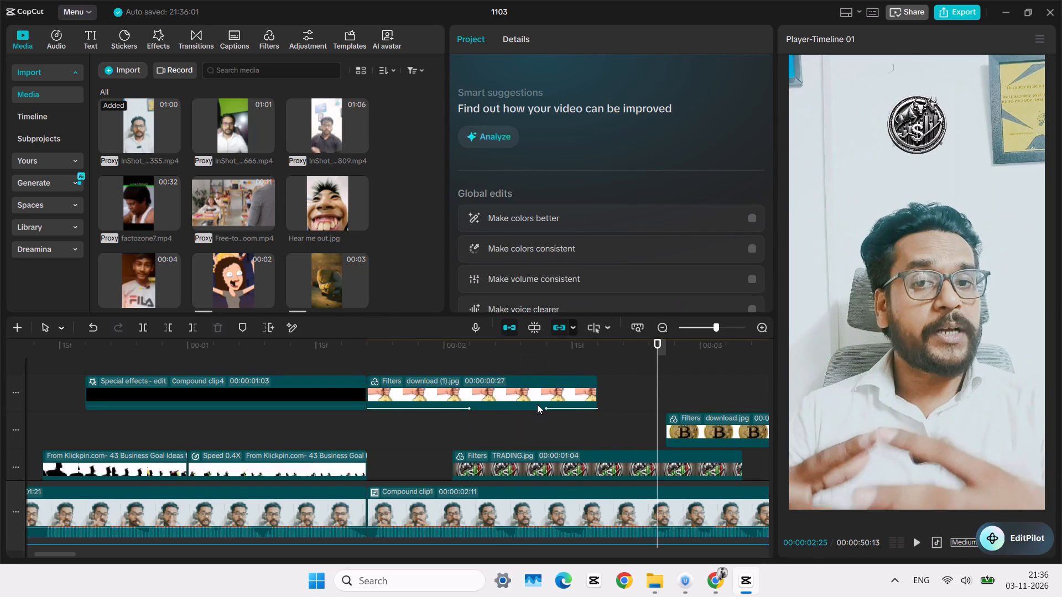
Set the exit animation duration of the download (1).jpg clip to 0.4s.
click(537, 404)
click(509, 38)
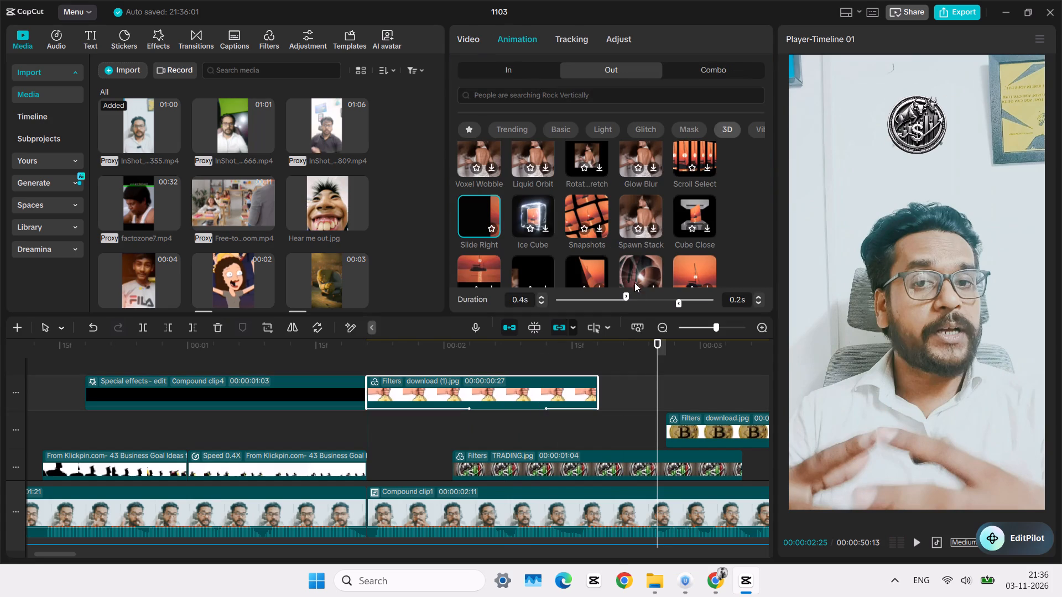
click(758, 303)
click(756, 296)
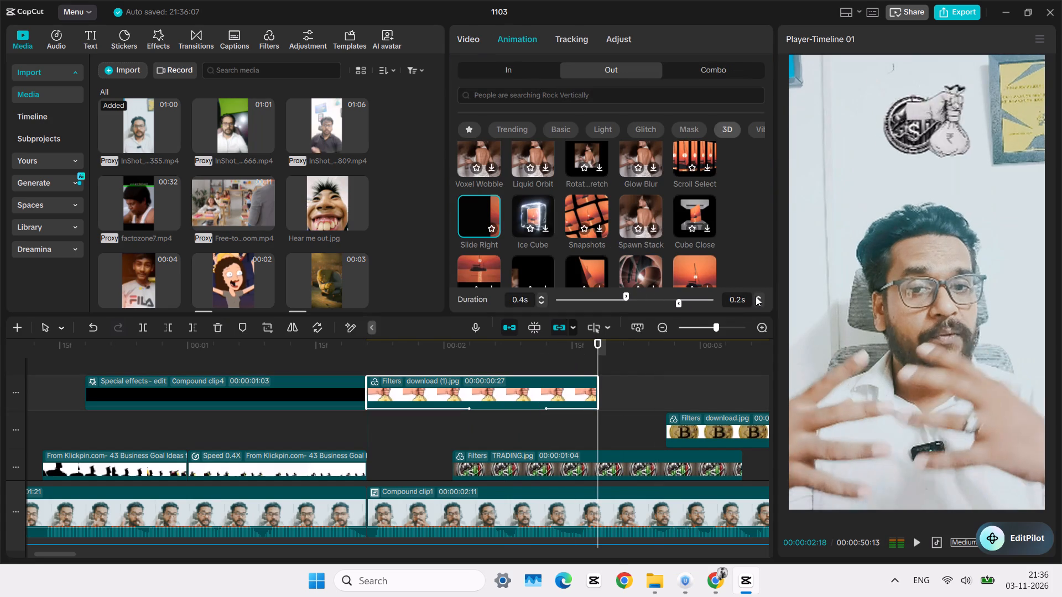
click(756, 296)
click(756, 296)
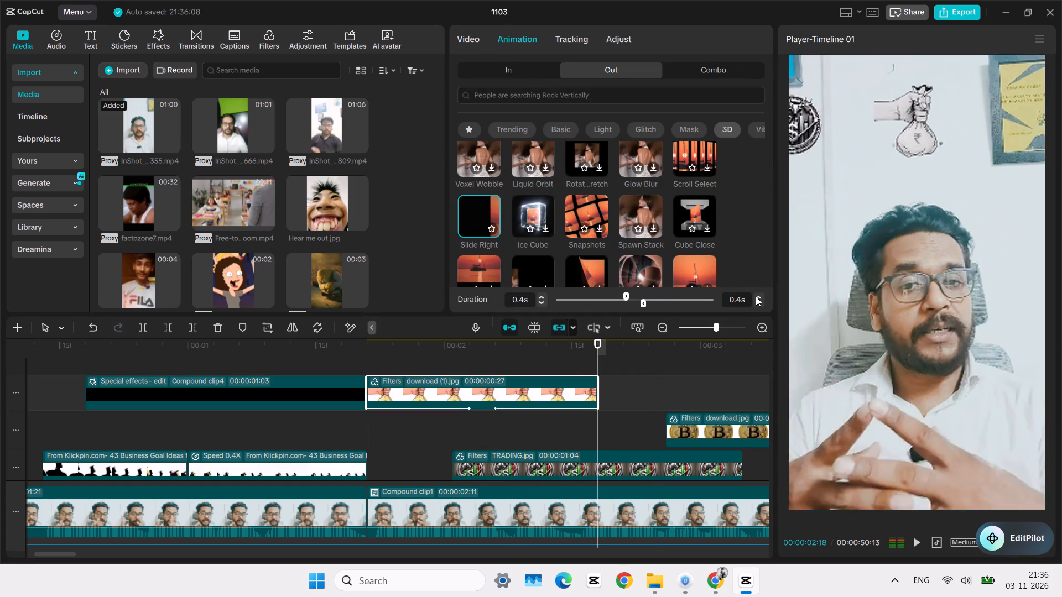
Play back the section from the TRADING title through the money bag and coin overlays to check timing.
click(358, 434)
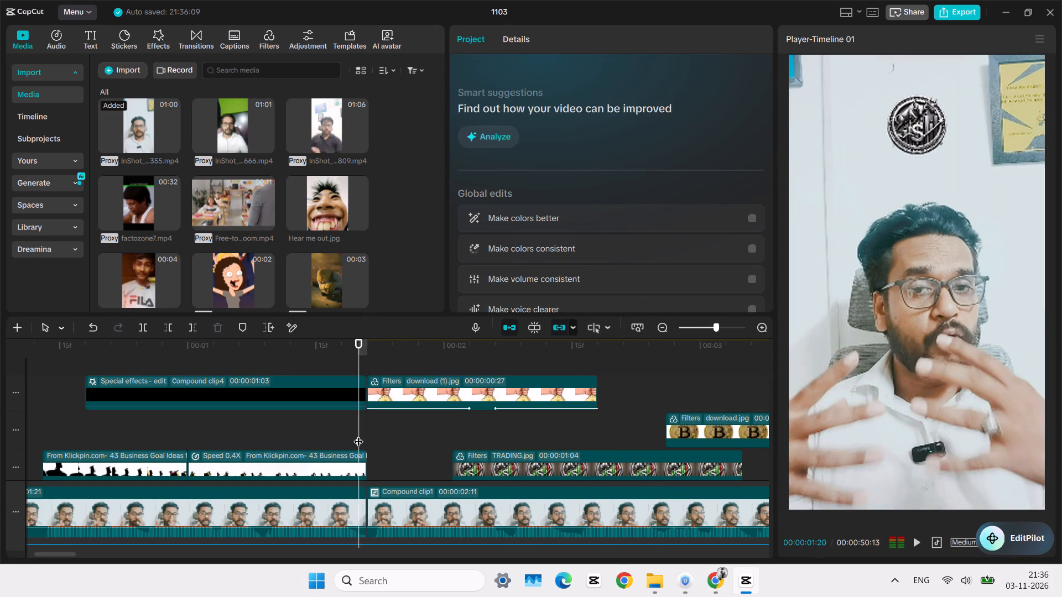
key(space)
key(space)
click(358, 434)
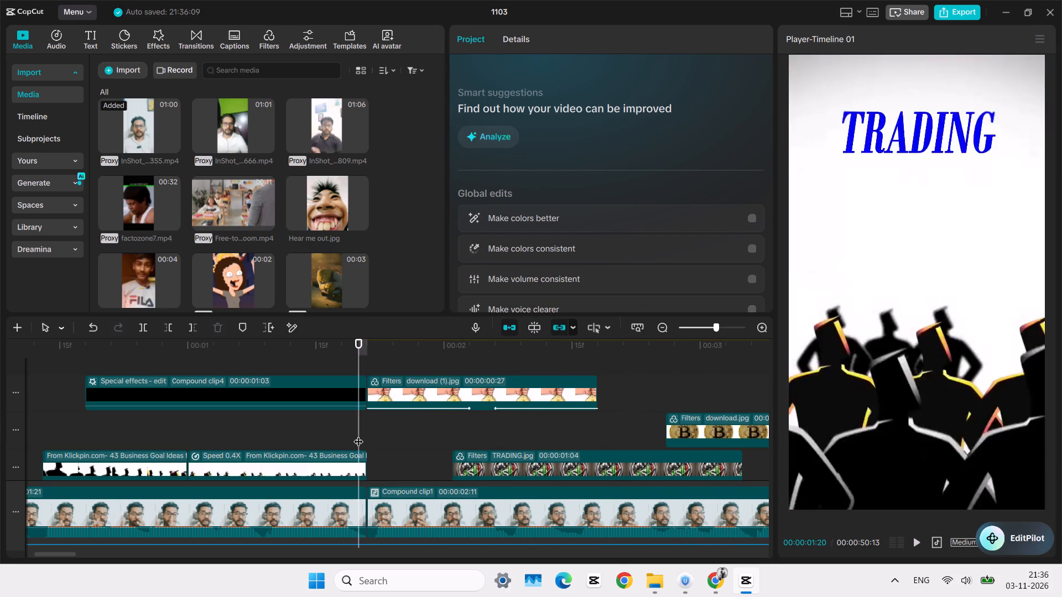
key(space)
key(space)
click(358, 434)
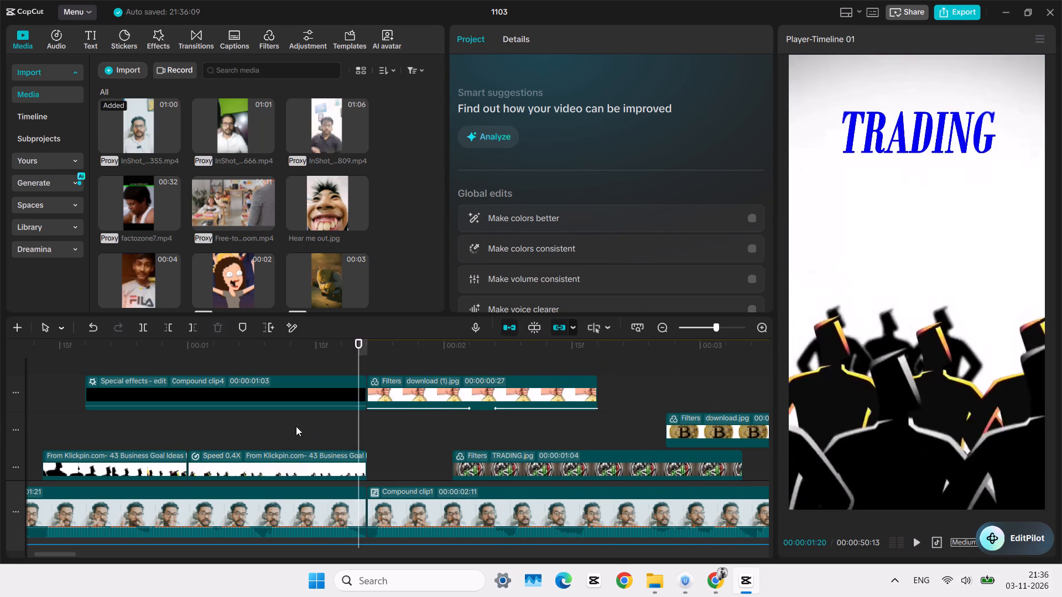
click(291, 425)
key(space)
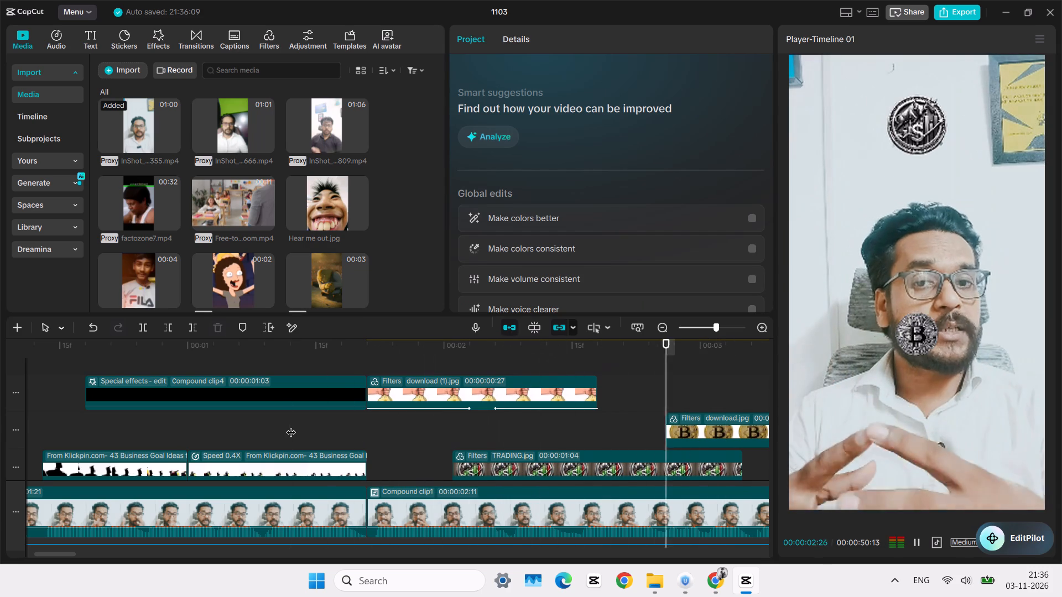
key(space)
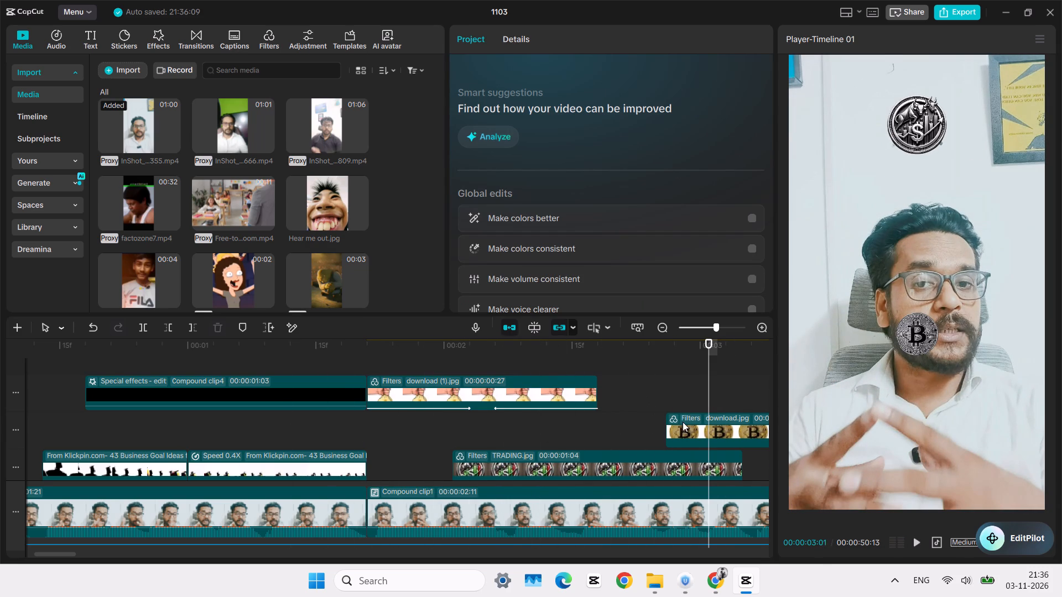
Move the download.jpg Bitcoin clip earlier so it starts around the end of the download (1).jpg clip.
drag(688, 428, 609, 432)
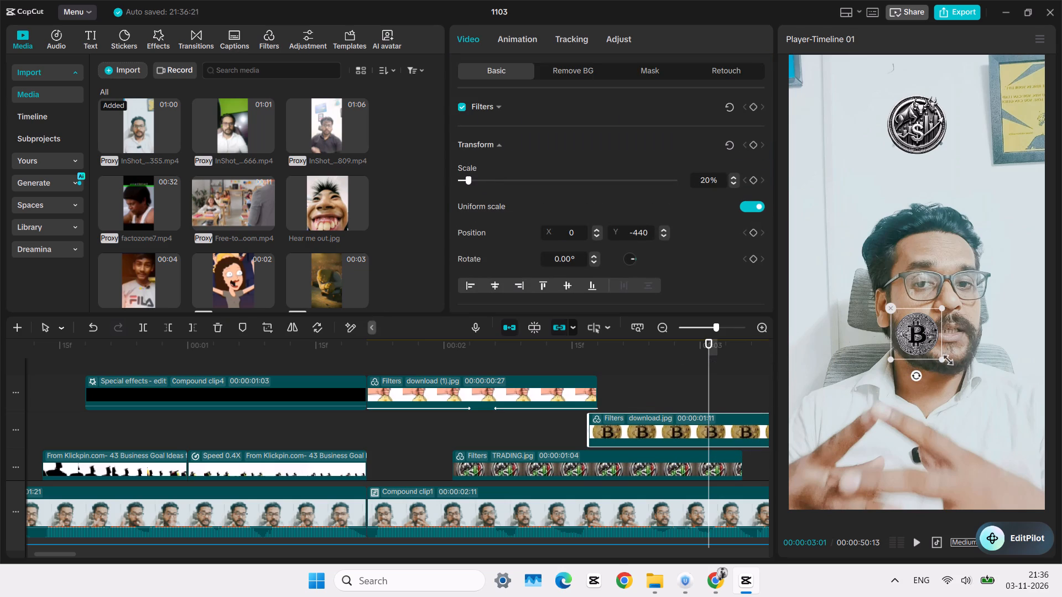
Enlarge the Bitcoin image to 29% and move it above the speaker's head at X 0, Y 1344.
drag(945, 358, 960, 378)
drag(930, 355, 934, 143)
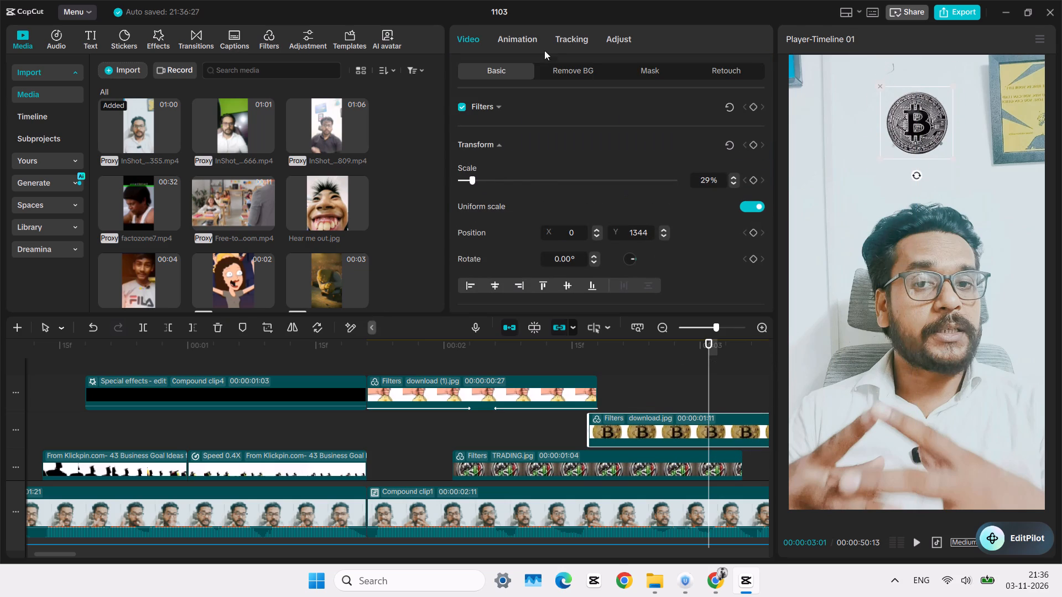
Apply the Slide Right entrance animation to the download.jpg Bitcoin clip.
click(496, 33)
click(491, 77)
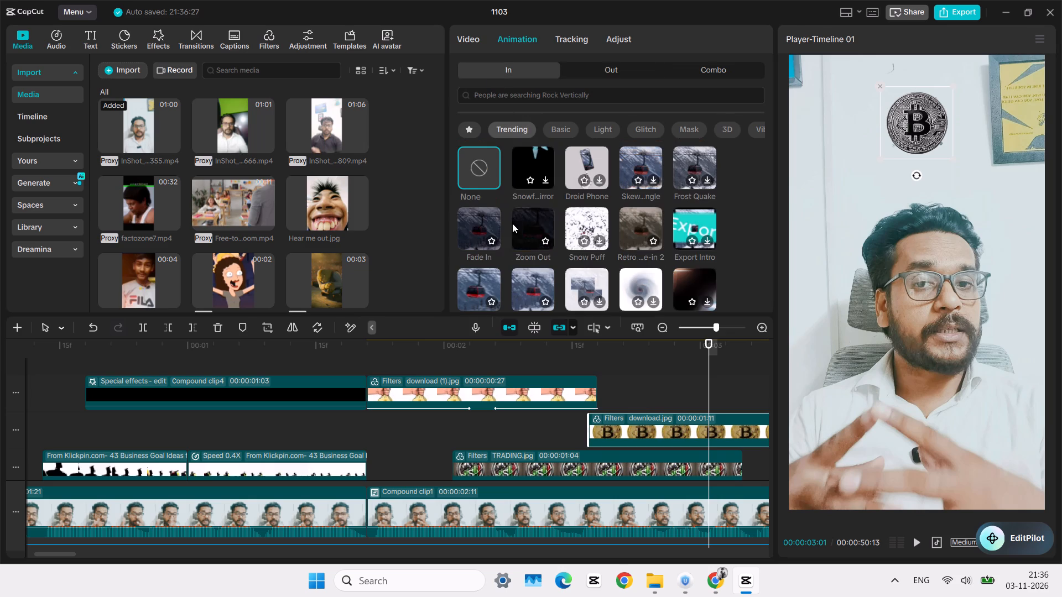
click(534, 228)
click(544, 95)
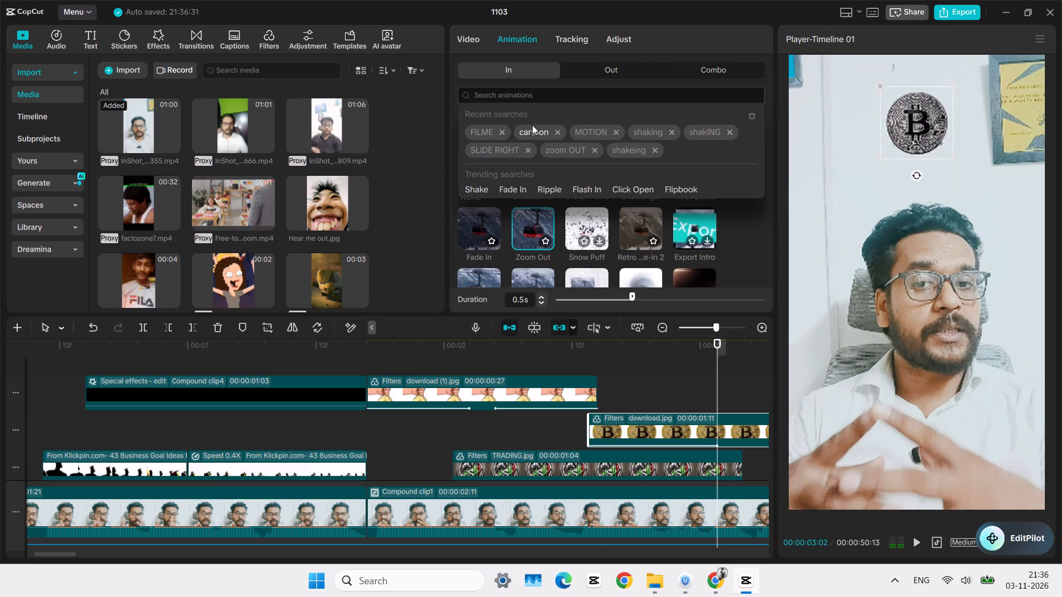
click(484, 165)
click(486, 152)
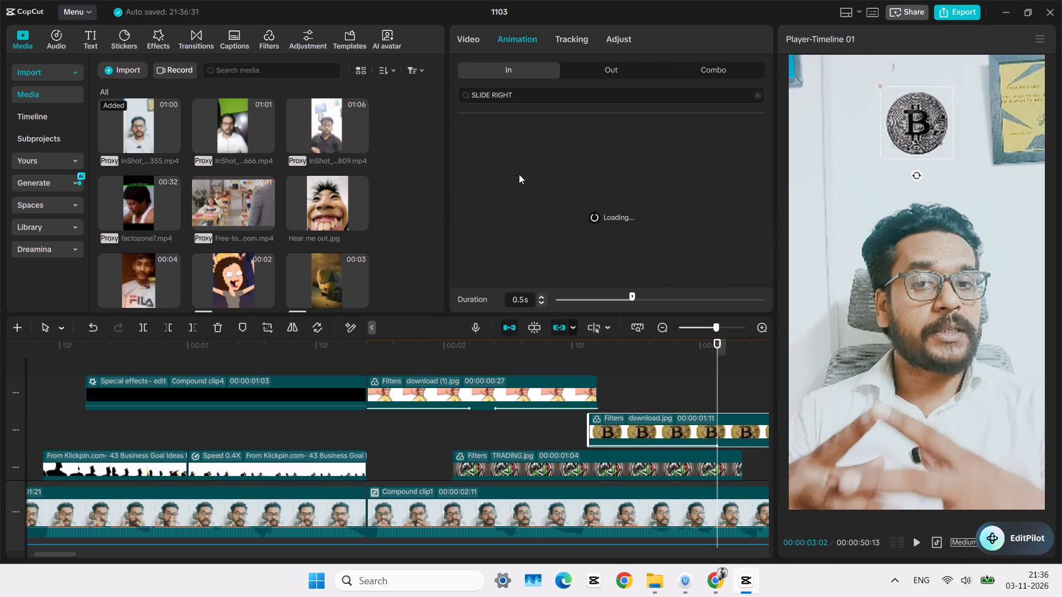
click(525, 146)
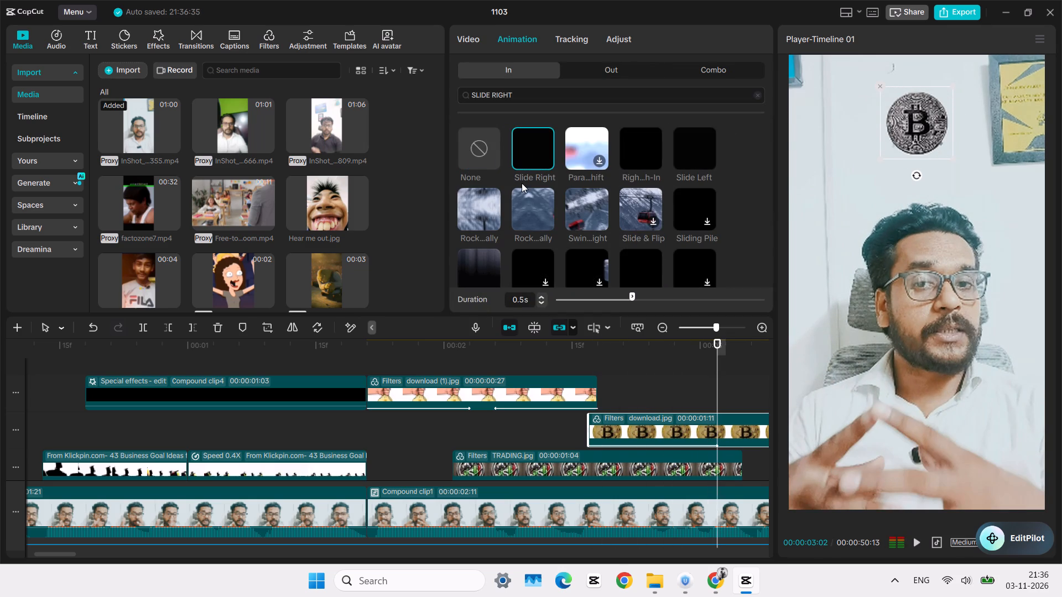
Apply the Slide Right exit animation to the TRADING.jpg coin clip.
click(577, 460)
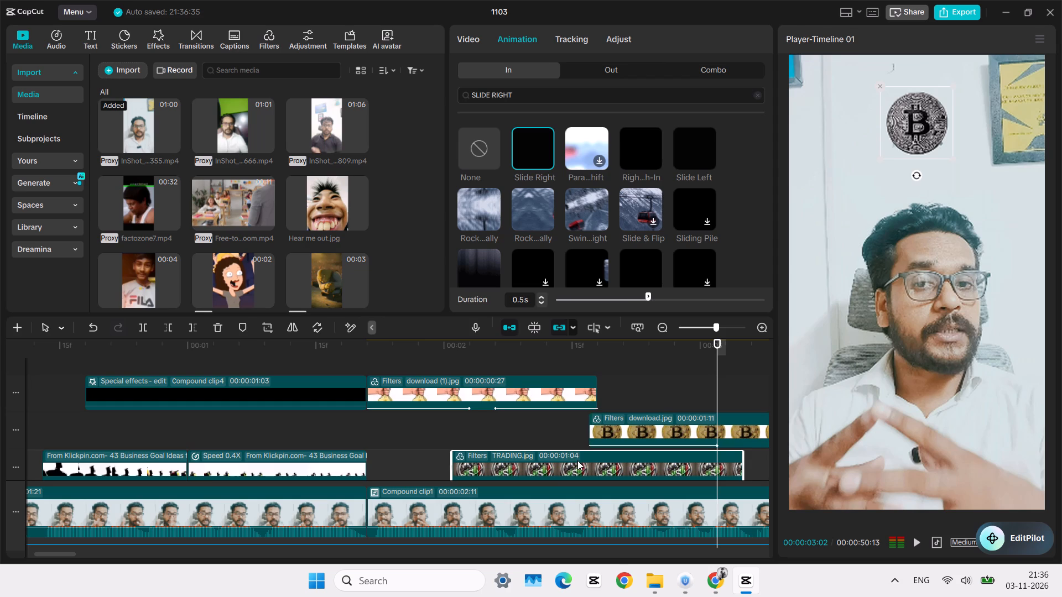
click(594, 61)
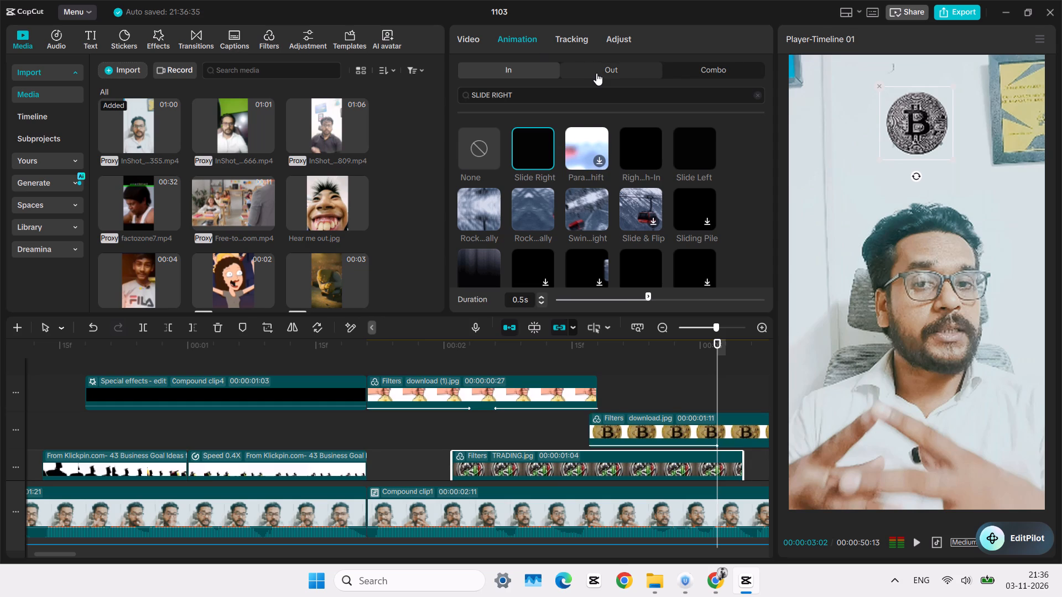
click(596, 73)
scroll(518, 250, down, 1)
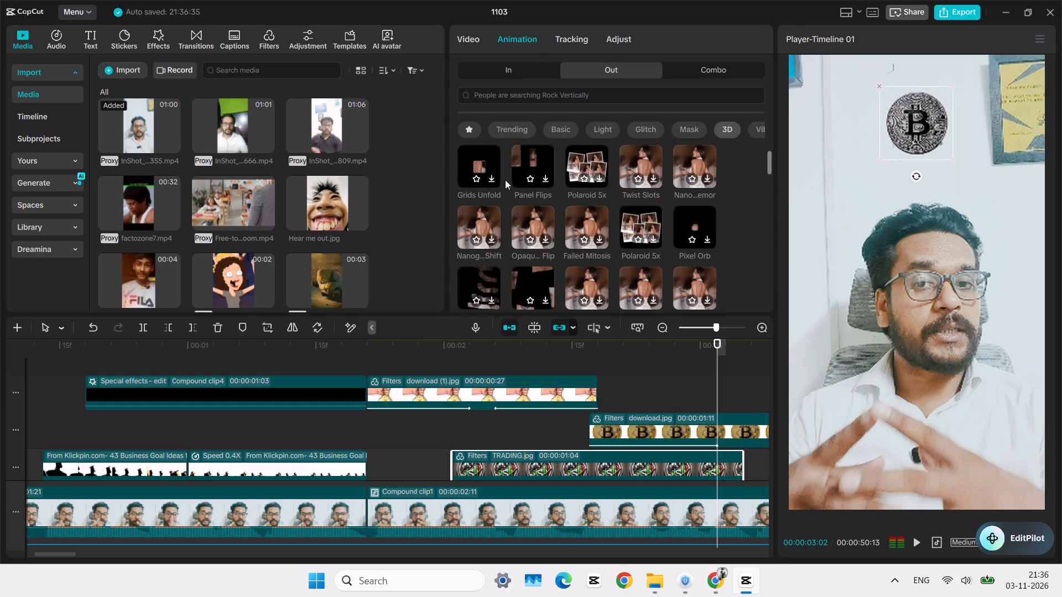
click(524, 86)
click(488, 109)
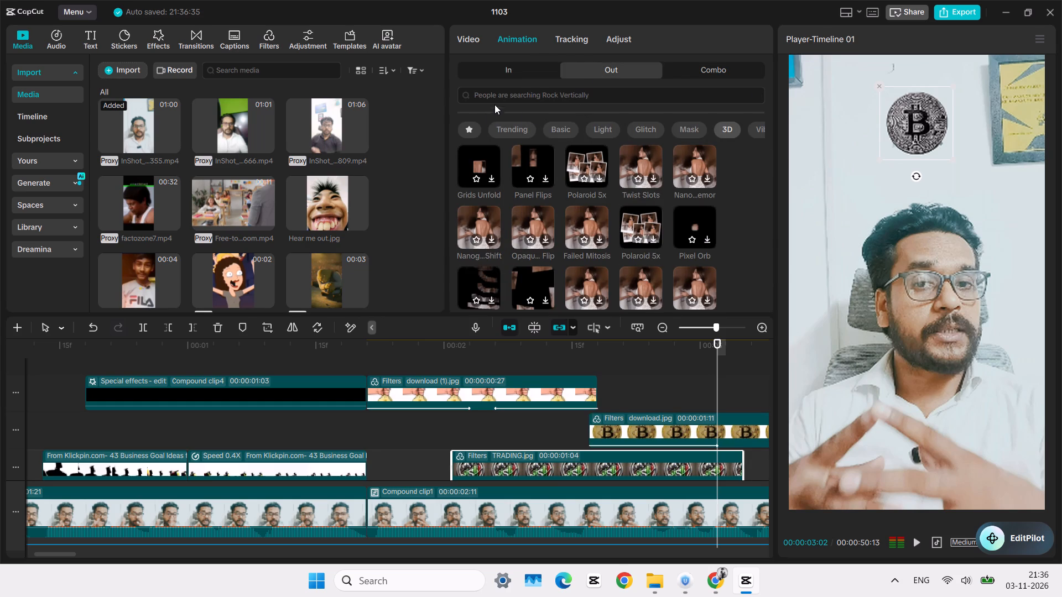
click(499, 95)
click(490, 150)
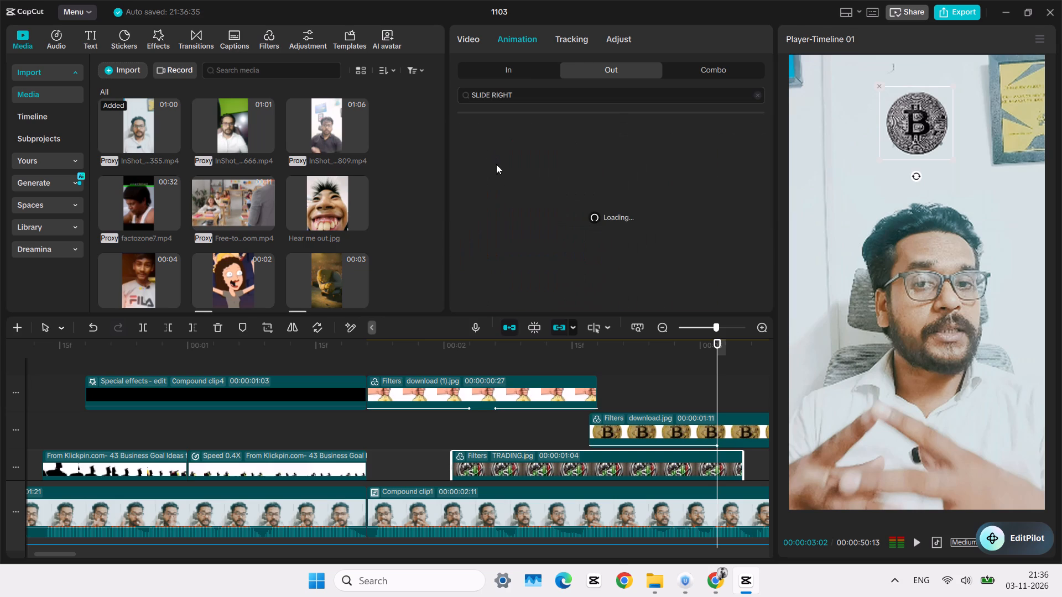
click(533, 146)
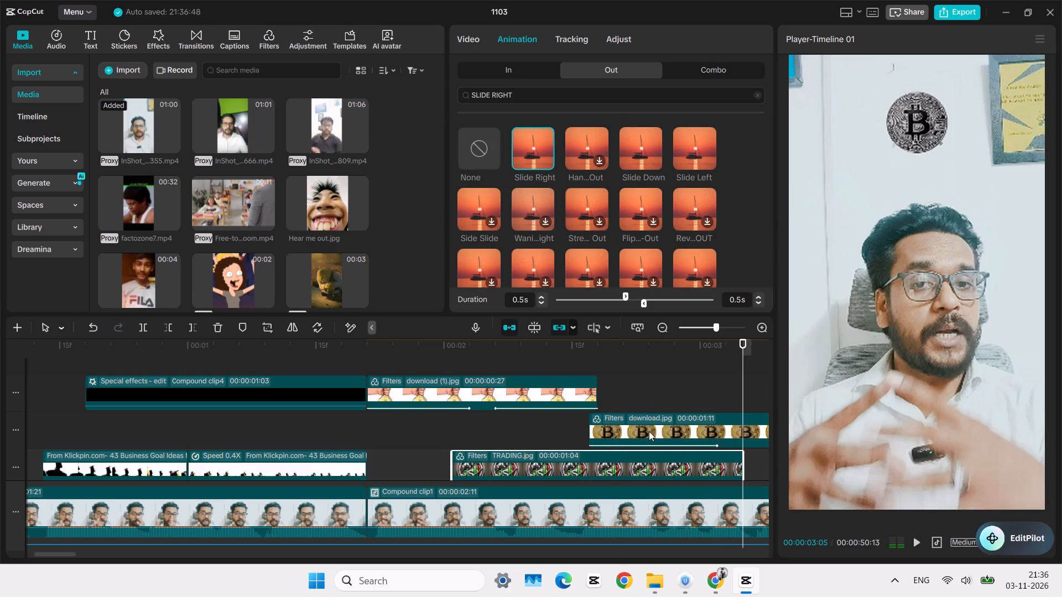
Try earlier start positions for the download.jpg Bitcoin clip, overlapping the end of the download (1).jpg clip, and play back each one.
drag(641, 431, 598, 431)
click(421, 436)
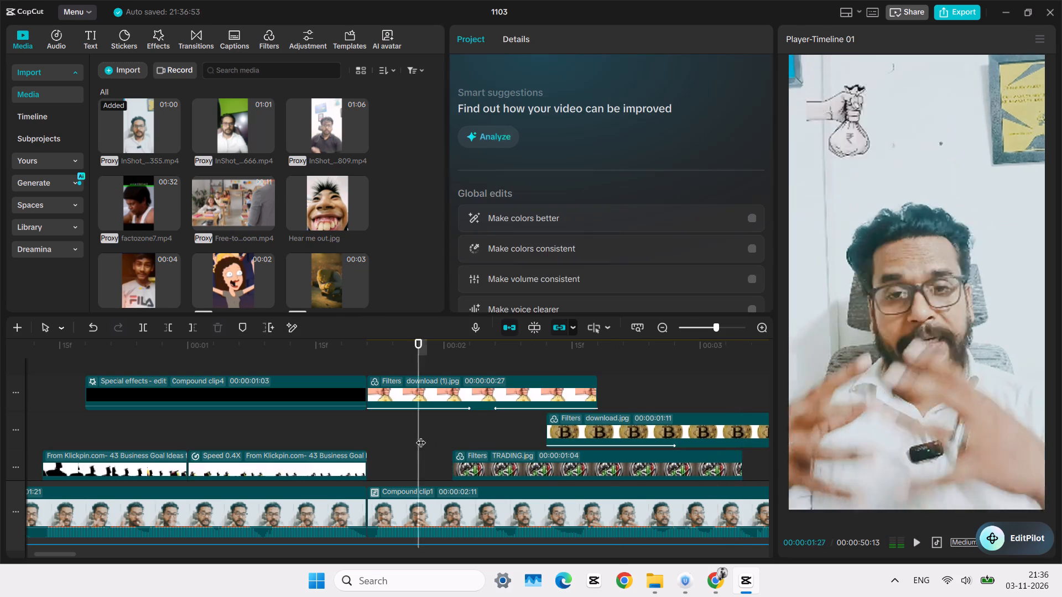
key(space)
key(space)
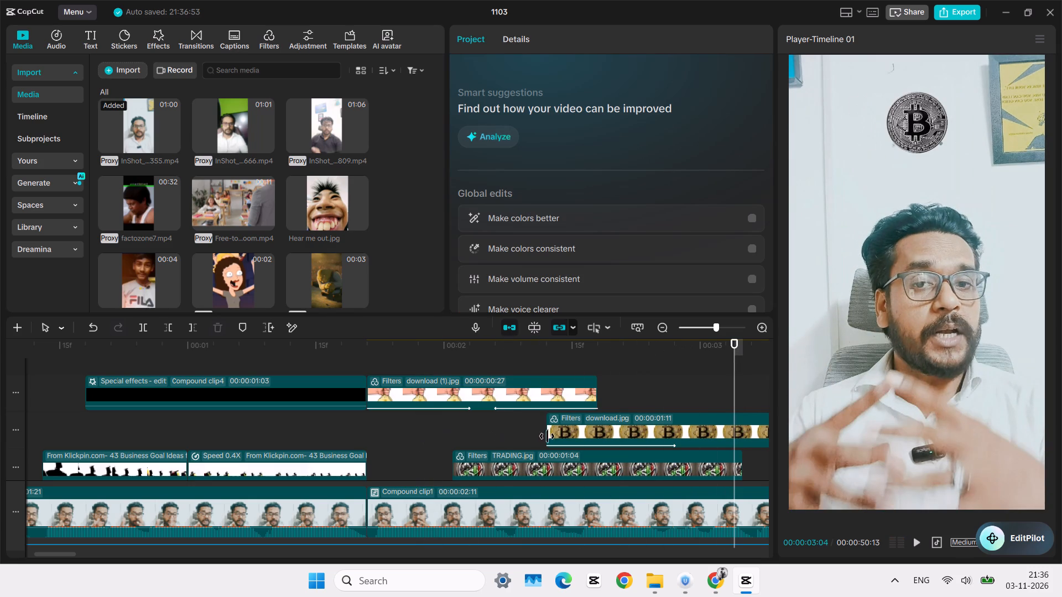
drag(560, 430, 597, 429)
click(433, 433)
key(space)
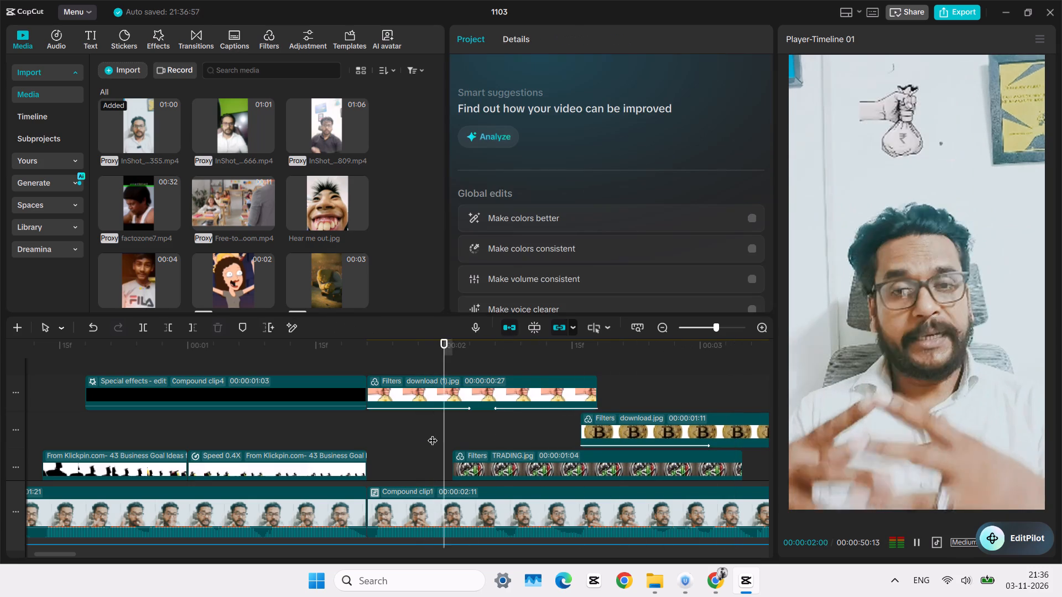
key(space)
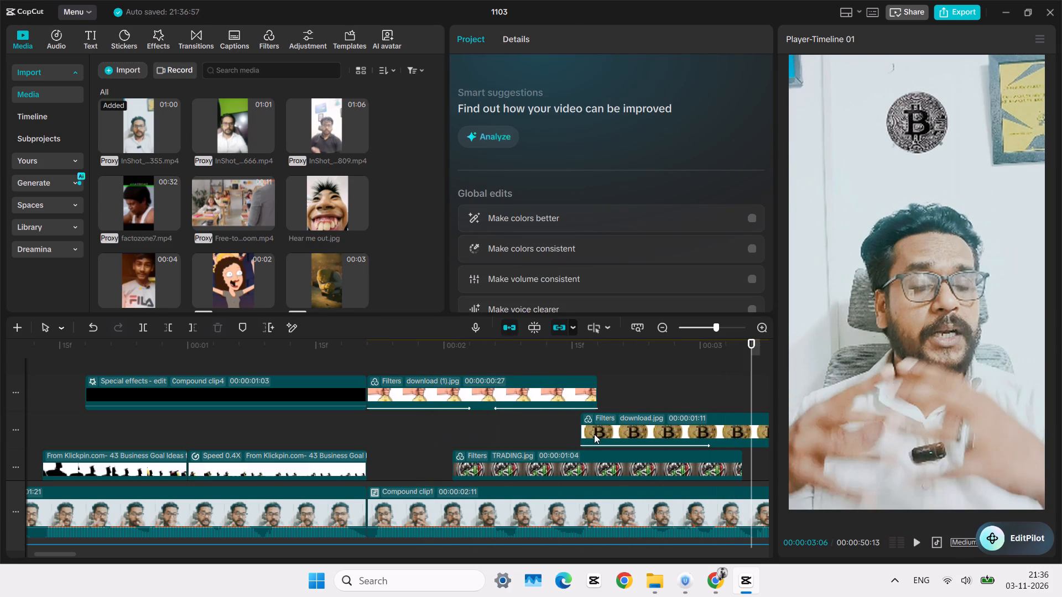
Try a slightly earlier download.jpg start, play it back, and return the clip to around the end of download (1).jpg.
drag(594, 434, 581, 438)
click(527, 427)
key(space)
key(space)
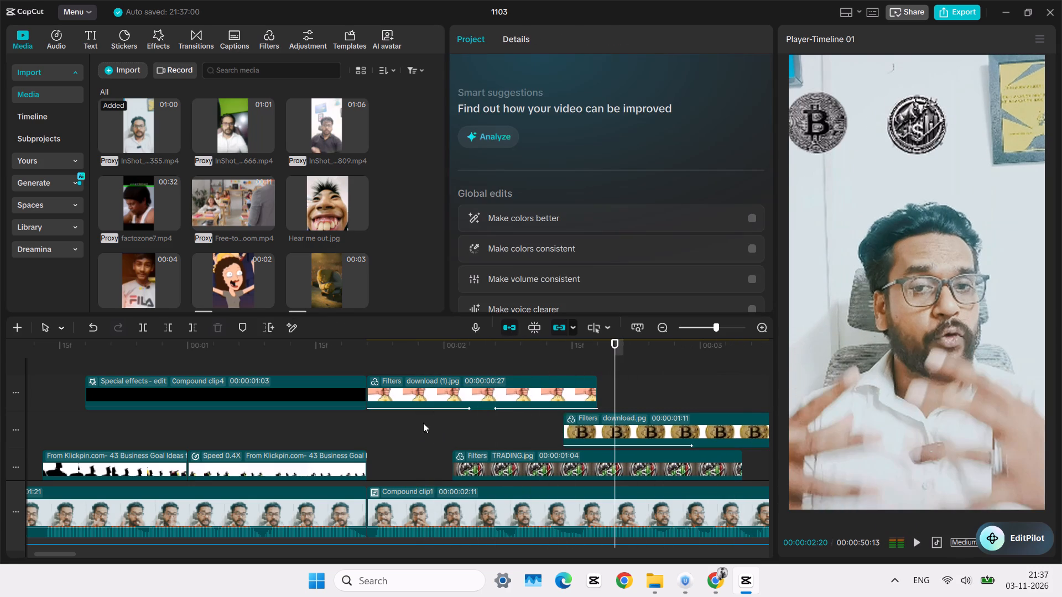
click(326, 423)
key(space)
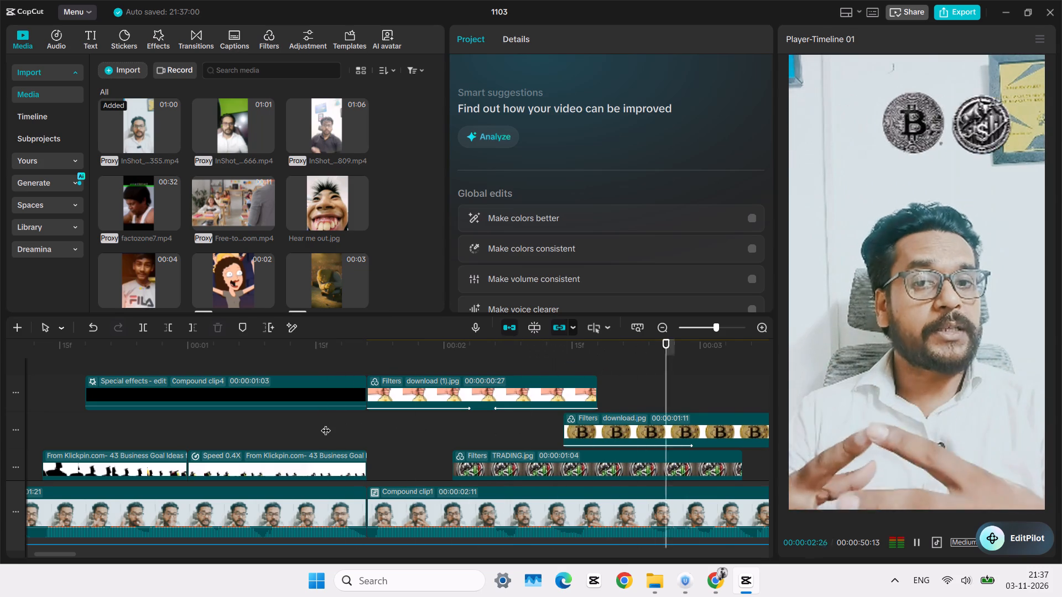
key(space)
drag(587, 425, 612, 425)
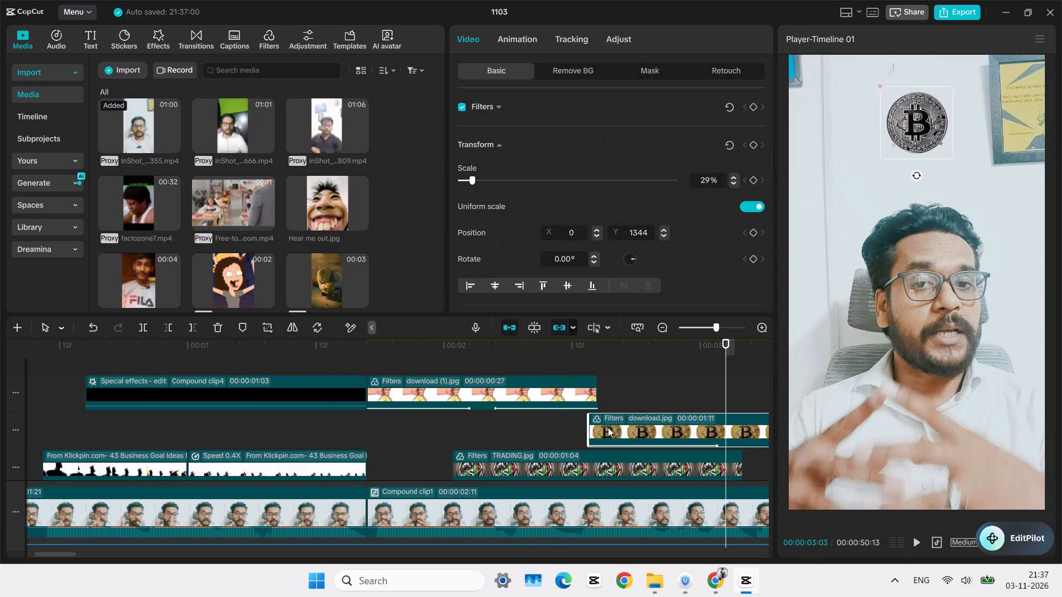
Play back from the start of the money bag clip through the end of the Bitcoin clip to check timing.
click(363, 417)
key(space)
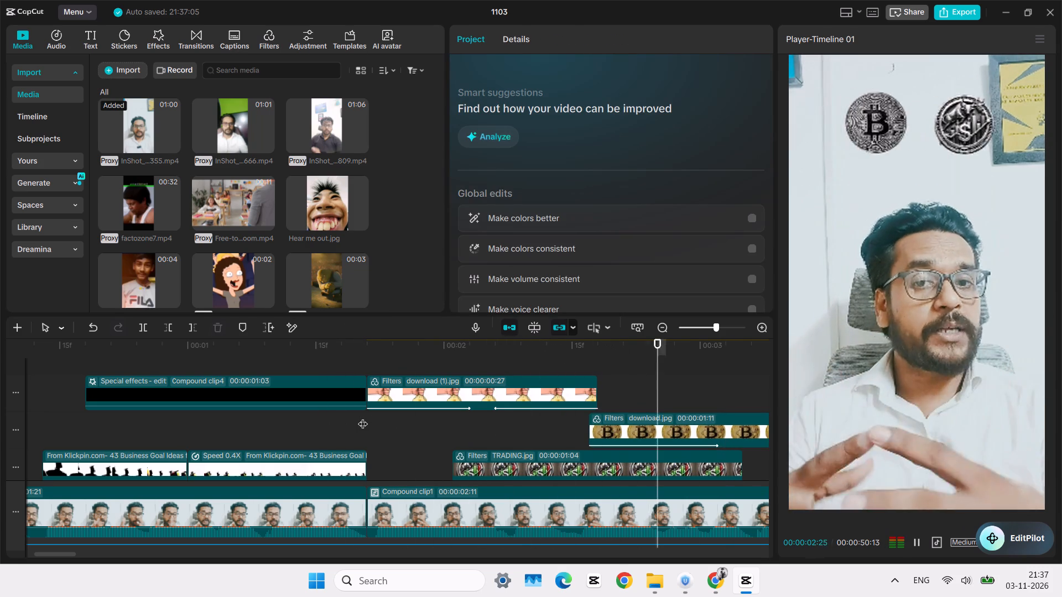
key(space)
key(space)
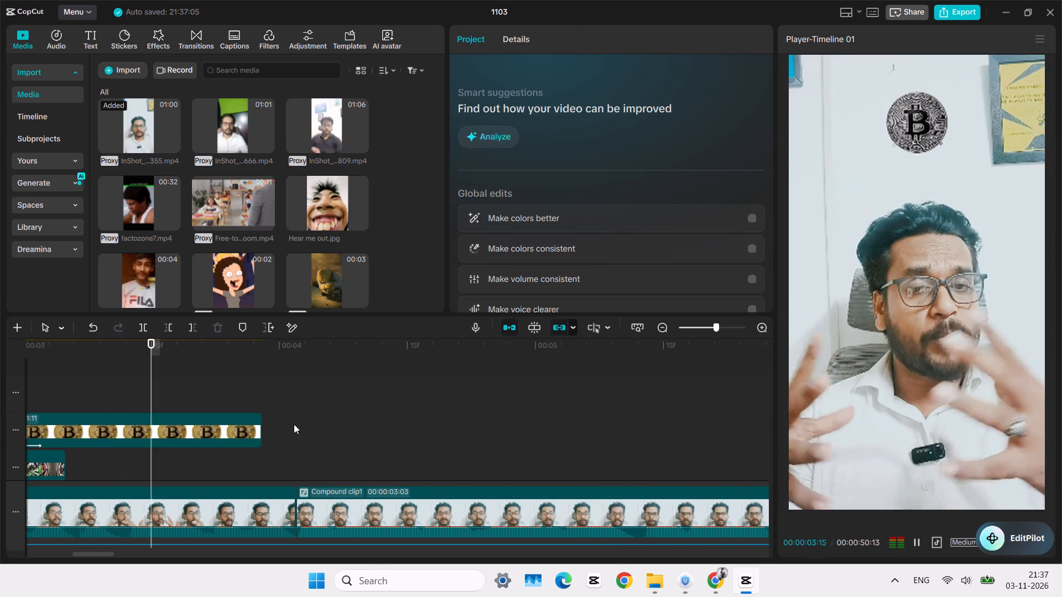
key(space)
key(space)
key(space)
key(space)
key(space)
Start download.jpg exactly where download (1).jpg ends and extend its end to the next Compound clip1 cut, for a duration of 00:00:01:14.
scroll(294, 424, down, 3)
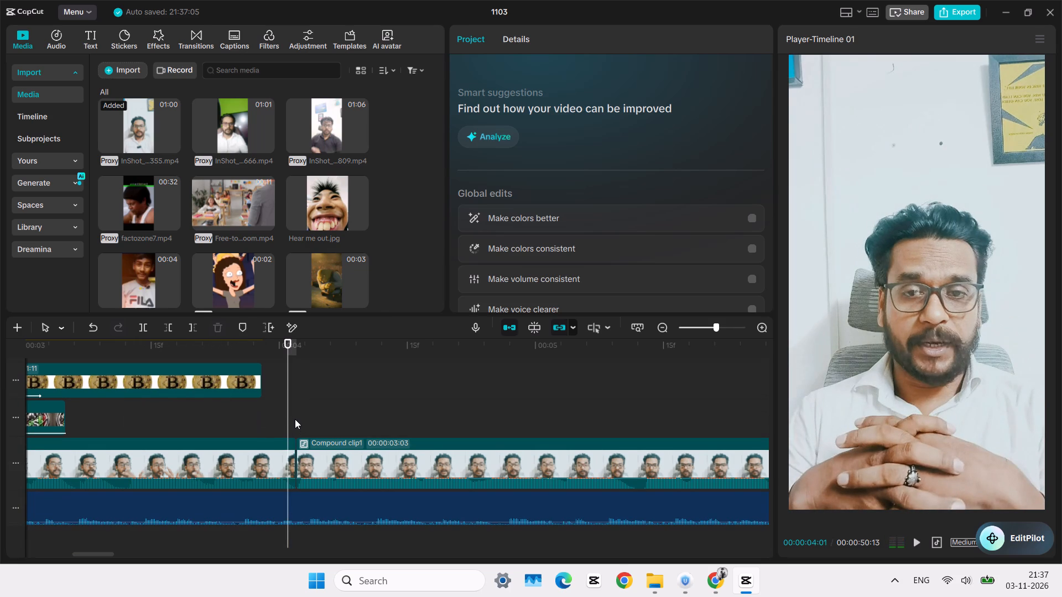
double_click(297, 417)
drag(245, 389, 251, 385)
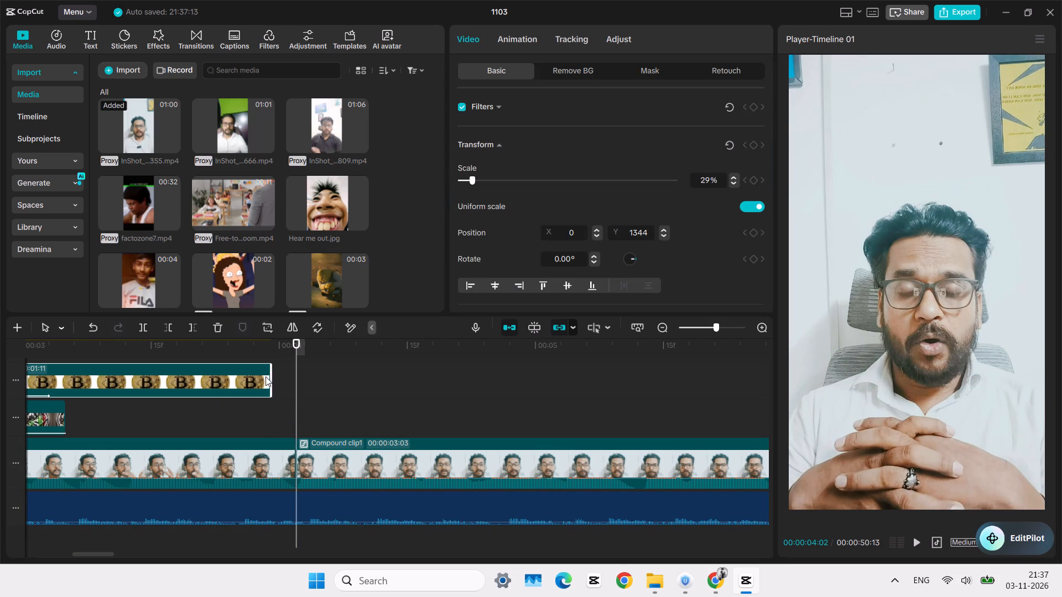
drag(270, 373, 294, 375)
Play back the extended Bitcoin clip up to the following Compound clip1 cut to check its timing.
click(223, 413)
drag(223, 413, 0, 423)
click(107, 384)
key(space)
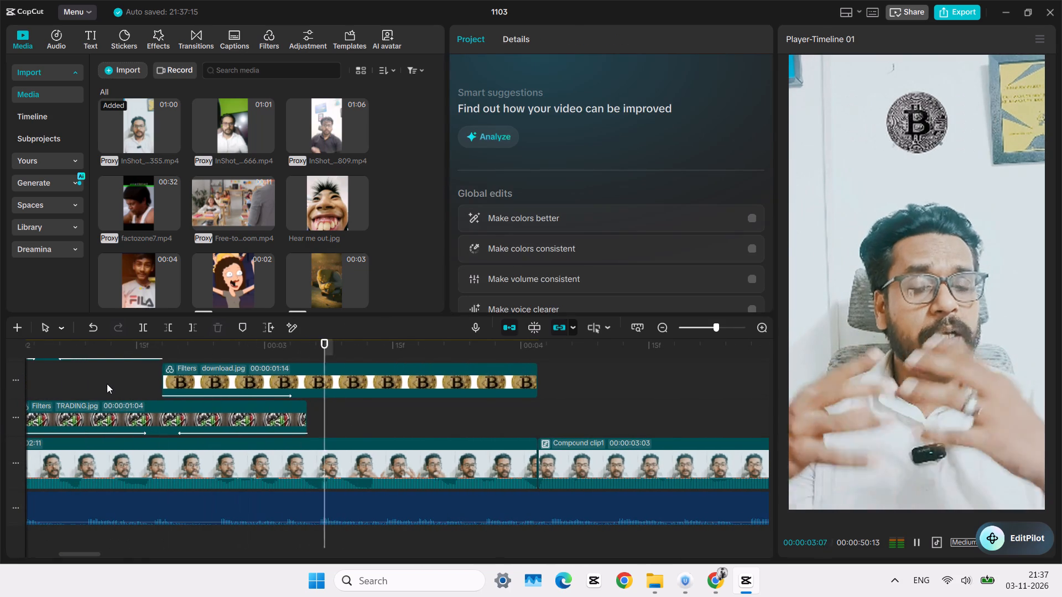
key(space)
key(space)
key(space)
key(space)
key(space)
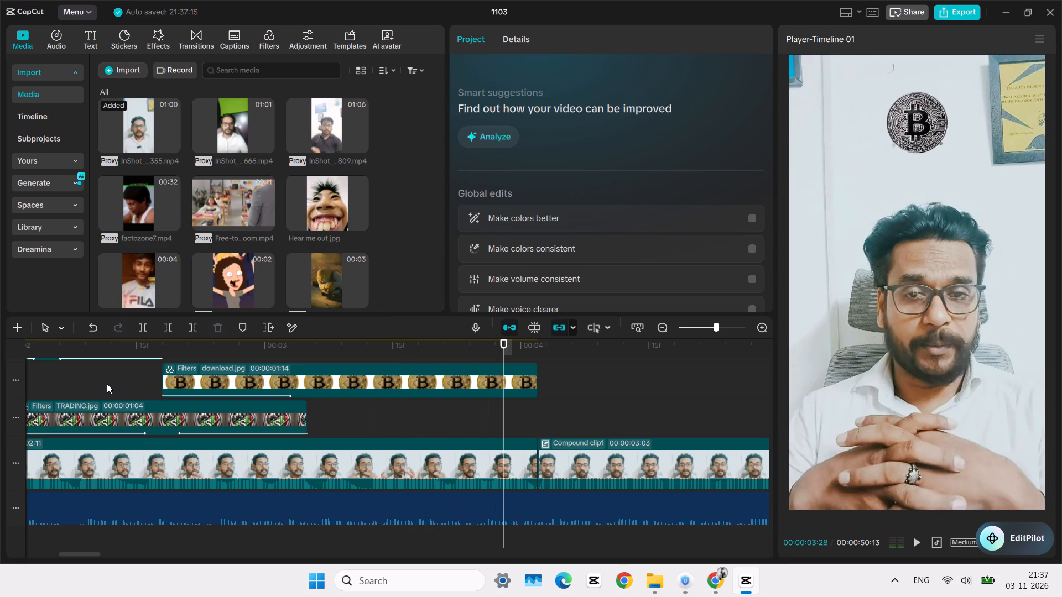
key(space)
key(space)
scroll(270, 394, up, 3)
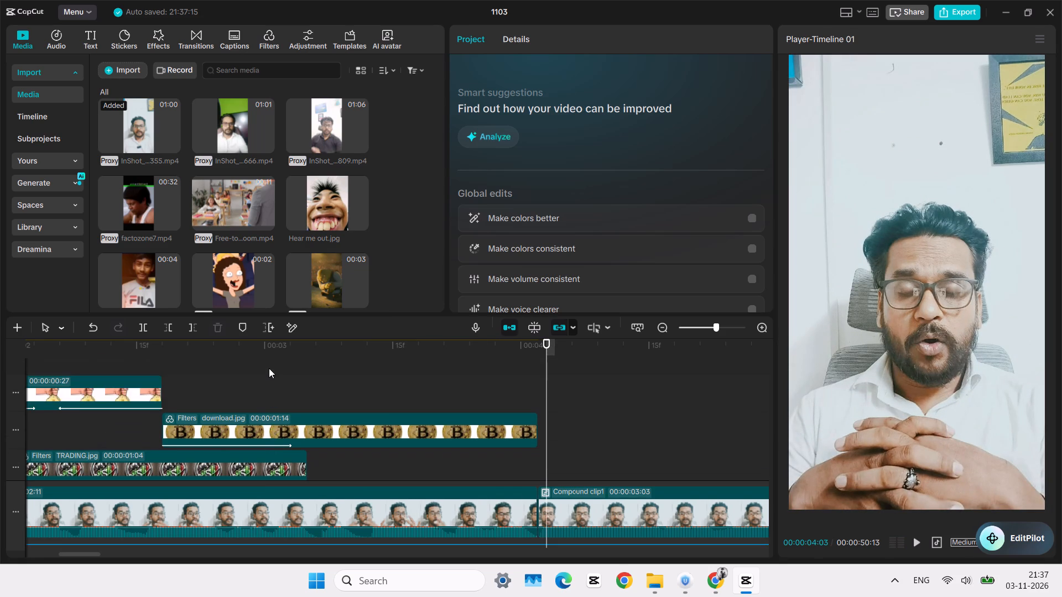
Play back the money bag, trading coin and Bitcoin overlays from the end of the silhouette clips to check their sequence.
click(269, 365)
drag(269, 365, 0, 386)
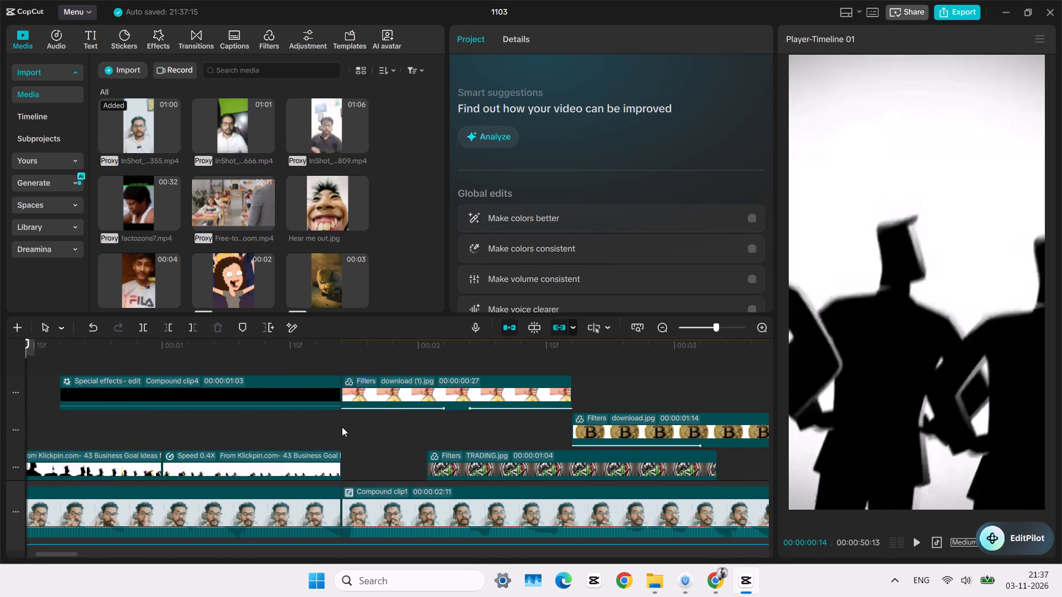
click(340, 426)
key(space)
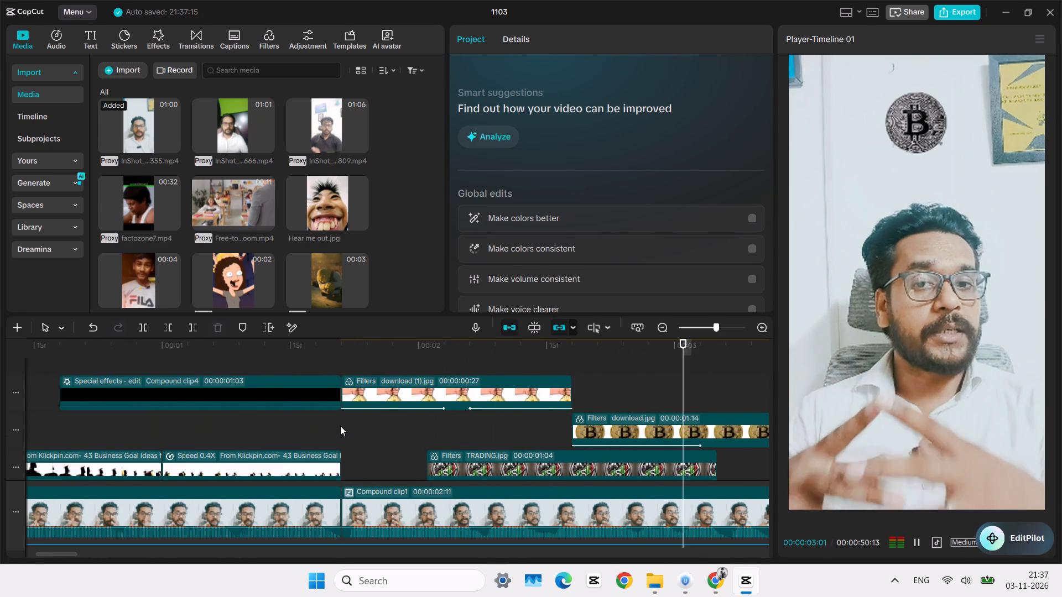
key(space)
click(340, 426)
key(space)
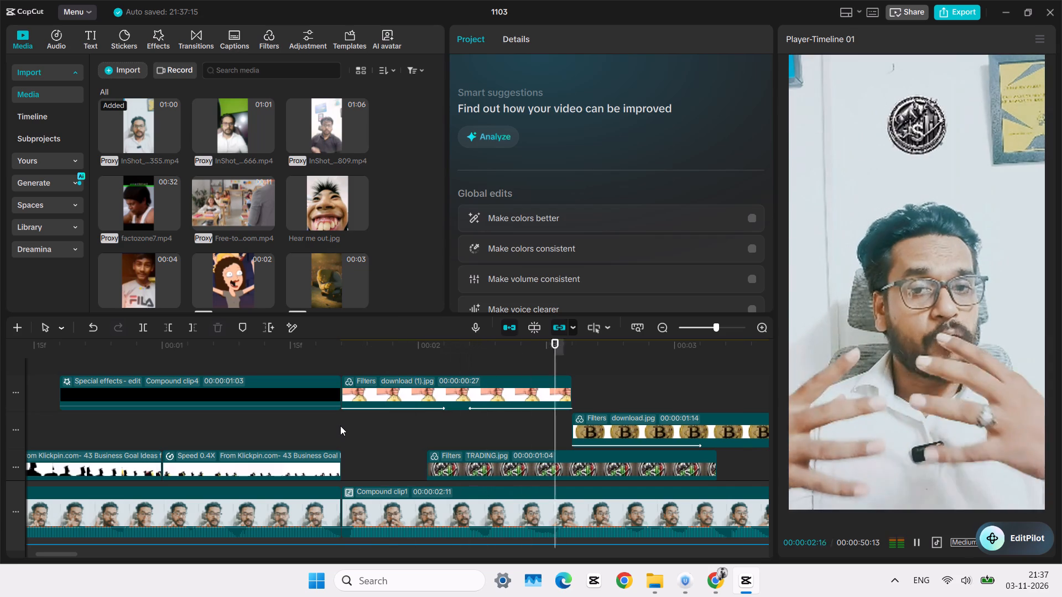
key(space)
key(space)
key(space)
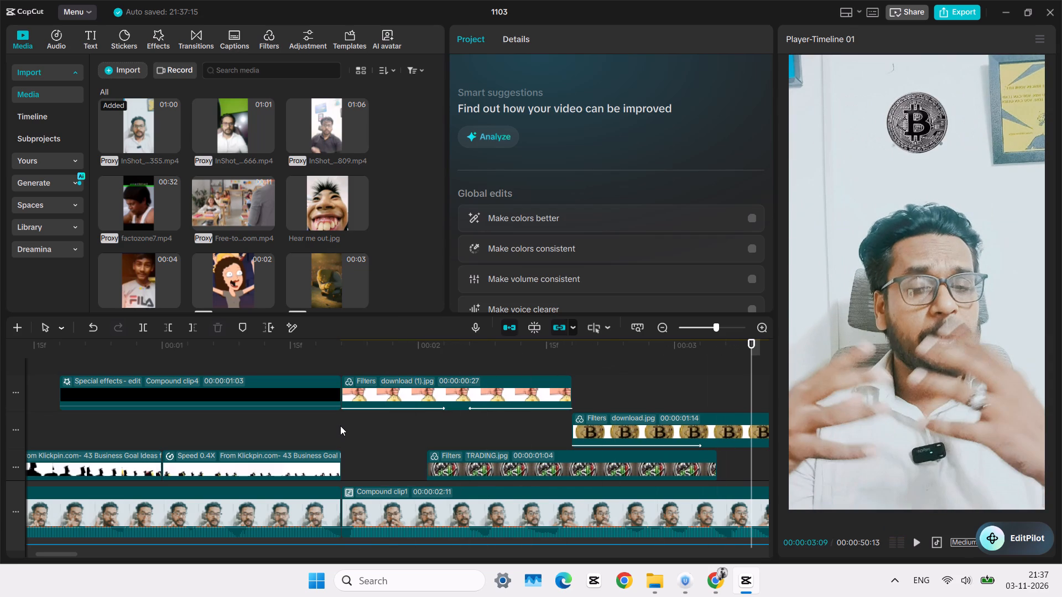
key(space)
key(space)
click(340, 426)
ctrl+scroll(340, 426, down, 14)
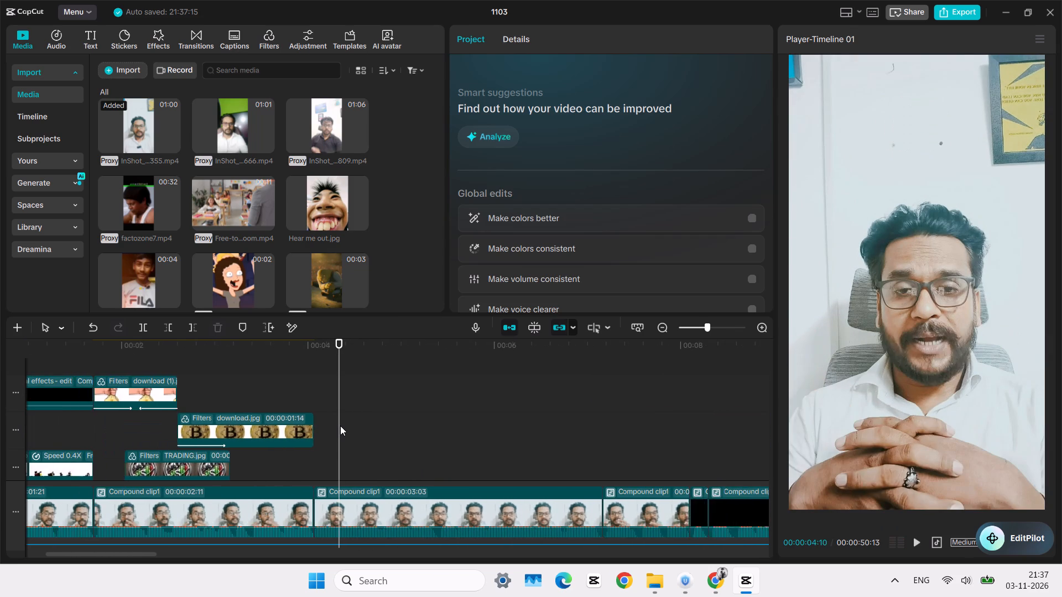
Review the video's opening from the silhouette clips and TRADING title through the end of the Bitcoin overlay.
click(294, 385)
drag(294, 385, 0, 406)
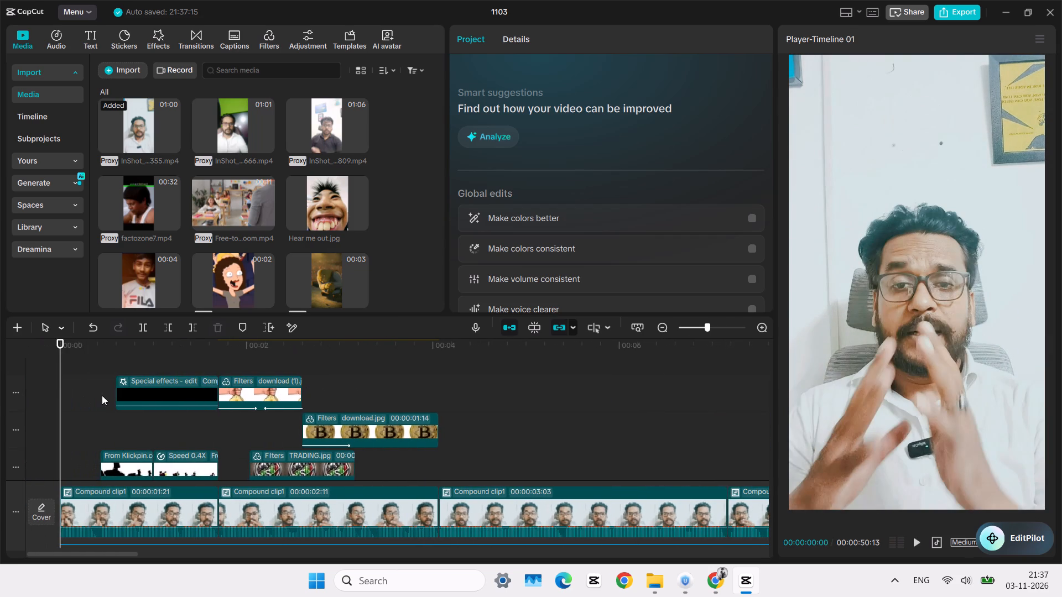
click(98, 426)
key(space)
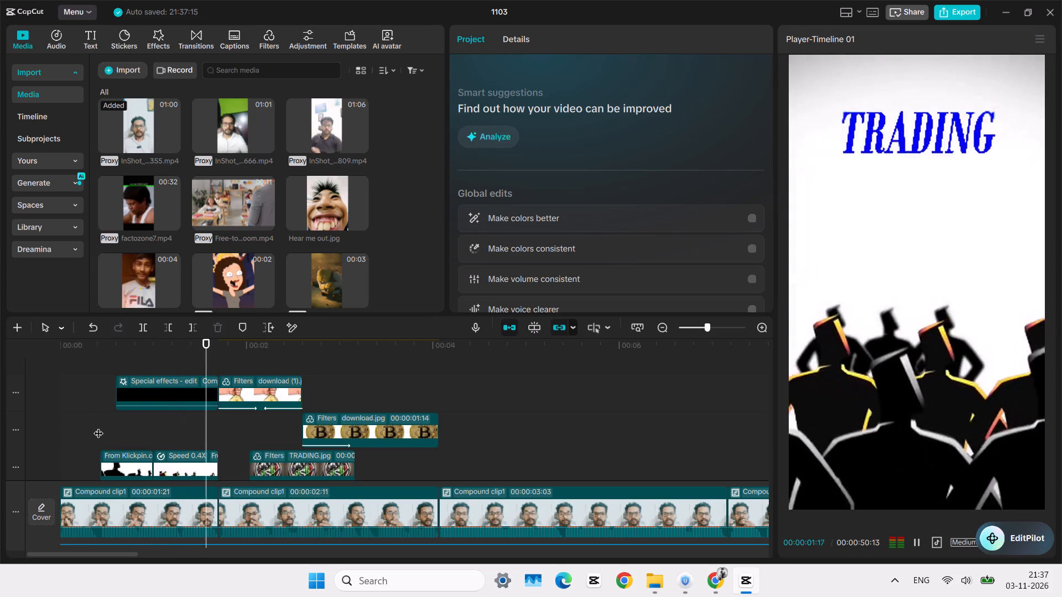
key(space)
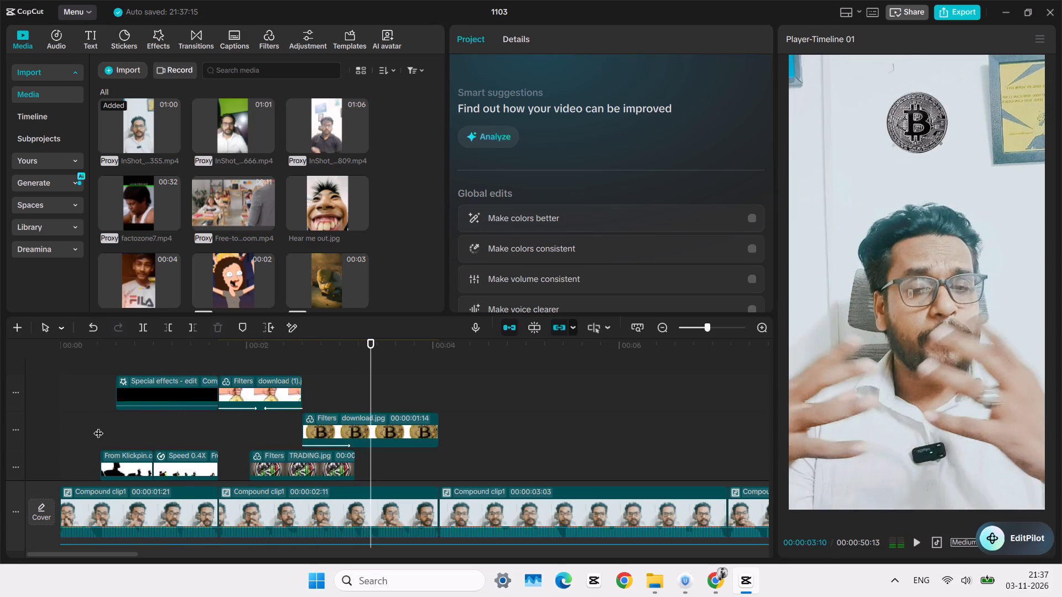
click(98, 426)
key(space)
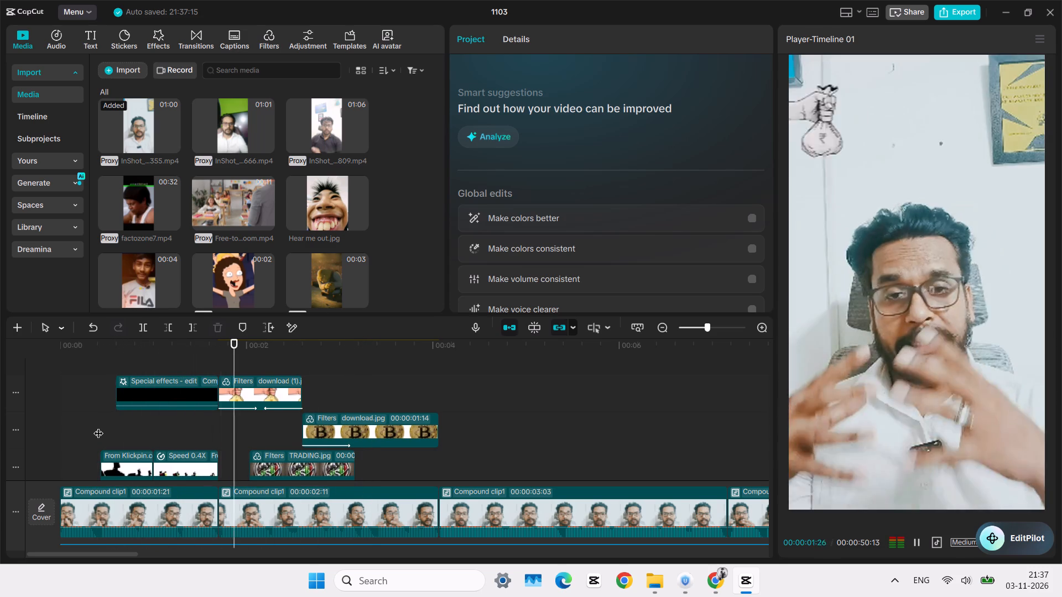
key(space)
key(space)
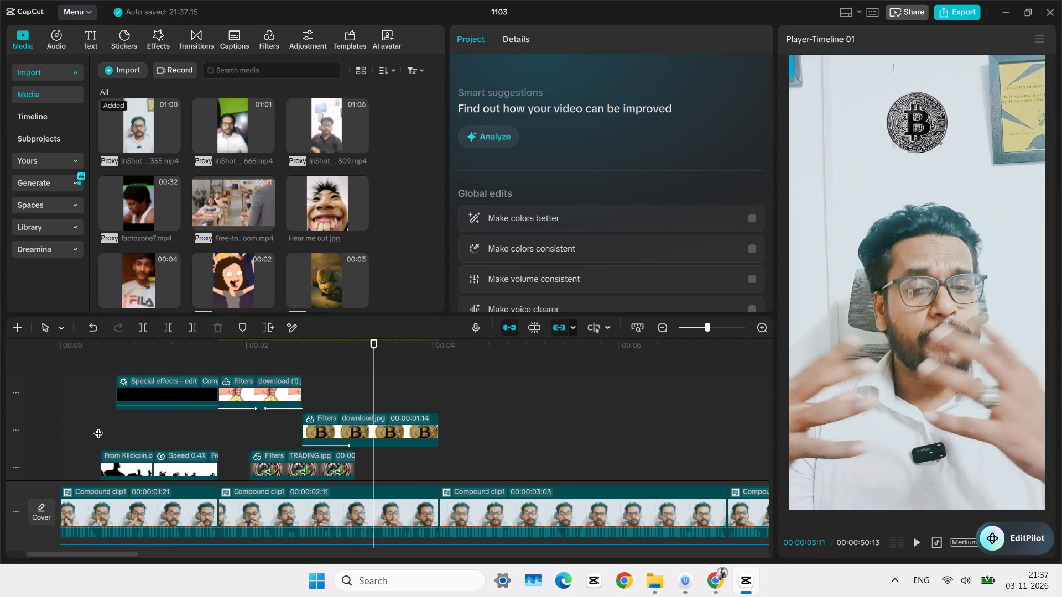
key(space)
key(space)
key(space)
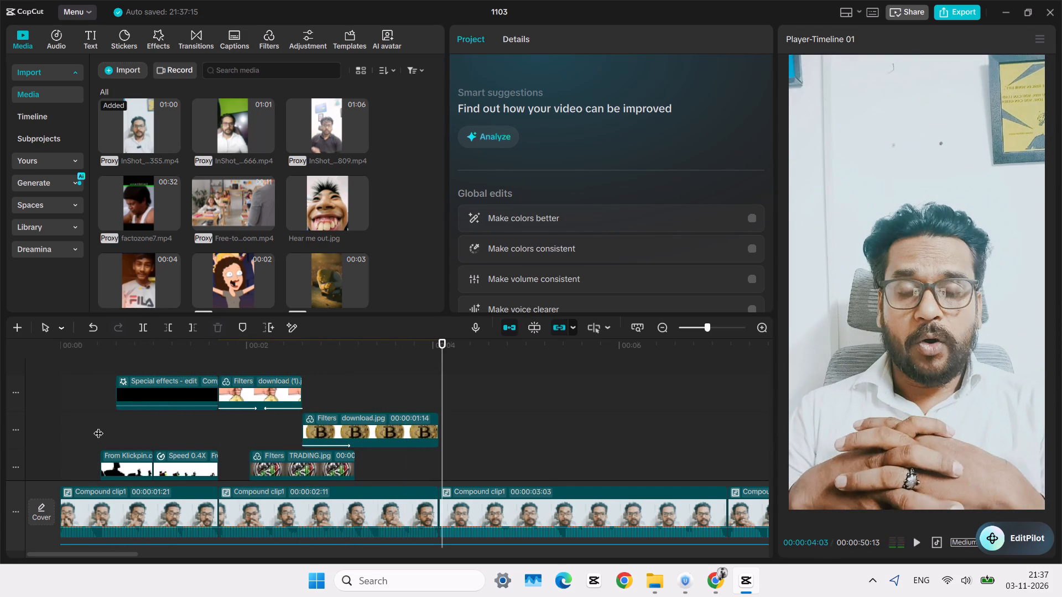
Recheck the money bag to trading coin changeover and remove the exit animation from the download (1).jpg money bag clip.
click(298, 368)
click(306, 363)
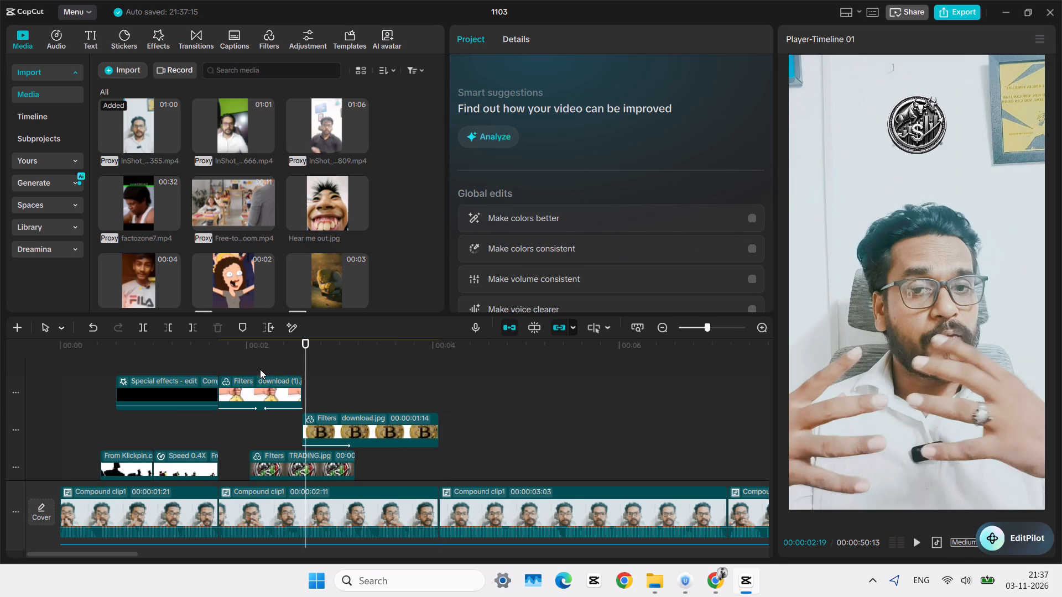
click(221, 360)
key(space)
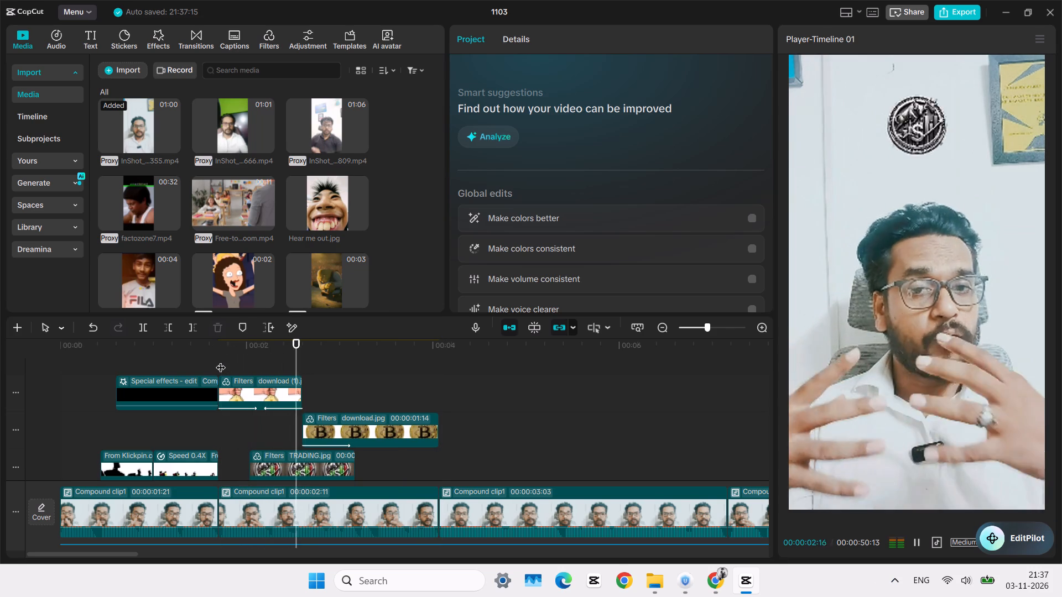
key(space)
click(221, 360)
click(261, 387)
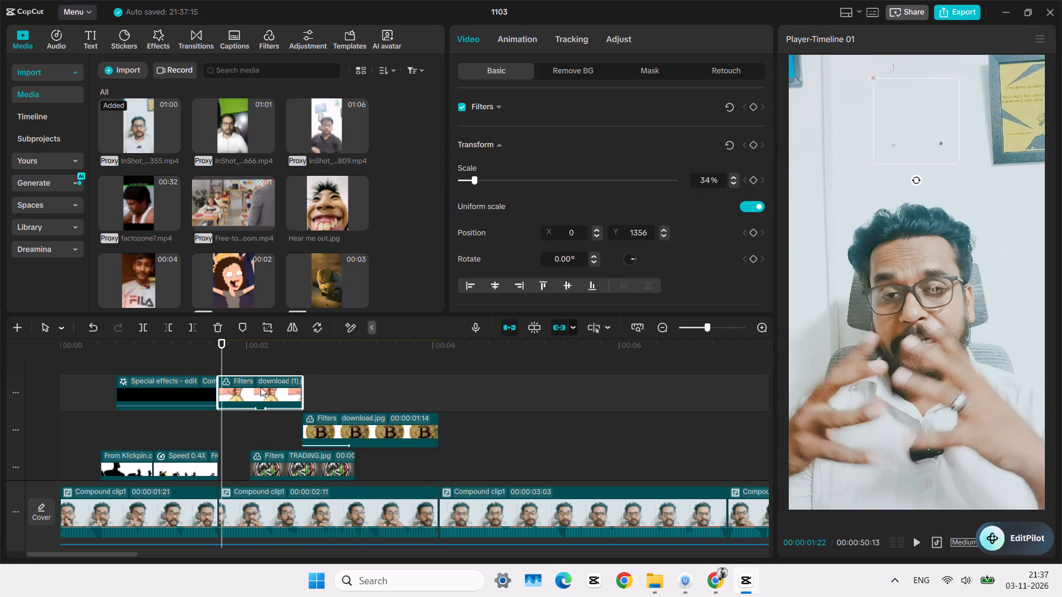
drag(506, 35, 502, 41)
click(478, 150)
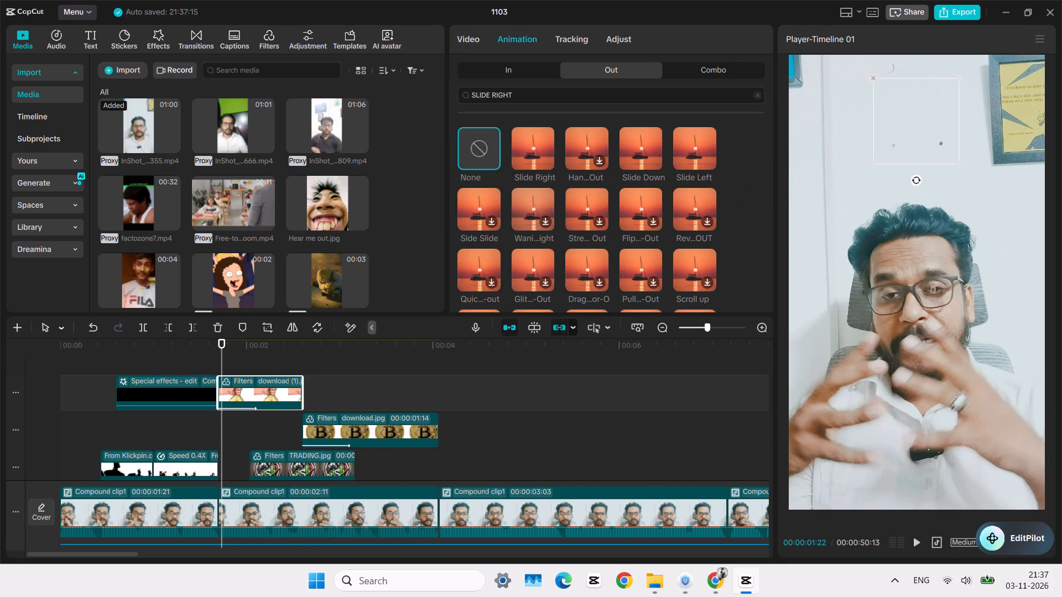
Remove the entrance animations from the download (1).jpg money bag clip and the download.jpg Bitcoin clip.
click(491, 74)
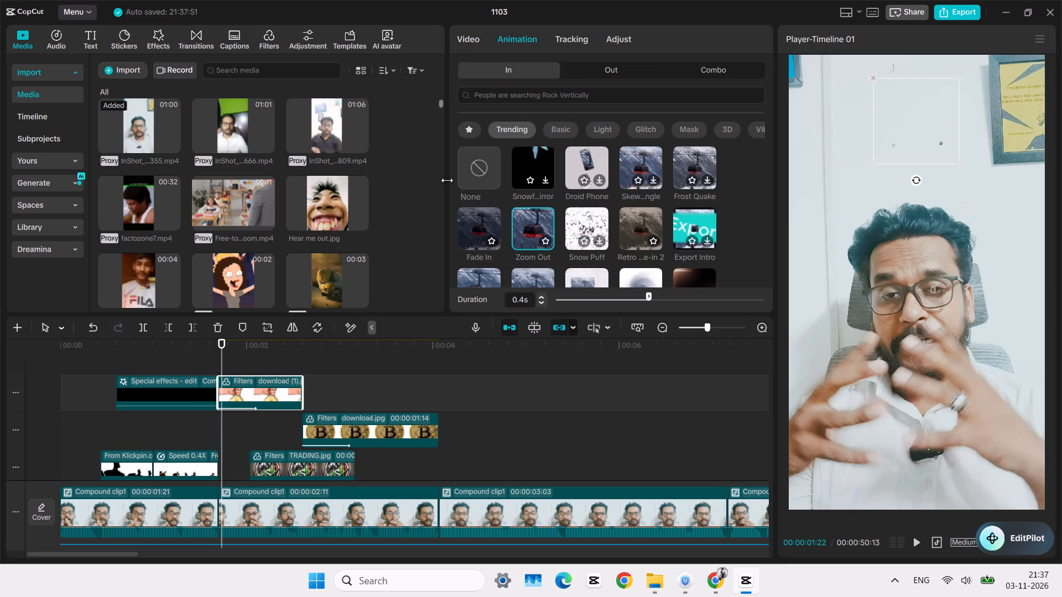
click(486, 176)
click(360, 427)
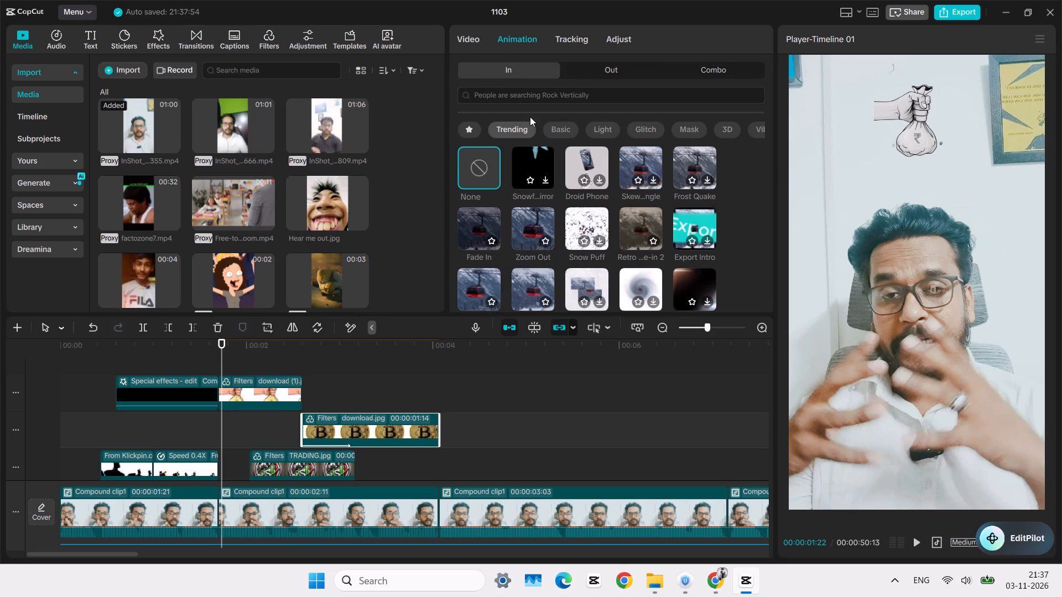
click(481, 35)
click(513, 43)
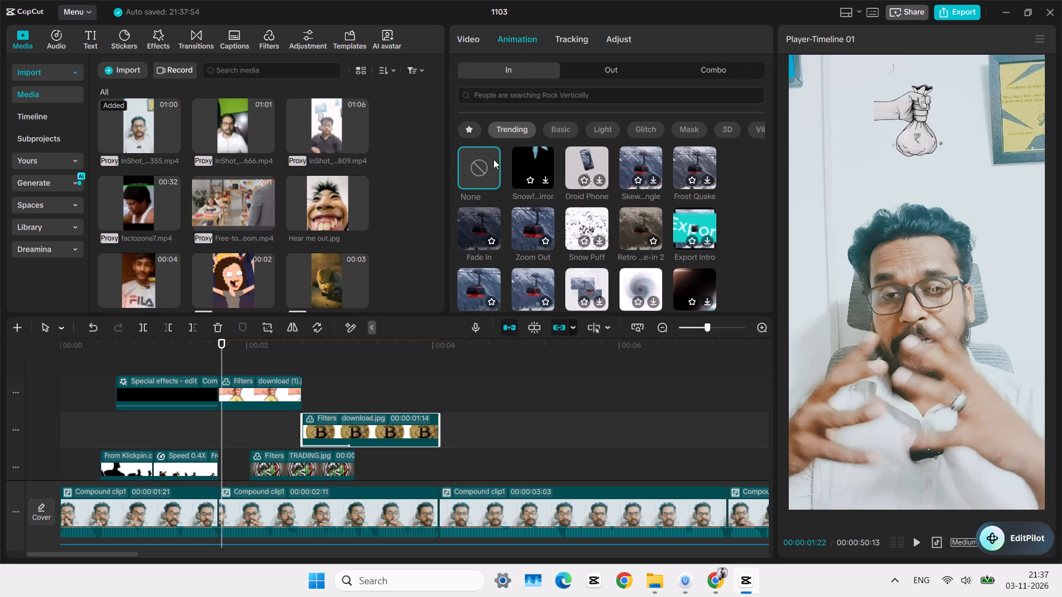
double_click(490, 161)
Remove the entrance and exit animations from the TRADING.jpg coin clip.
click(335, 460)
double_click(491, 163)
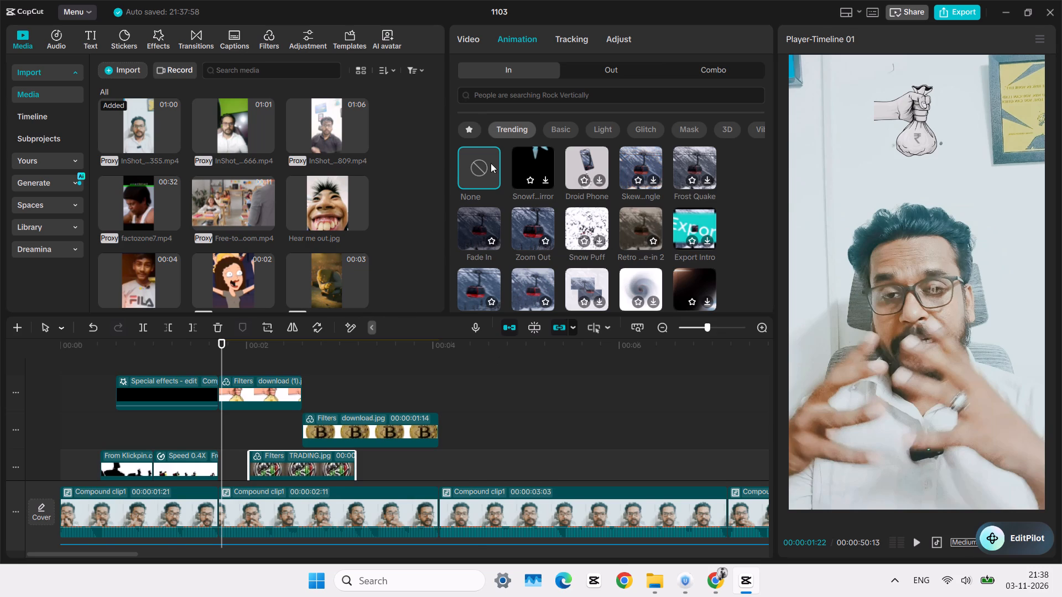
scroll(342, 389, down, 3)
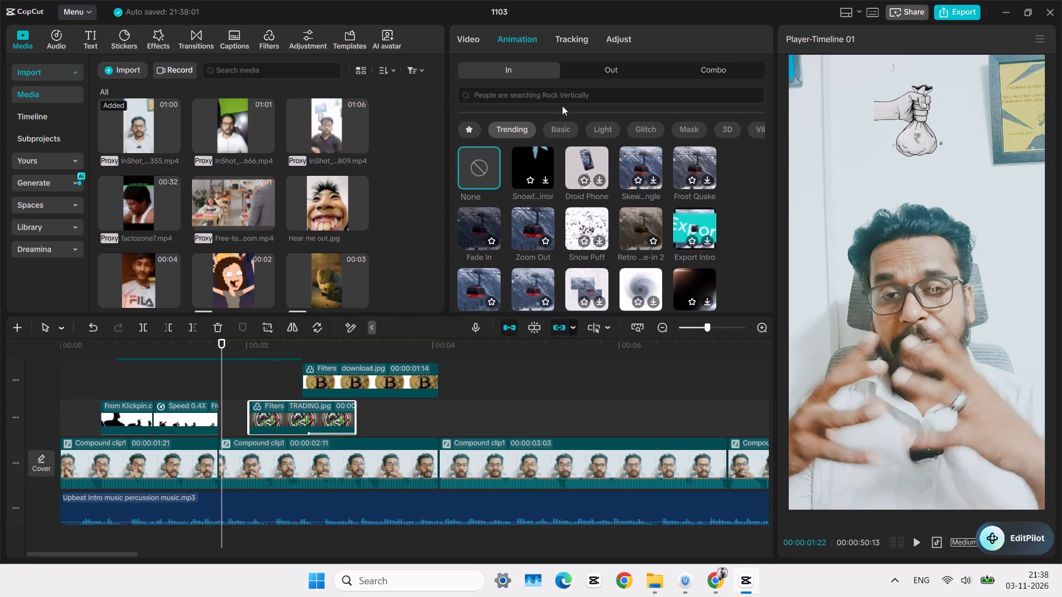
click(584, 67)
scroll(484, 187, up, 11)
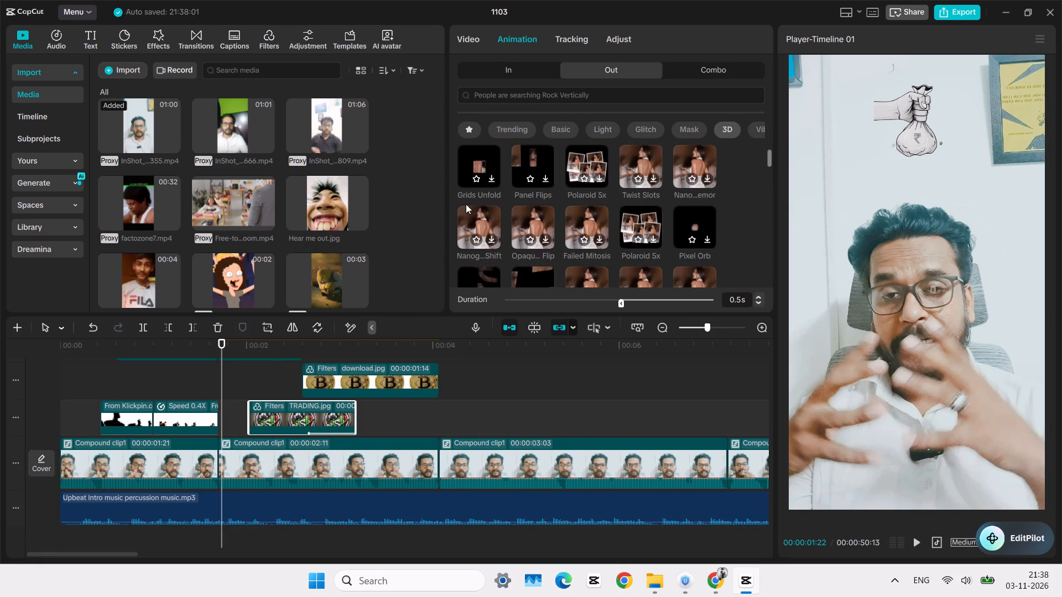
scroll(466, 204, up, 7)
click(477, 174)
scroll(298, 409, up, 3)
Move the Bitcoin clip earlier and the TRADING.jpg clip later so both overlap the end of the money bag clip.
click(262, 379)
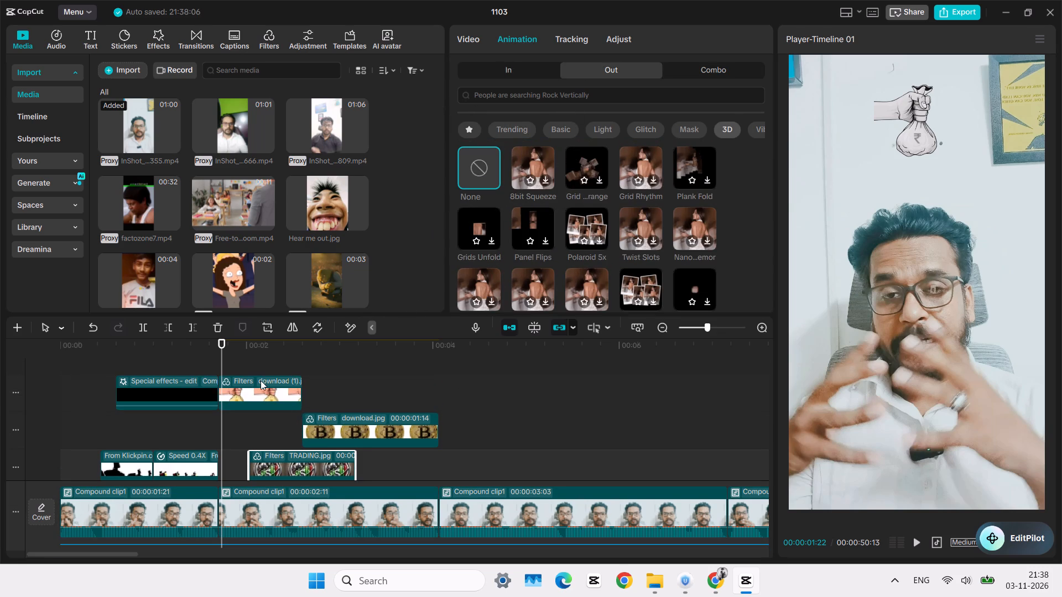
drag(330, 432, 286, 435)
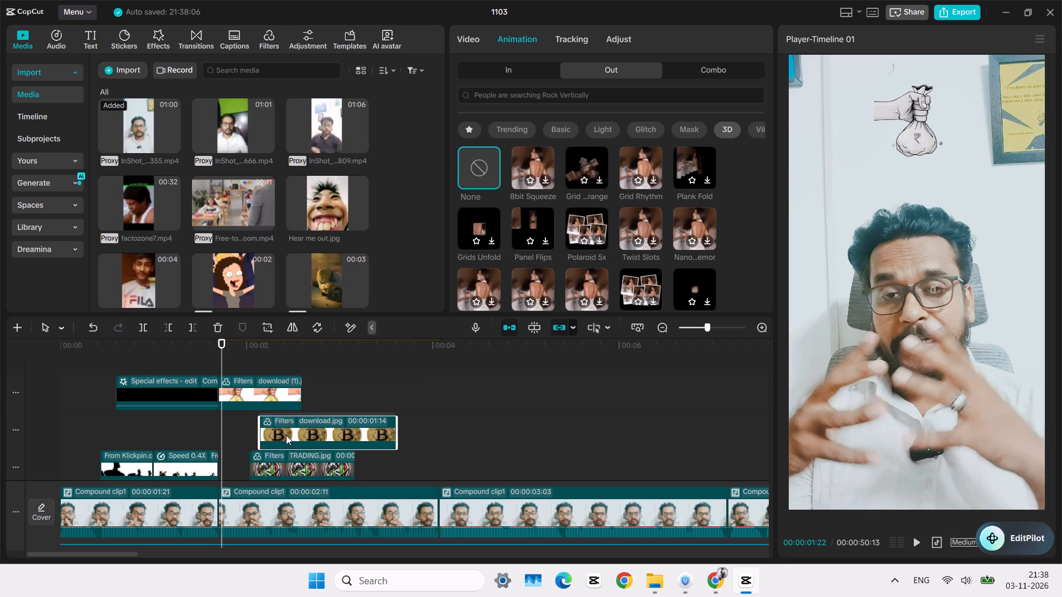
drag(286, 435, 285, 434)
scroll(291, 454, down, 2)
drag(289, 437, 315, 439)
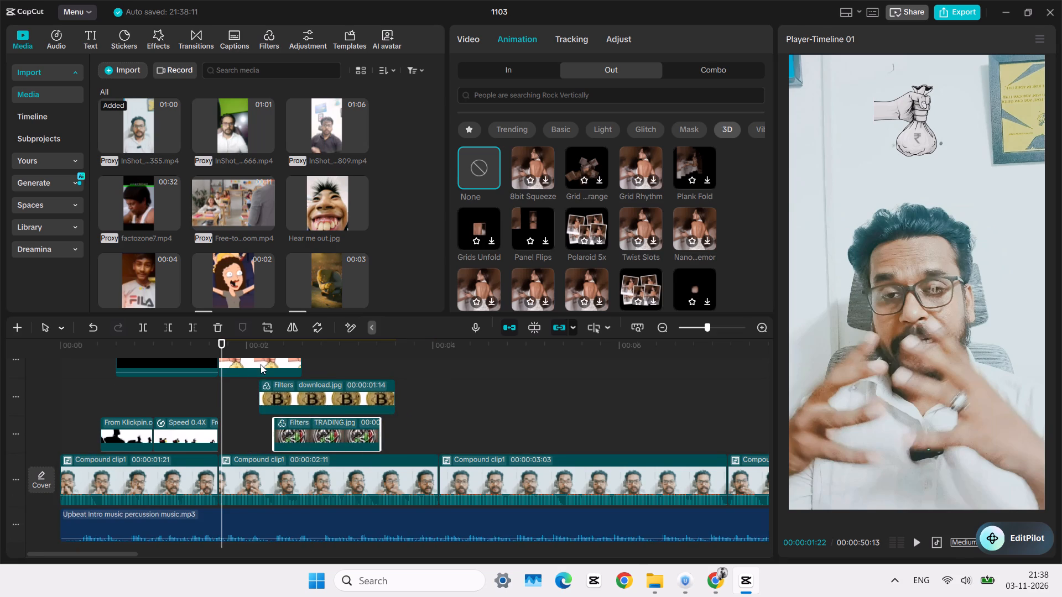
scroll(260, 394, up, 3)
At 2:13, shrink the money bag overlay to 24% and place it left of the speaker's head at about X -621, Y 1341.
click(287, 380)
click(284, 407)
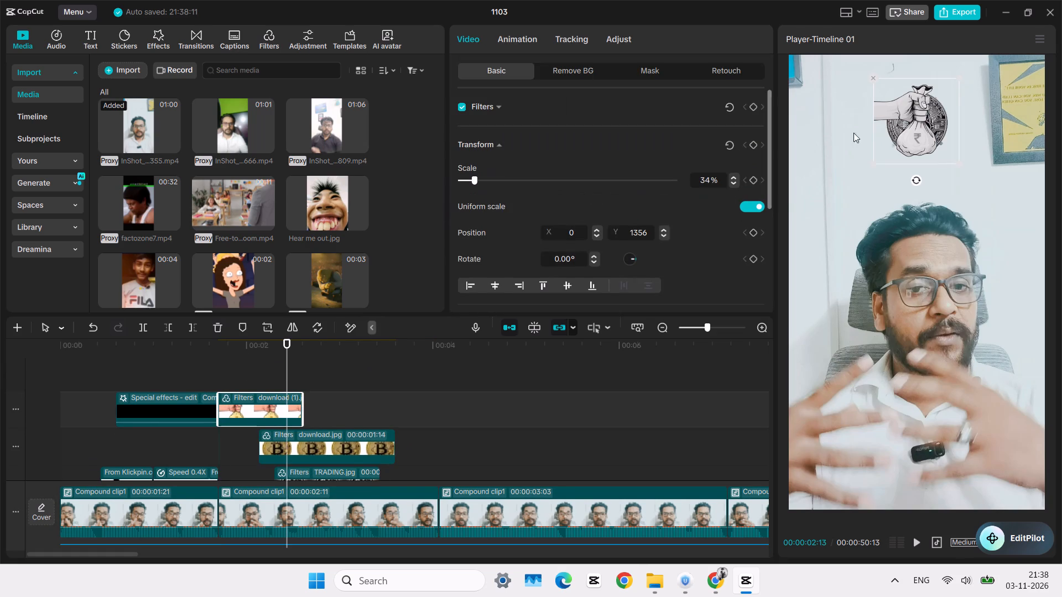
drag(906, 133, 840, 135)
click(883, 164)
drag(889, 164, 864, 152)
drag(844, 138, 834, 138)
Shrink the Bitcoin overlay to 20% and move it beside the money bag.
click(921, 129)
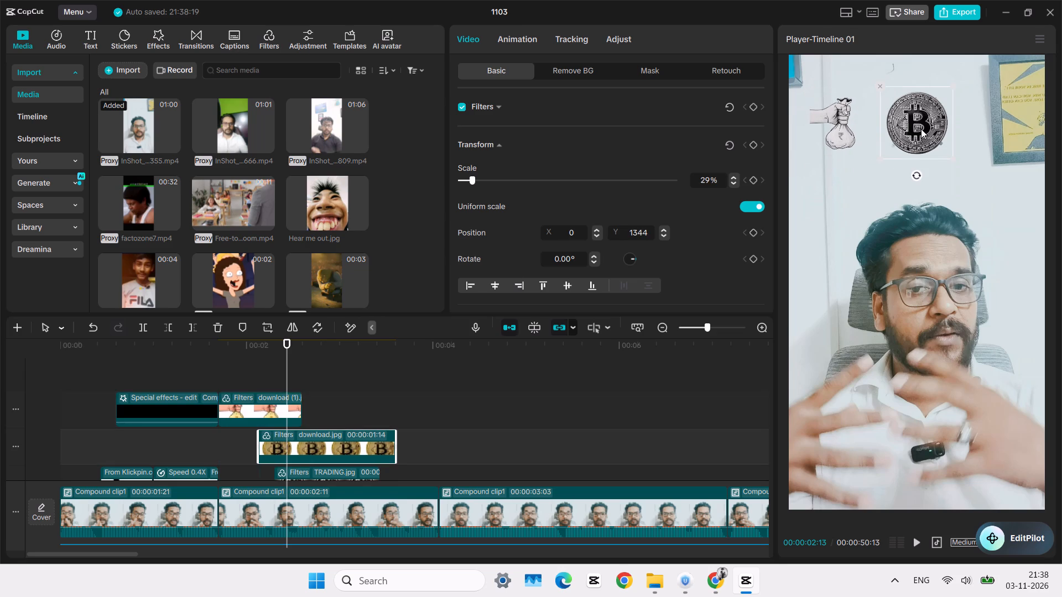
drag(954, 159, 936, 150)
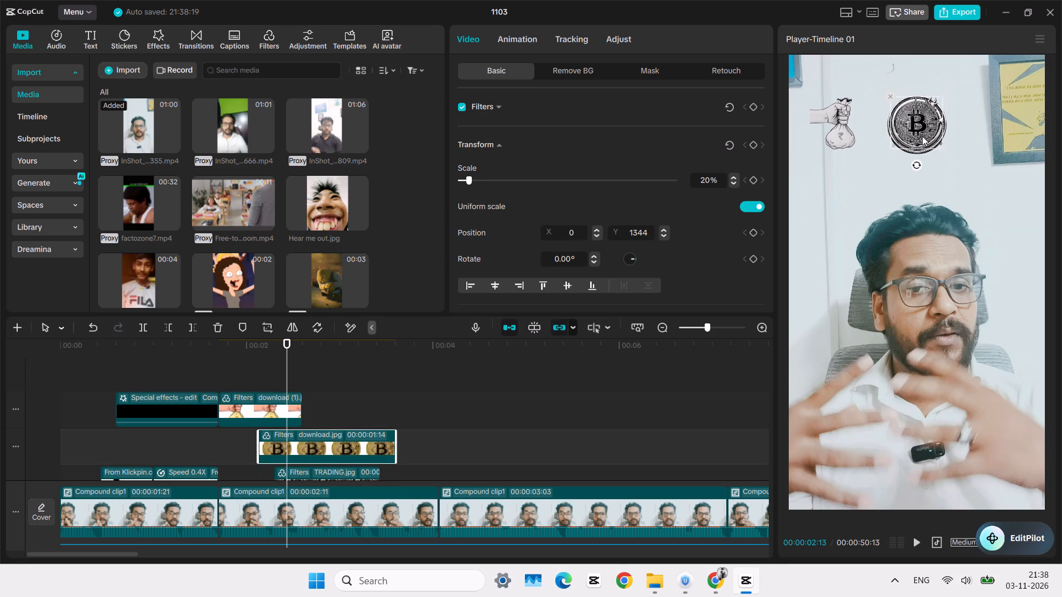
drag(921, 131, 881, 143)
Shrink the trading coin overlay to 22% and place it over the Bitcoin beside the money bag.
click(917, 128)
drag(952, 151, 940, 144)
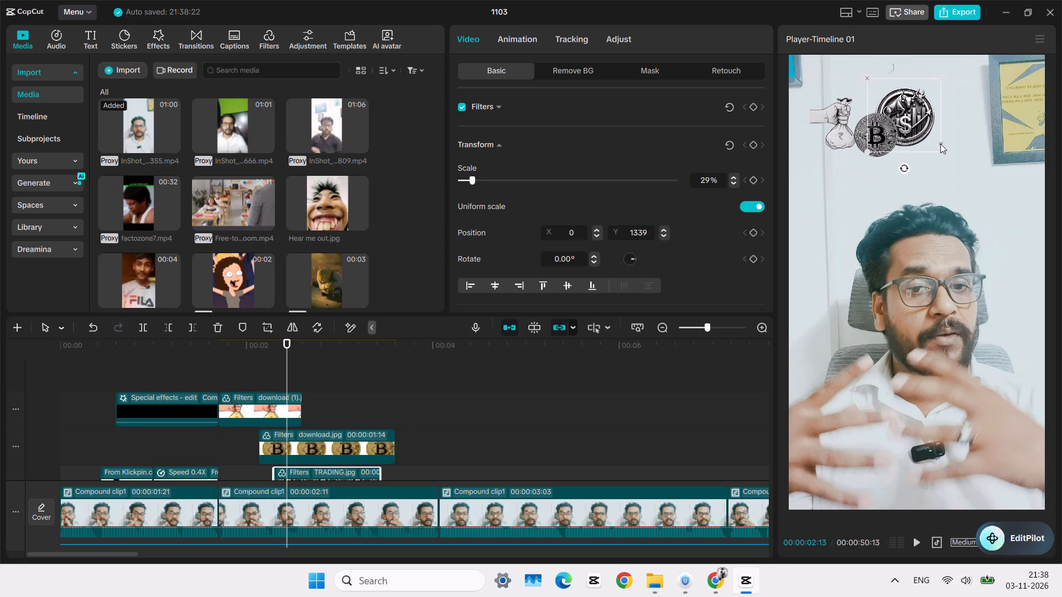
drag(940, 144, 908, 163)
drag(889, 151, 896, 150)
drag(910, 167, 905, 161)
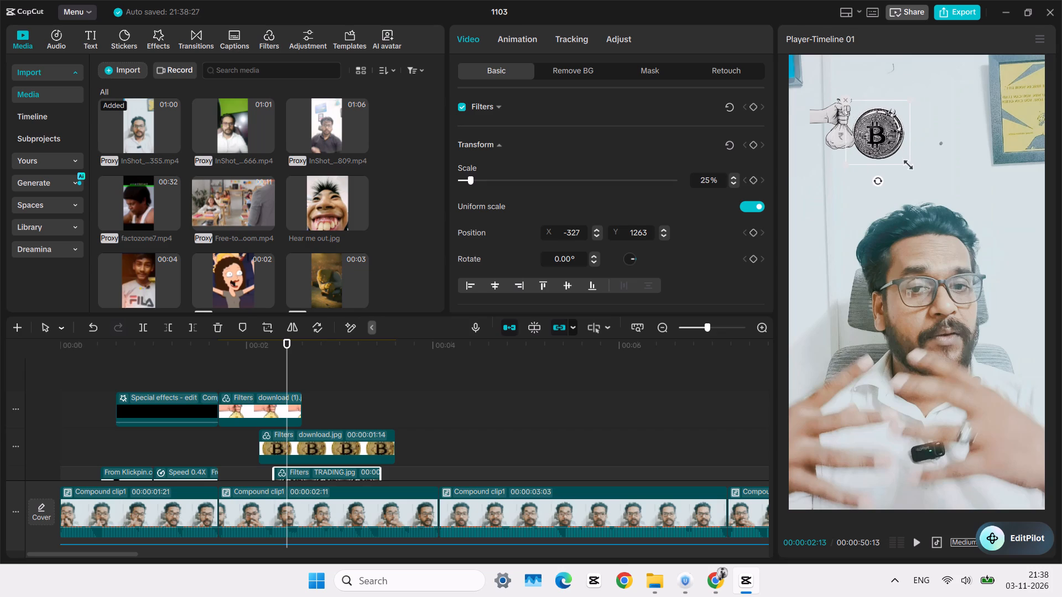
drag(907, 163, 903, 157)
drag(898, 149, 894, 151)
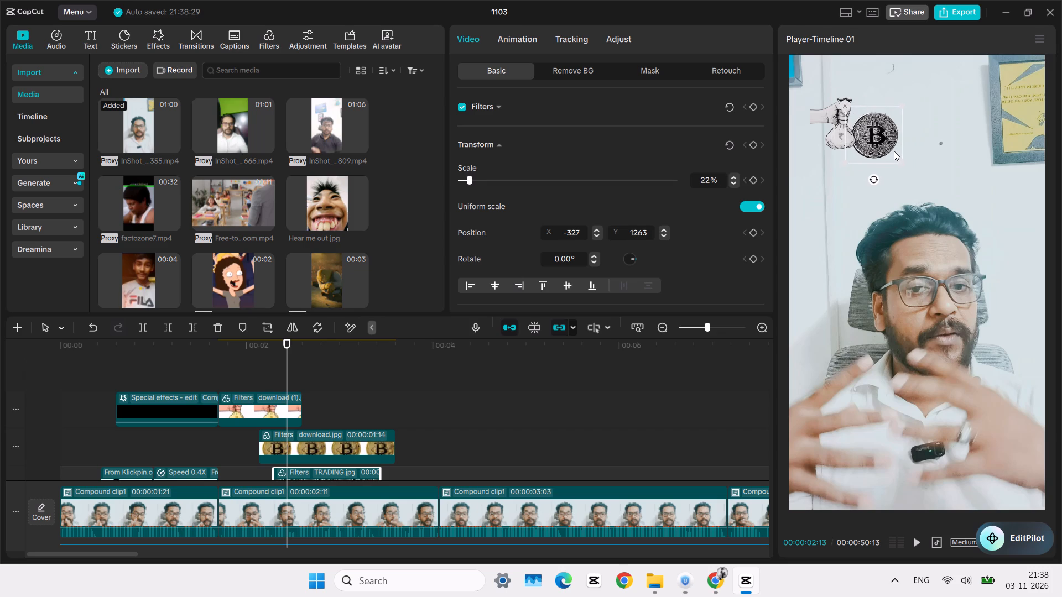
drag(894, 151, 897, 150)
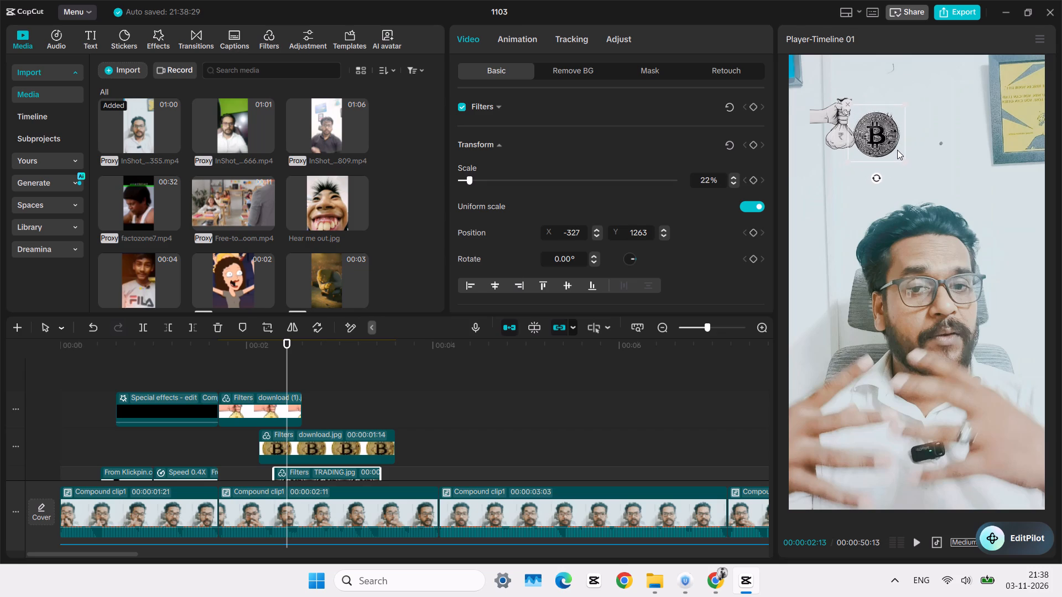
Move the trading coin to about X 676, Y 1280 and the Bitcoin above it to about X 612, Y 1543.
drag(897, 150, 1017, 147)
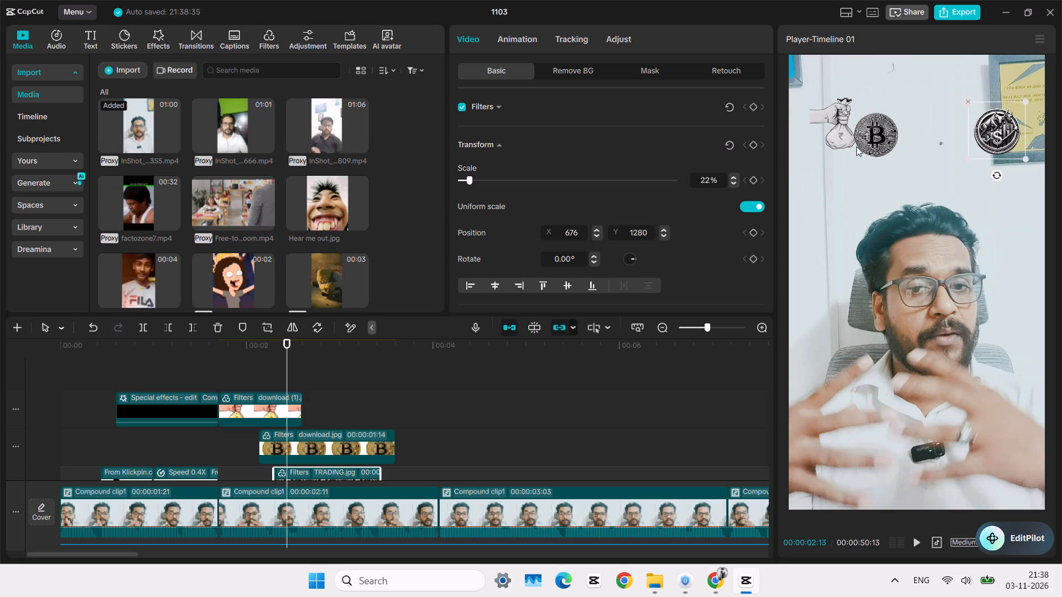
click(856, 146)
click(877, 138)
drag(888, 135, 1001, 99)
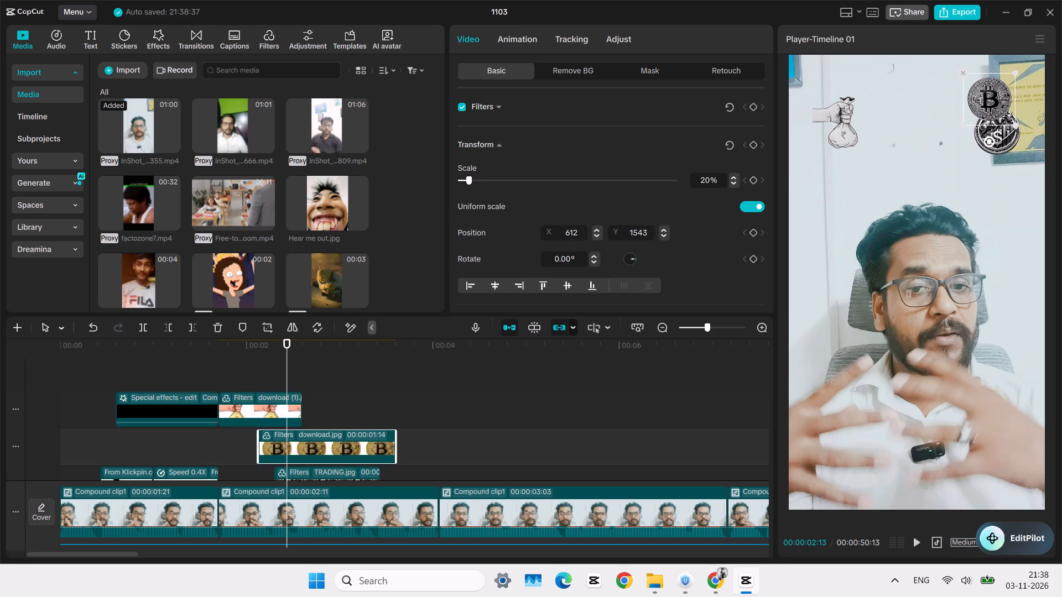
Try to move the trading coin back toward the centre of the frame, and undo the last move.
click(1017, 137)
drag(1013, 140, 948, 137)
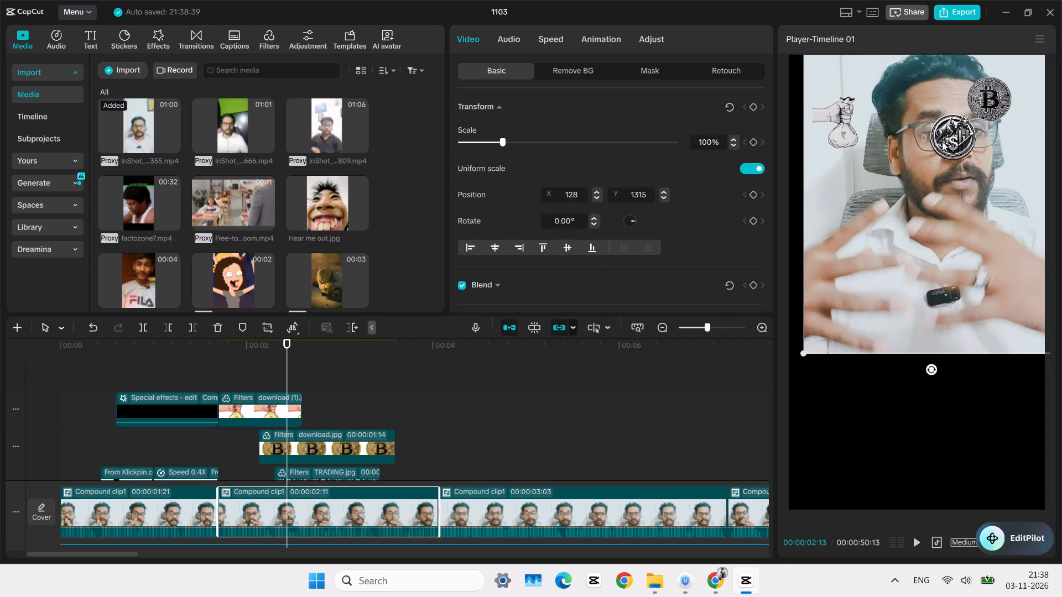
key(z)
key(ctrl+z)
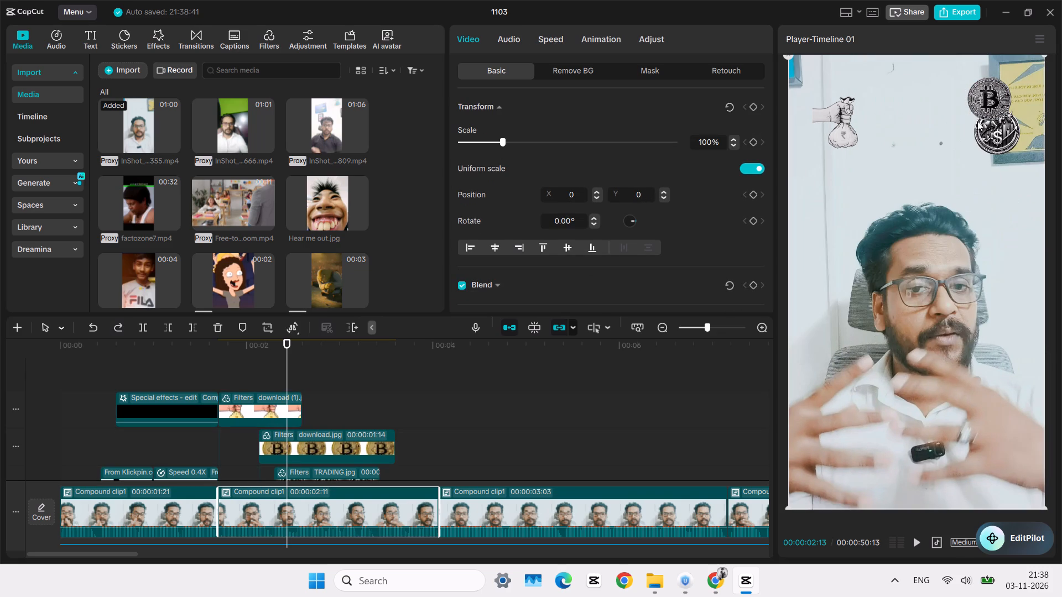
Centre the trading coin above the speaker's head at X 0, about Y 1315.
click(990, 138)
click(1003, 143)
click(1000, 154)
click(949, 196)
click(995, 152)
click(997, 147)
drag(998, 140, 917, 137)
Line the Bitcoin up with the trading coin on its right, at about X 589, Y 1315.
click(981, 107)
drag(988, 104, 990, 139)
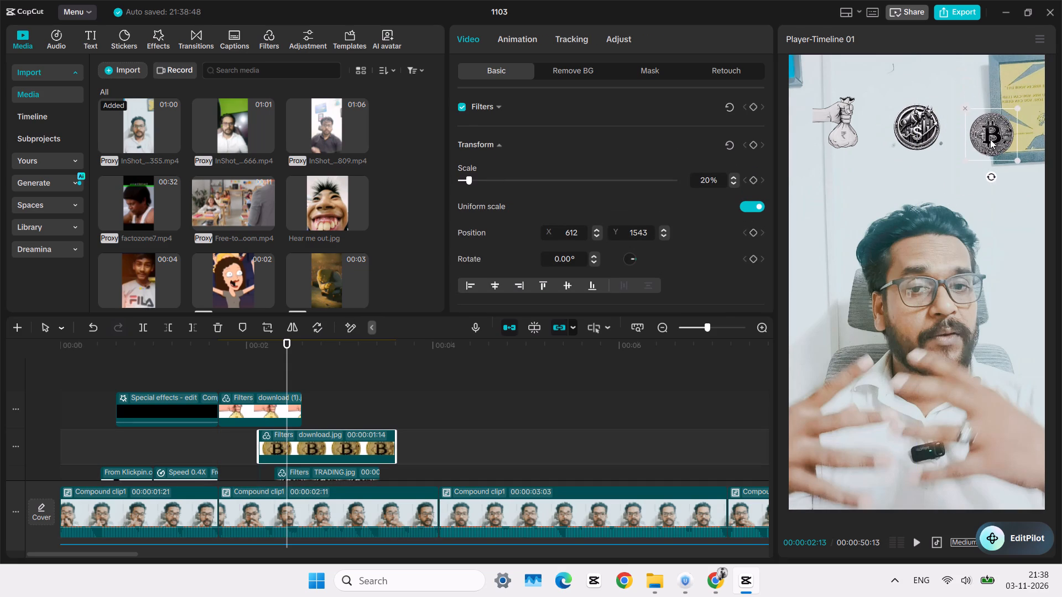
drag(990, 139, 986, 132)
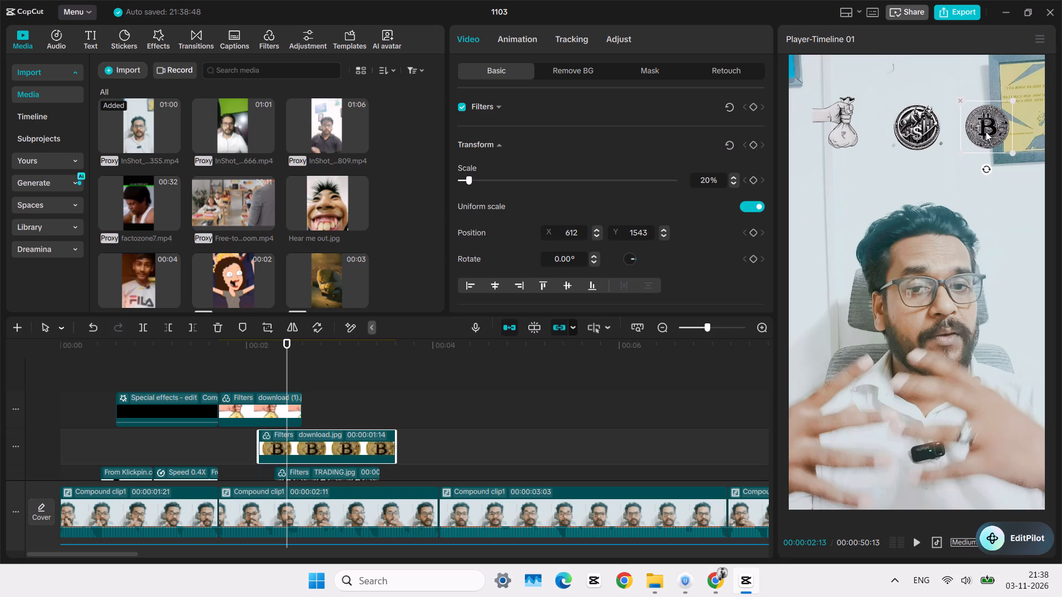
drag(986, 132, 985, 131)
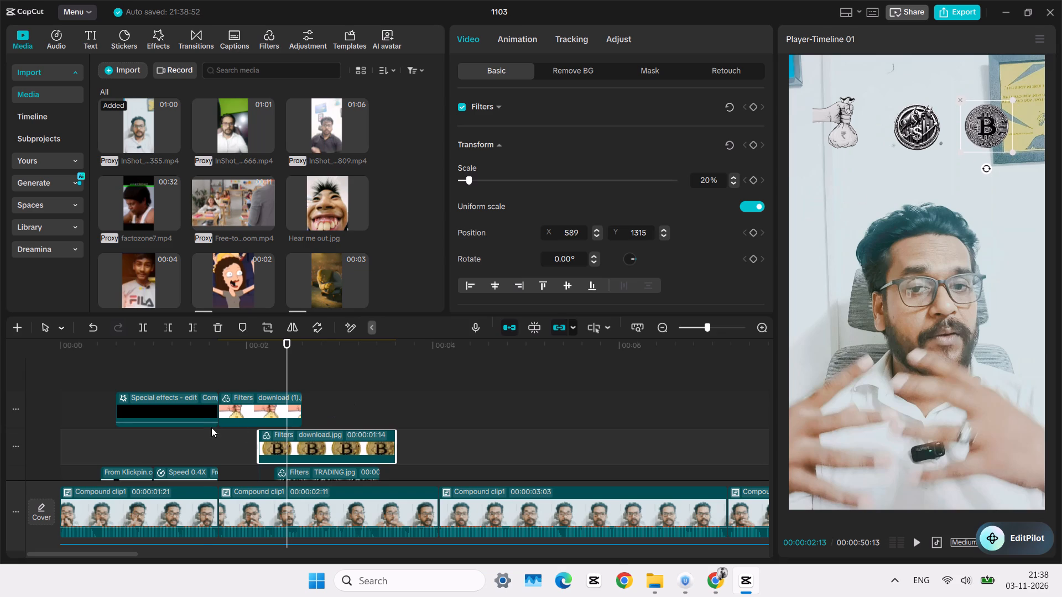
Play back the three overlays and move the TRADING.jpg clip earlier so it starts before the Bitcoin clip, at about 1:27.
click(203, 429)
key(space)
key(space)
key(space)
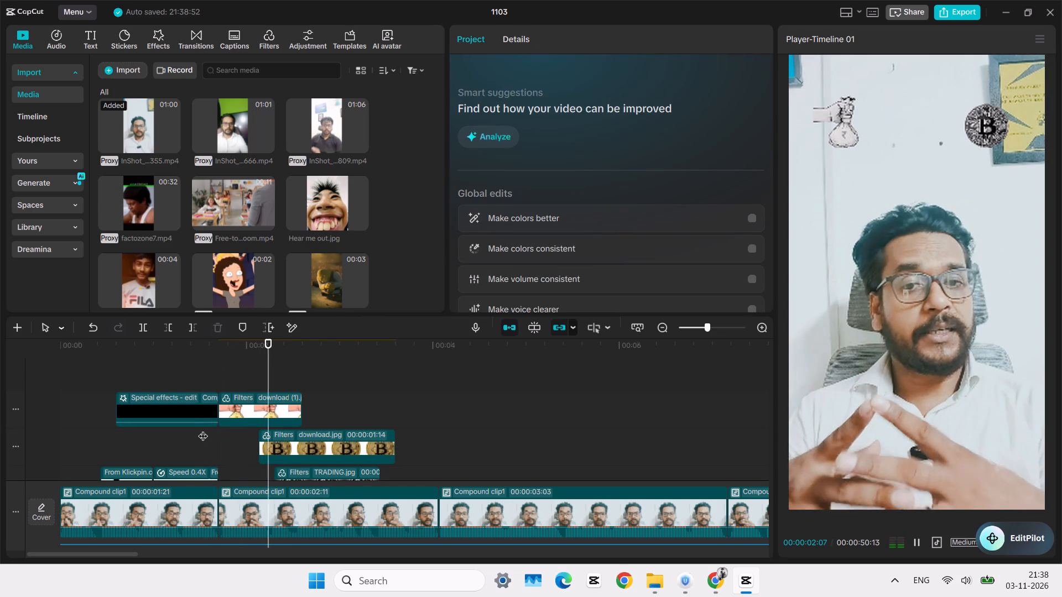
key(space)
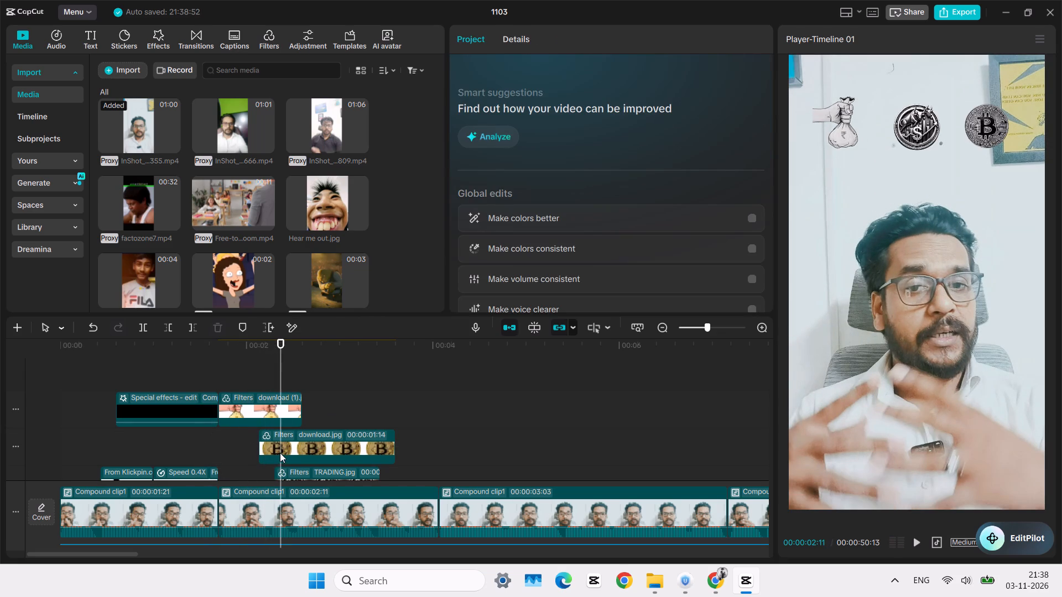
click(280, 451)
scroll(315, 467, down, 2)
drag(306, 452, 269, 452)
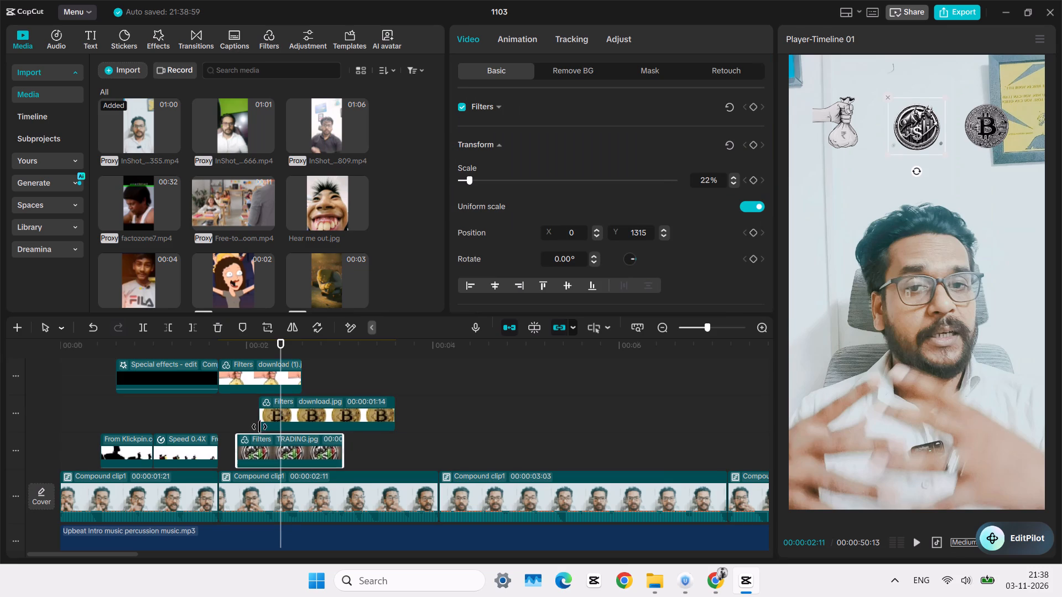
Play back from the end of the silhouette clips through the three overlays to check the order in which they appear.
click(232, 415)
click(217, 416)
click(217, 413)
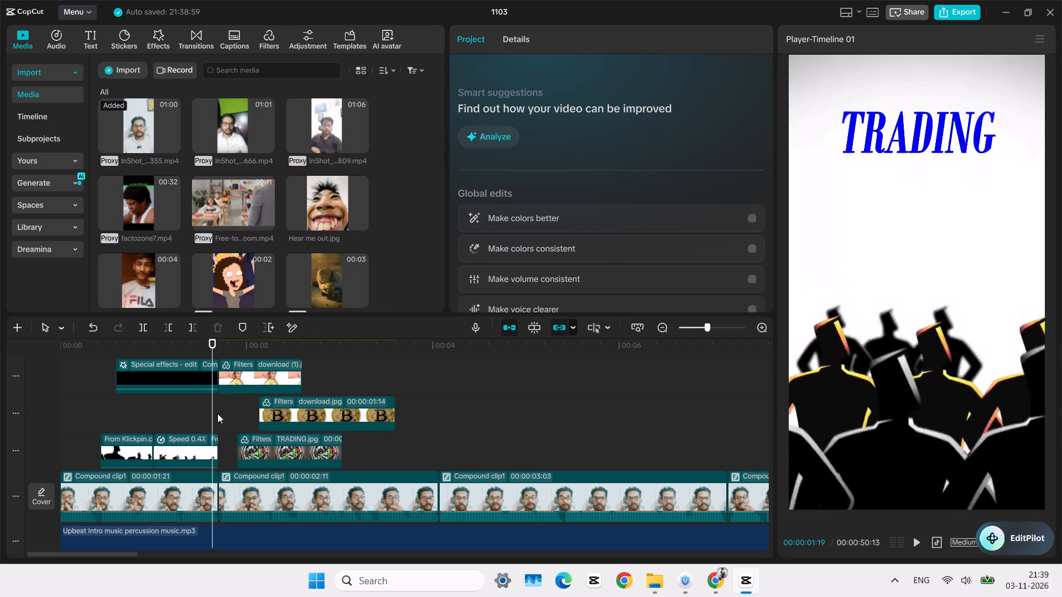
key(space)
key(space)
click(223, 410)
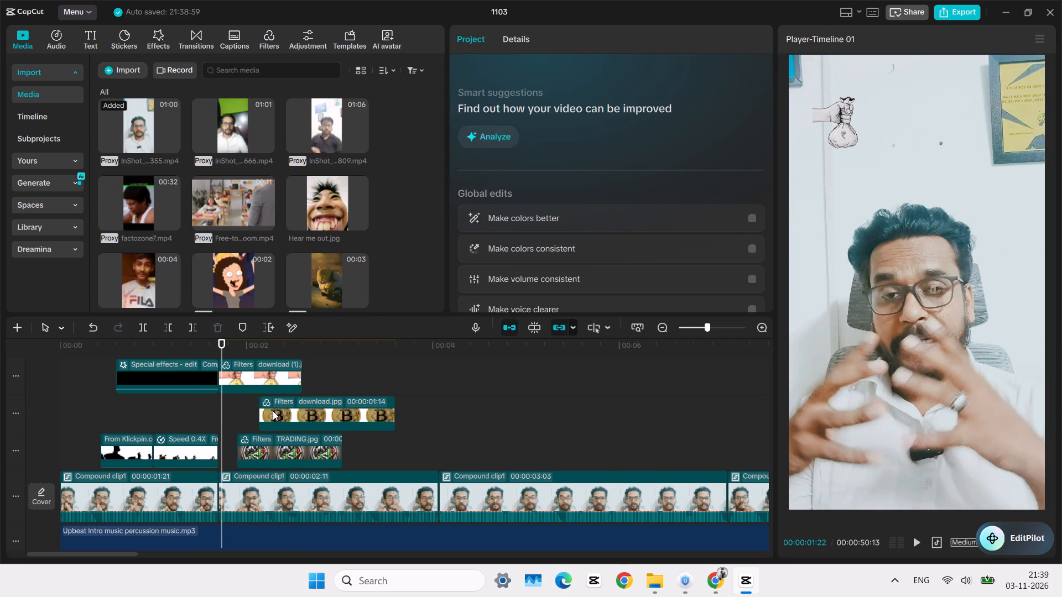
ctrl+scroll(270, 417, up, 18)
click(111, 381)
key(space)
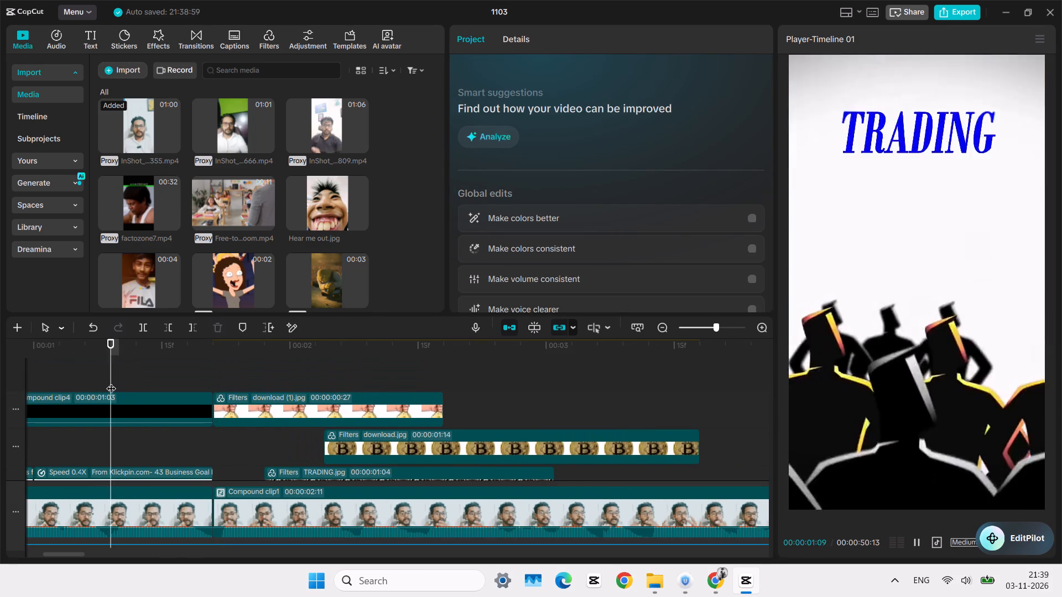
key(space)
Move the Bitcoin clip later to about 2:25 and the TRADING.jpg clip to 2:09, and play back the new timing.
scroll(212, 382, down, 4)
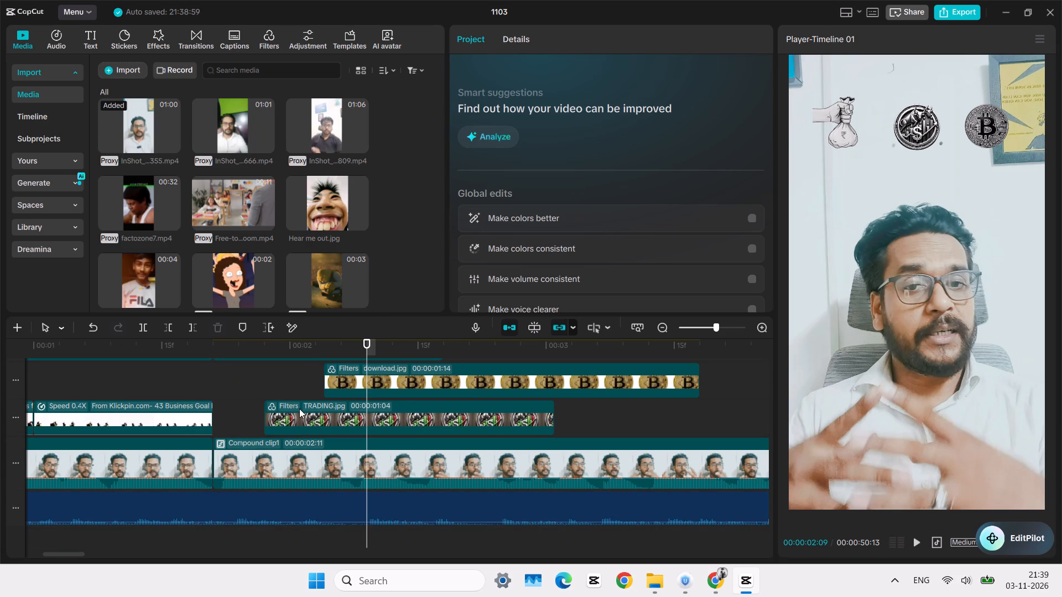
drag(373, 388, 555, 379)
drag(410, 412, 515, 412)
click(348, 412)
key(space)
key(space)
click(348, 412)
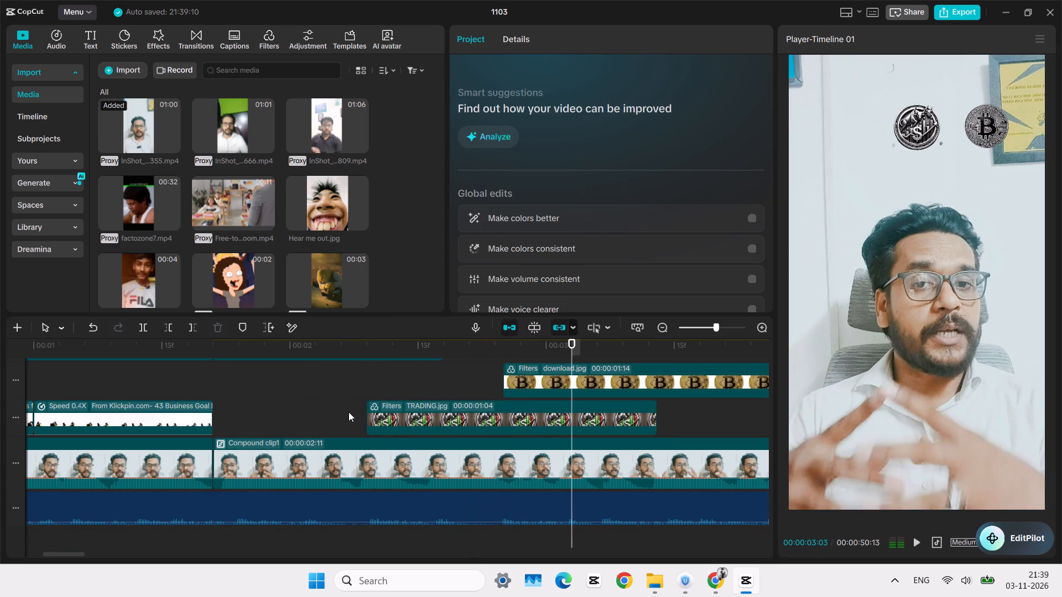
Extend the end of the money bag clip to a duration of 1:27 so it overlaps the trading coin and Bitcoin clips.
scroll(379, 421, up, 3)
click(407, 397)
drag(443, 385, 695, 370)
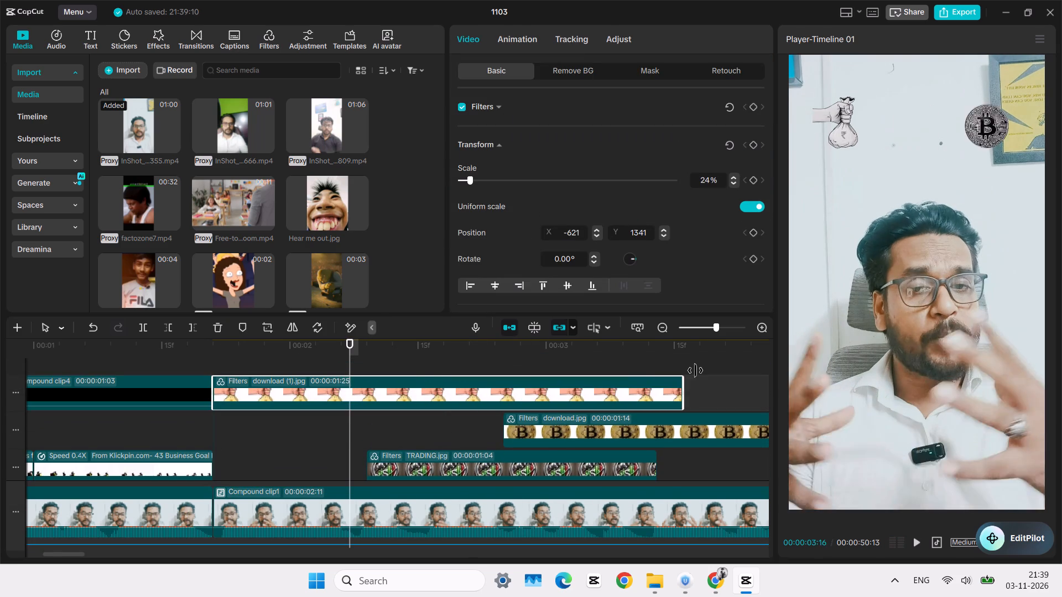
Play back the section where the TRADING.jpg and Bitcoin overlays come in to check their timing against the speaker.
click(319, 434)
click(368, 436)
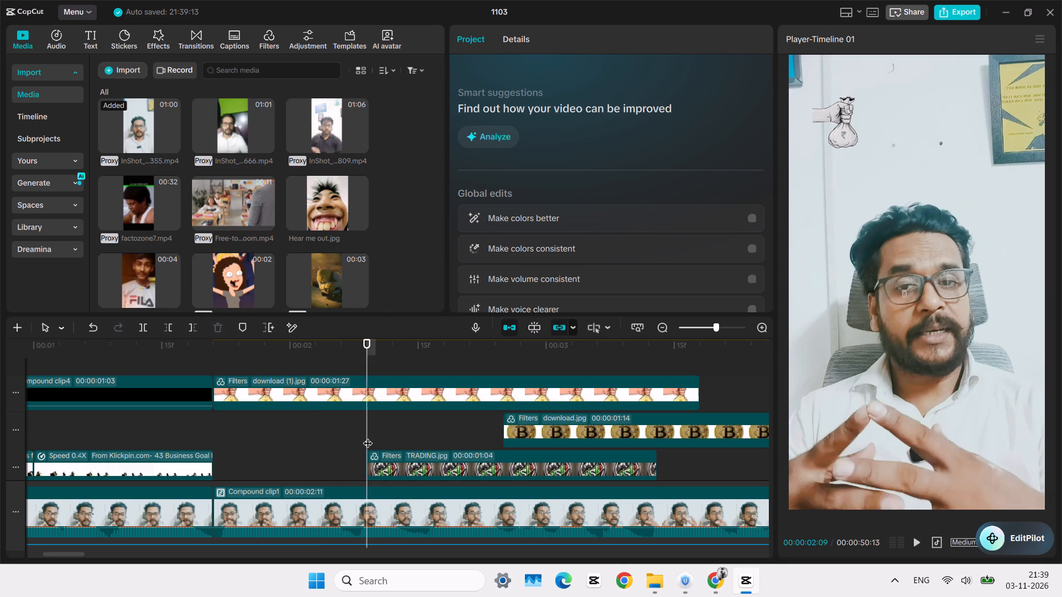
key(space)
key(space)
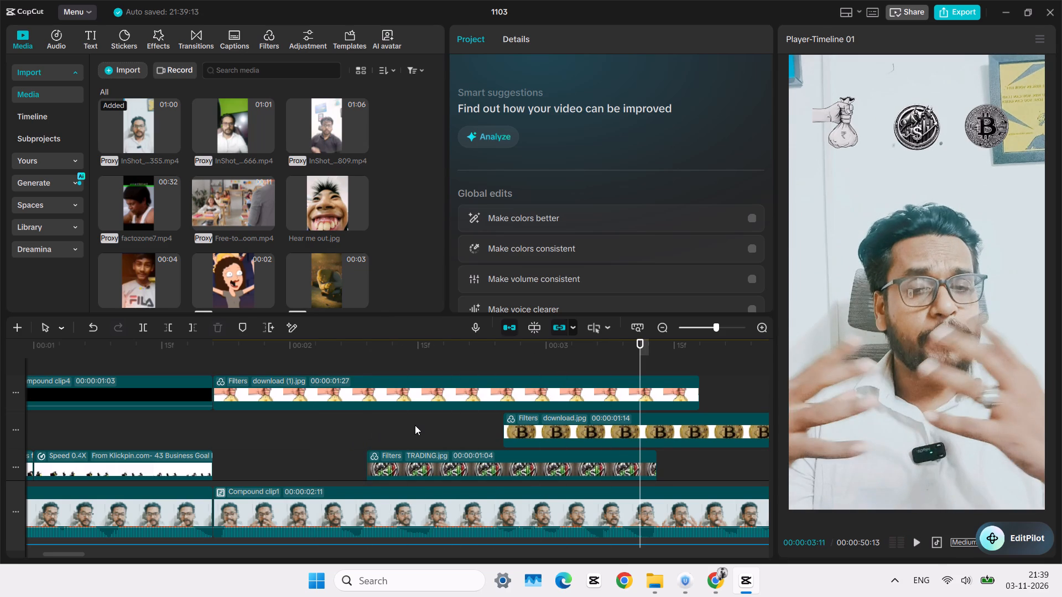
key(space)
key(space)
click(561, 428)
click(567, 381)
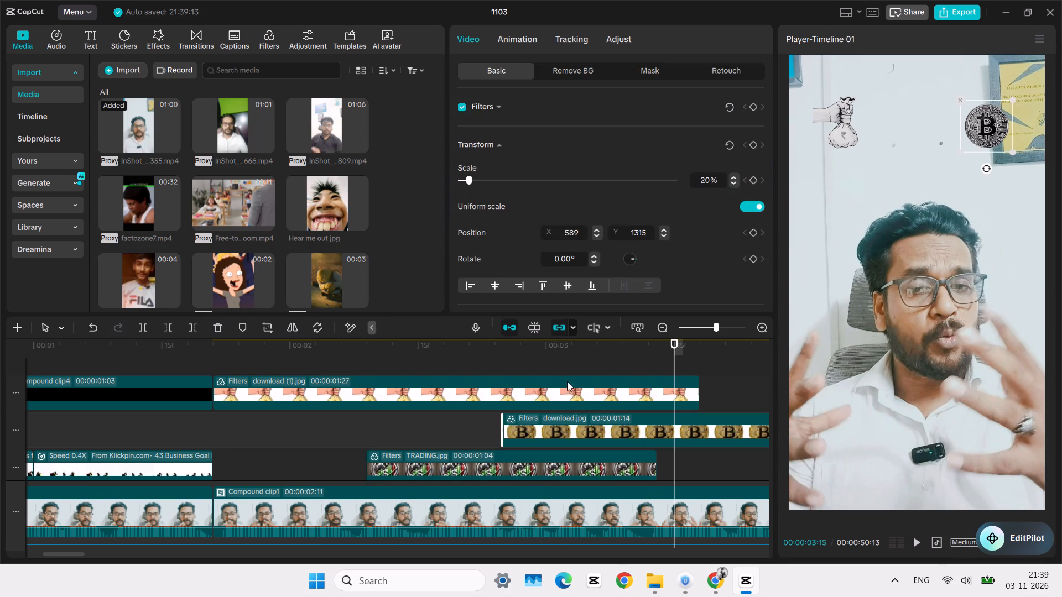
click(564, 368)
key(space)
key(space)
Trim the start of the Bitcoin clip to 3:02, giving it a duration of 1:07.
click(564, 368)
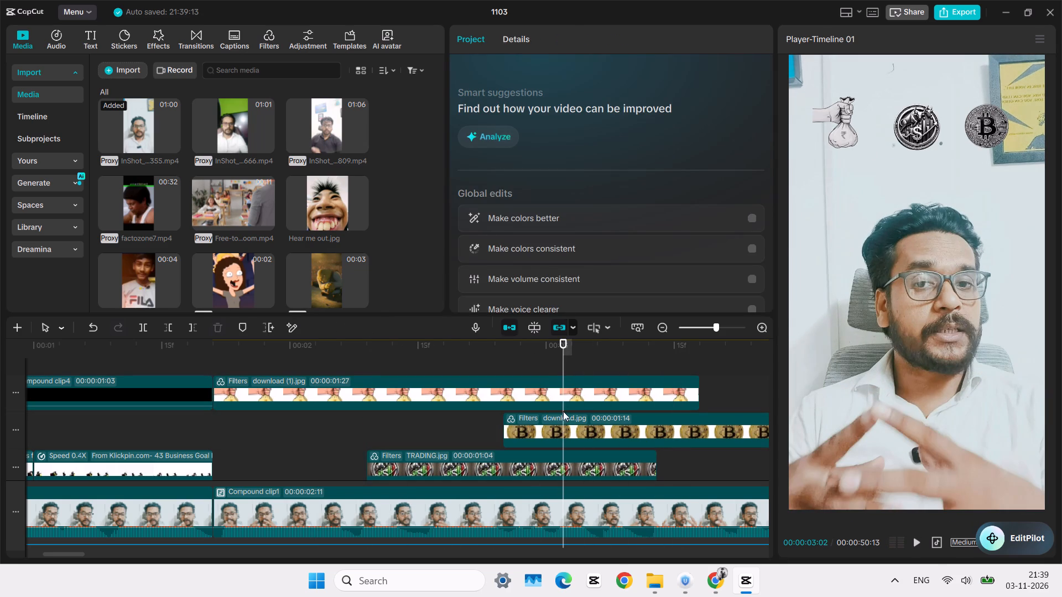
click(555, 431)
drag(501, 420, 558, 416)
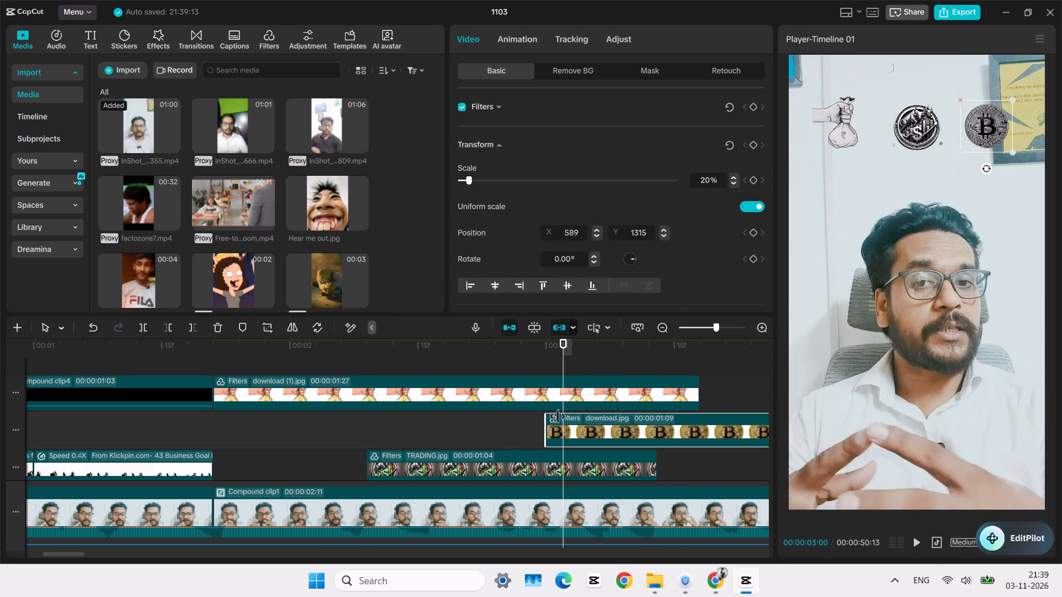
drag(558, 416, 561, 417)
Extend the ends of the overlay clips: TRADING.jpg to a duration of 3:05, the money bag to 4:08 and Bitcoin to 3:11.
click(648, 372)
click(627, 470)
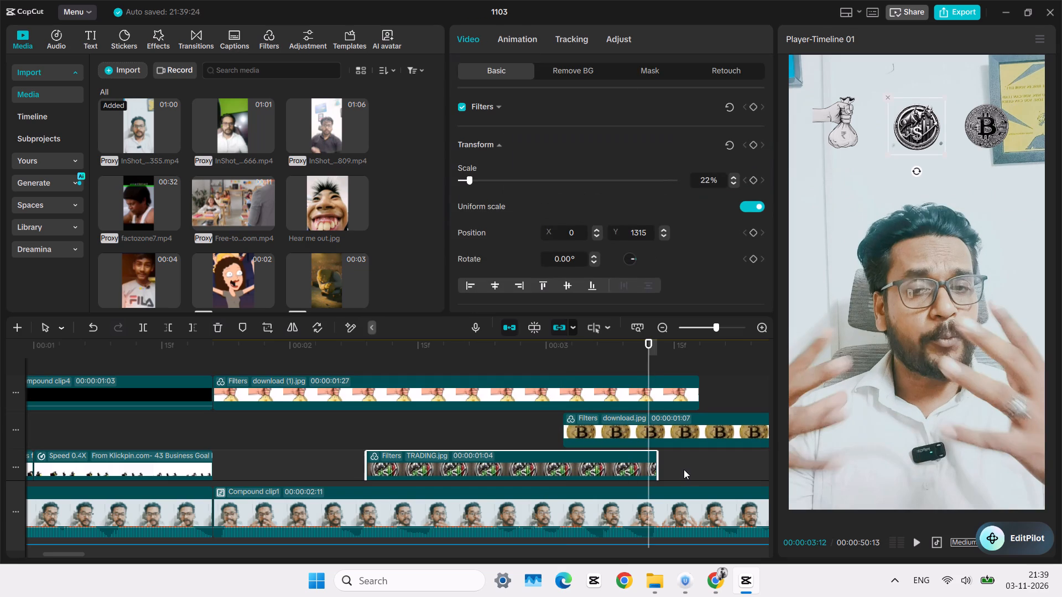
drag(656, 465, 1061, 461)
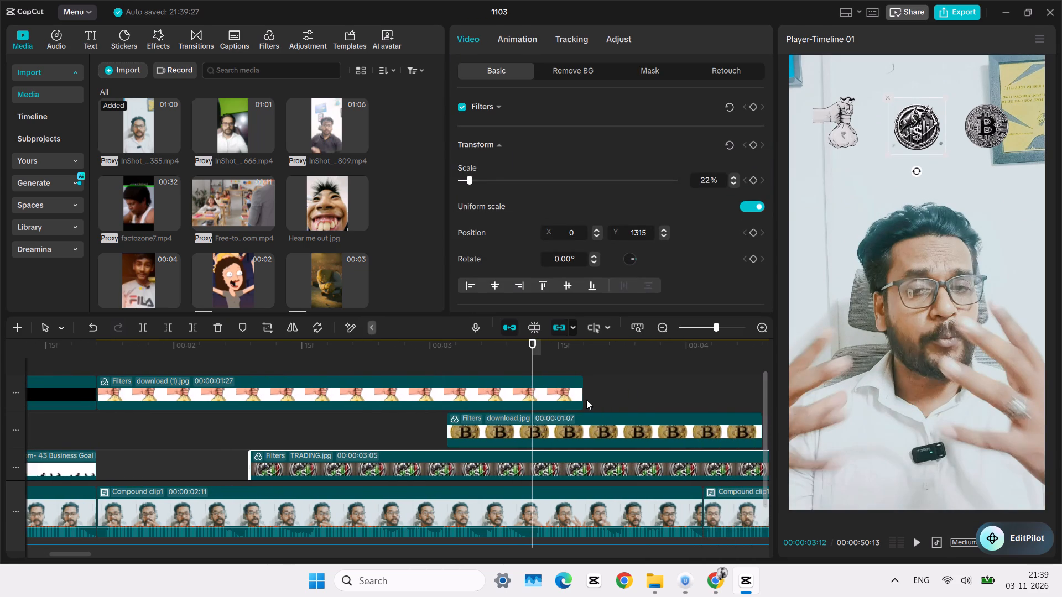
click(575, 395)
drag(587, 386, 1061, 387)
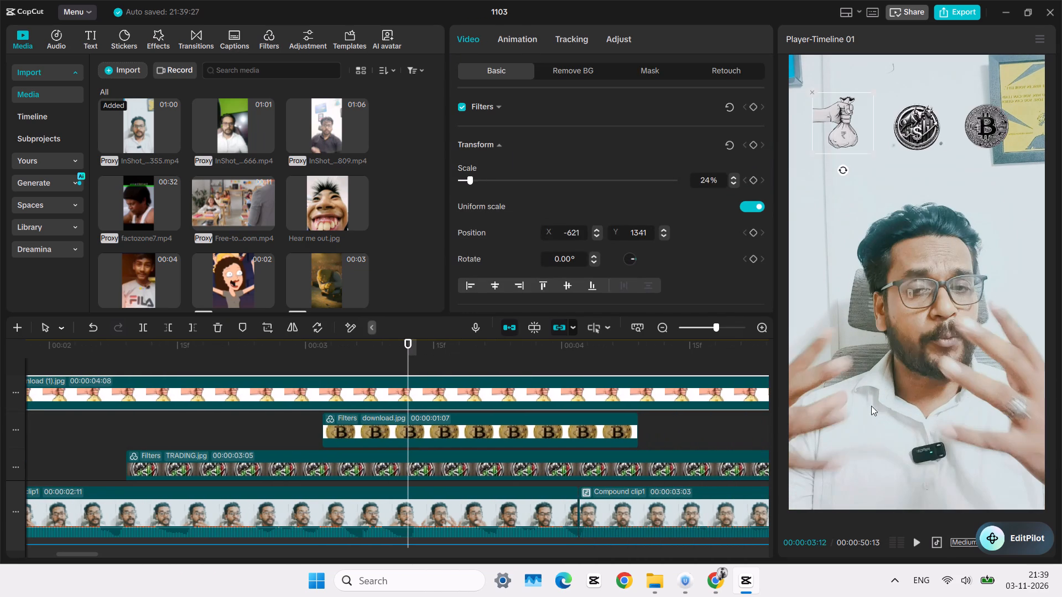
click(609, 431)
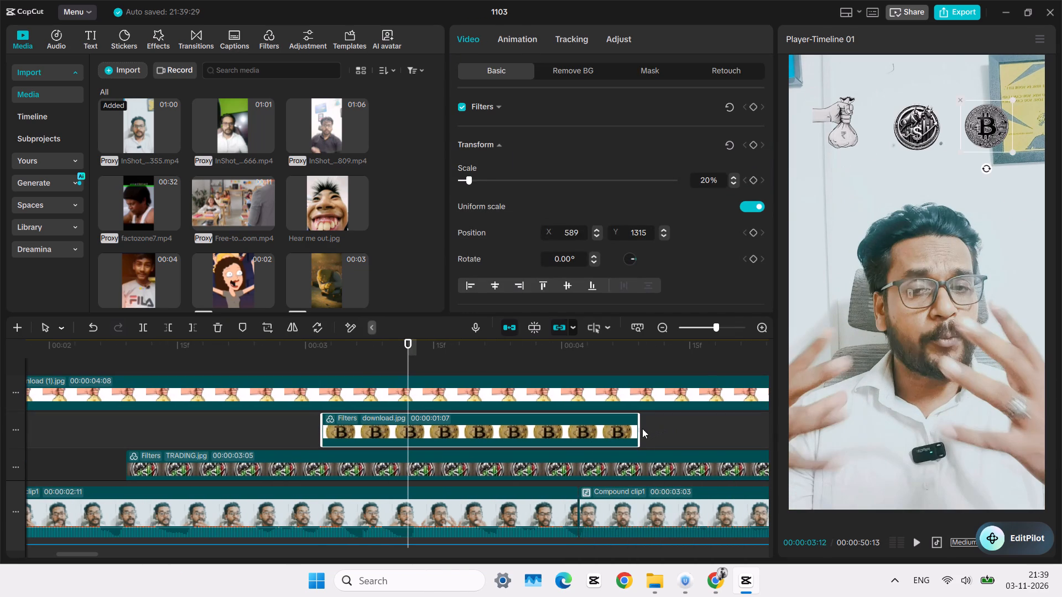
drag(637, 431, 1061, 416)
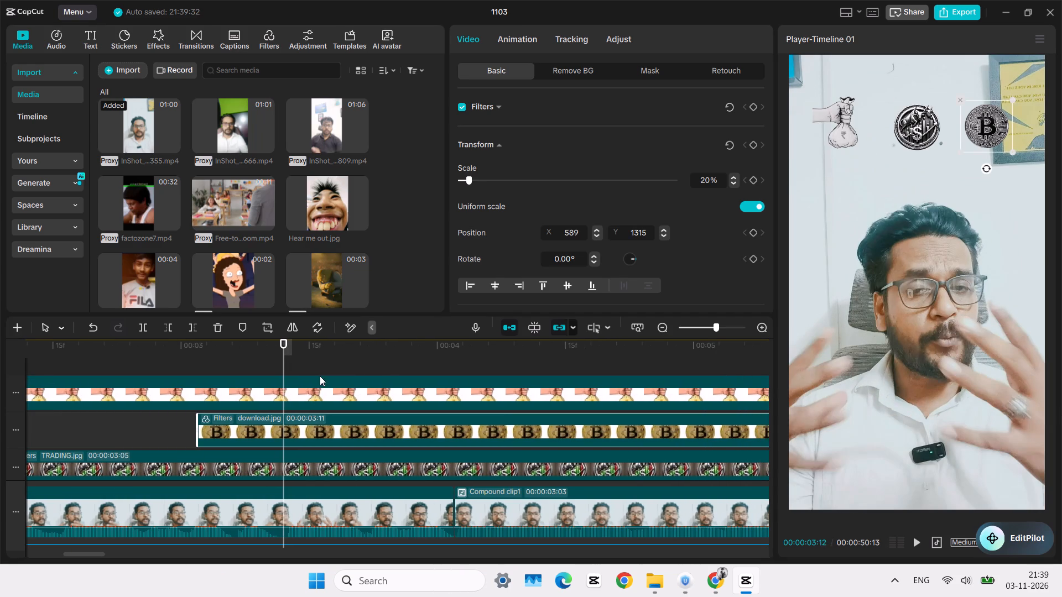
Play back repeatedly from the silhouette clips into the overlays to check how the extended money bag, trading coin and Bitcoin clips come in.
click(320, 376)
click(325, 357)
drag(325, 357, 0, 397)
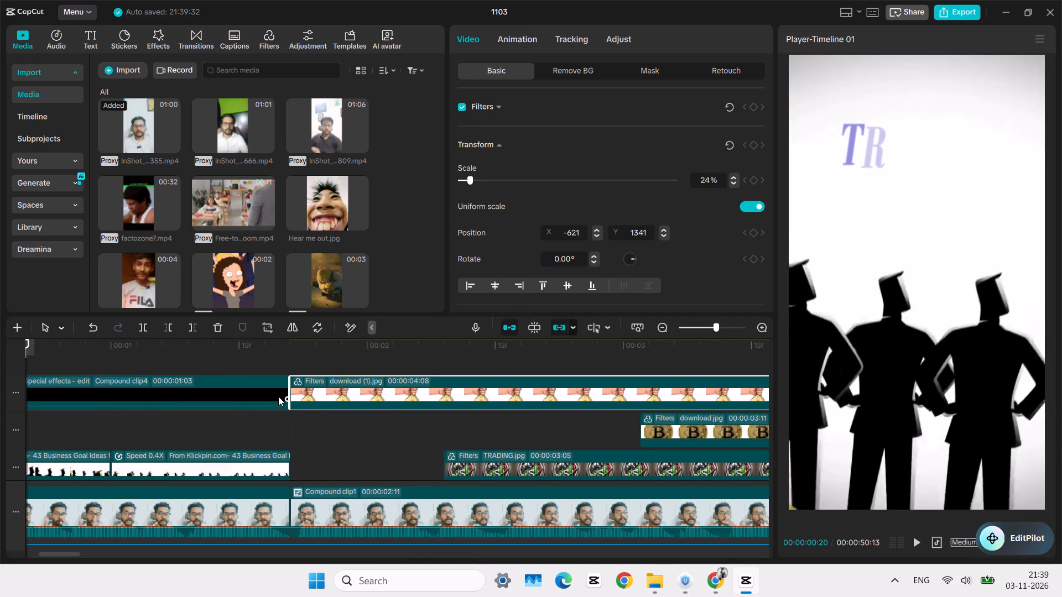
ctrl+scroll(278, 396, down, 10)
scroll(185, 412, up, 4)
click(147, 367)
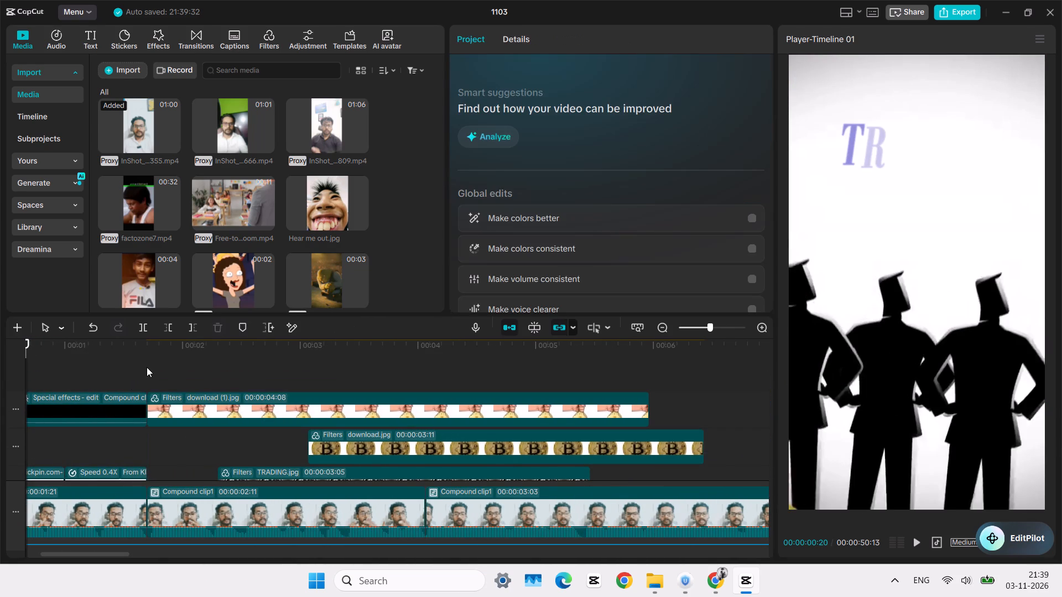
key(space)
key(space)
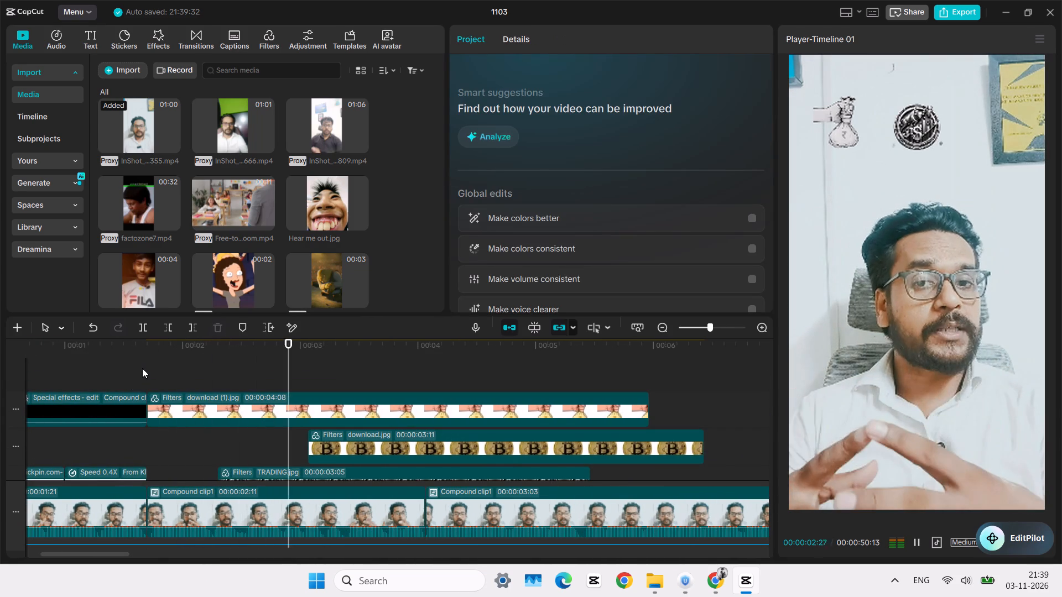
click(142, 368)
click(100, 373)
key(space)
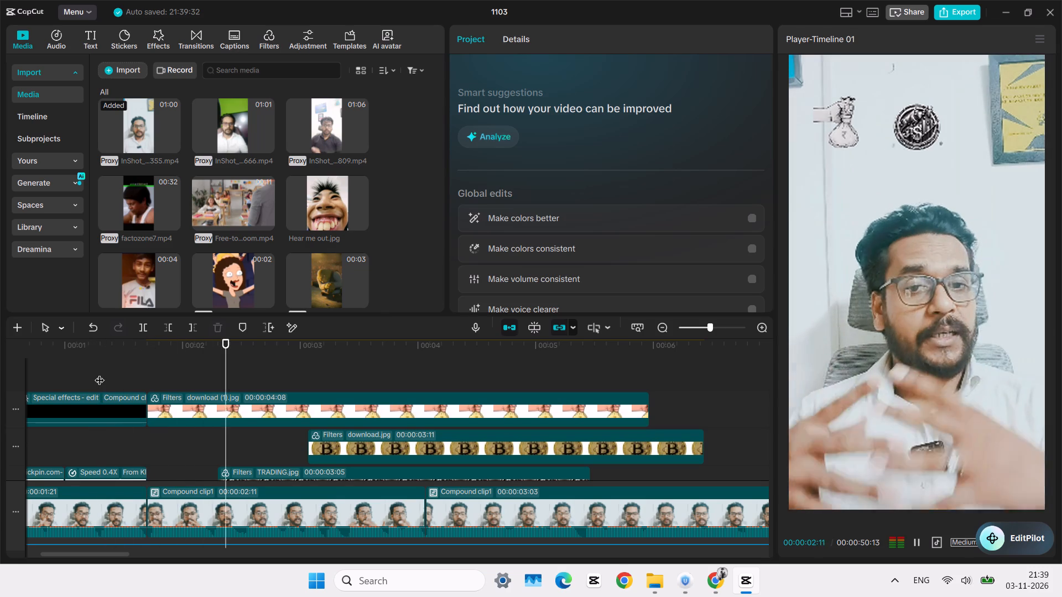
key(space)
click(100, 373)
key(space)
key(space)
key(space)
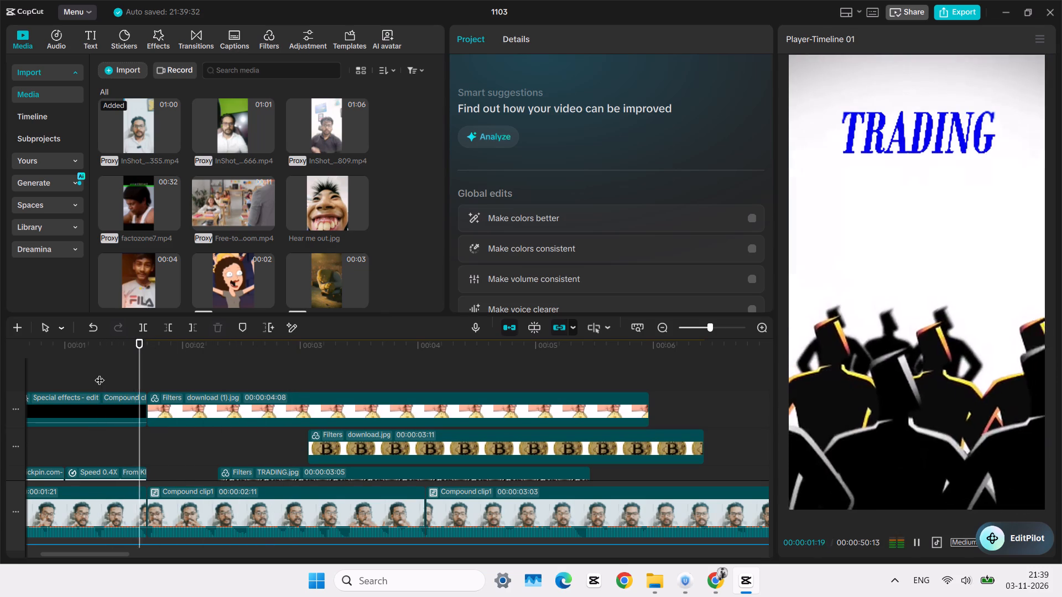
key(space)
key(space)
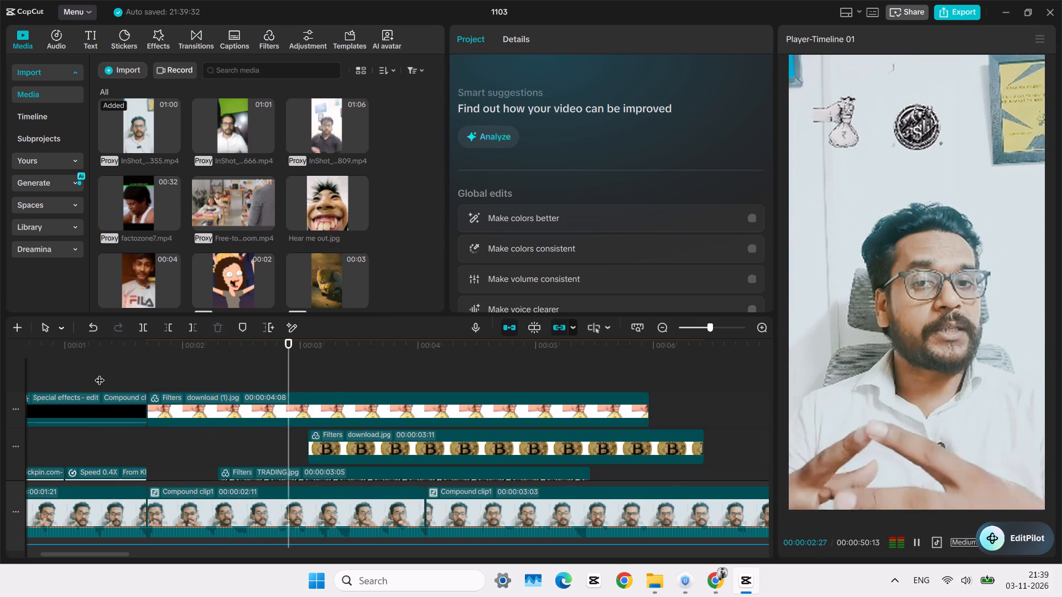
key(space)
Apply the Fade In entrance animation to the money bag clip and play it back.
click(132, 372)
click(212, 403)
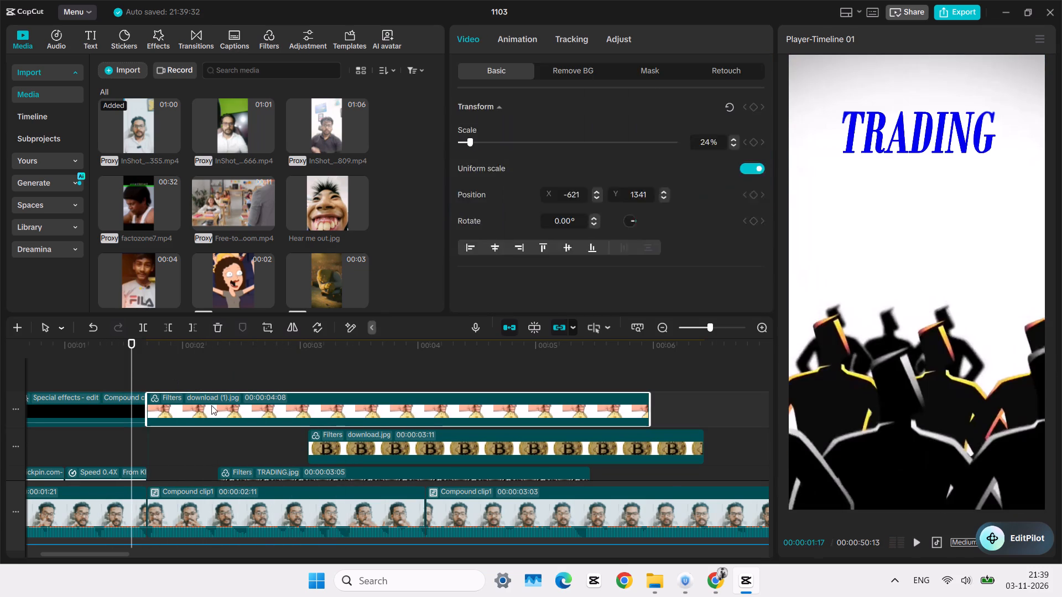
click(233, 358)
click(206, 409)
click(507, 50)
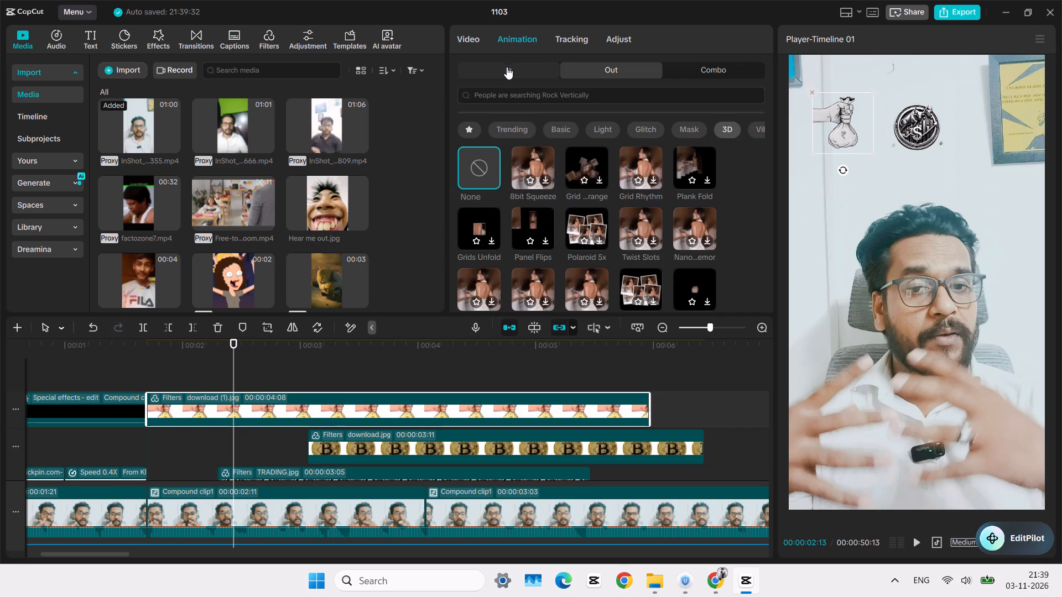
click(524, 95)
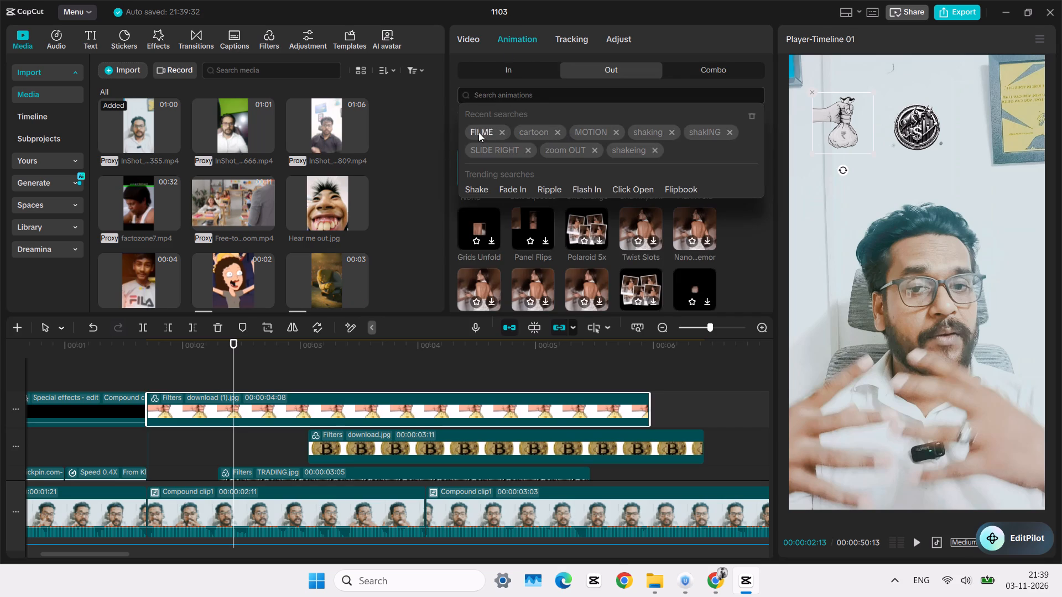
click(501, 73)
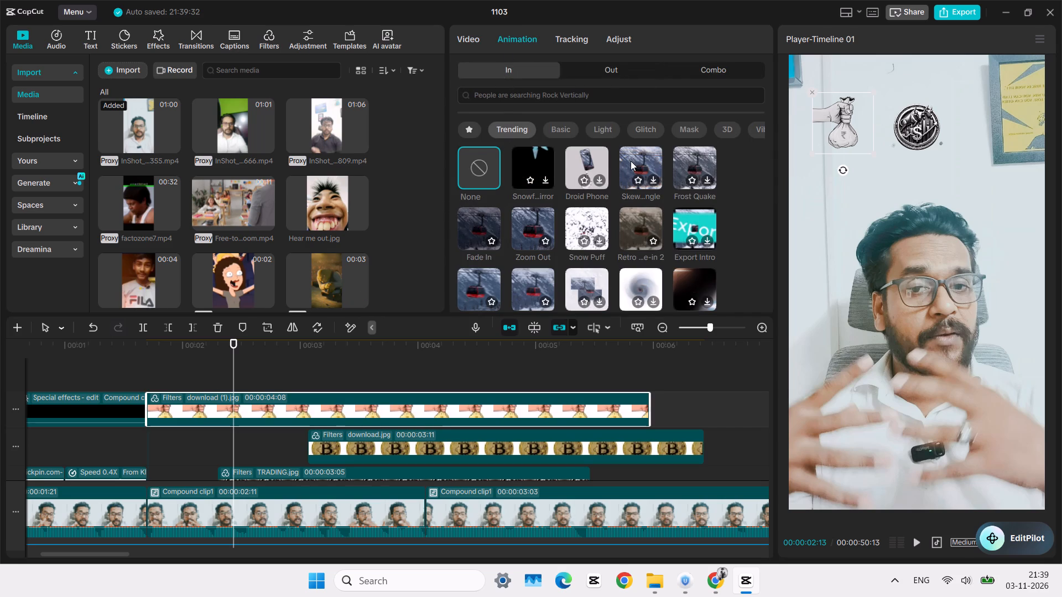
drag(632, 161, 639, 161)
click(700, 158)
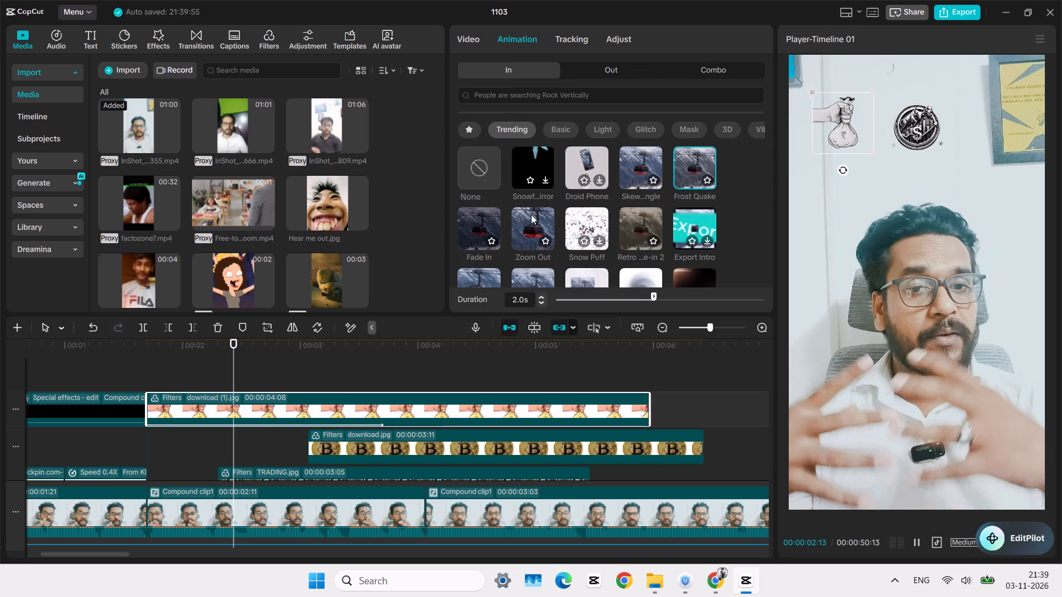
click(475, 219)
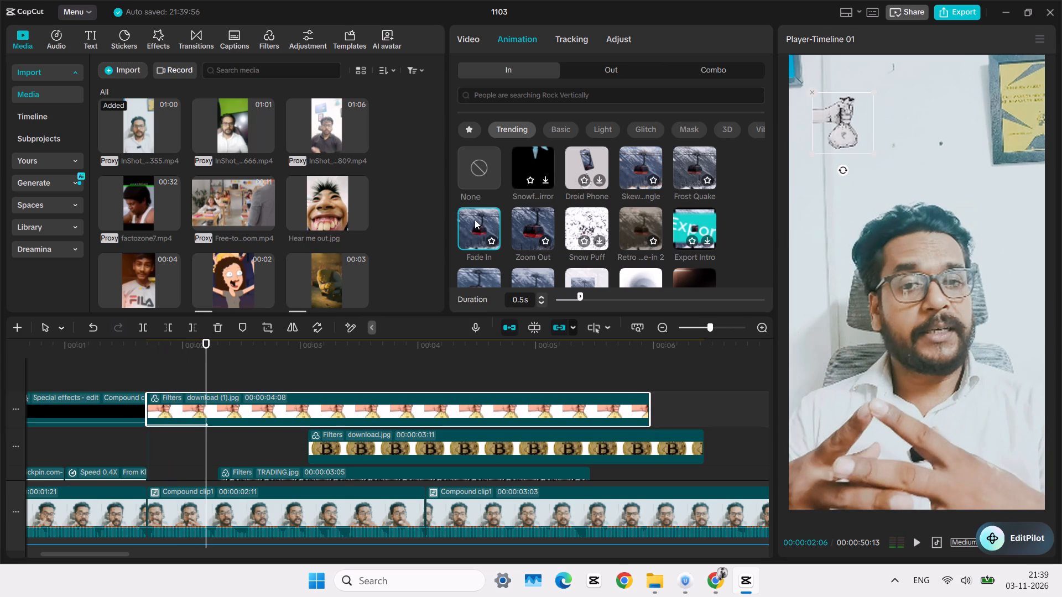
click(141, 365)
key(space)
key(space)
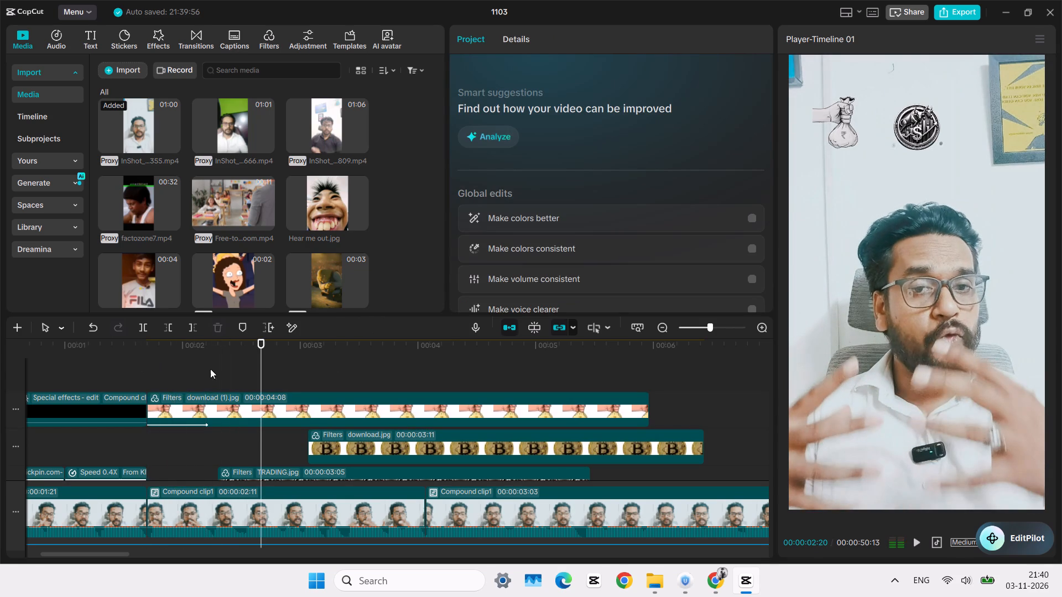
Apply the Fade In entrance animation to the TRADING.jpg clip.
scroll(209, 450, down, 2)
click(254, 443)
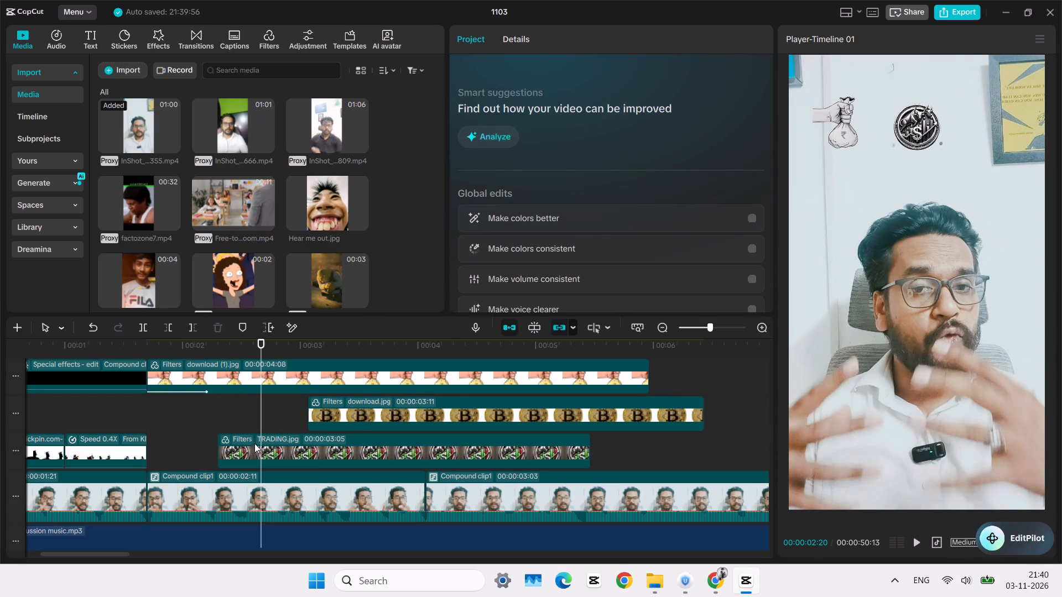
click(499, 51)
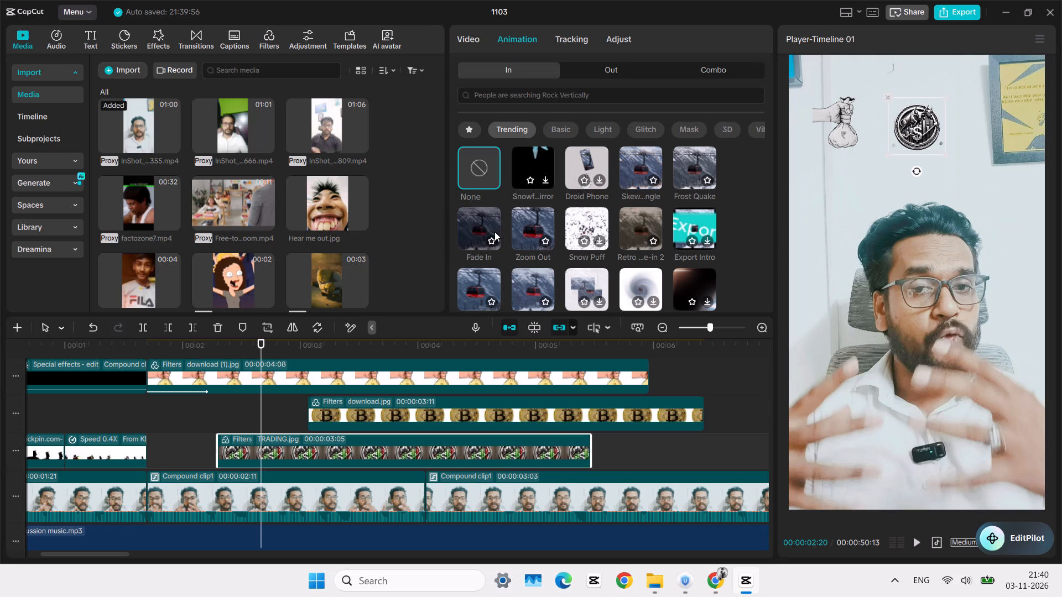
click(468, 219)
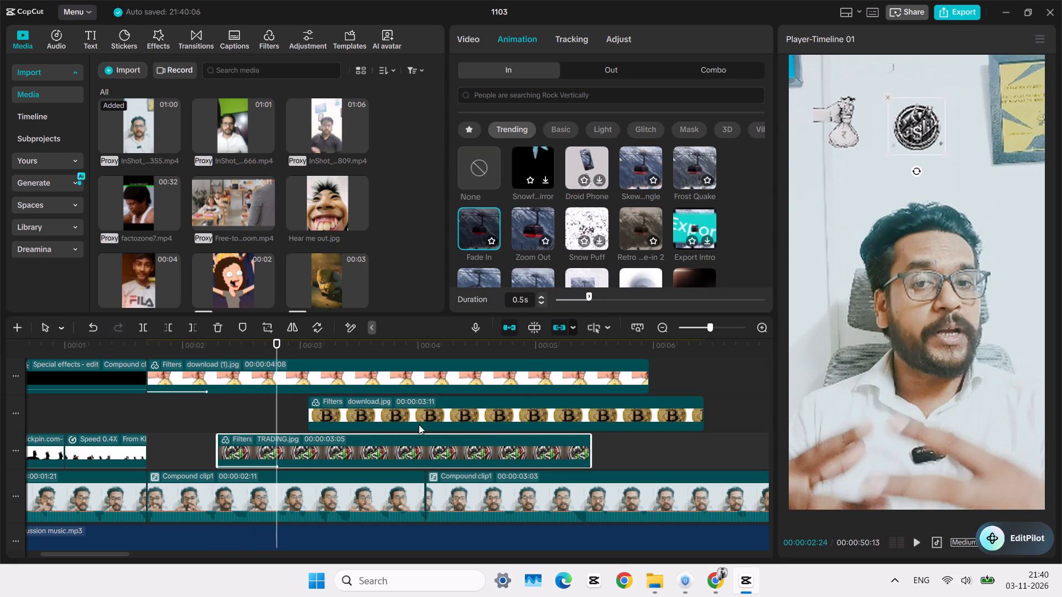
Apply the Fade In entrance animation to the Bitcoin clip and play back all three overlays from the money bag's start.
click(419, 425)
click(565, 35)
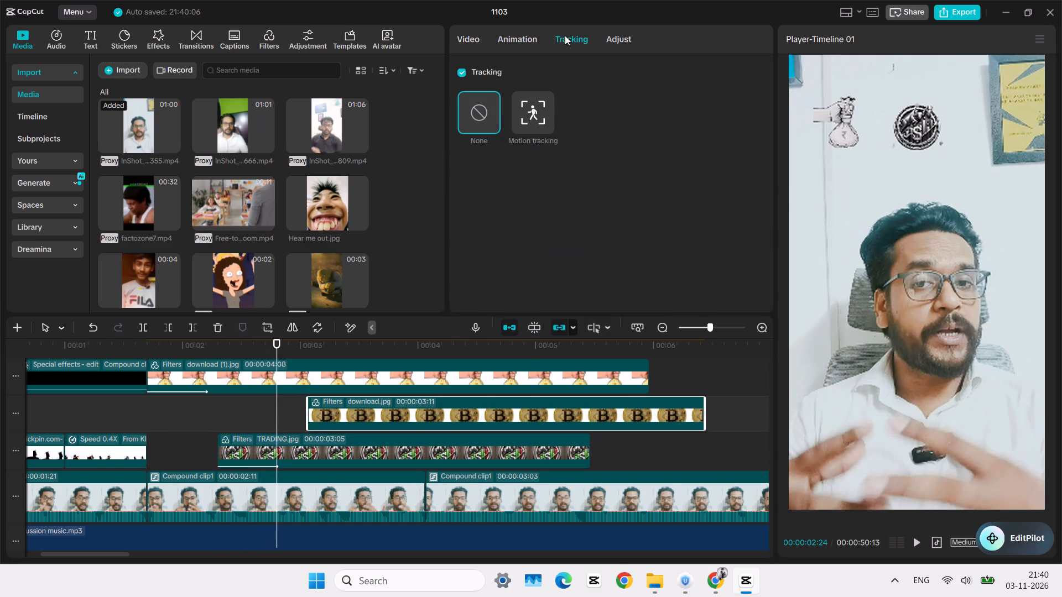
drag(483, 33, 499, 30)
click(525, 35)
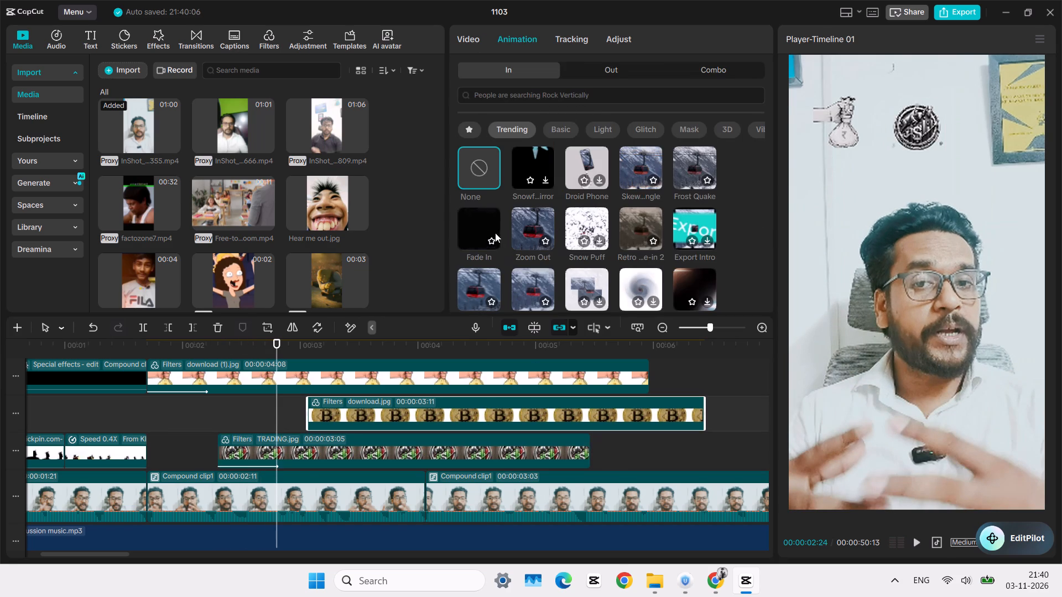
click(466, 224)
click(149, 413)
key(space)
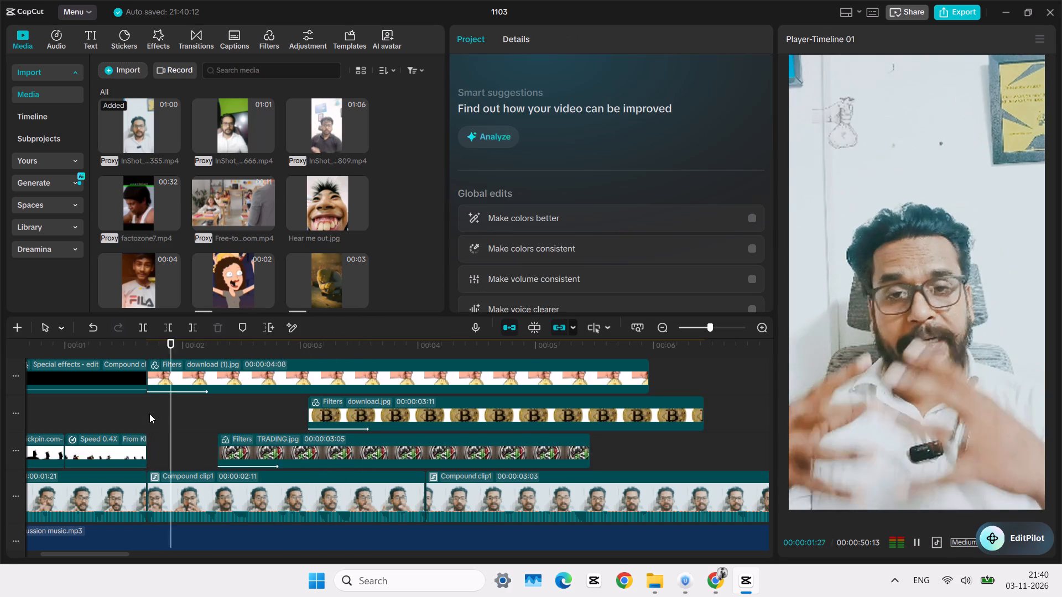
key(space)
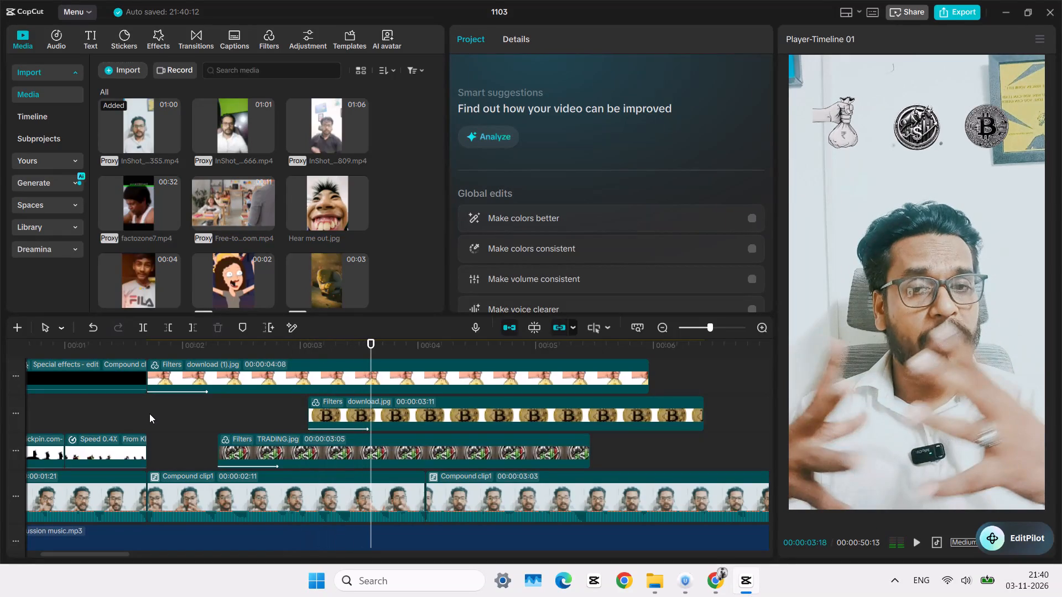
Move the floating EditPilot widget away from the player controls and check the overlays in the full-screen preview.
drag(1015, 543, 948, 407)
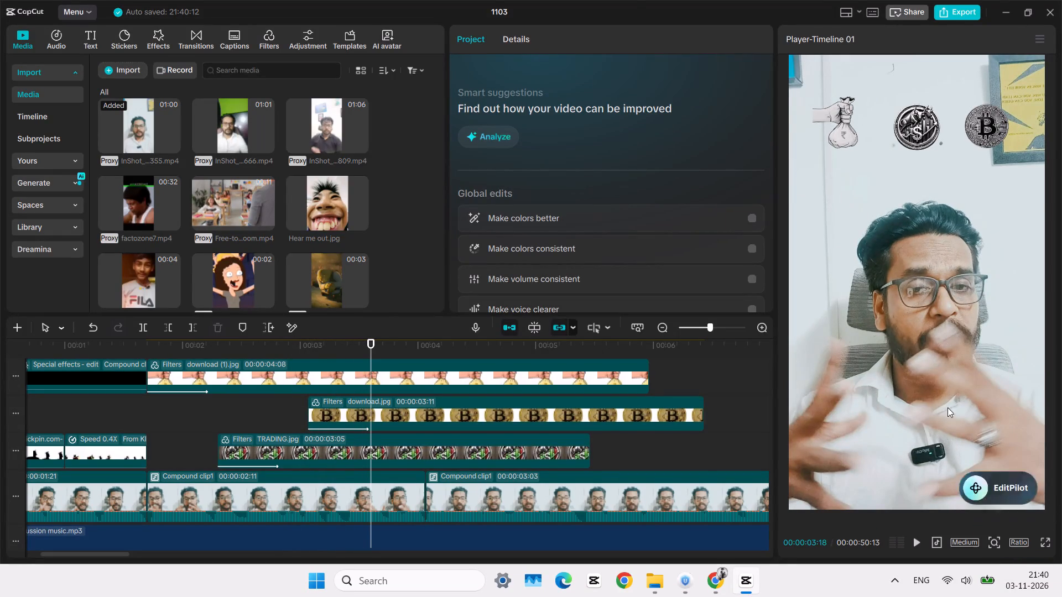
drag(948, 407, 631, 0)
click(1042, 538)
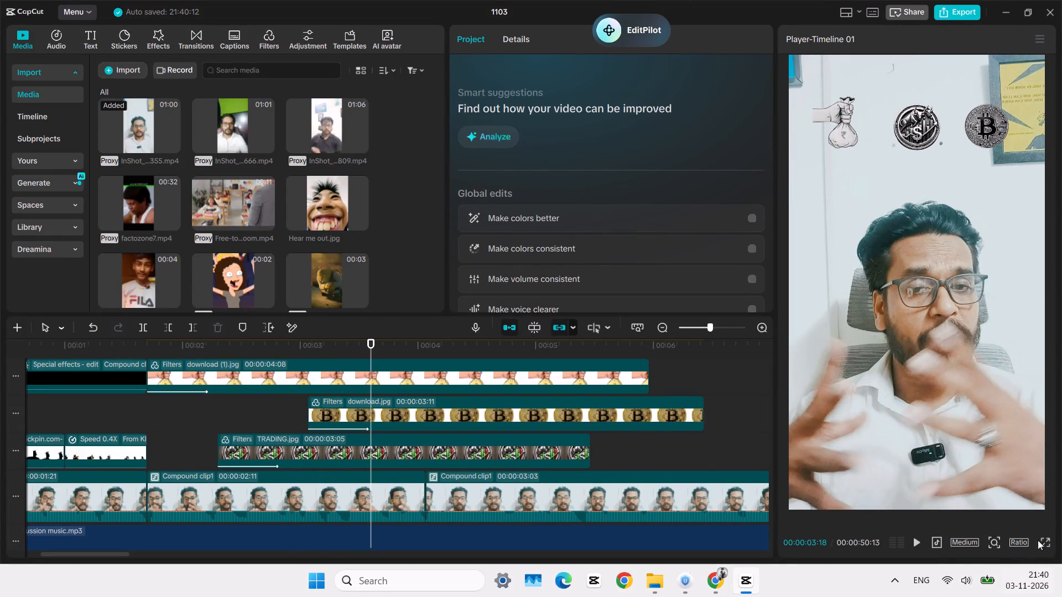
click(1045, 544)
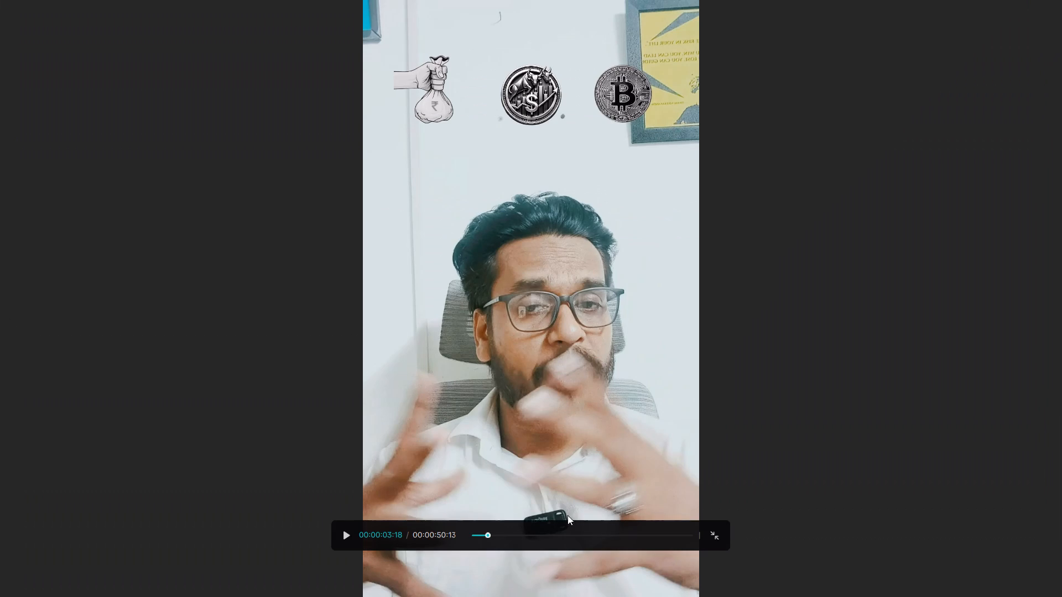
click(720, 536)
Move the Bitcoin overlay slightly higher in the frame, to about X 595, Y 1368.
click(460, 422)
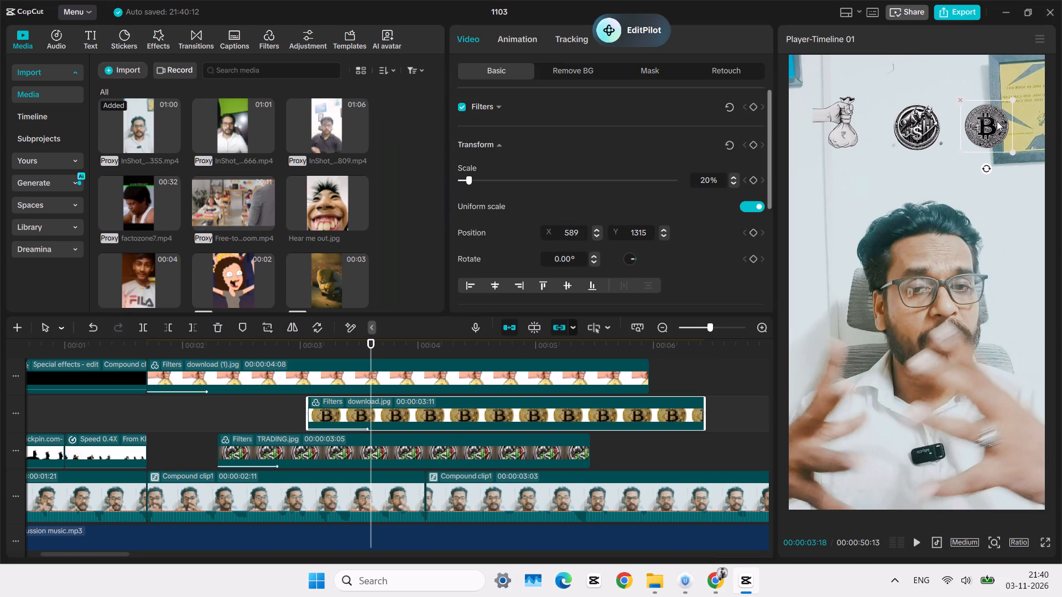
drag(995, 130, 995, 124)
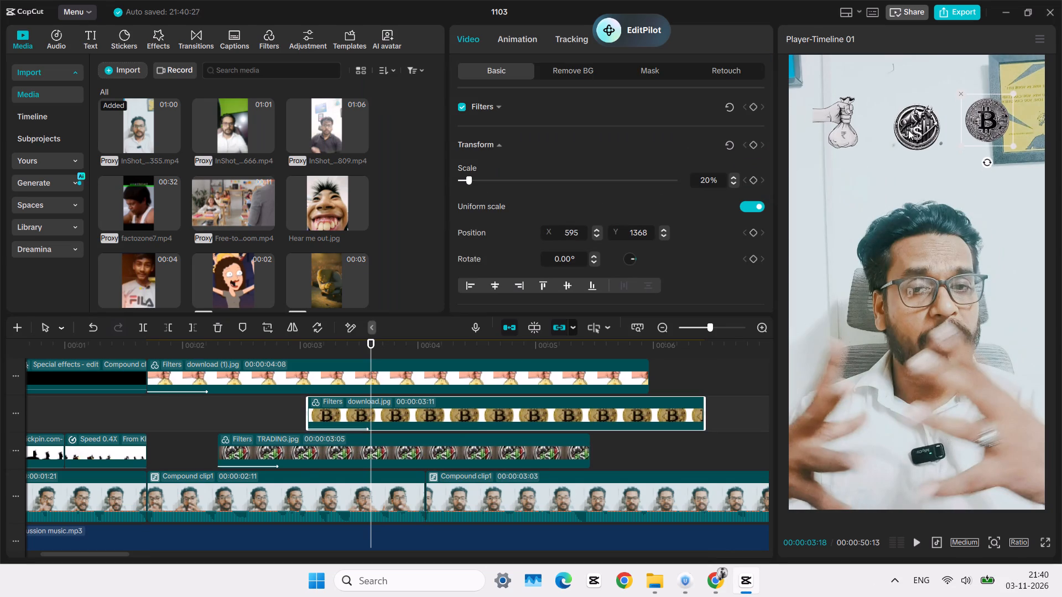
Move the trading coin overlay slightly higher in the frame, to X 0, Y 1362, and check the row in the full-screen preview.
click(908, 130)
drag(910, 130, 911, 125)
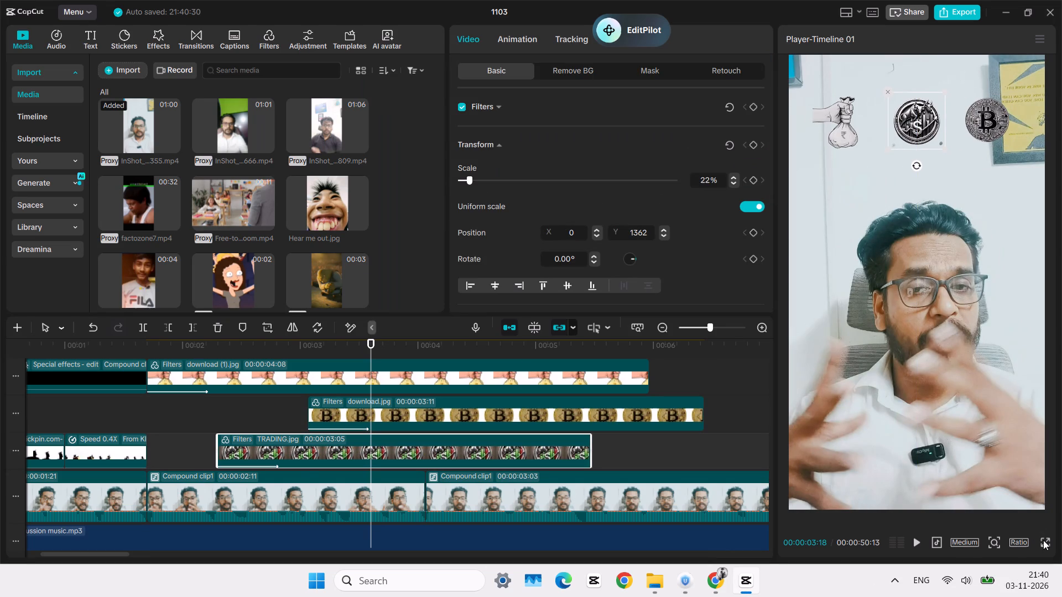
click(1043, 541)
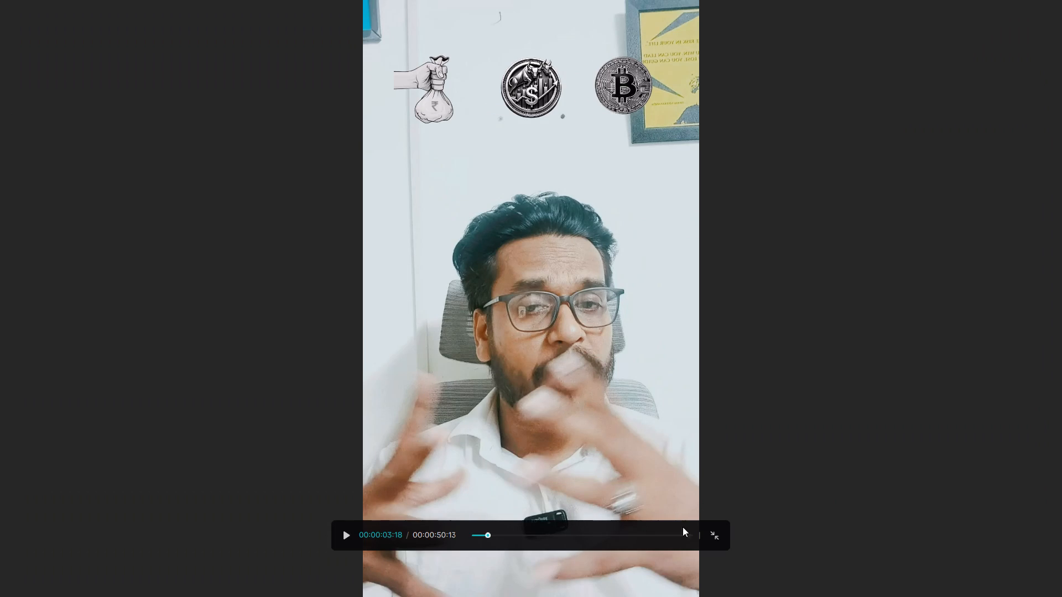
click(714, 531)
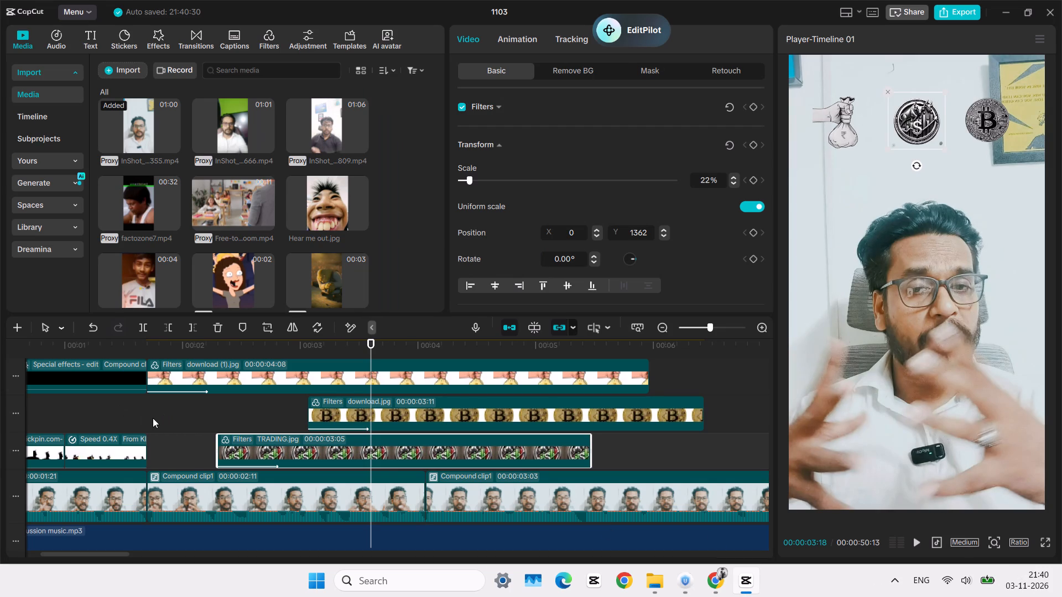
Play back the overlay sequence from the money bag's start up to the next cut in the main track.
click(148, 413)
key(space)
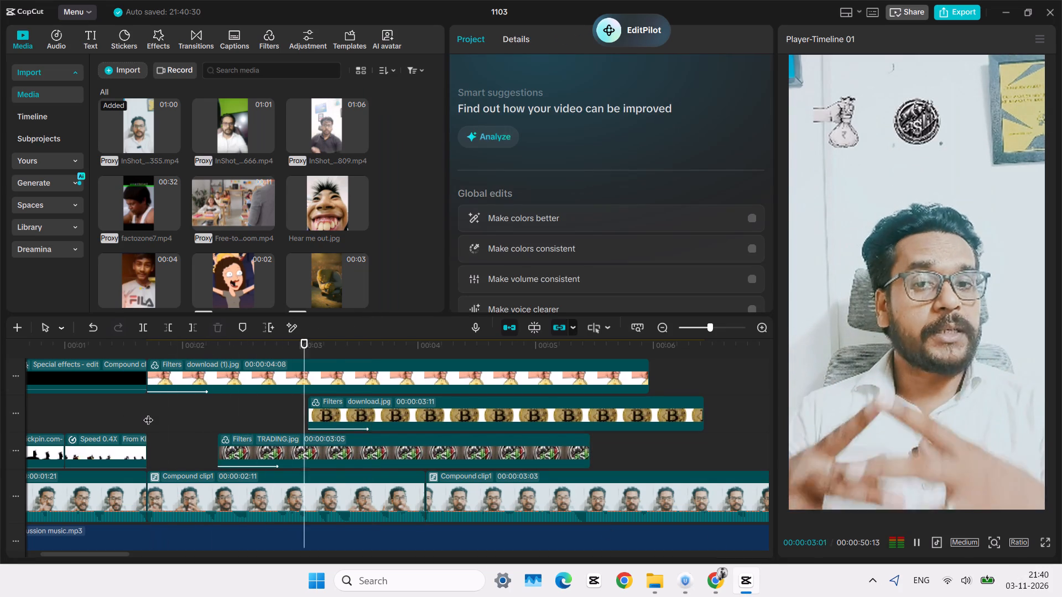
key(space)
key(space)
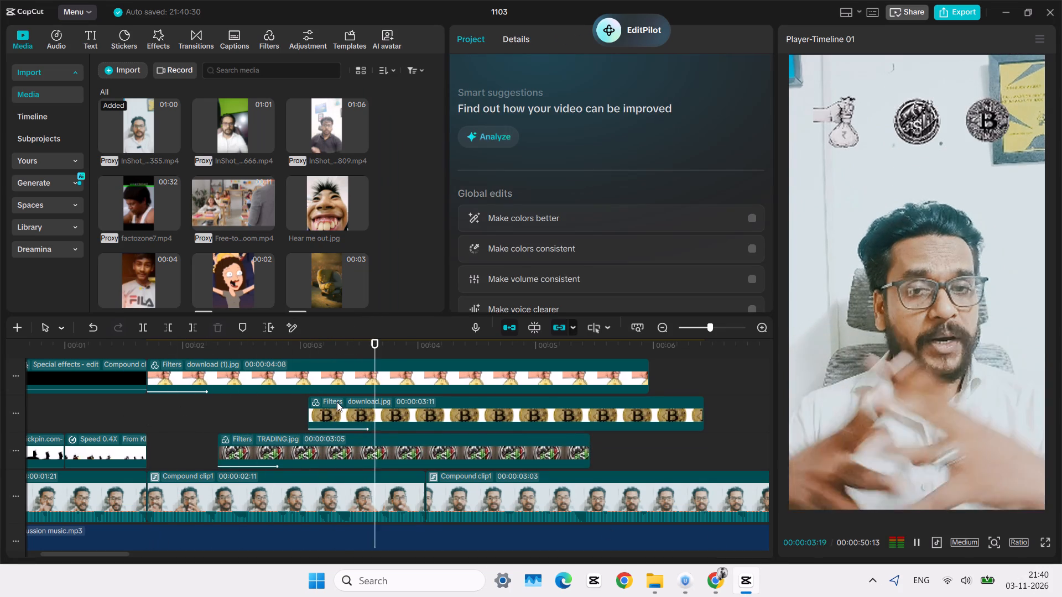
key(space)
scroll(355, 411, up, 2)
key(space)
key(space)
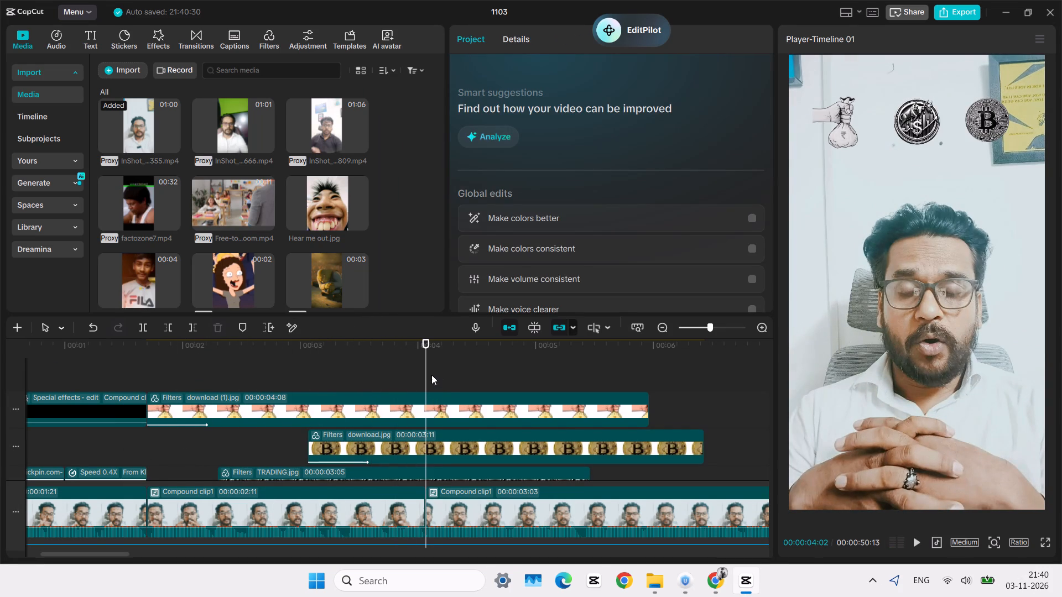
Trim the ends of all three overlay clips together to the main track's cut at 00:00:04:02.
click(431, 375)
drag(431, 375, 425, 368)
scroll(491, 374, down, 3)
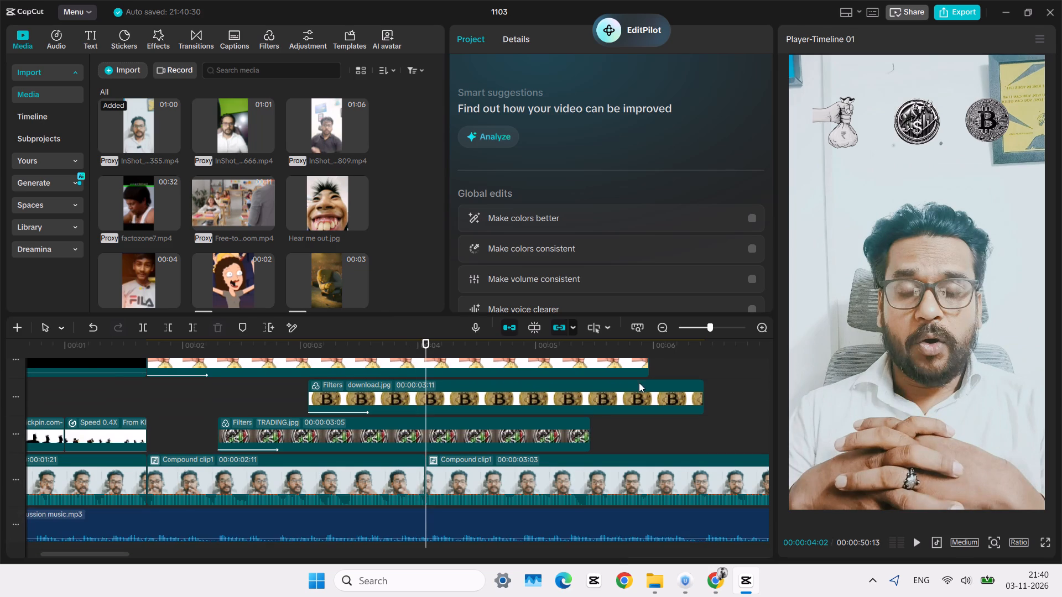
drag(679, 360, 543, 433)
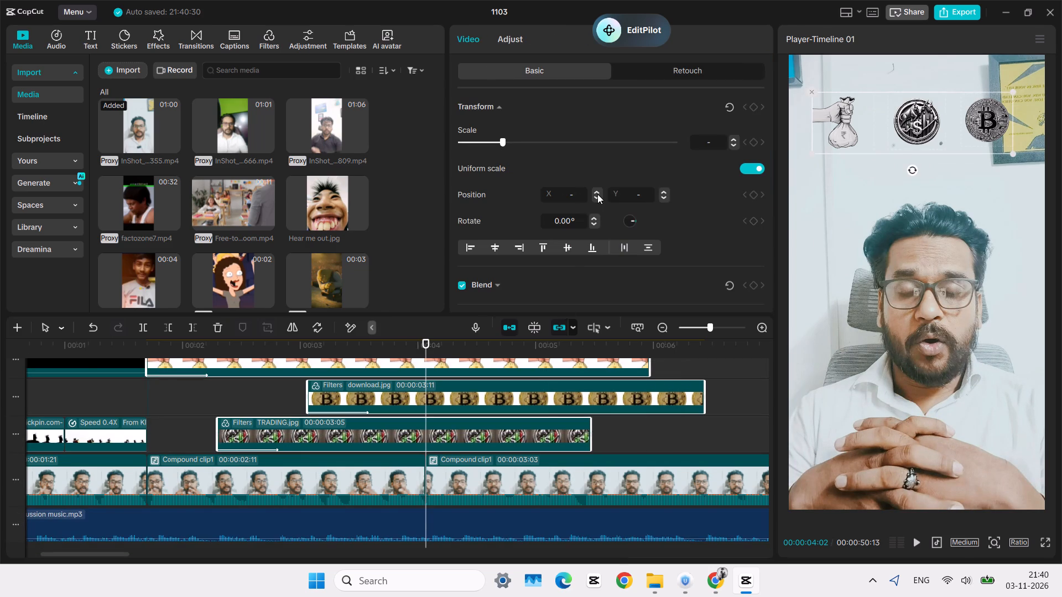
key(e)
key(w)
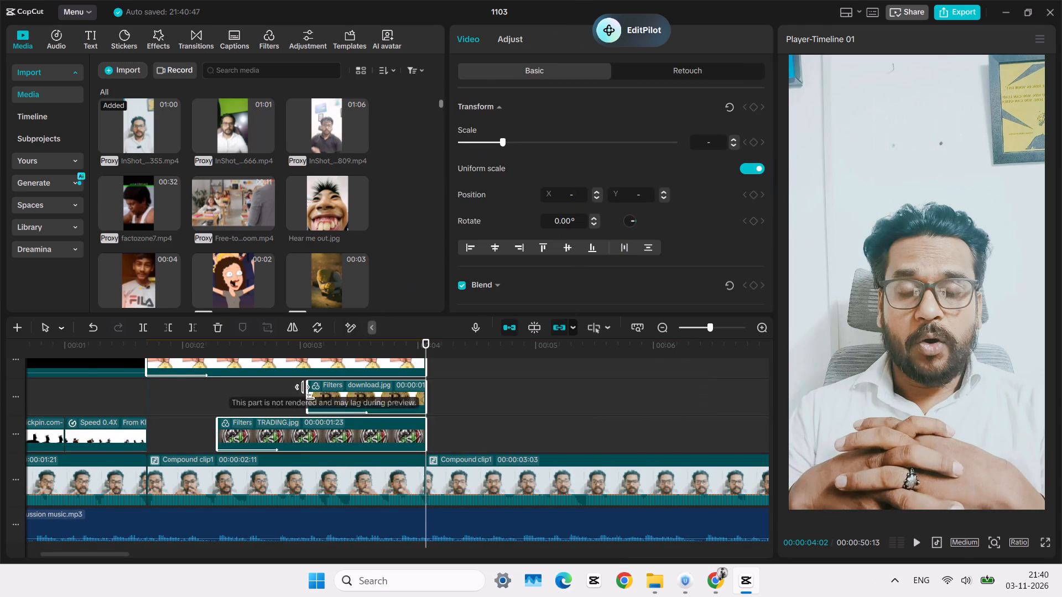
Play back the trimmed overlays from the start of the money bag clip.
scroll(290, 410, up, 5)
click(190, 334)
click(179, 375)
drag(179, 375, 173, 376)
drag(147, 379, 142, 380)
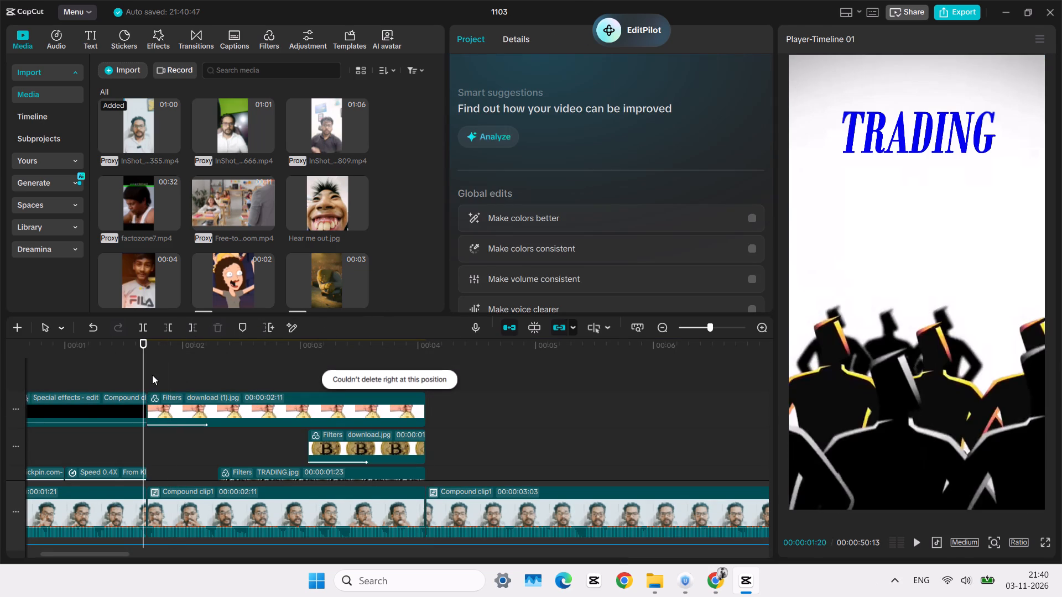
click(152, 375)
drag(152, 374, 148, 375)
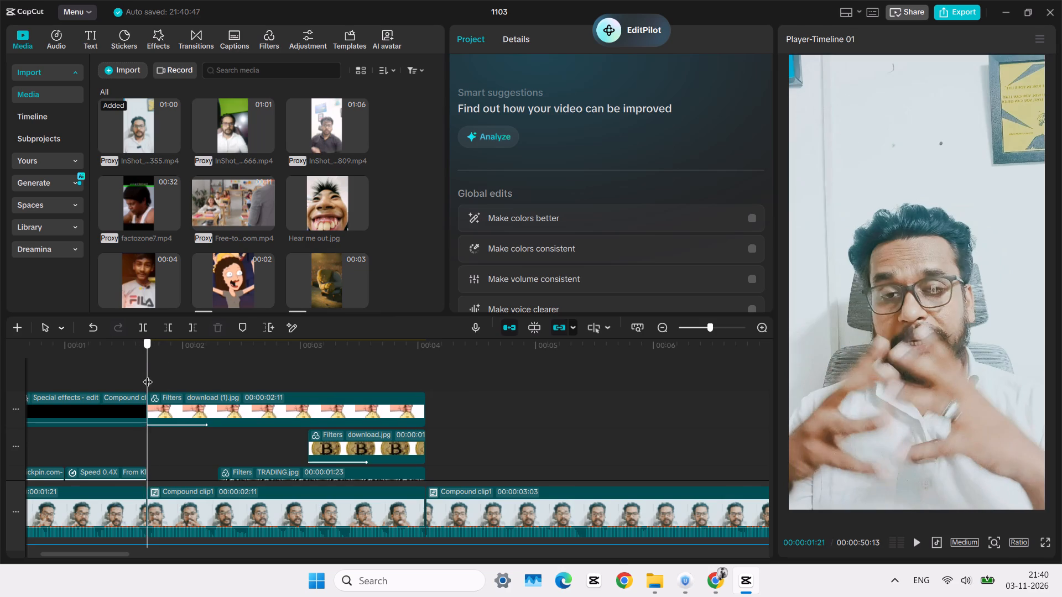
drag(148, 375, 145, 377)
key(space)
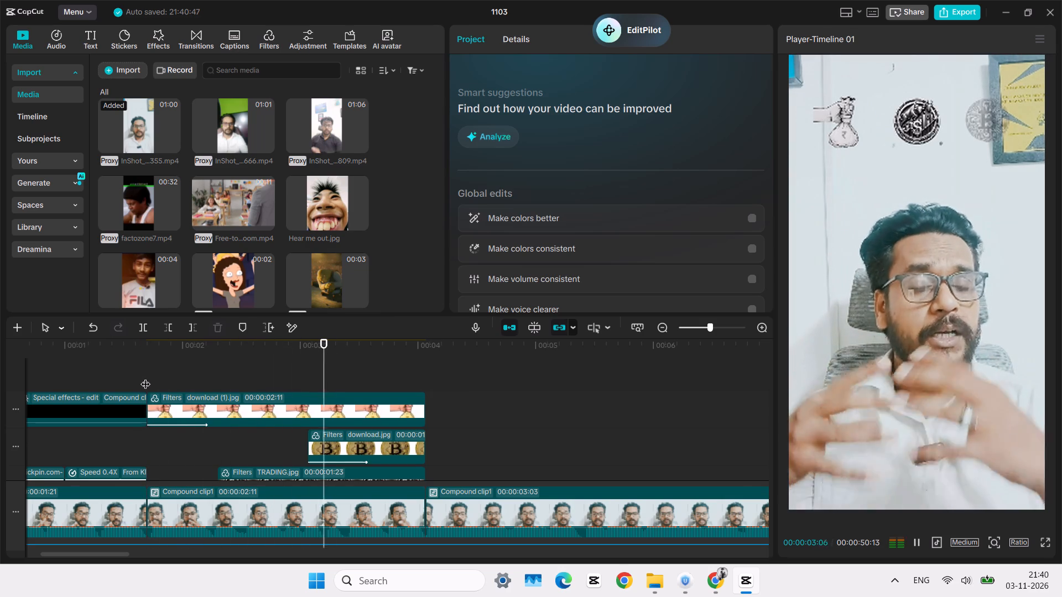
key(space)
Add a default text clip on a new track above the overlays, starting at 00:00:01:21 with the money bag clip.
click(145, 377)
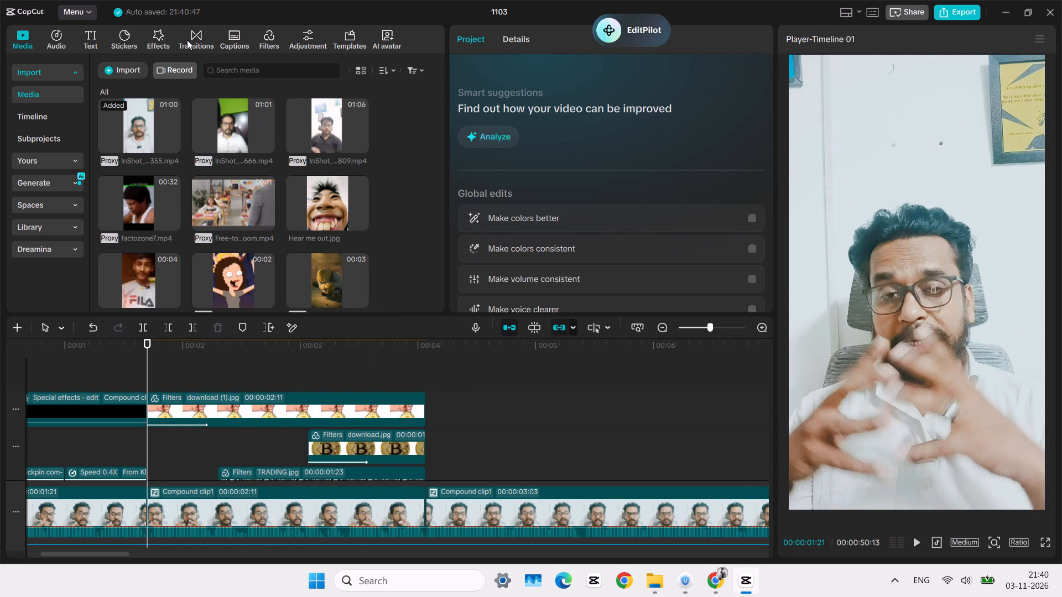
click(92, 41)
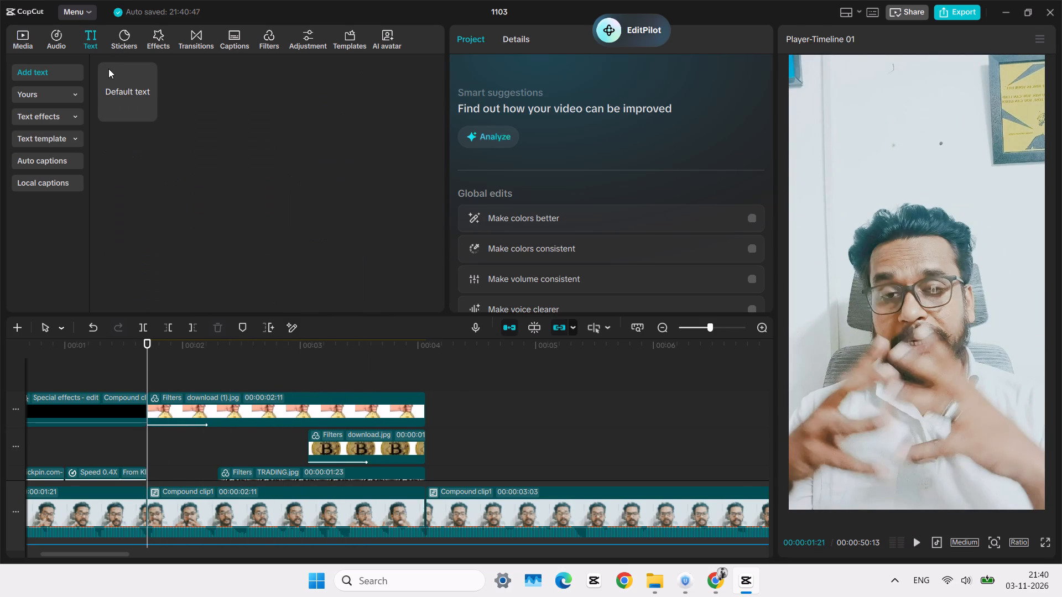
drag(118, 88, 145, 380)
click(156, 402)
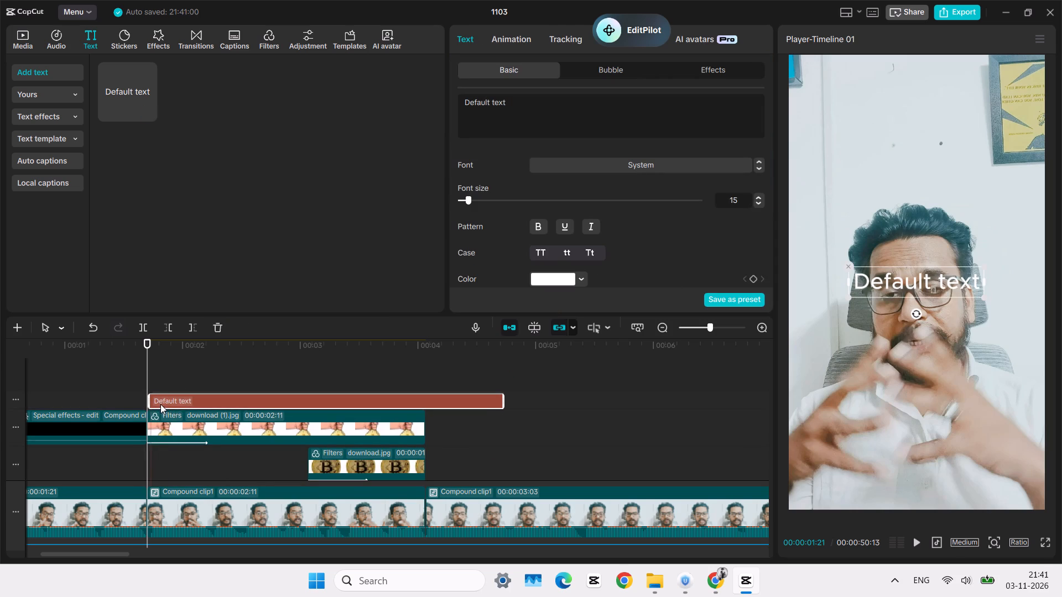
Replace the text clip's default wording with "indian".
click(577, 119)
key(BackSpace)
key(BackSpace)
key(BackSpace)
key(BackSpace)
key(BackSpace)
key(BackSpace)
key(BackSpace)
key(BackSpace)
key(BackSpace)
key(BackSpace)
key(BackSpace)
key(BackSpace)
key(BackSpace)
key(BackSpace)
key(BackSpace)
key(BackSpace)
key(BackSpace)
key(BackSpace)
key(BackSpace)
key(BackSpace)
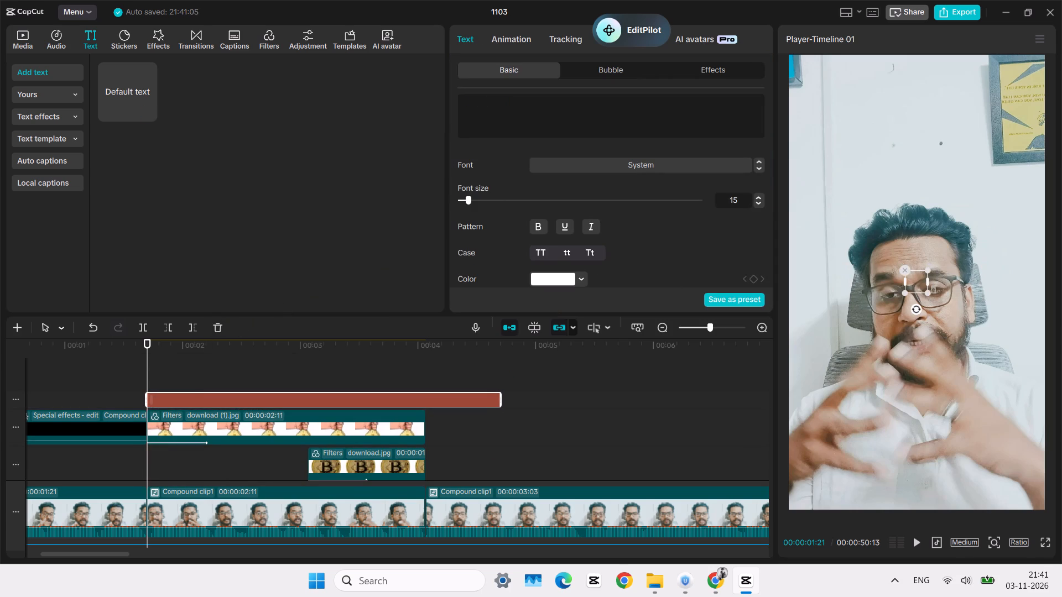
text(in)
text(di)
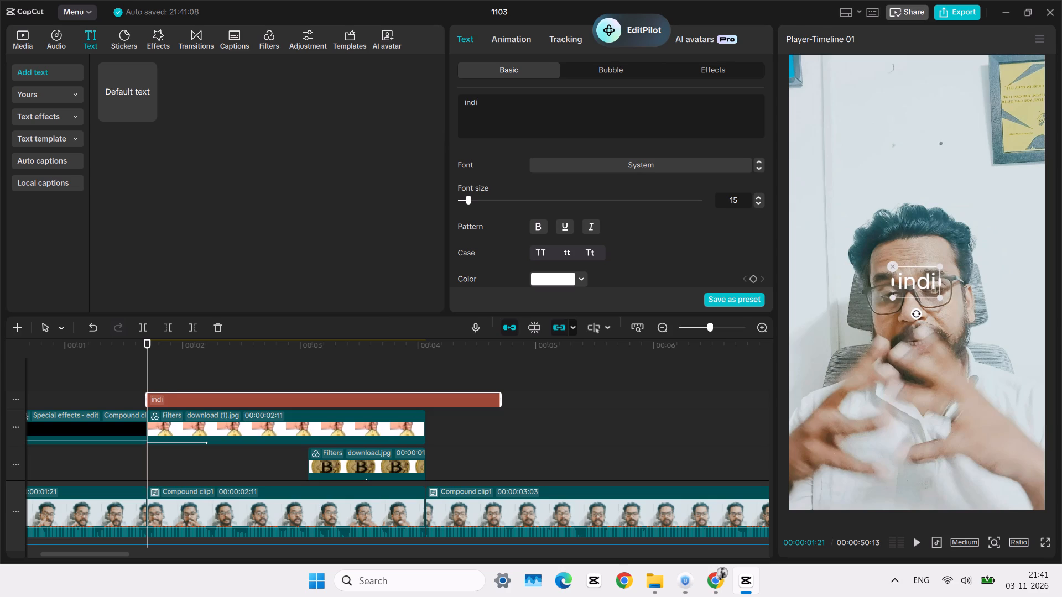
text(an)
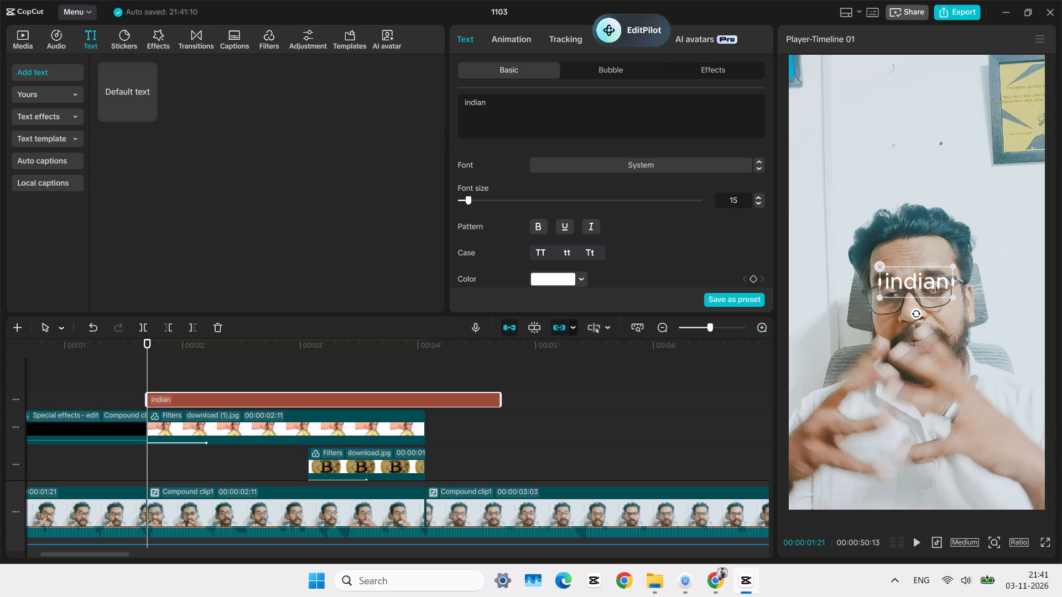
Capitalise the first letter of the text so it reads "Indian".
click(466, 102)
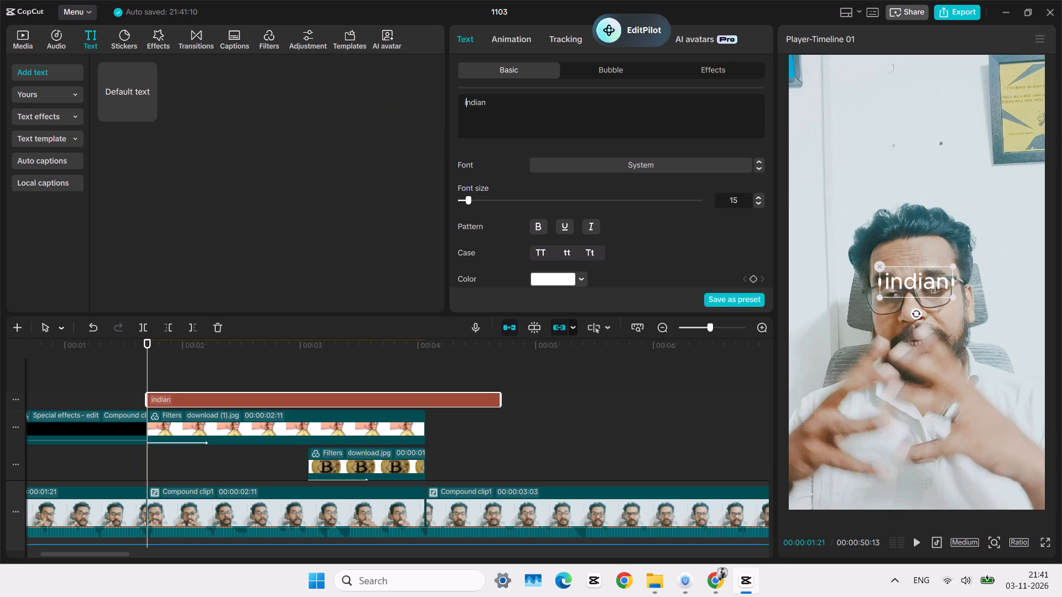
double_click(466, 102)
click(466, 102)
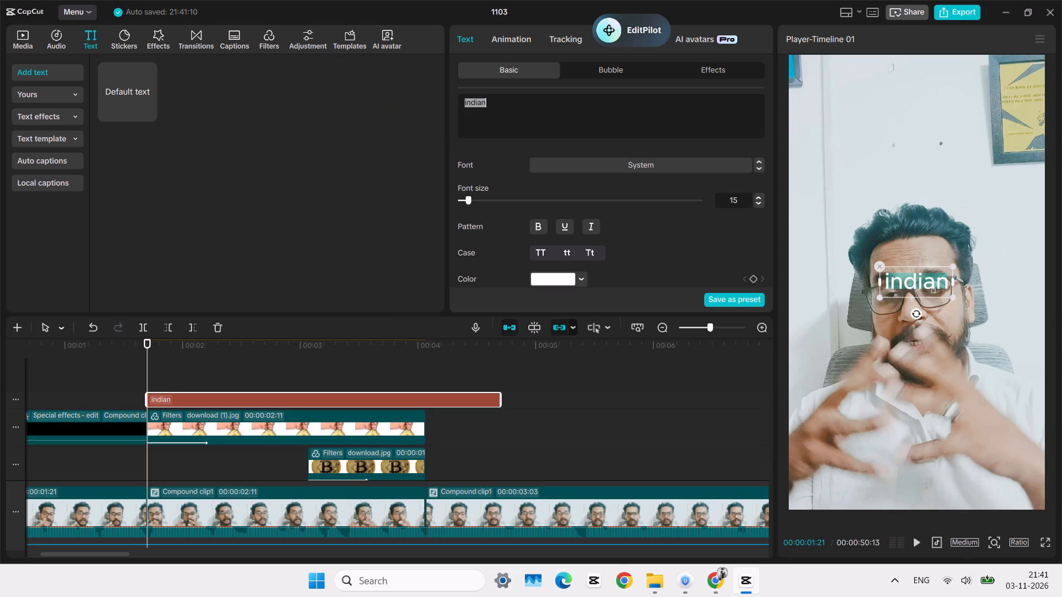
double_click(466, 102)
click(497, 104)
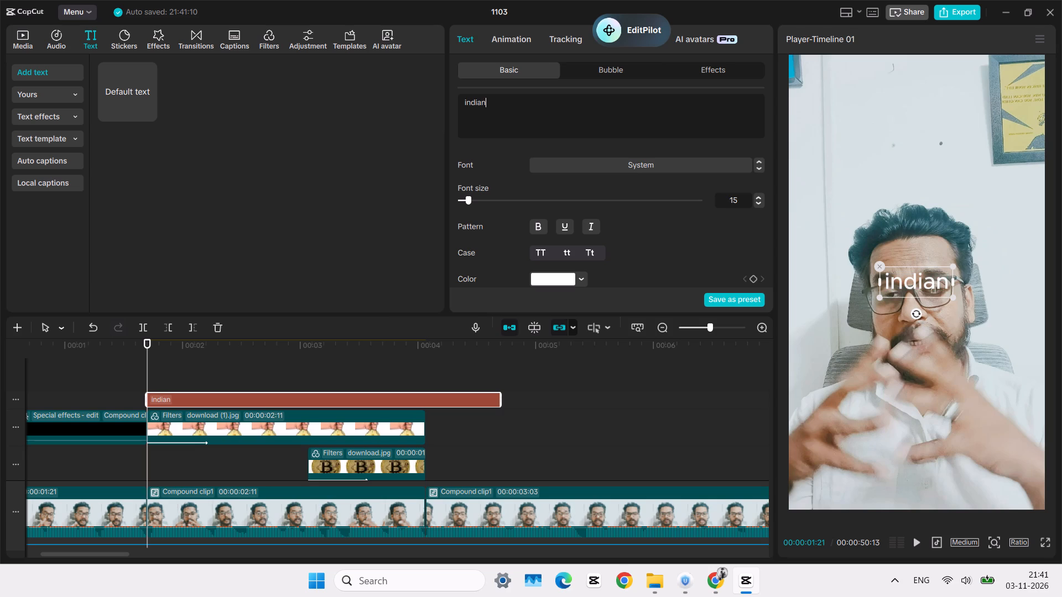
click(464, 102)
click(465, 101)
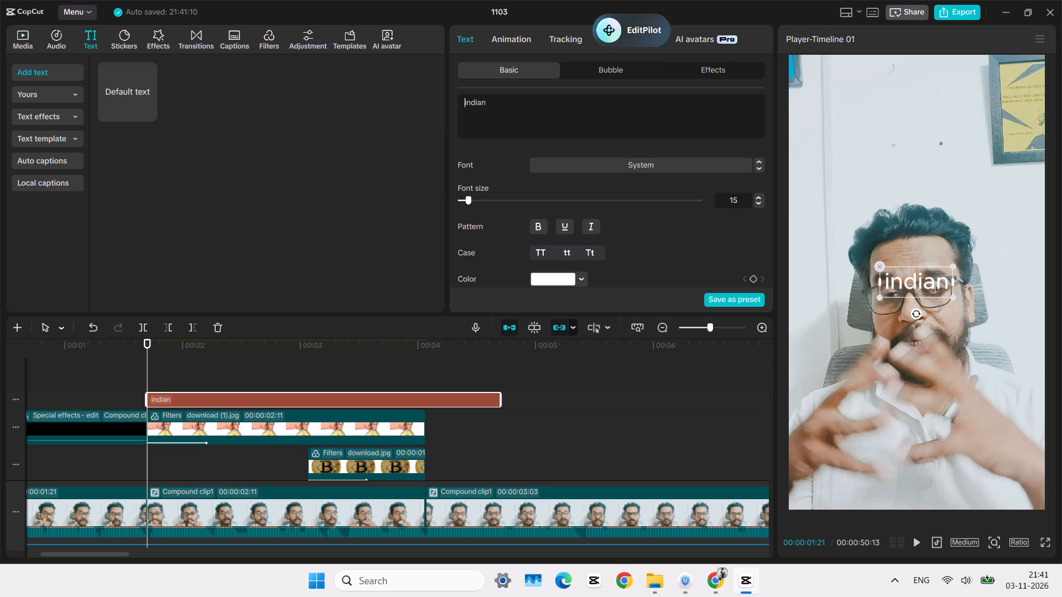
click(466, 104)
key(BackSpace)
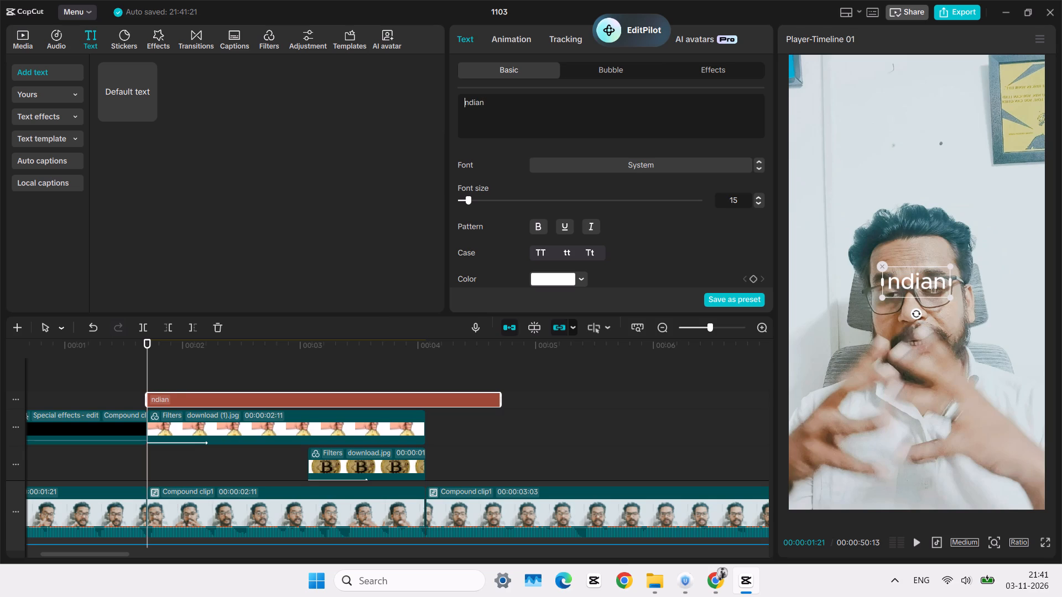
key(i)
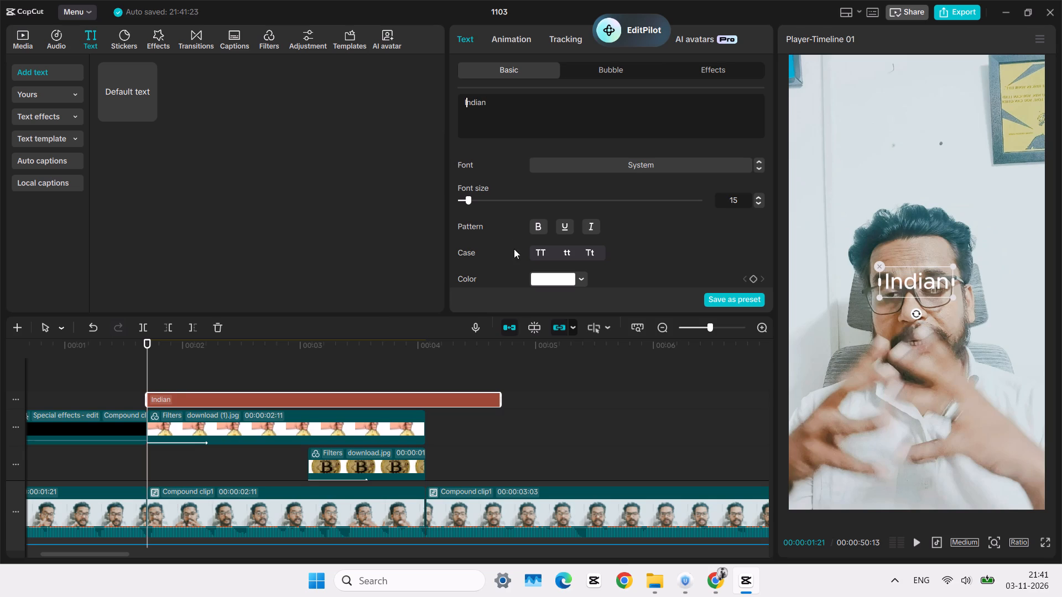
Browse the available fonts for the "Indian" text, previewing preset and installed typefaces on the caption without choosing one.
click(582, 167)
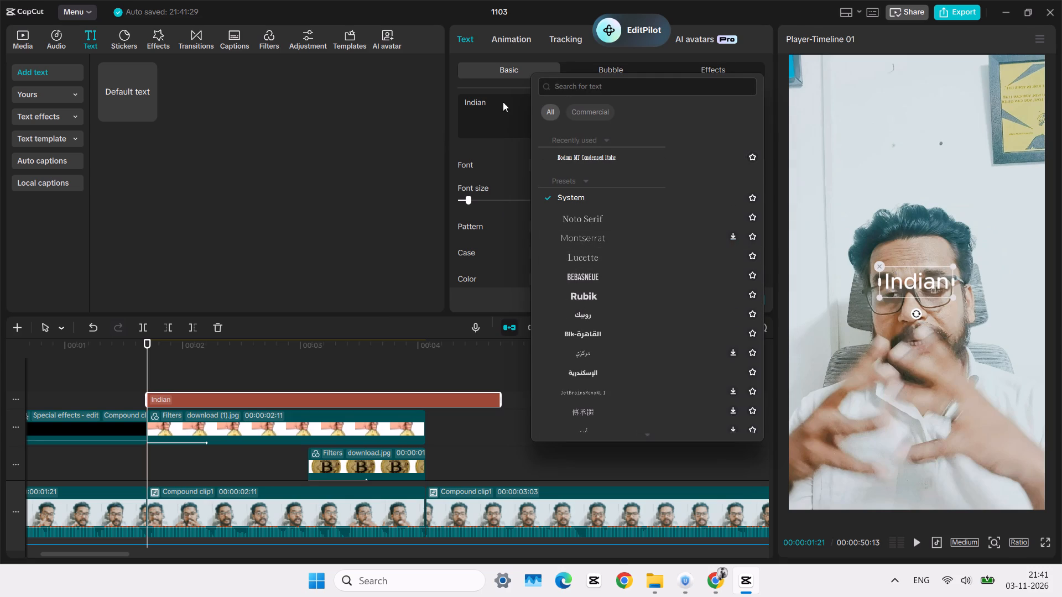
scroll(612, 256, down, 6)
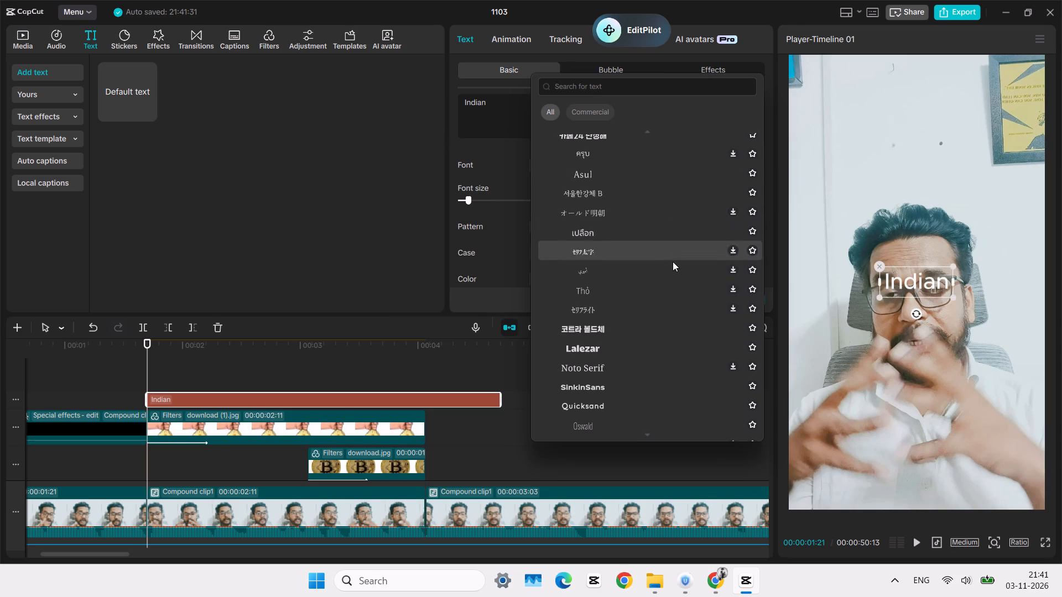
scroll(649, 348, down, 4)
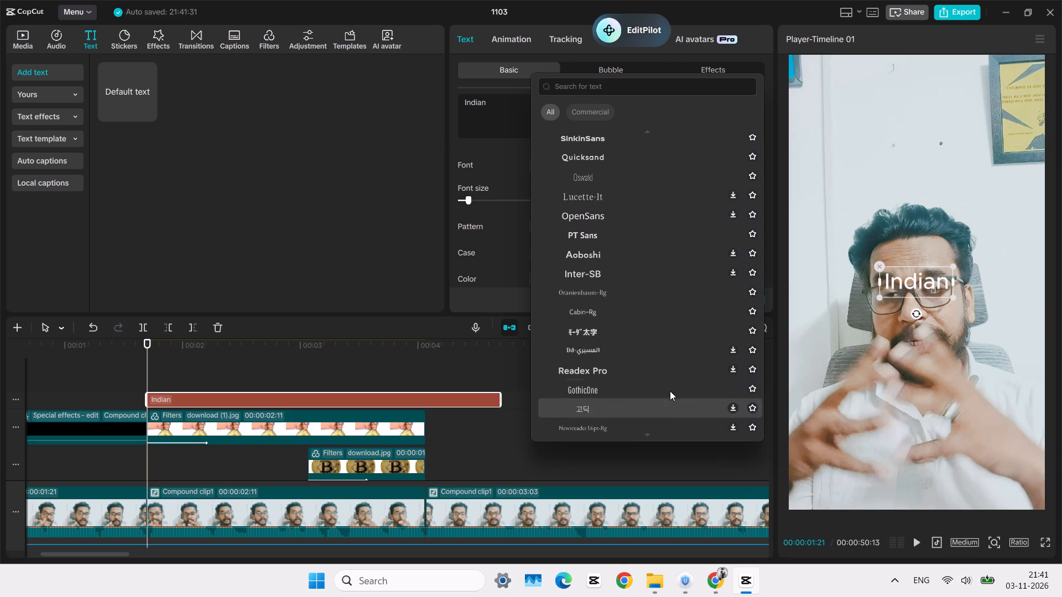
scroll(649, 231, down, 5)
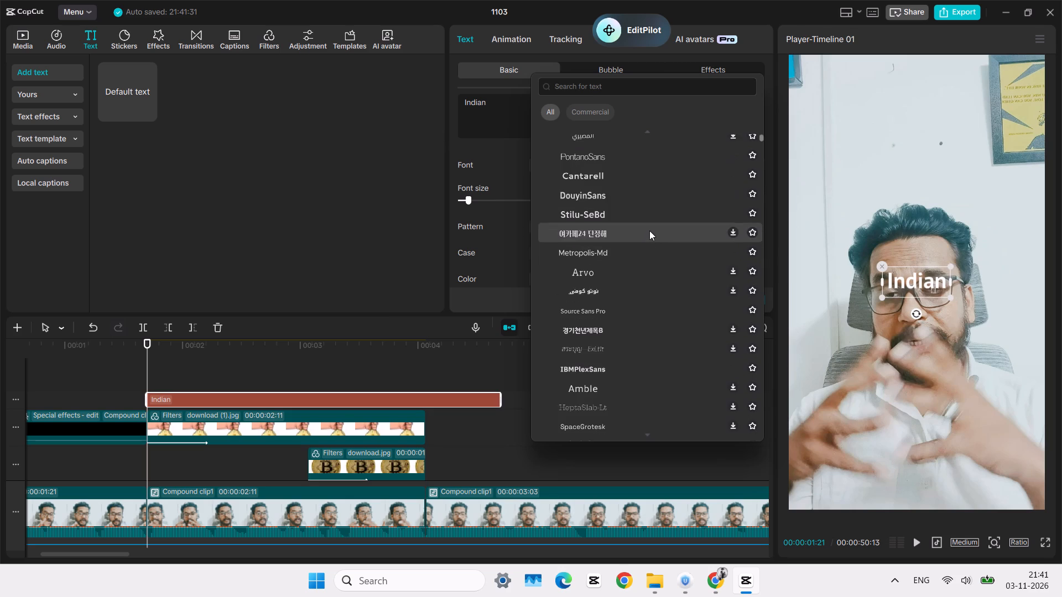
scroll(639, 357, down, 6)
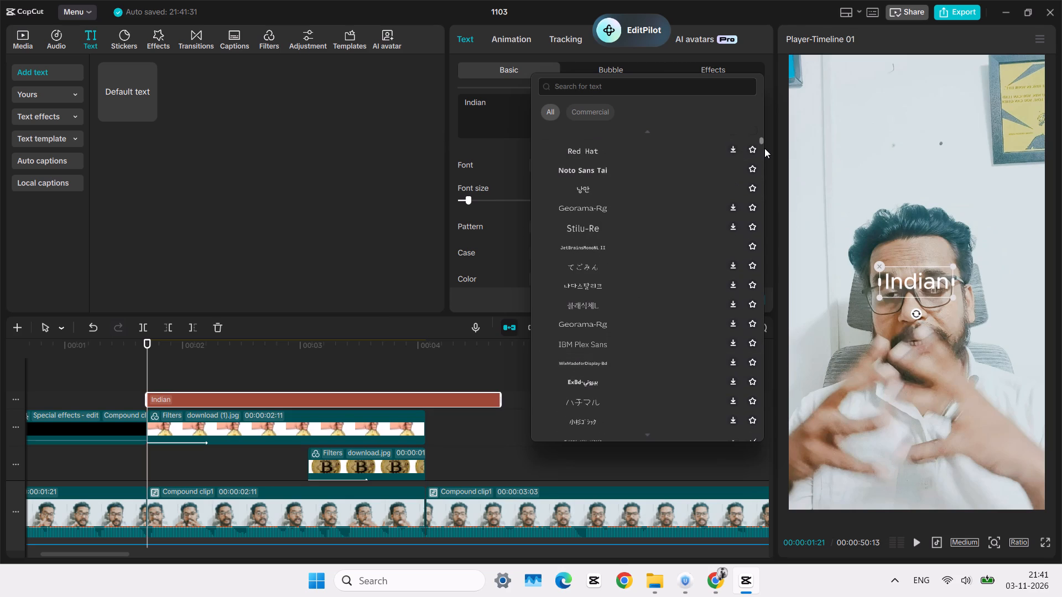
drag(761, 141, 767, 446)
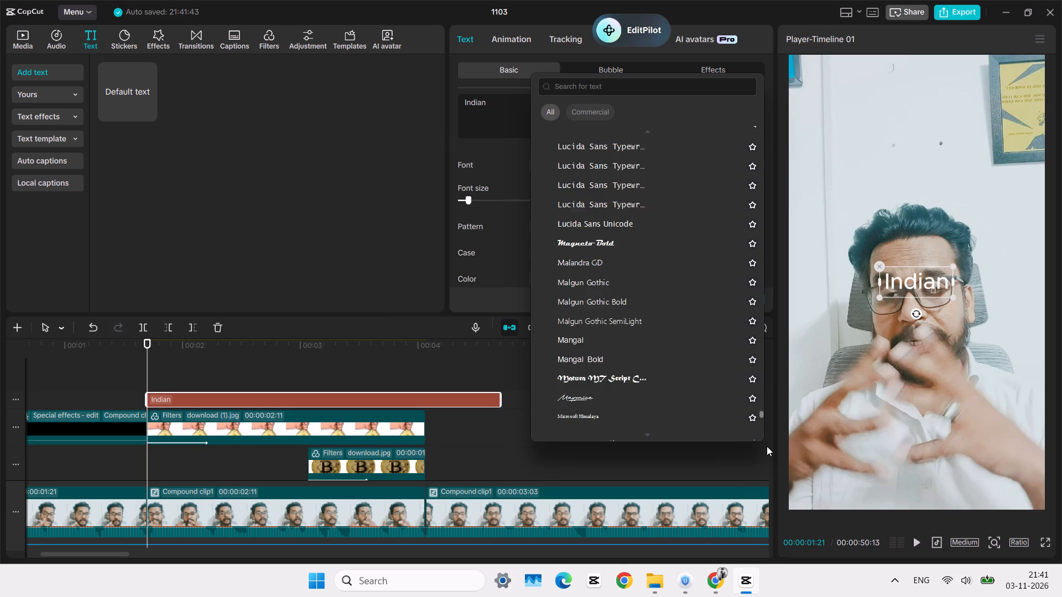
drag(767, 446, 775, 476)
scroll(555, 298, up, 7)
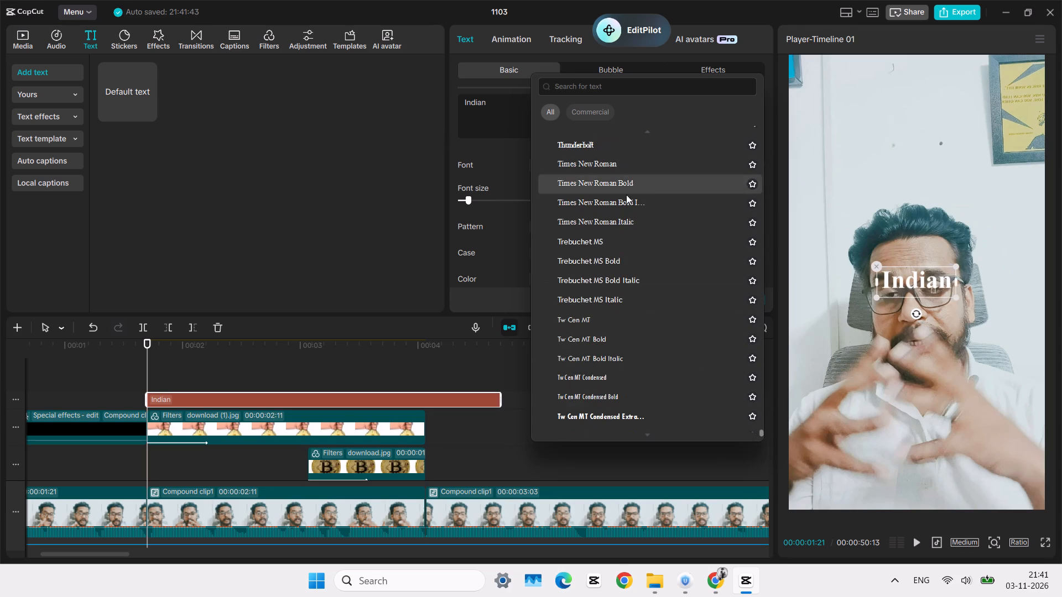
scroll(594, 264, up, 12)
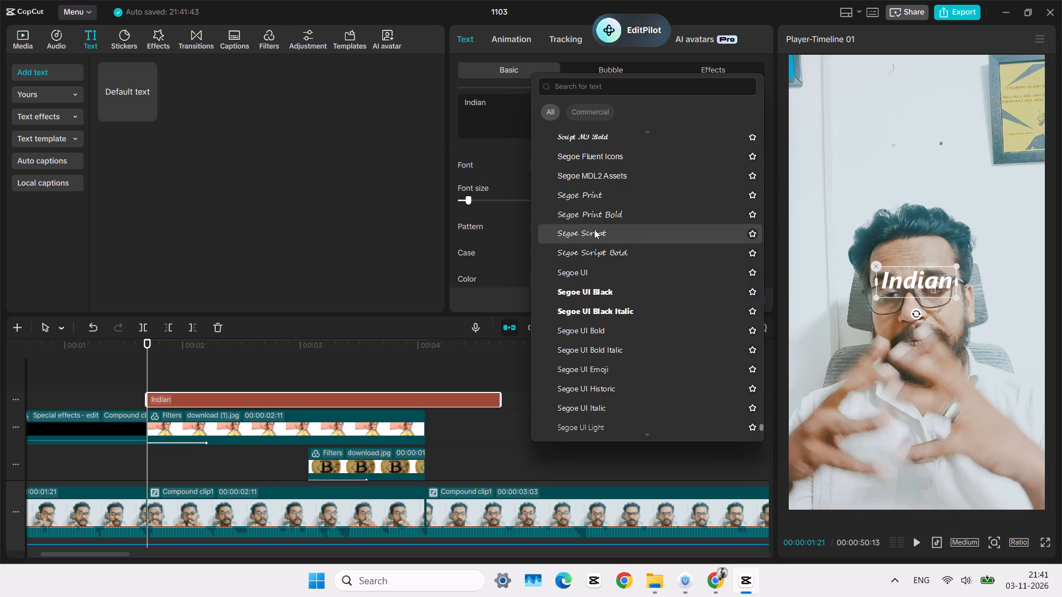
scroll(611, 199, up, 5)
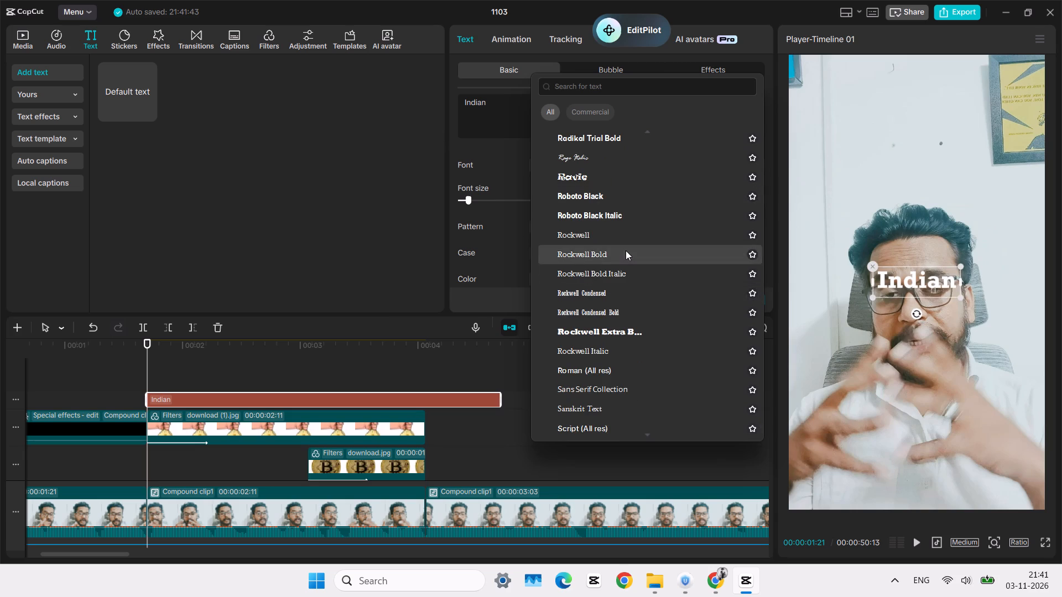
scroll(621, 227, up, 3)
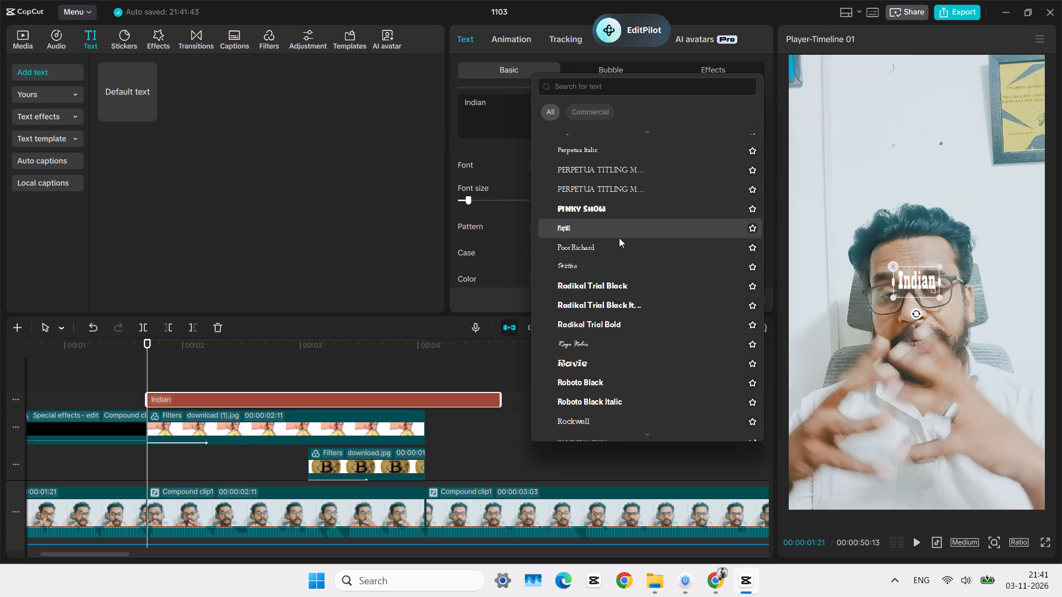
scroll(619, 238, up, 12)
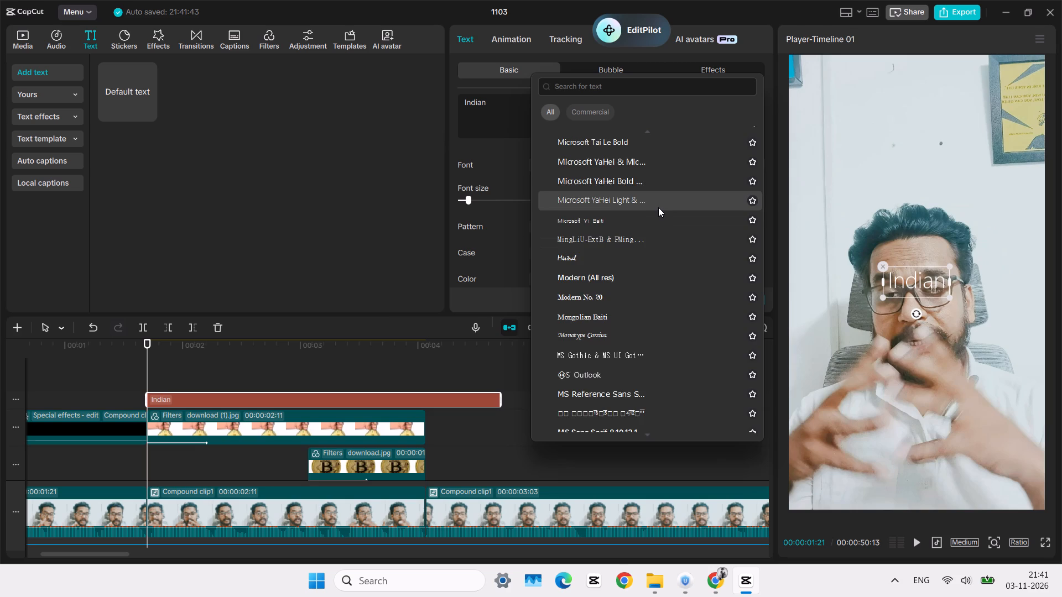
scroll(658, 207, up, 4)
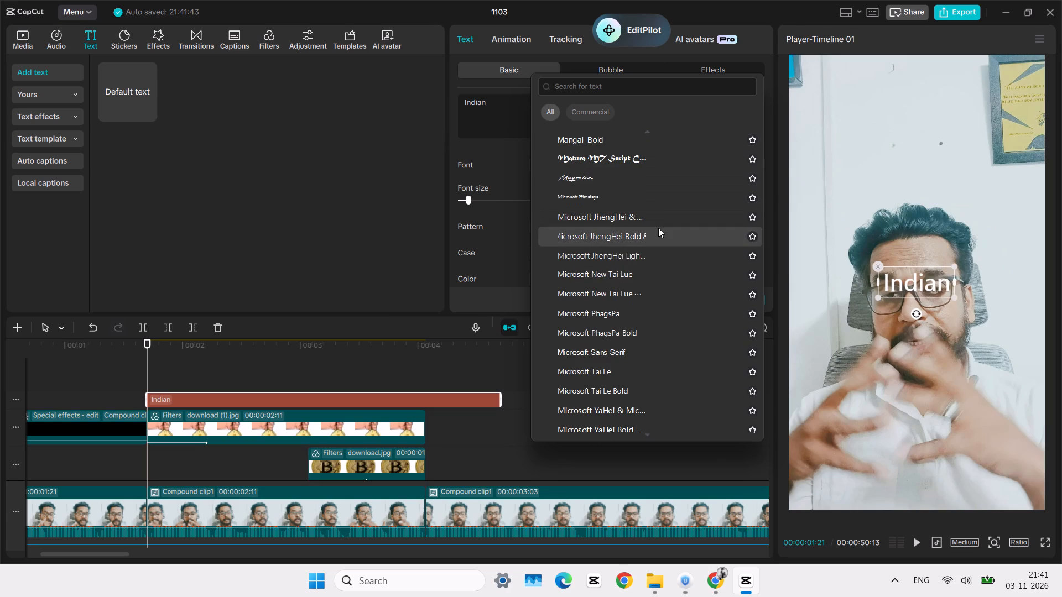
scroll(675, 176, up, 3)
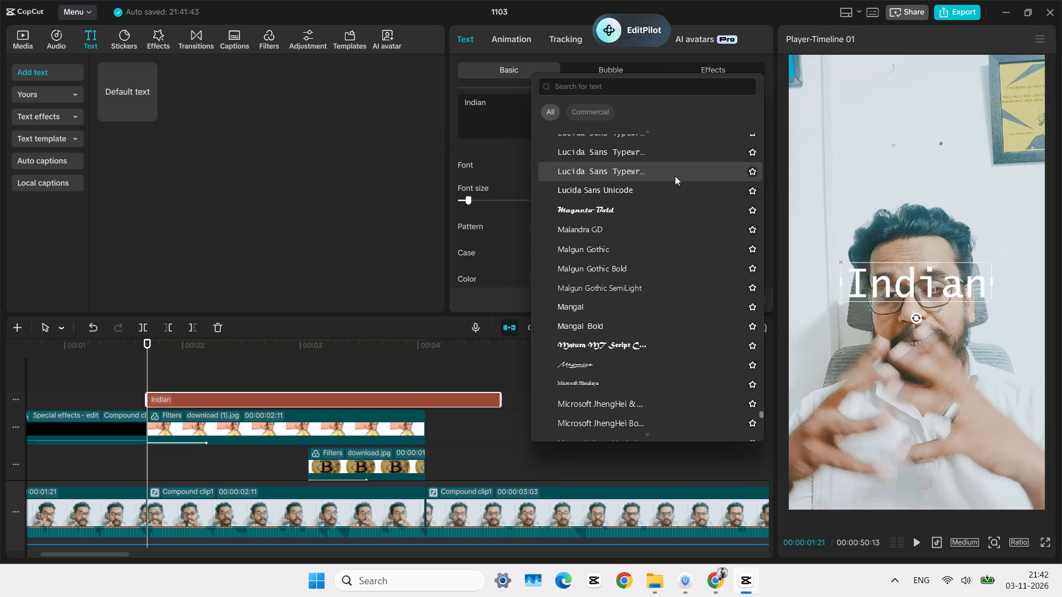
scroll(686, 207, up, 9)
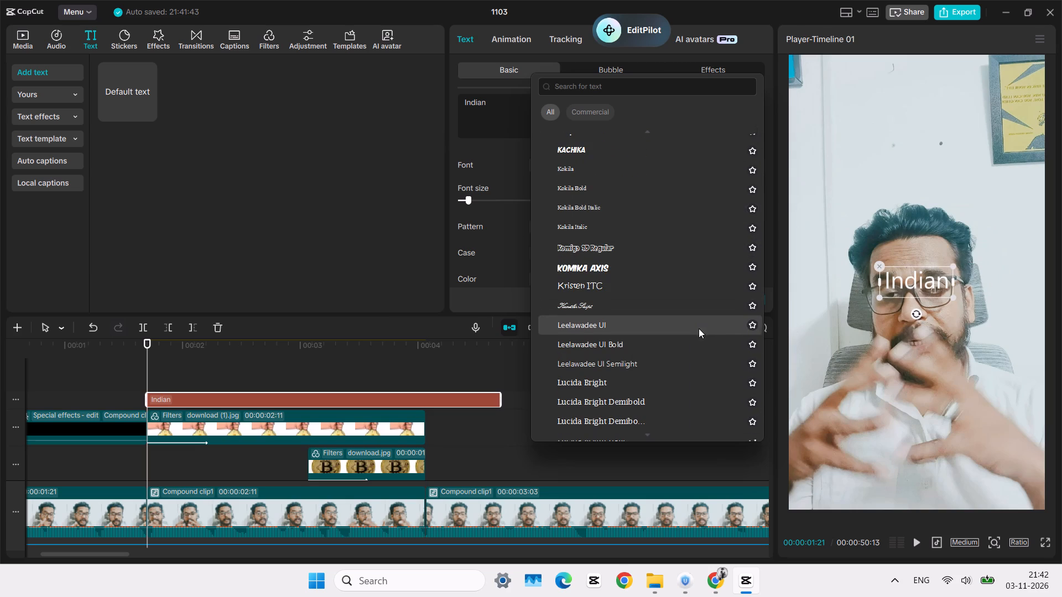
scroll(702, 361, down, 4)
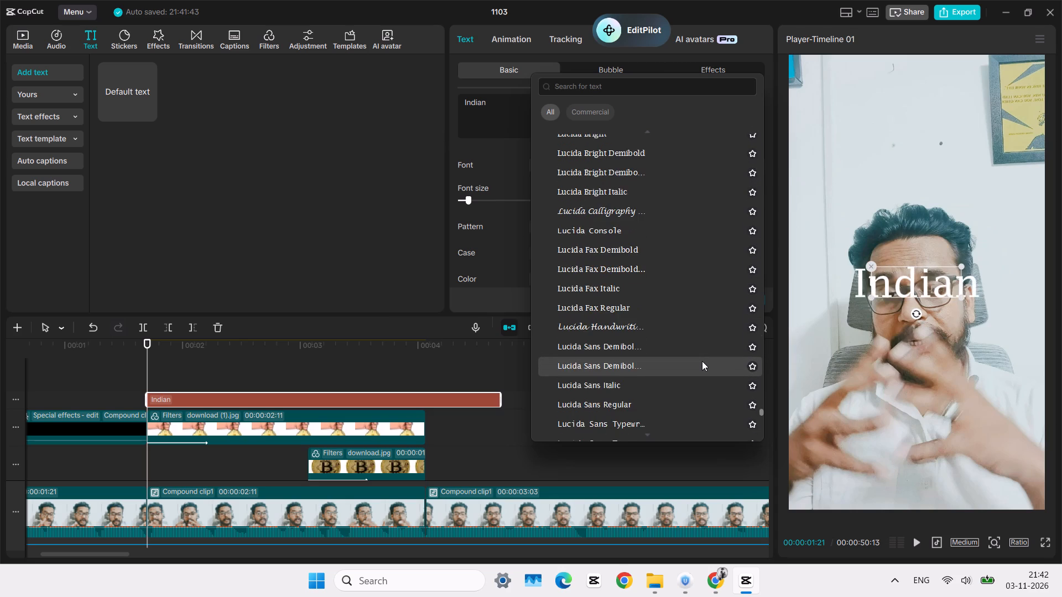
scroll(702, 361, down, 5)
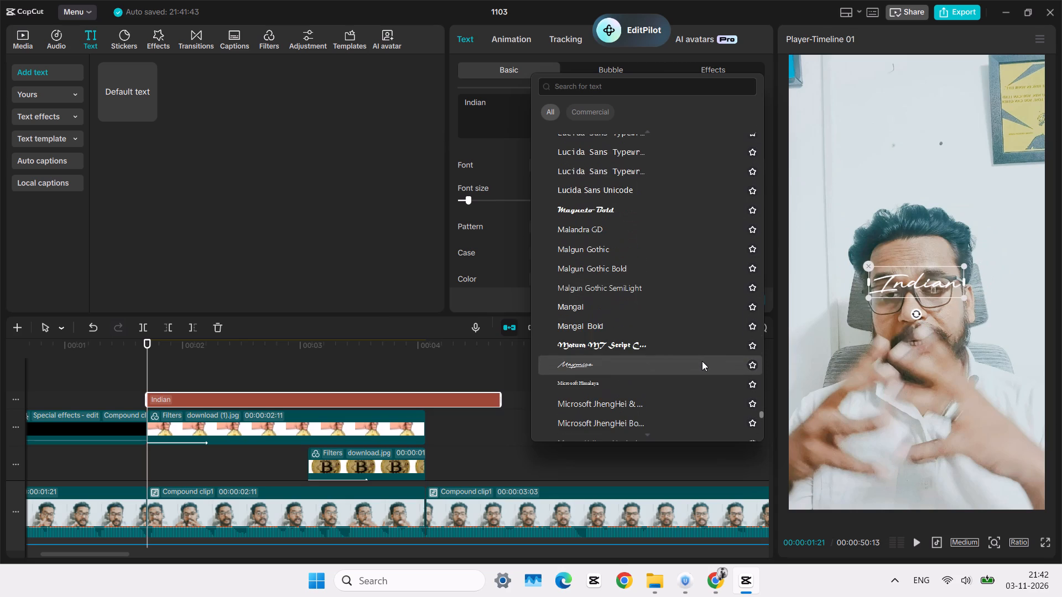
scroll(702, 361, down, 4)
scroll(696, 276, up, 7)
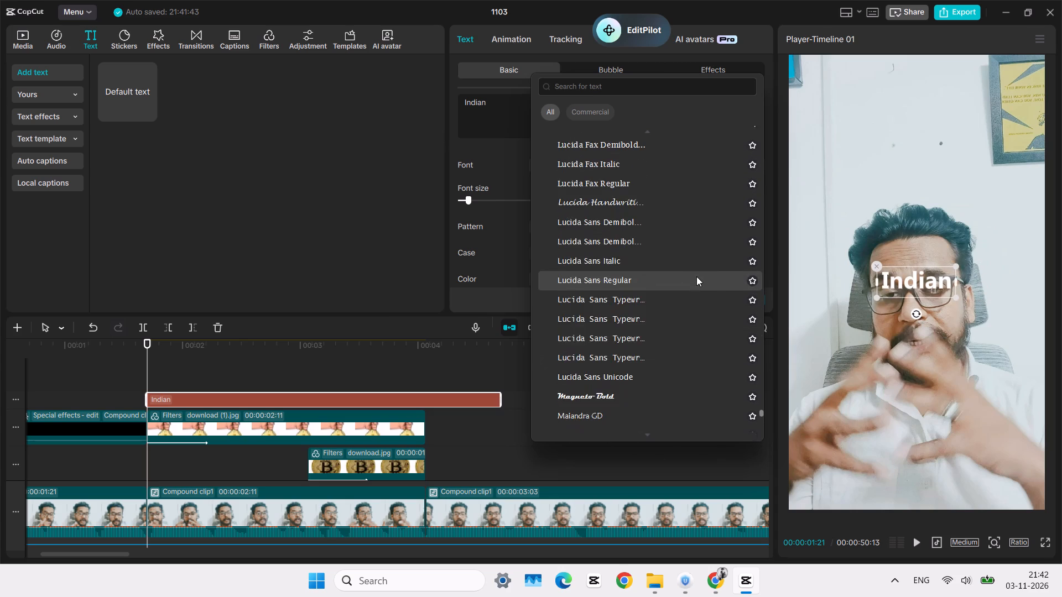
scroll(696, 276, up, 6)
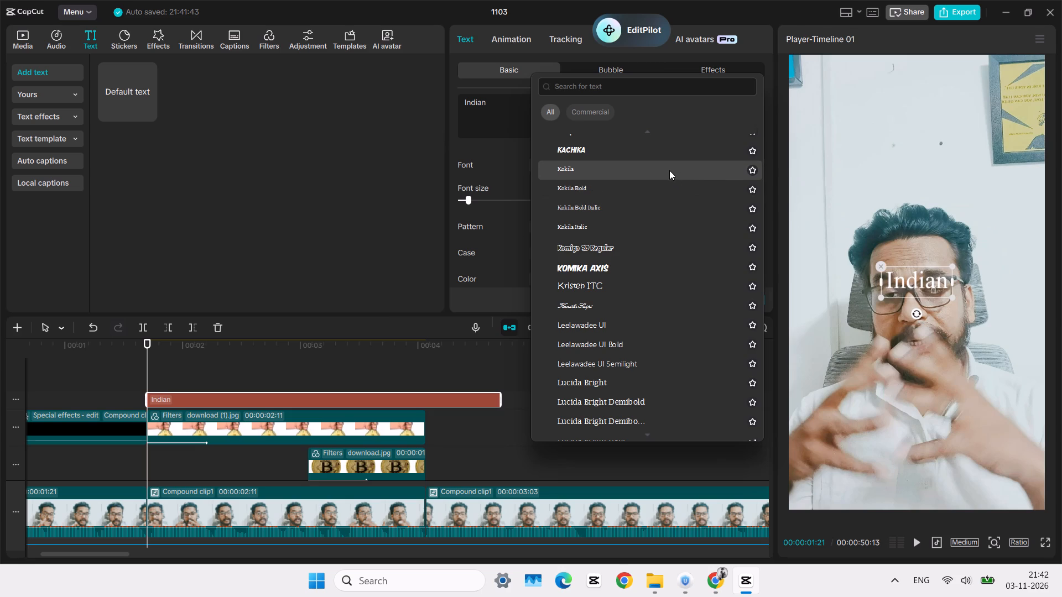
scroll(666, 196, up, 2)
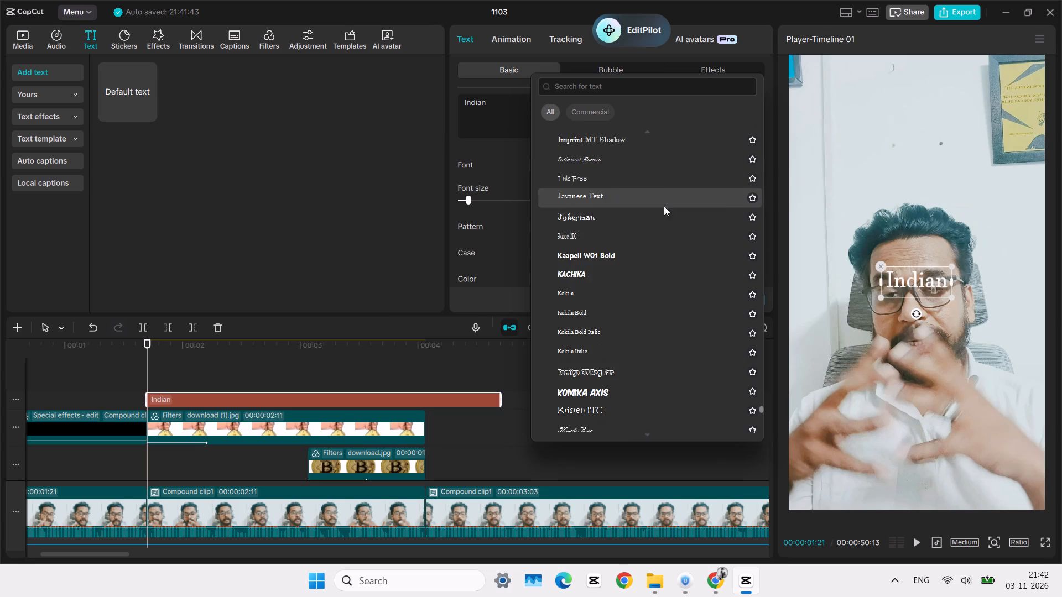
scroll(663, 227, up, 4)
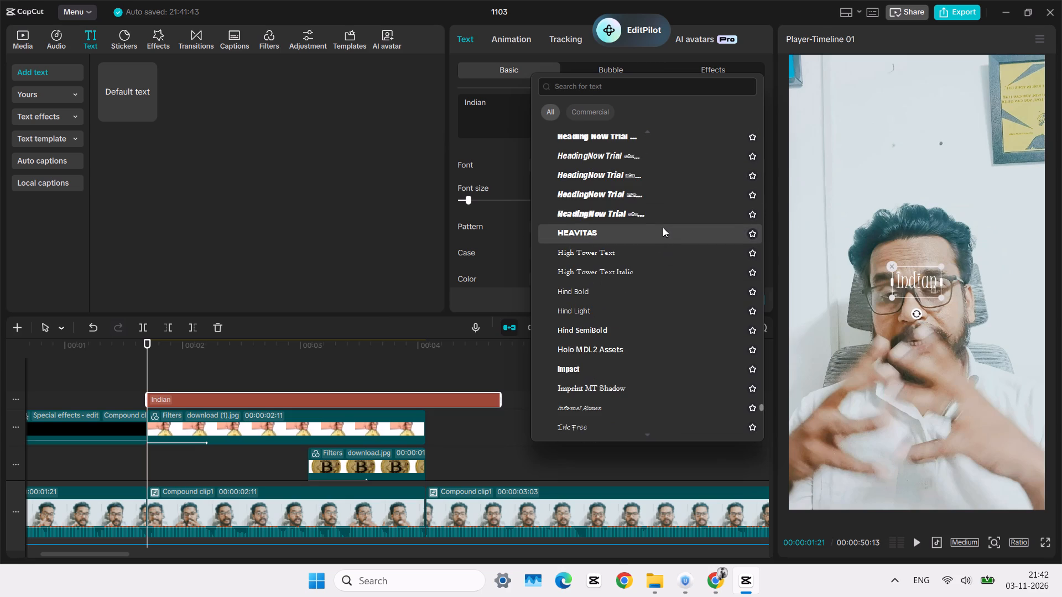
scroll(658, 172, up, 2)
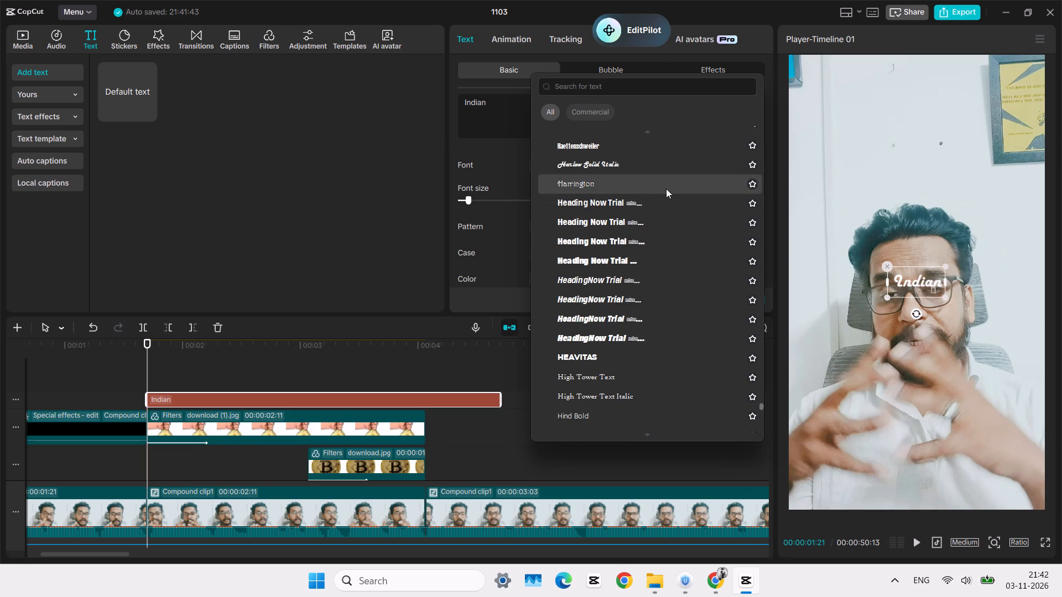
scroll(627, 231, up, 2)
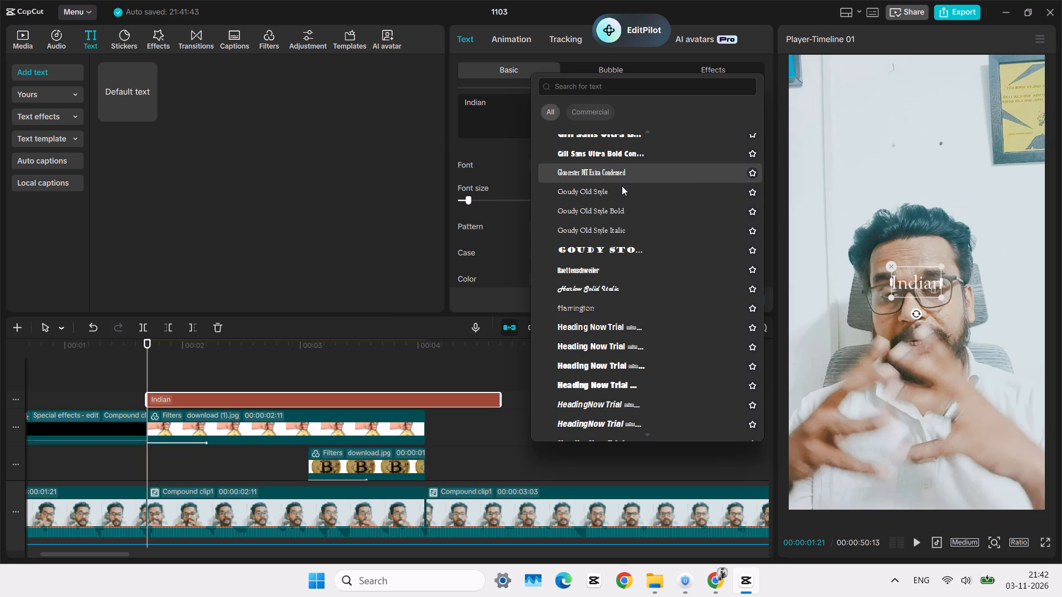
scroll(624, 175, up, 2)
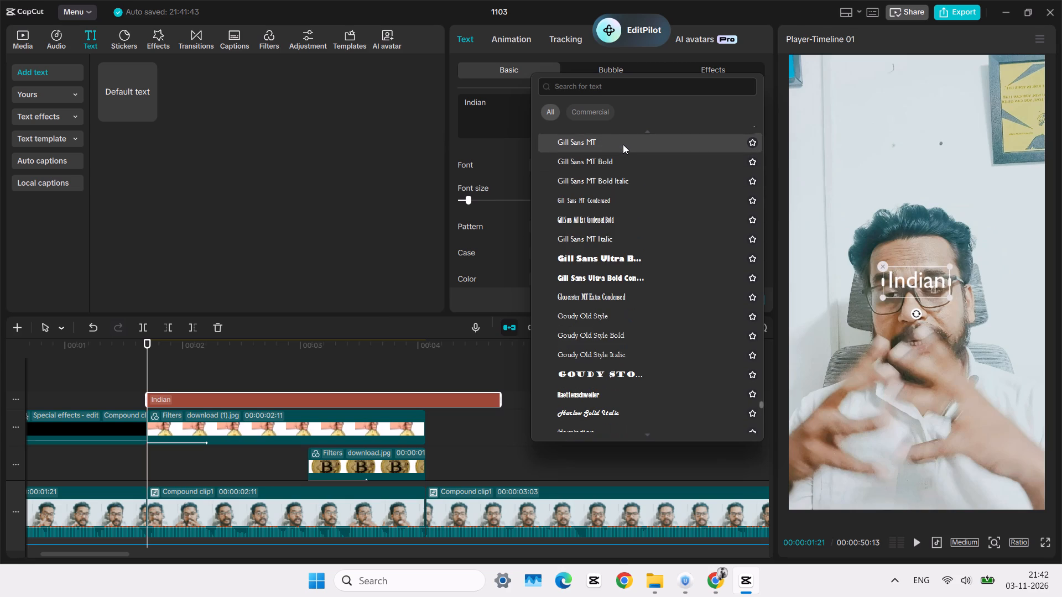
scroll(619, 174, up, 3)
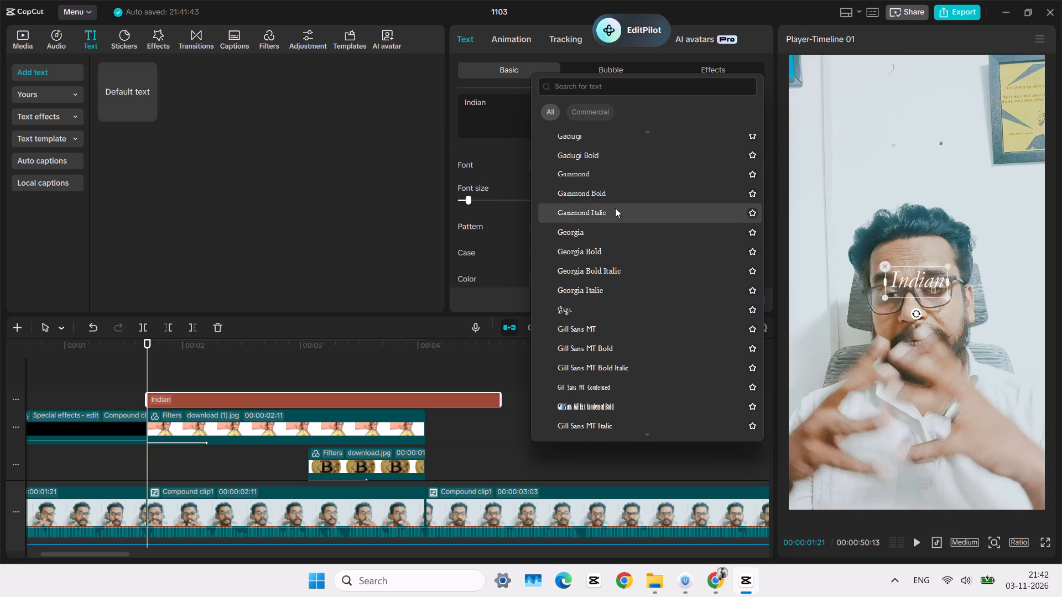
scroll(616, 187, up, 3)
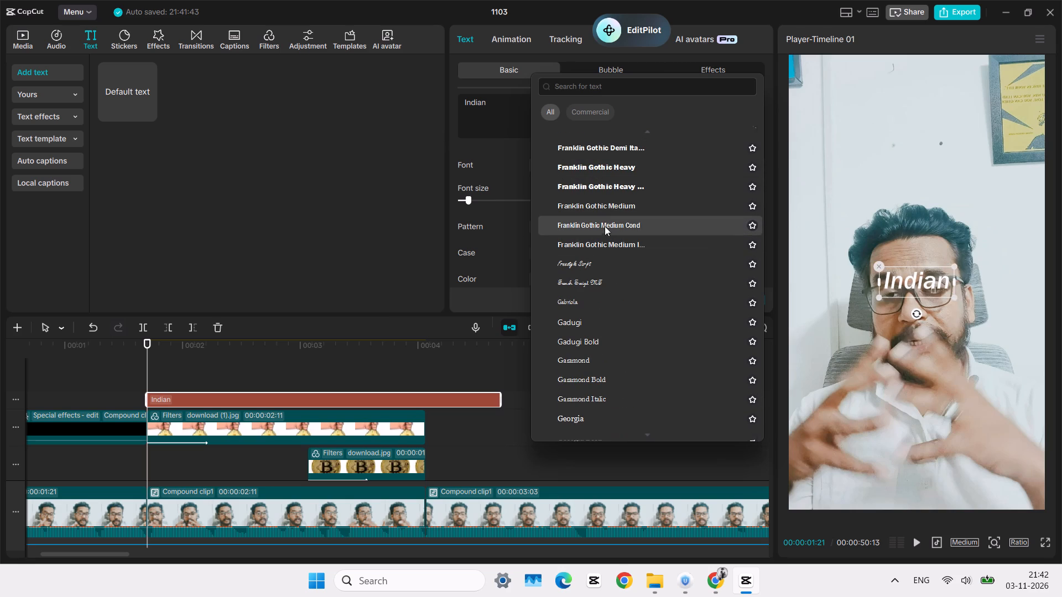
scroll(608, 202, up, 4)
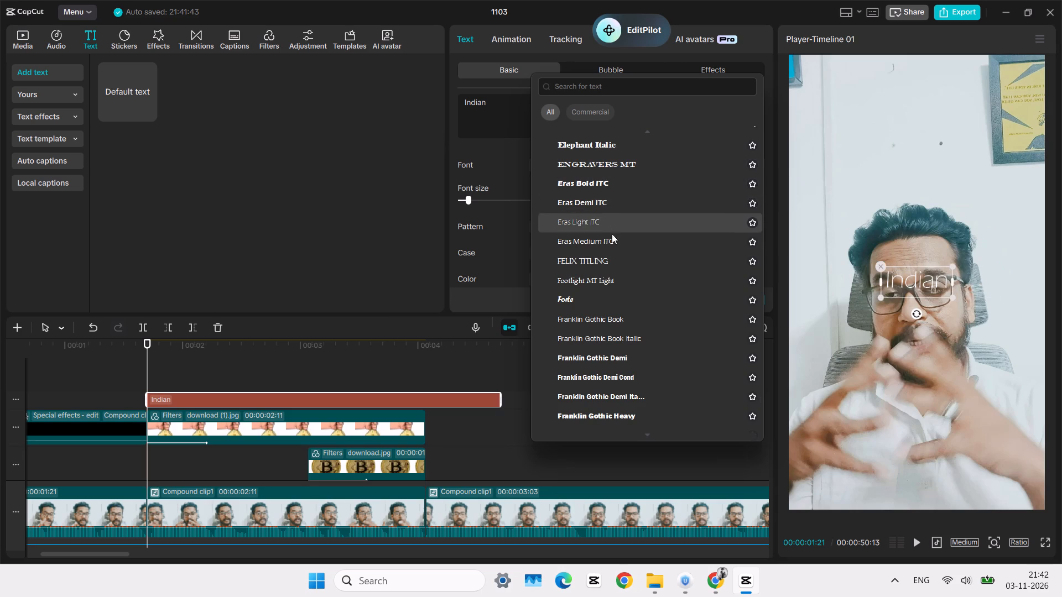
scroll(612, 244, up, 9)
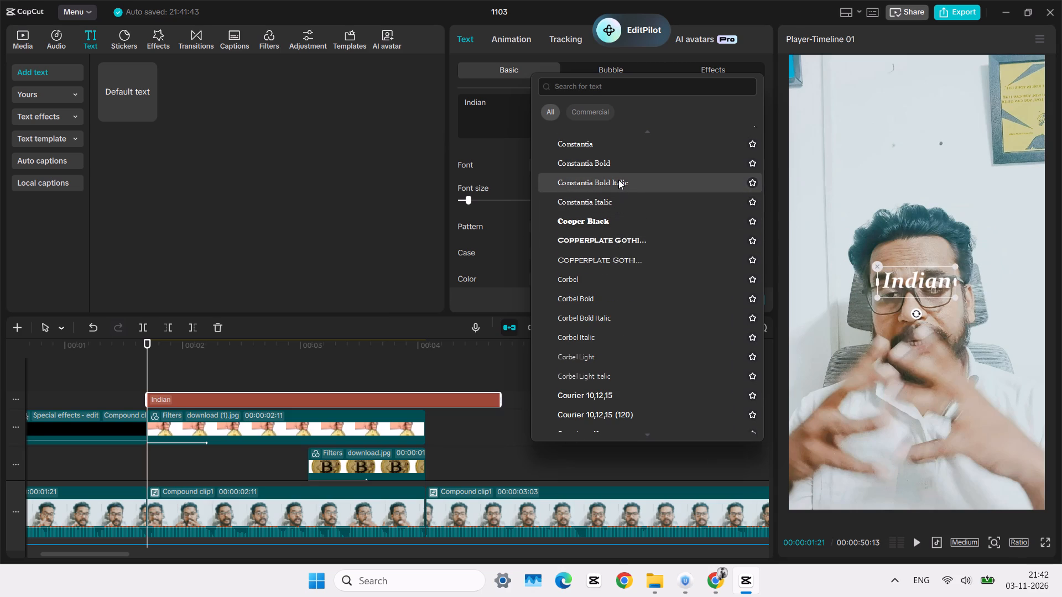
scroll(619, 162, up, 5)
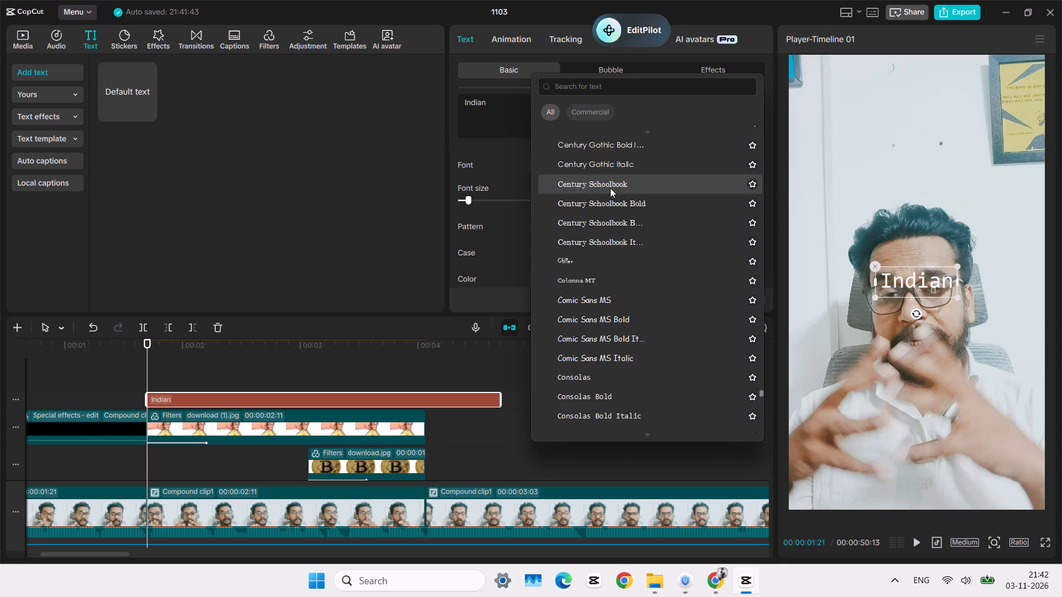
scroll(598, 244, up, 5)
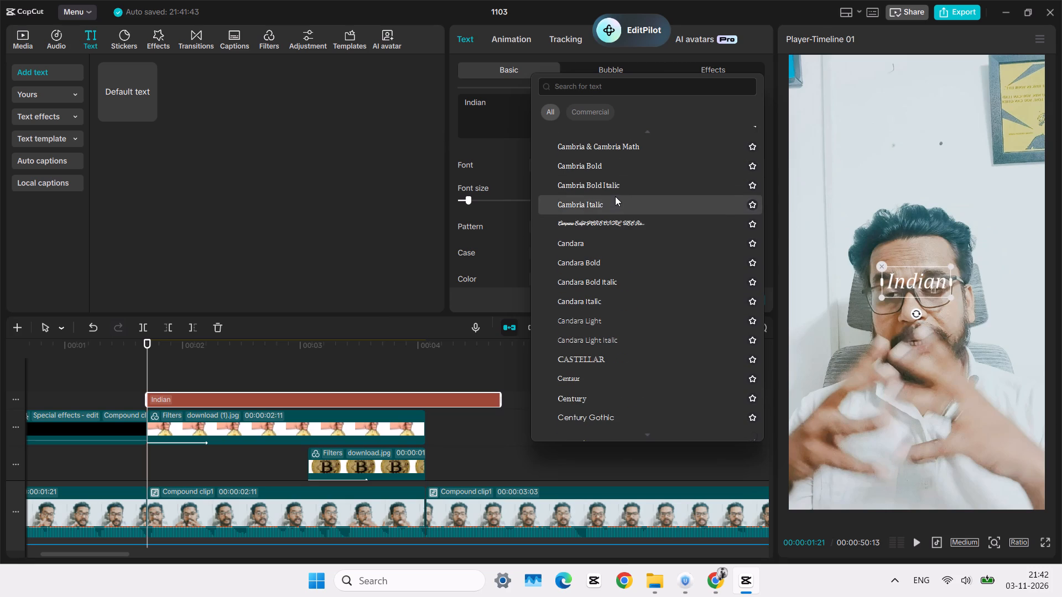
scroll(615, 196, up, 7)
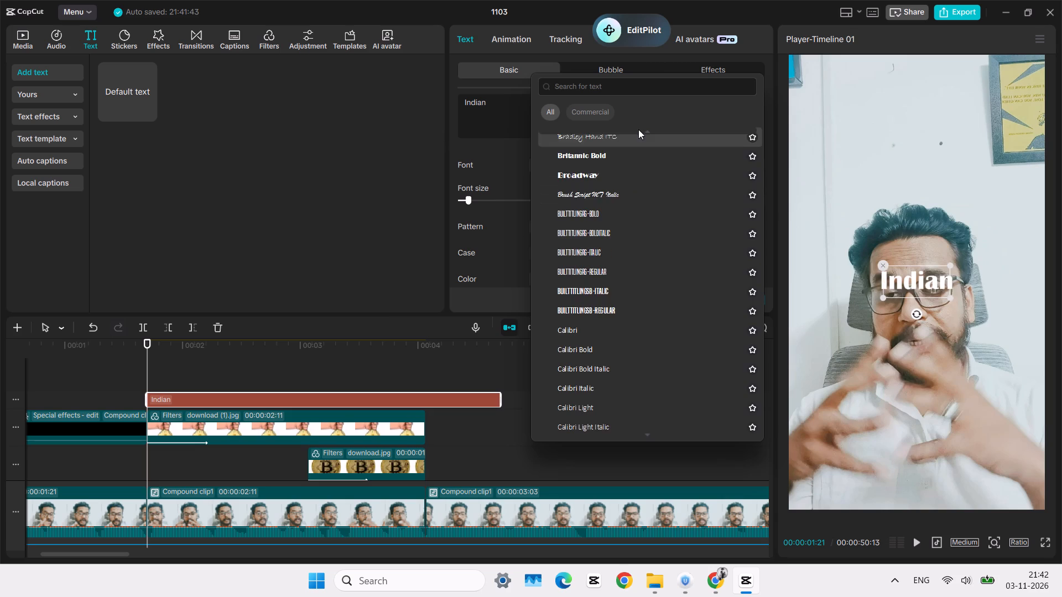
scroll(639, 305, down, 2)
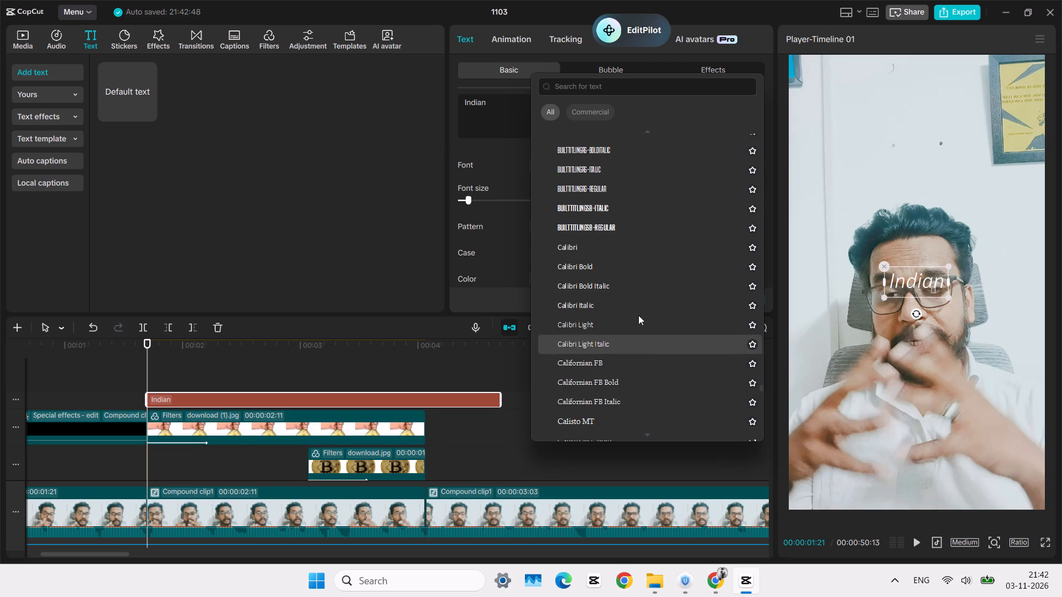
scroll(635, 310, down, 10)
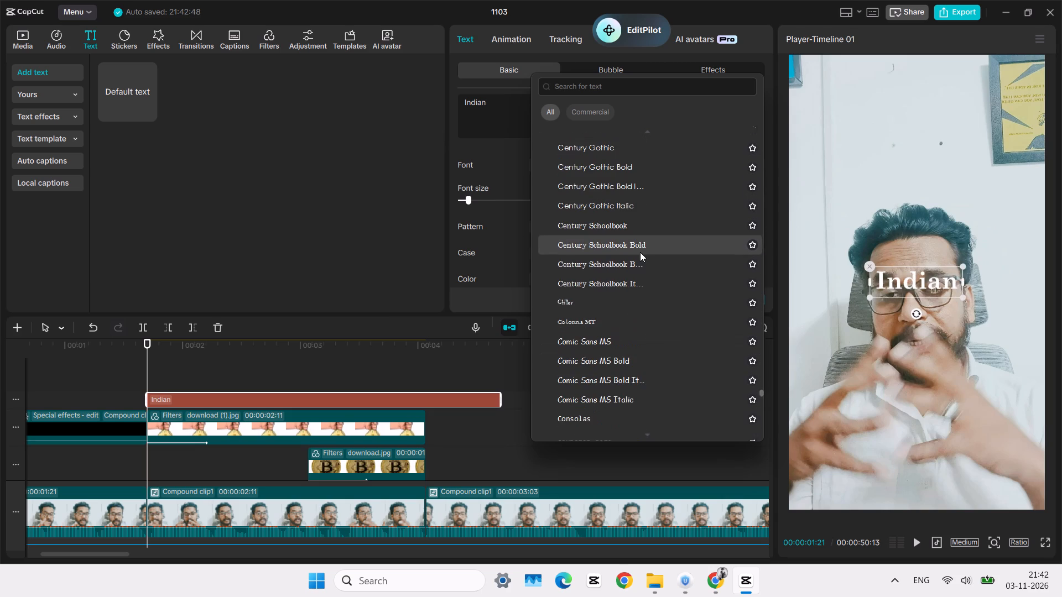
scroll(642, 301, down, 4)
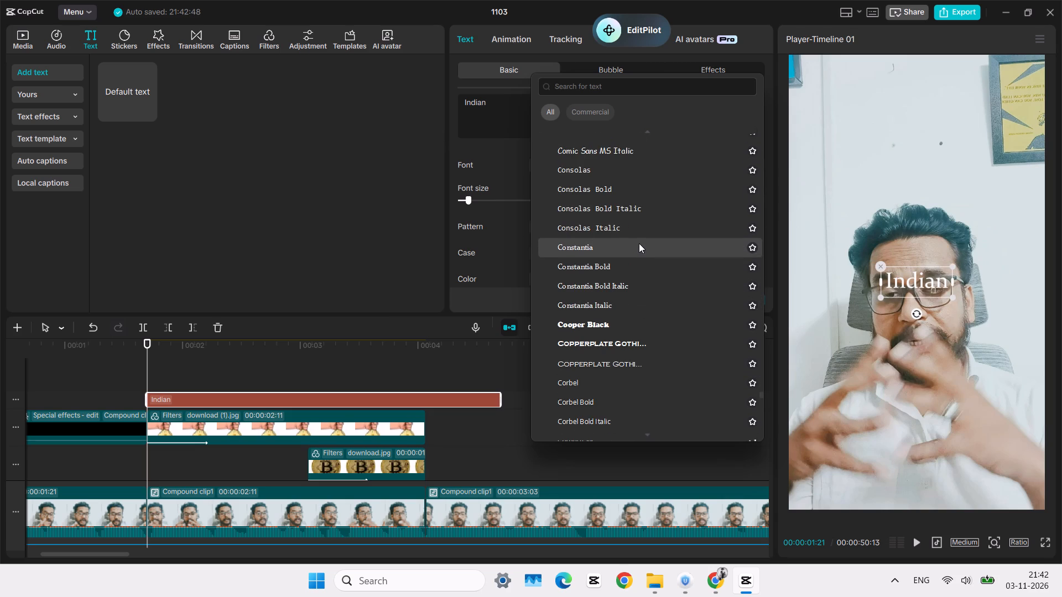
scroll(637, 286, down, 2)
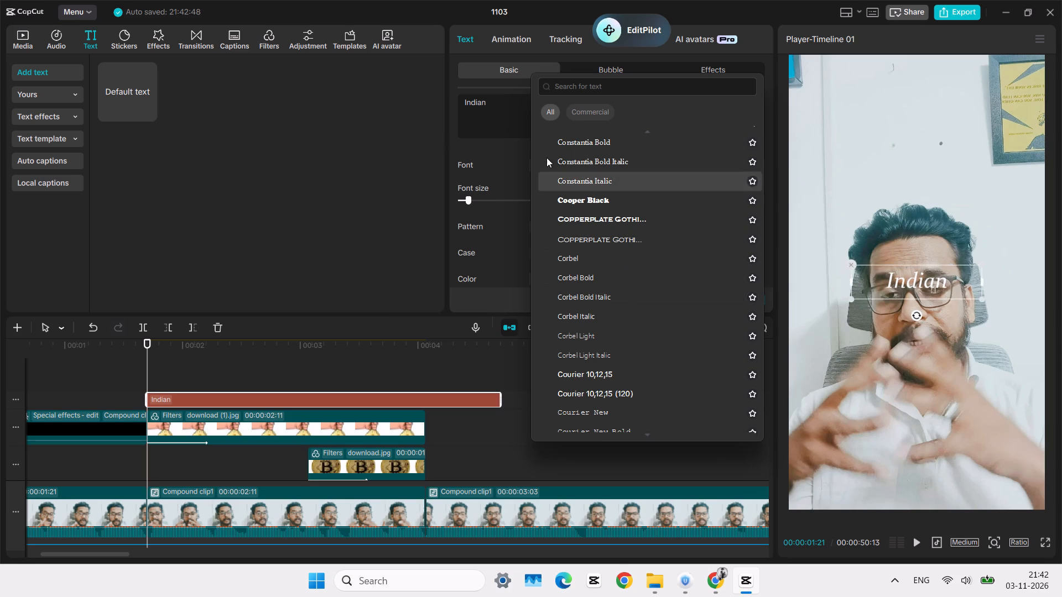
click(507, 107)
click(493, 108)
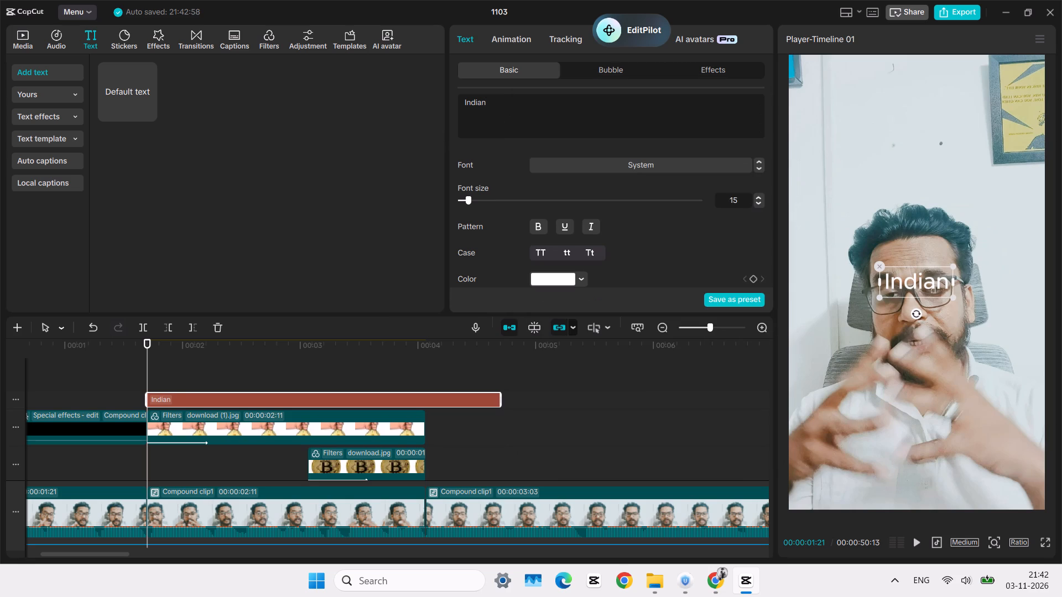
Replace the caption's wording with "INDIAN" in all capitals.
key(BackSpace)
key(BackSpace)
key(BackSpace)
key(BackSpace)
key(BackSpace)
key(BackSpace)
key(BackSpace)
key(BackSpace)
key(BackSpace)
key(BackSpace)
key(BackSpace)
key(BackSpace)
key(BackSpace)
key(BackSpace)
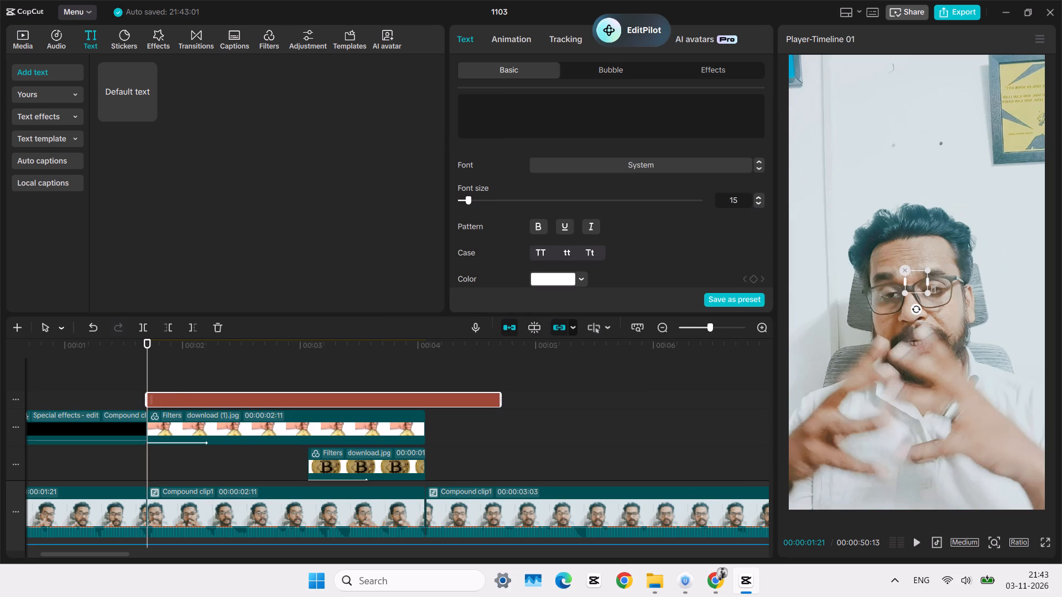
text(INDIAN)
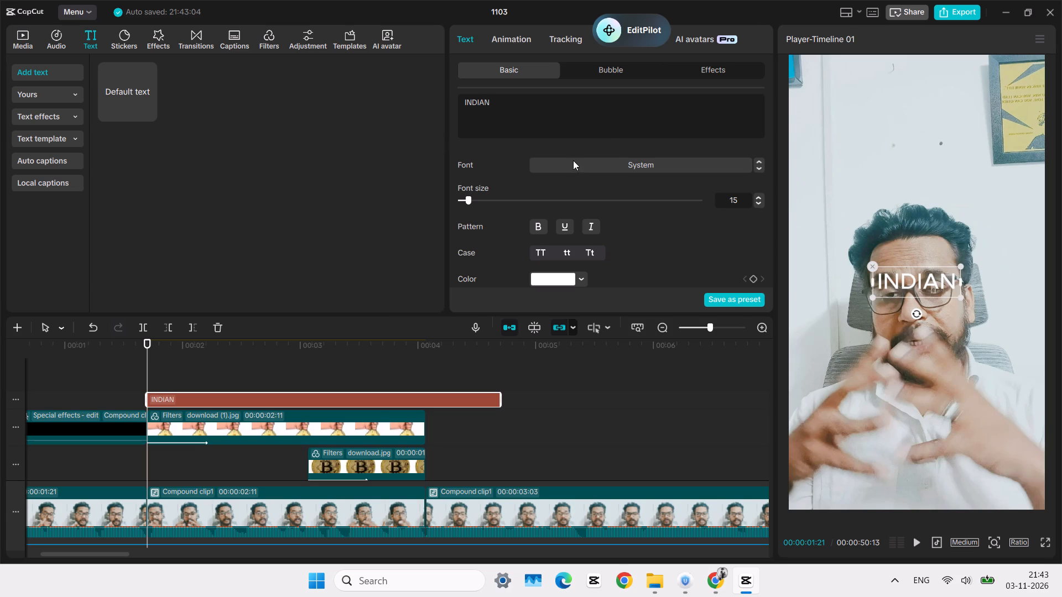
Browse the installed fonts from the end of the font list upward, previewing them on the "INDIAN" caption.
click(573, 160)
scroll(584, 269, down, 6)
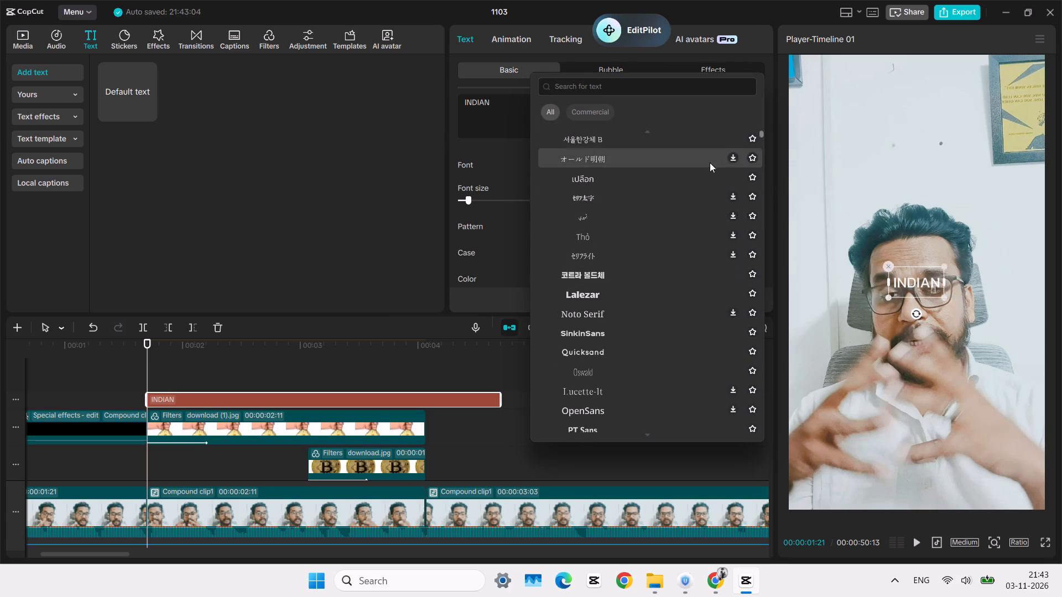
drag(759, 133, 740, 533)
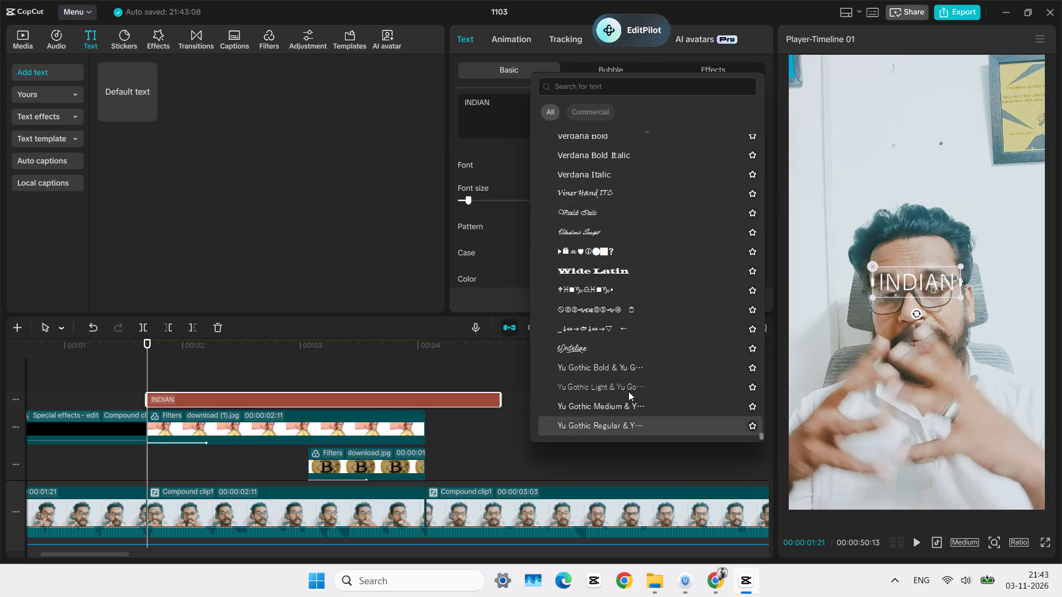
scroll(613, 301, up, 7)
scroll(601, 237, up, 5)
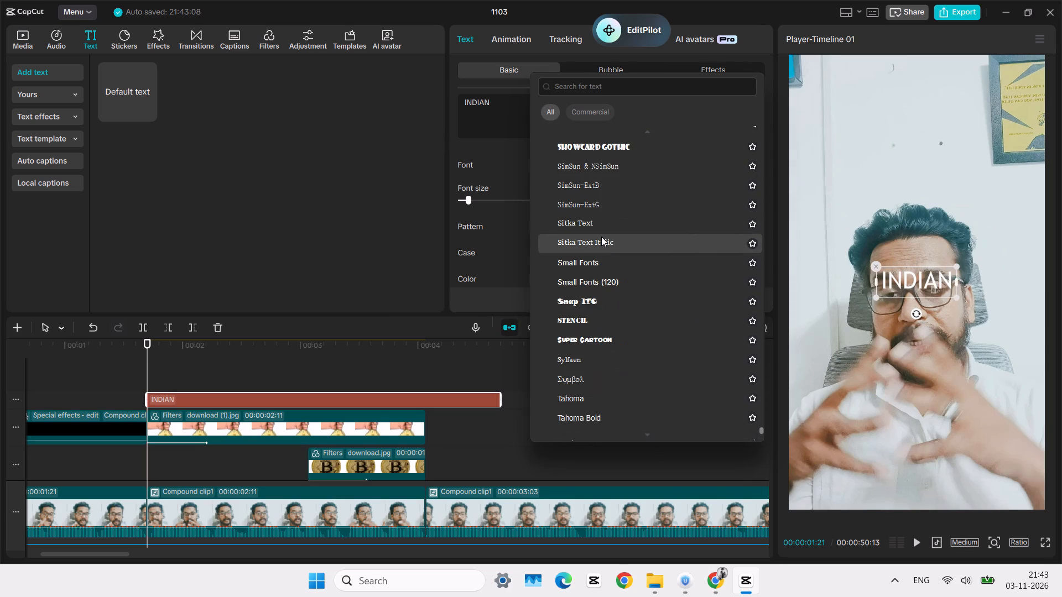
scroll(616, 256, up, 7)
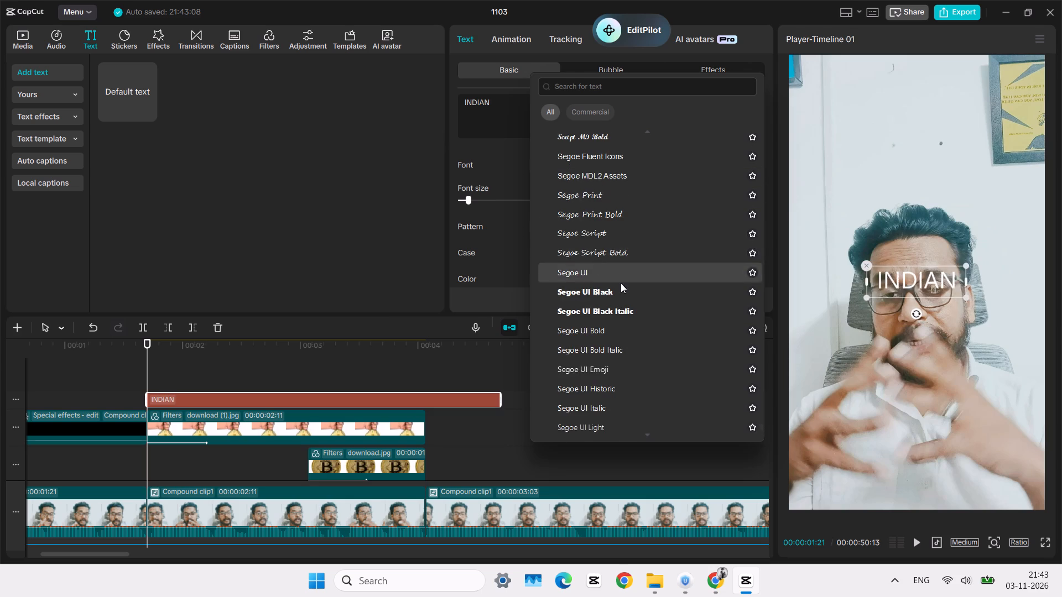
scroll(621, 283, up, 12)
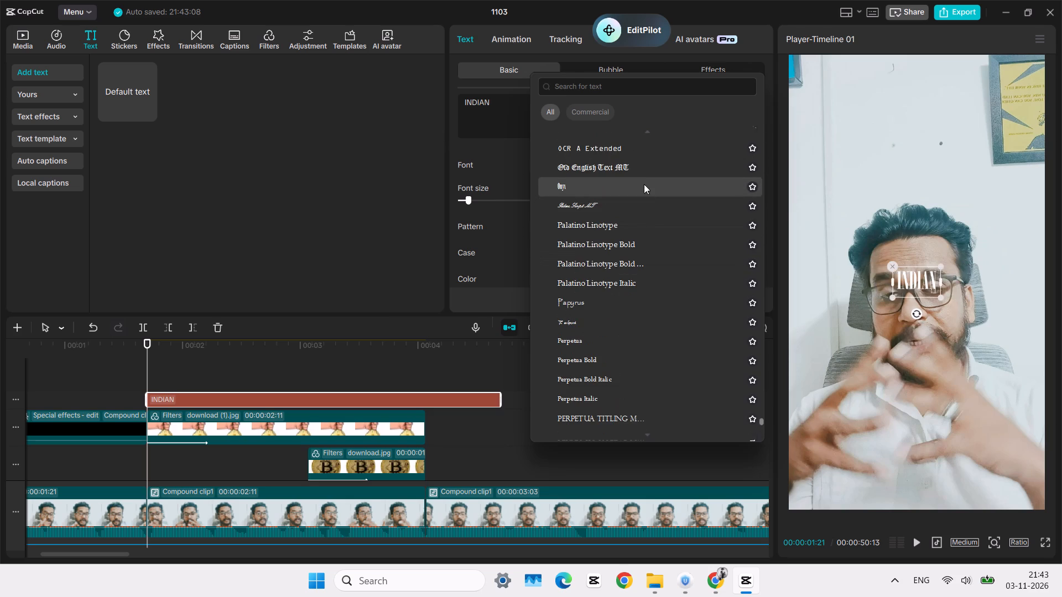
scroll(636, 258, up, 6)
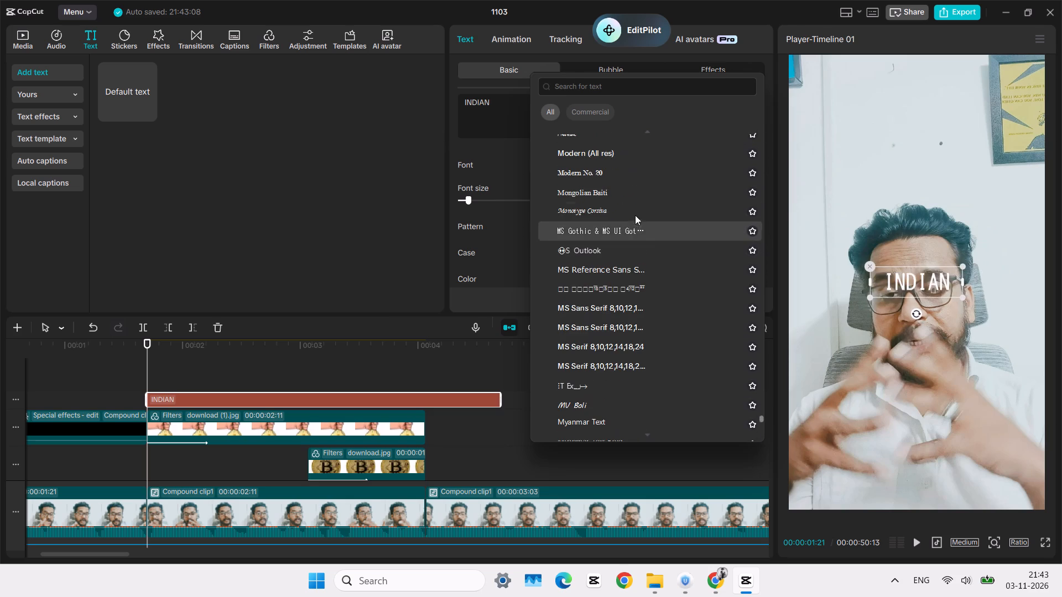
scroll(622, 198, up, 6)
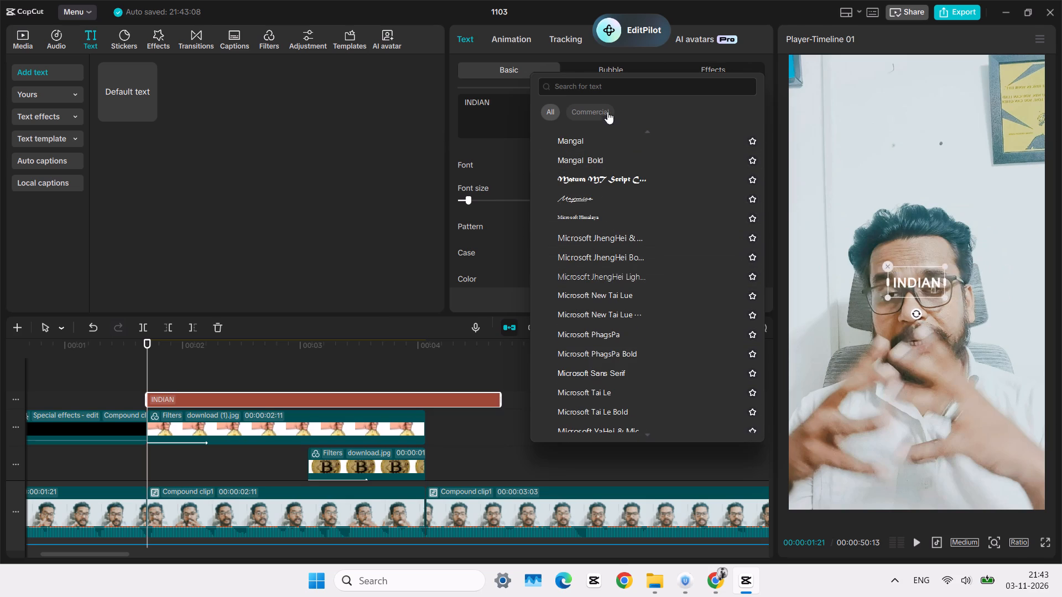
Search the fonts for "IMPCAT" and look through the results for a suitable caption typeface.
click(600, 88)
text(IM)
text(PCAT)
key(Return)
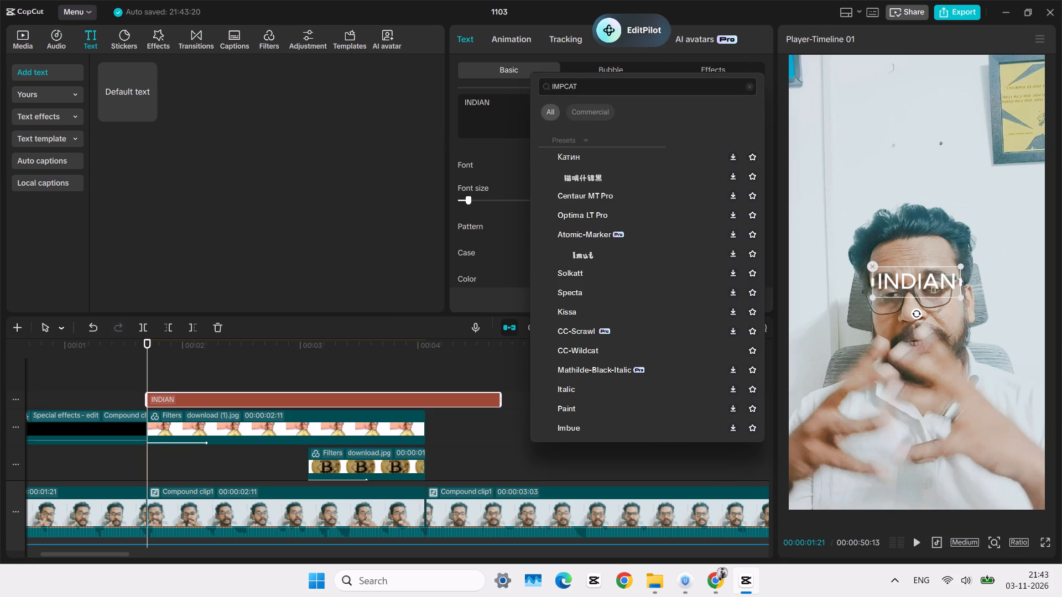
scroll(575, 154, down, 4)
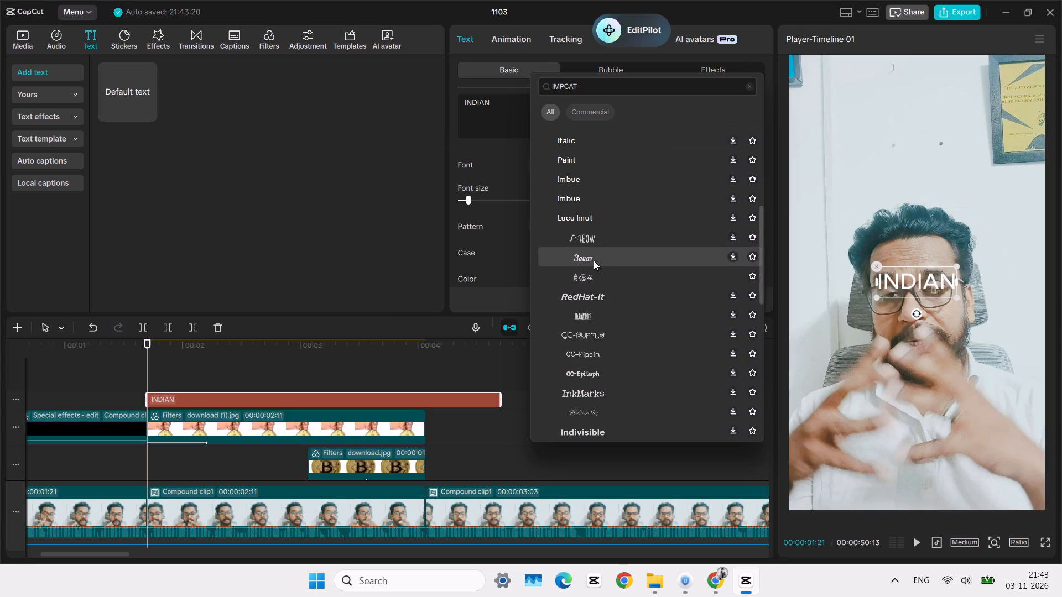
scroll(559, 234, down, 3)
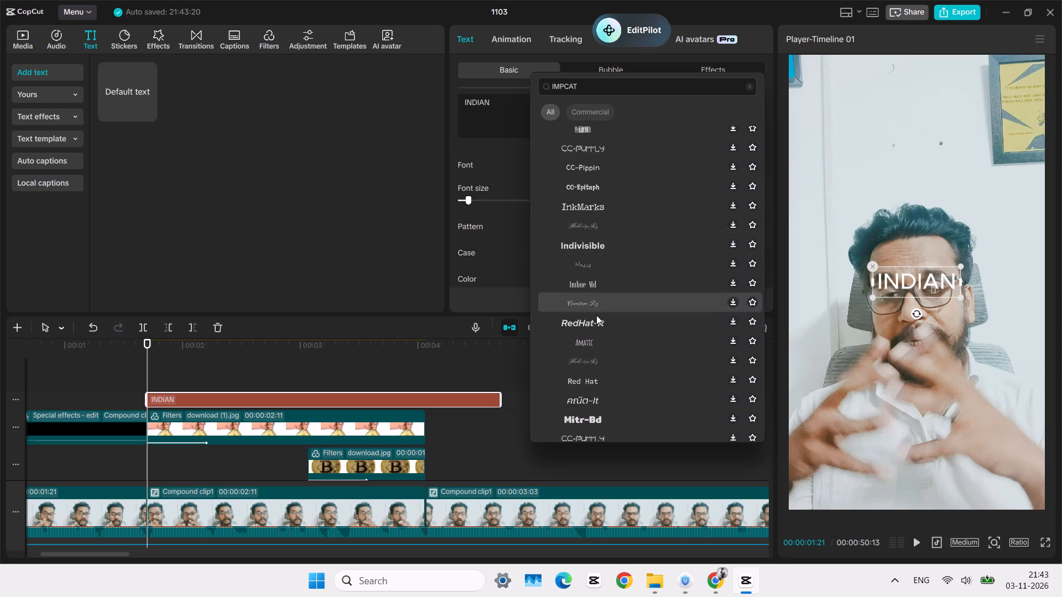
scroll(597, 328, down, 4)
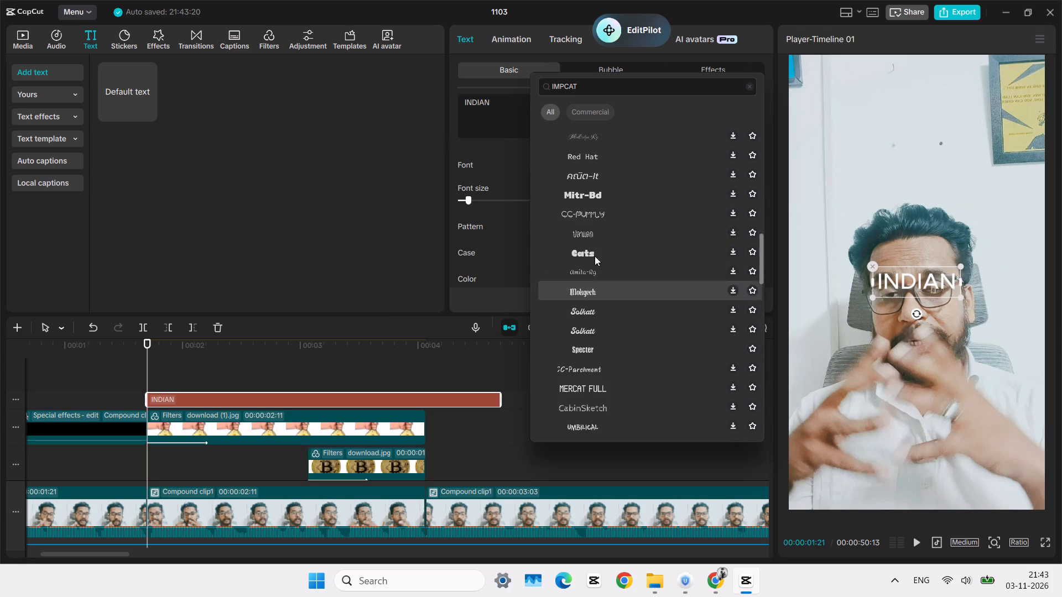
scroll(585, 310, down, 5)
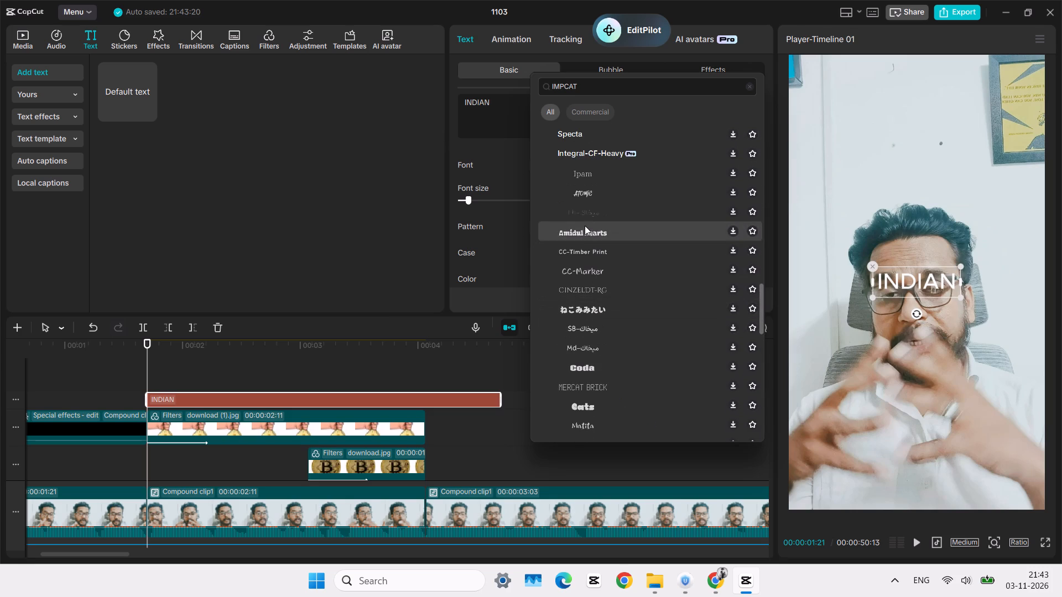
scroll(580, 316, down, 17)
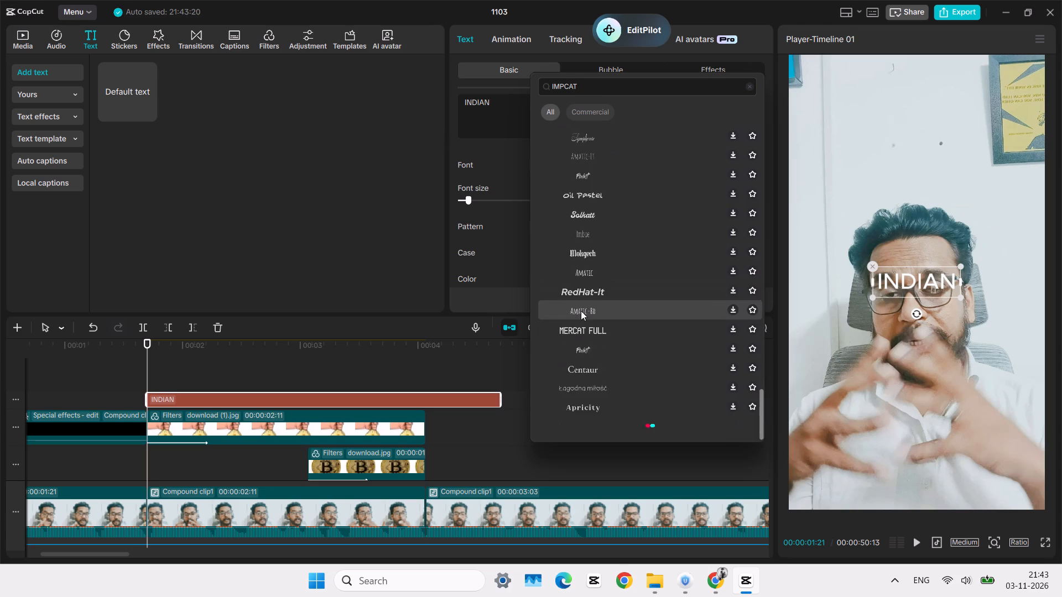
scroll(581, 311, down, 11)
scroll(586, 369, down, 6)
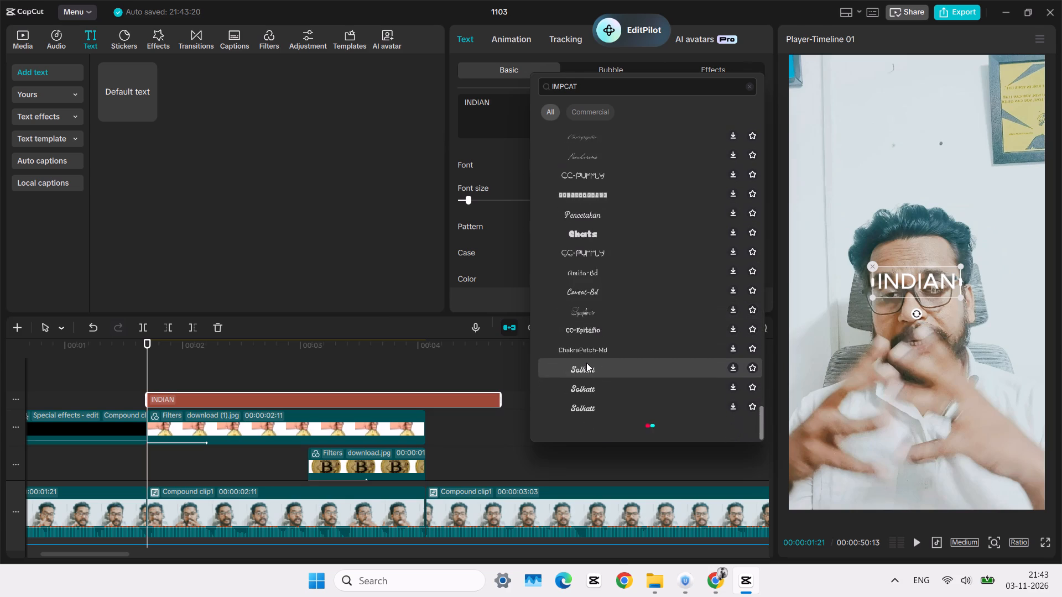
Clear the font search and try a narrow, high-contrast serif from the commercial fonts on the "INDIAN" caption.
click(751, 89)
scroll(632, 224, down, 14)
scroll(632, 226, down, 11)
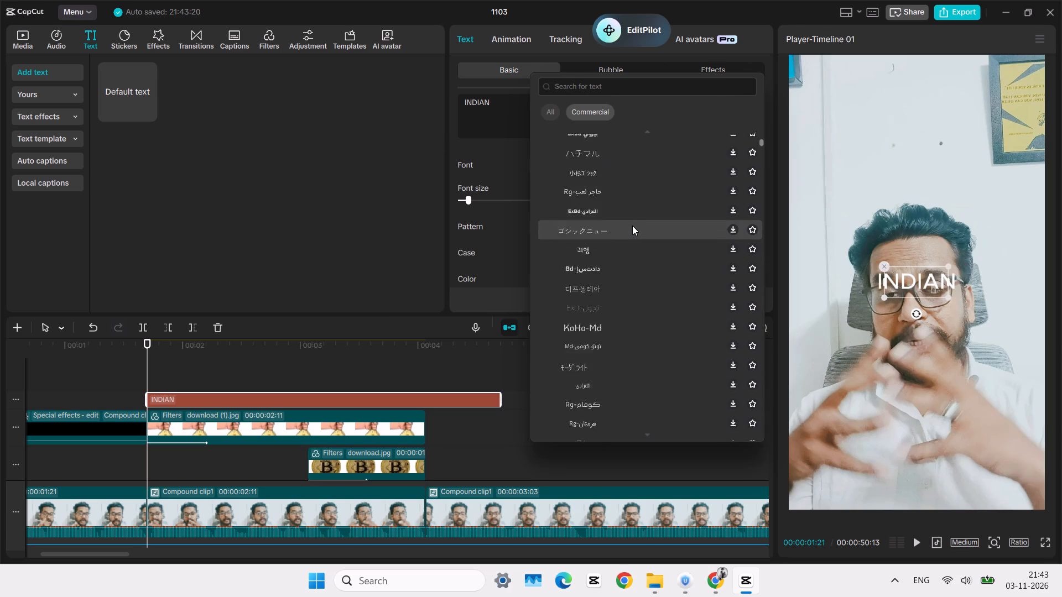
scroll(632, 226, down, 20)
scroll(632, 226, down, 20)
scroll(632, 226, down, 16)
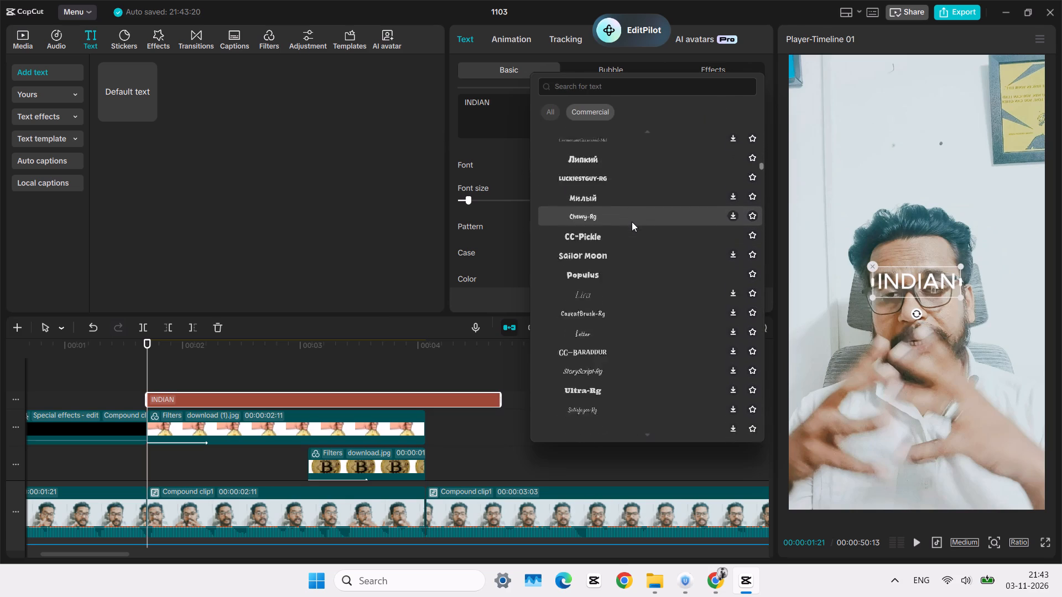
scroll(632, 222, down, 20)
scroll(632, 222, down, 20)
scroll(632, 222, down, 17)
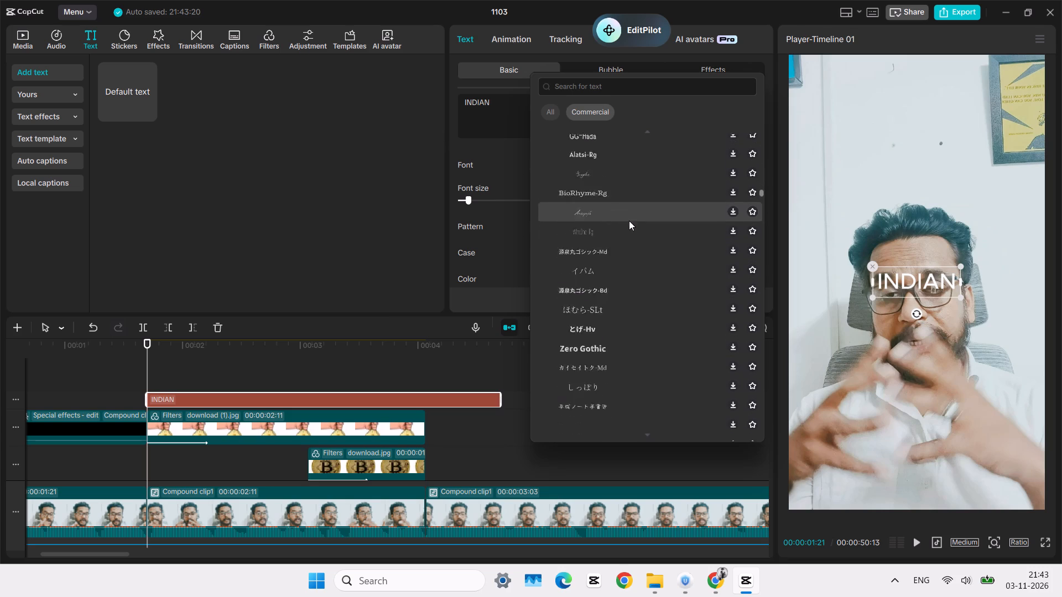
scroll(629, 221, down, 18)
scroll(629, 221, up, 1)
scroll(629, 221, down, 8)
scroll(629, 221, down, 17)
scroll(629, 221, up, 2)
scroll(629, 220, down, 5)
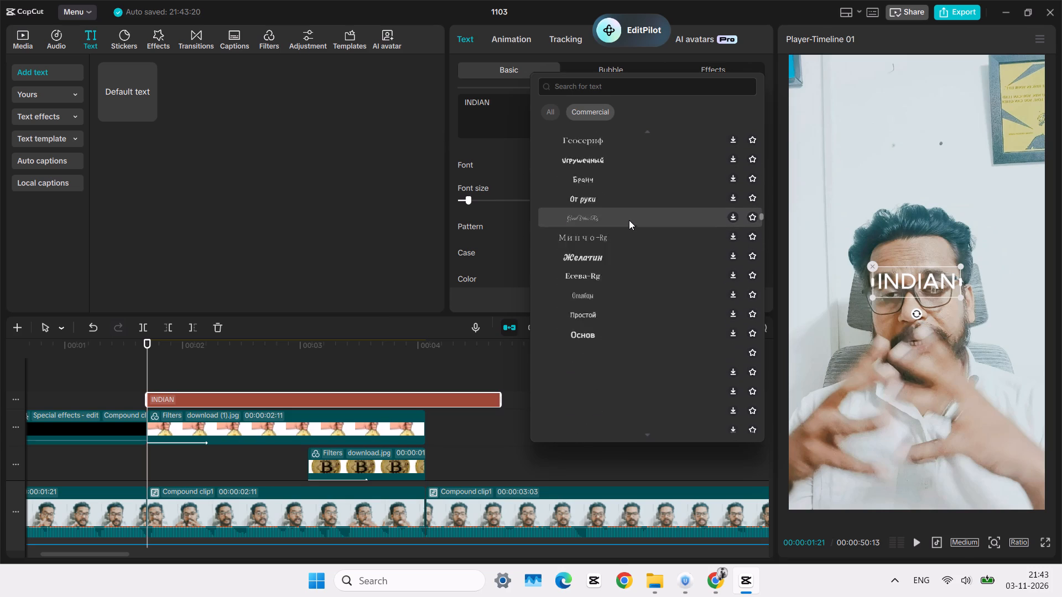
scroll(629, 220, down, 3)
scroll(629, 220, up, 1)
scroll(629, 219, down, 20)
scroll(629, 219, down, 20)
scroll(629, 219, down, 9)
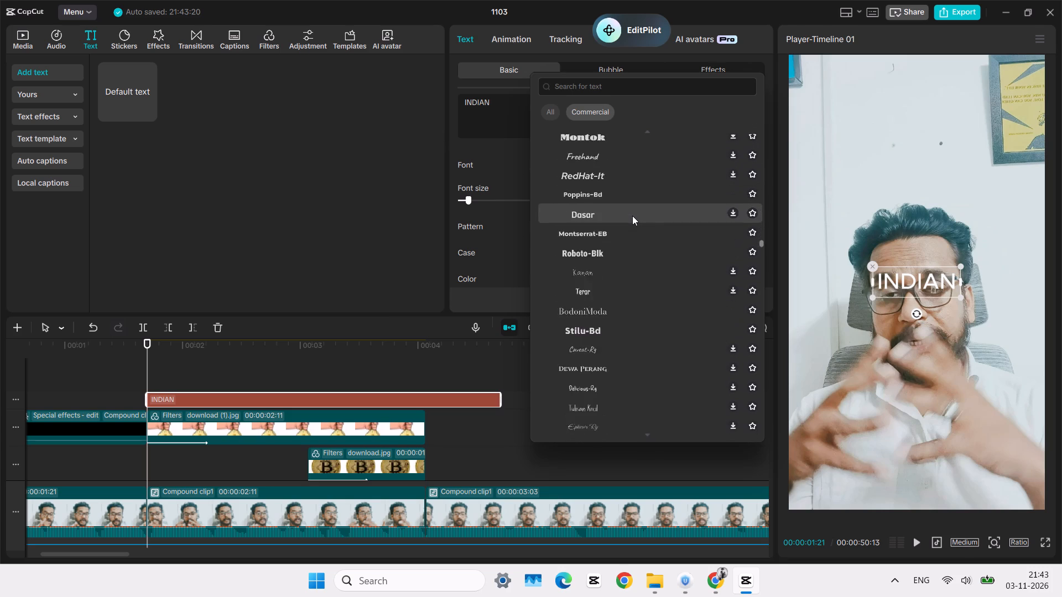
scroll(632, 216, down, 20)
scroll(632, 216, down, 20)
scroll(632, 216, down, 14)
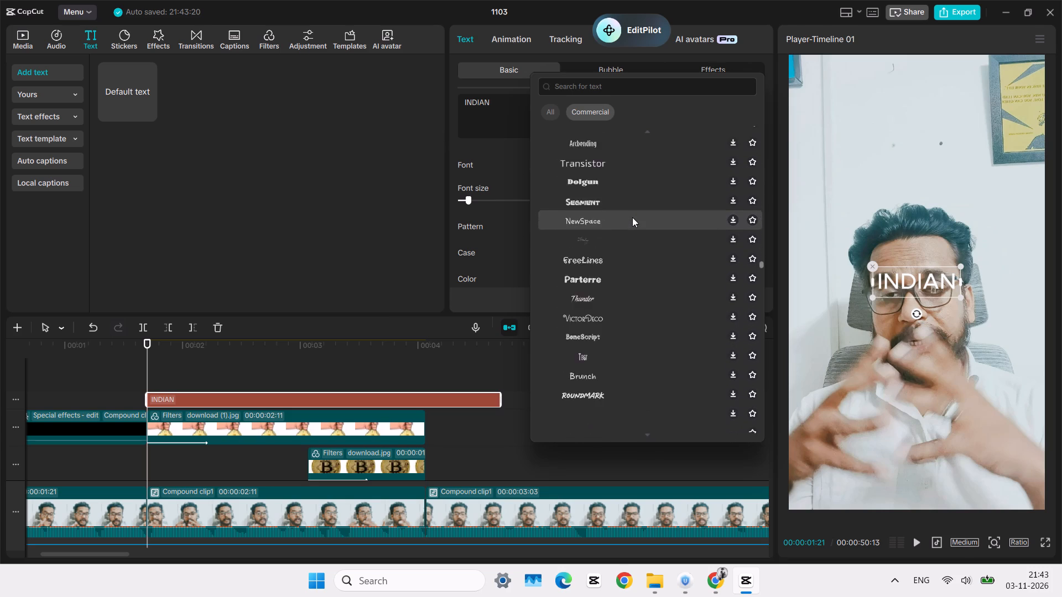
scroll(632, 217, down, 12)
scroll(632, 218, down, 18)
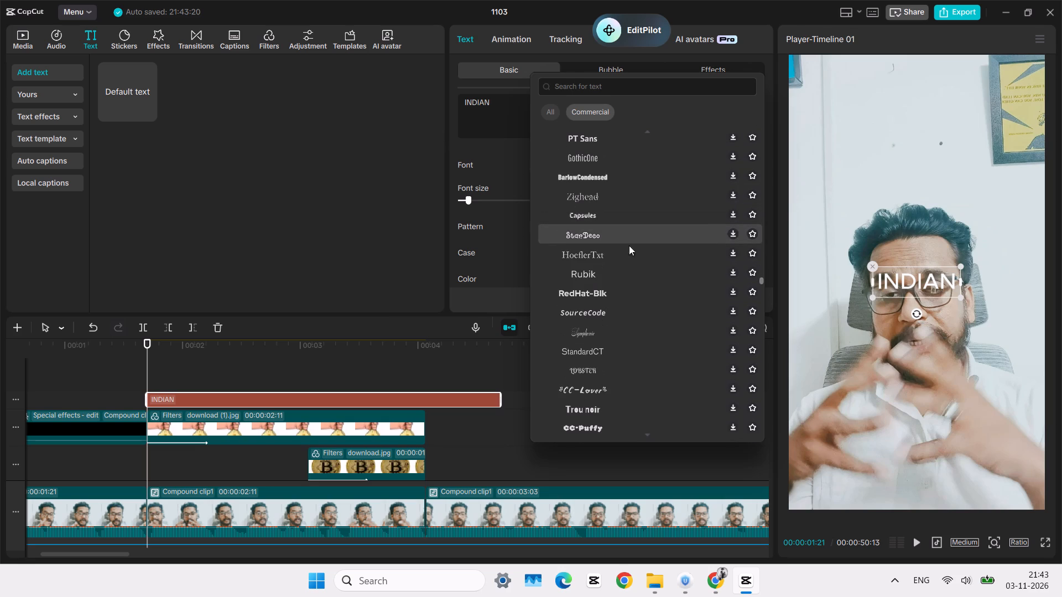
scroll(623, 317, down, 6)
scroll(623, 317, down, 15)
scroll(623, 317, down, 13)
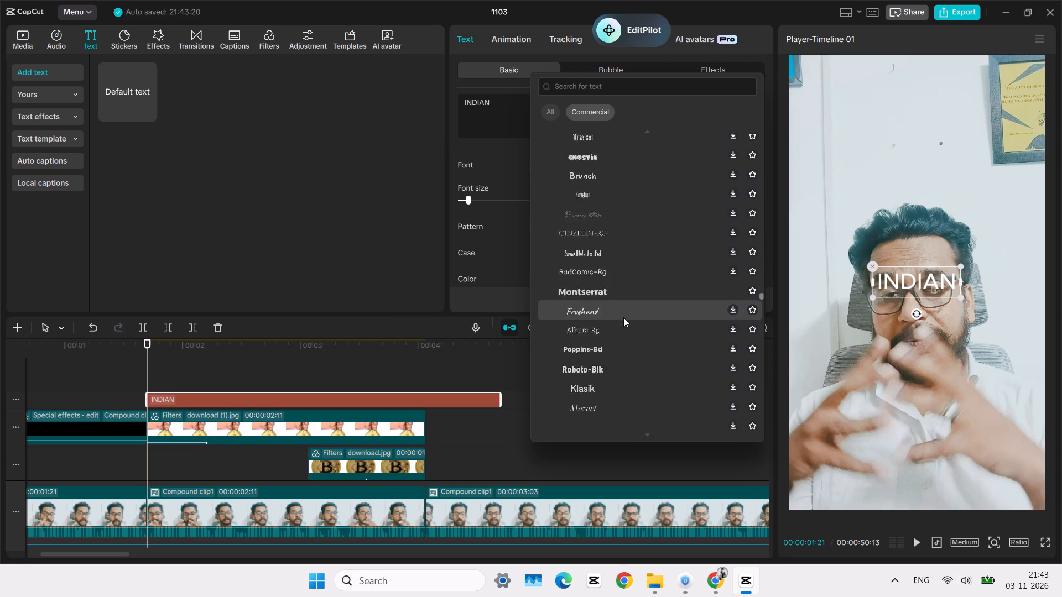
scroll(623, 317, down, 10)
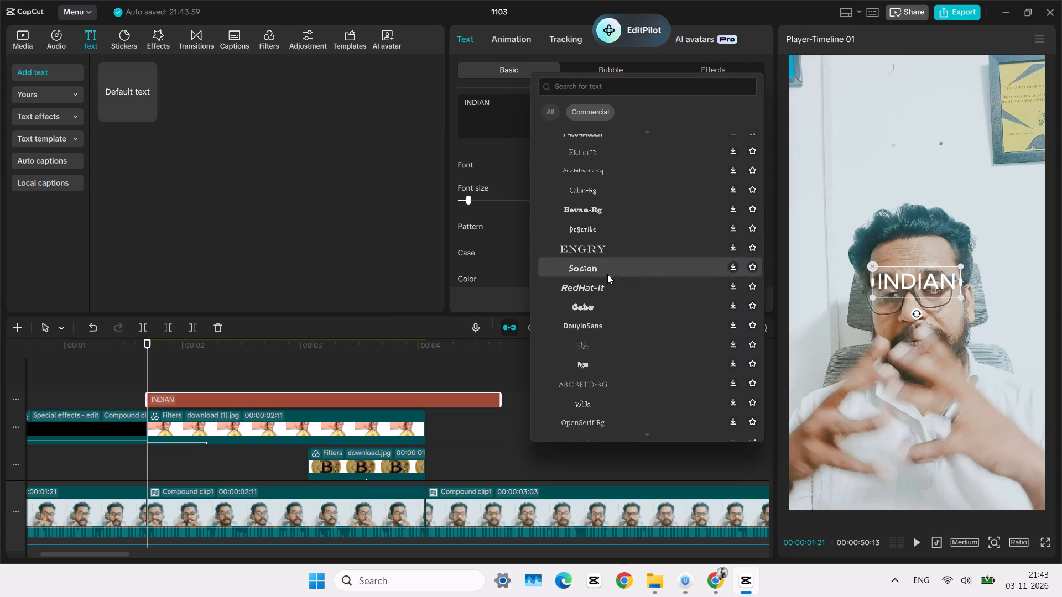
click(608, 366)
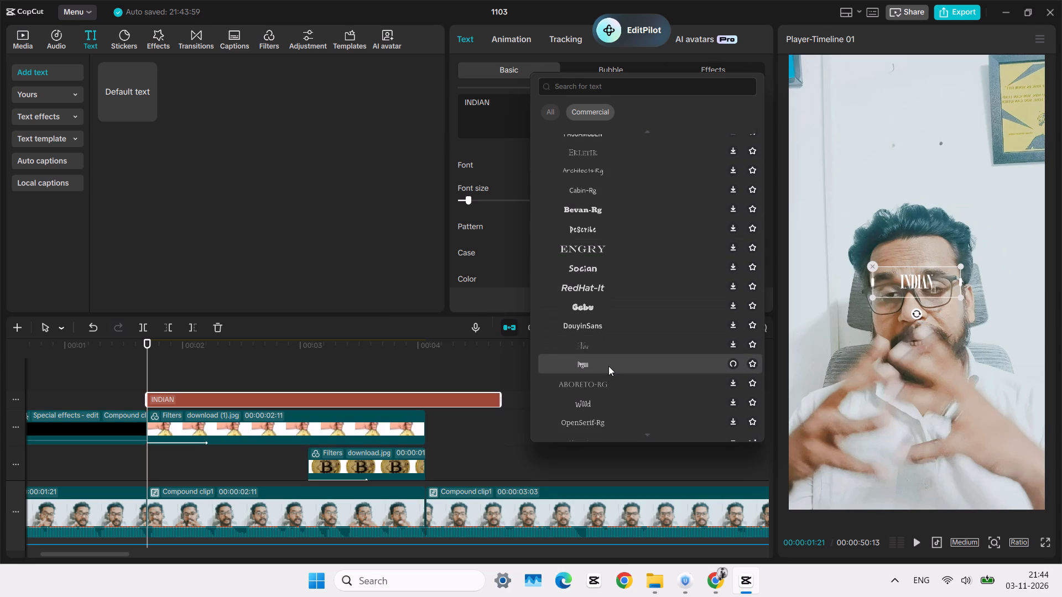
Examine the remaining commercial fonts at the end of the list for the "INDIAN" caption, then close the font list.
scroll(608, 366, down, 6)
scroll(575, 317, down, 5)
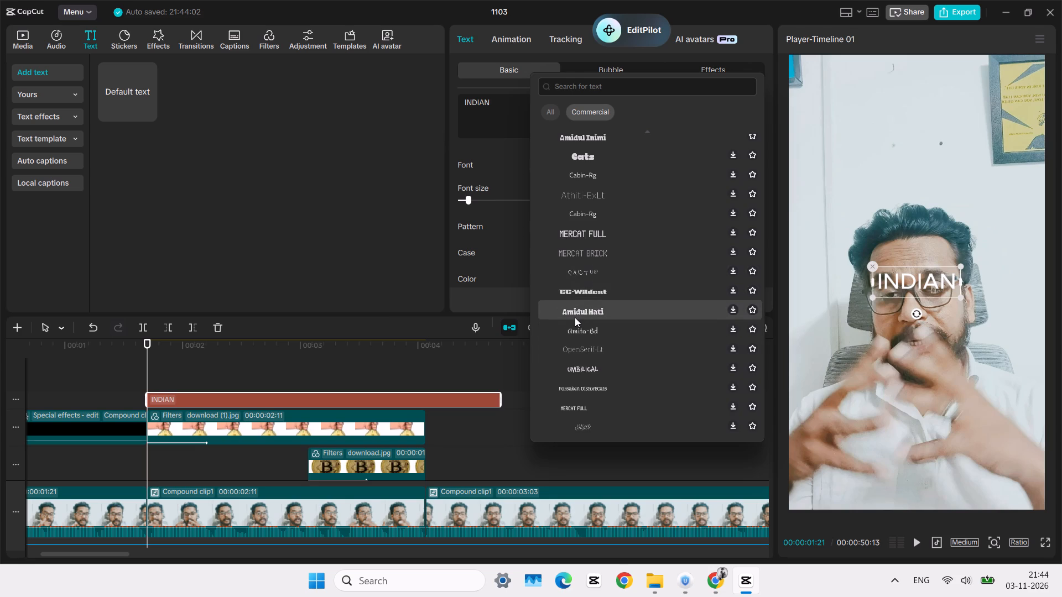
scroll(575, 317, down, 5)
scroll(592, 378, down, 4)
scroll(591, 386, up, 8)
scroll(591, 386, down, 17)
scroll(590, 392, up, 9)
scroll(595, 358, down, 8)
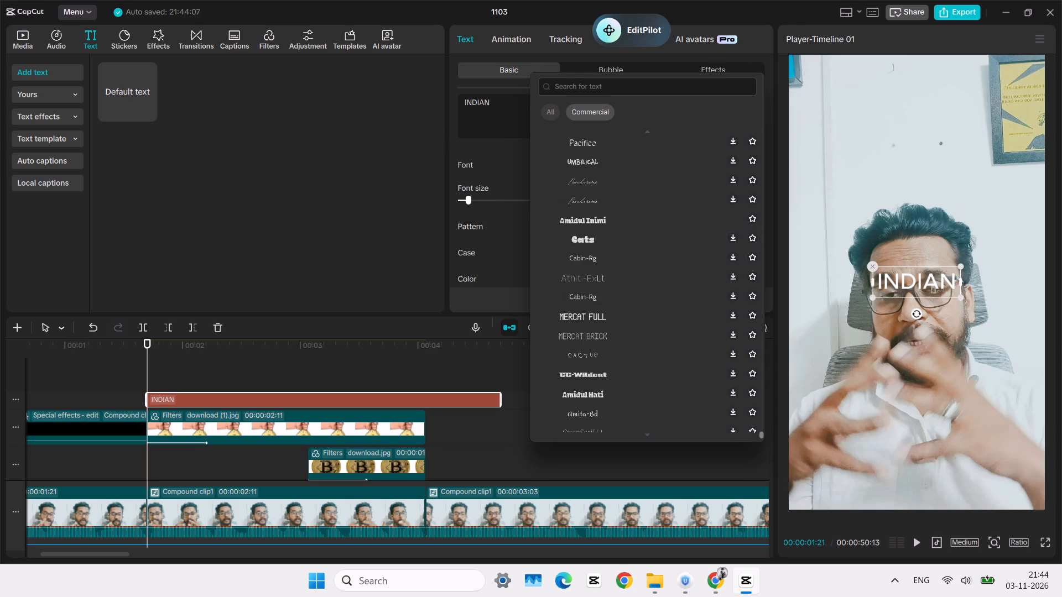
scroll(596, 400, down, 6)
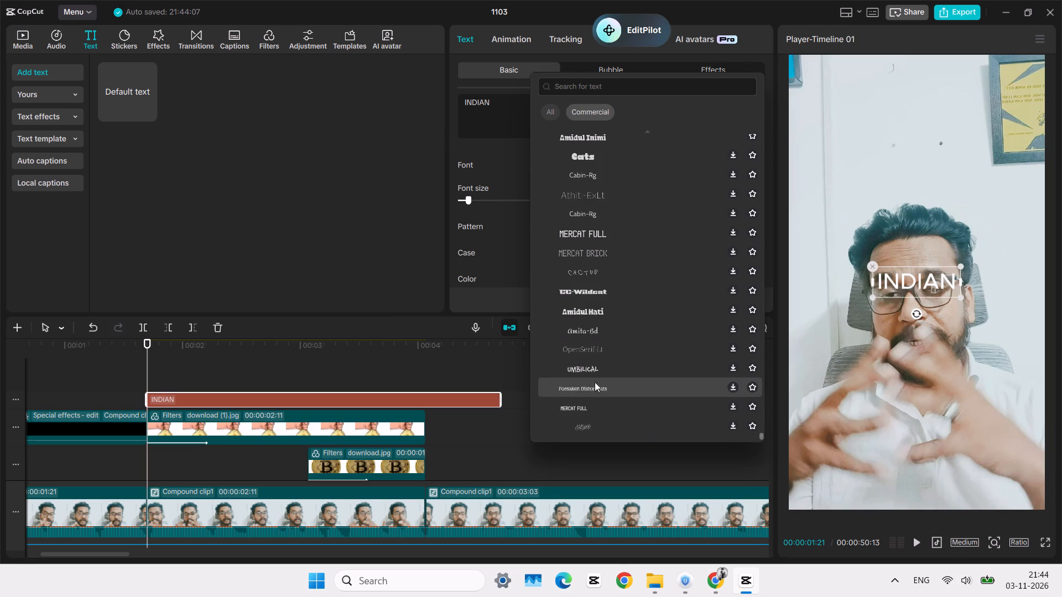
scroll(587, 224, up, 6)
scroll(607, 292, up, 14)
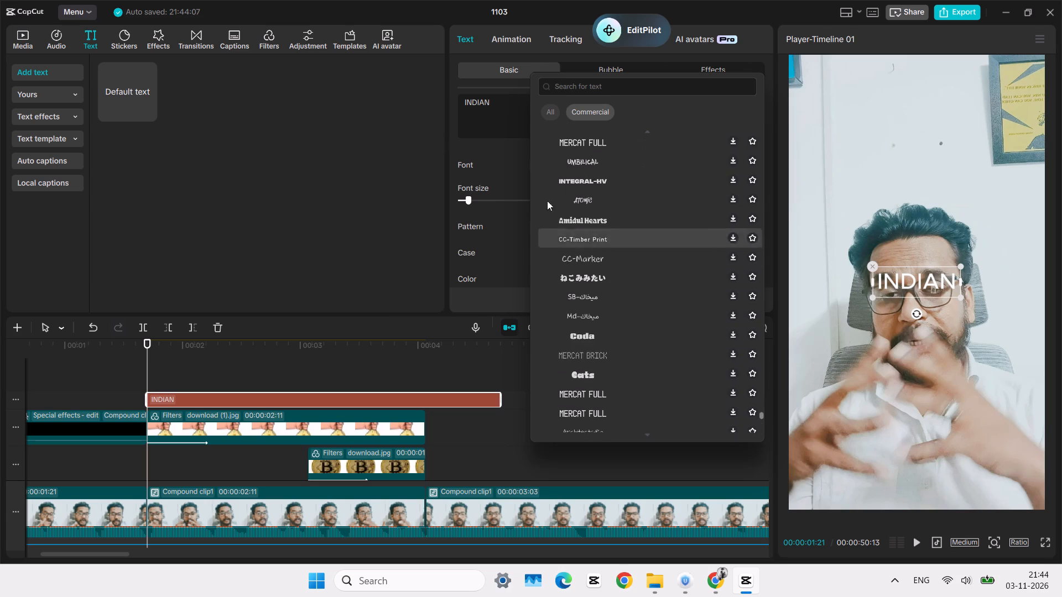
click(502, 156)
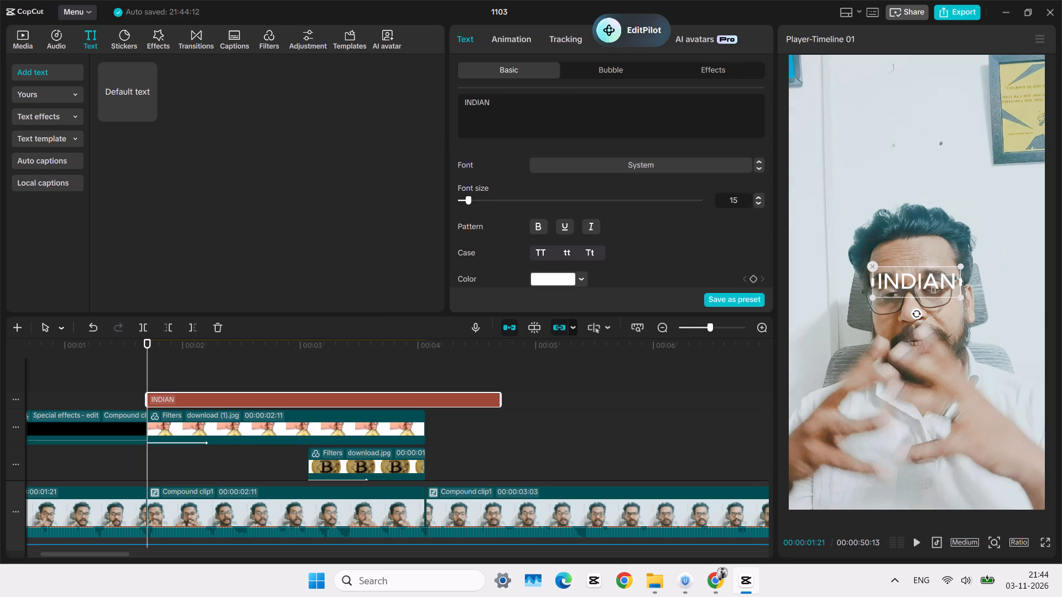
Set the "INDIAN" caption's font to the bold Oswald from the commercial fonts.
click(527, 113)
click(601, 163)
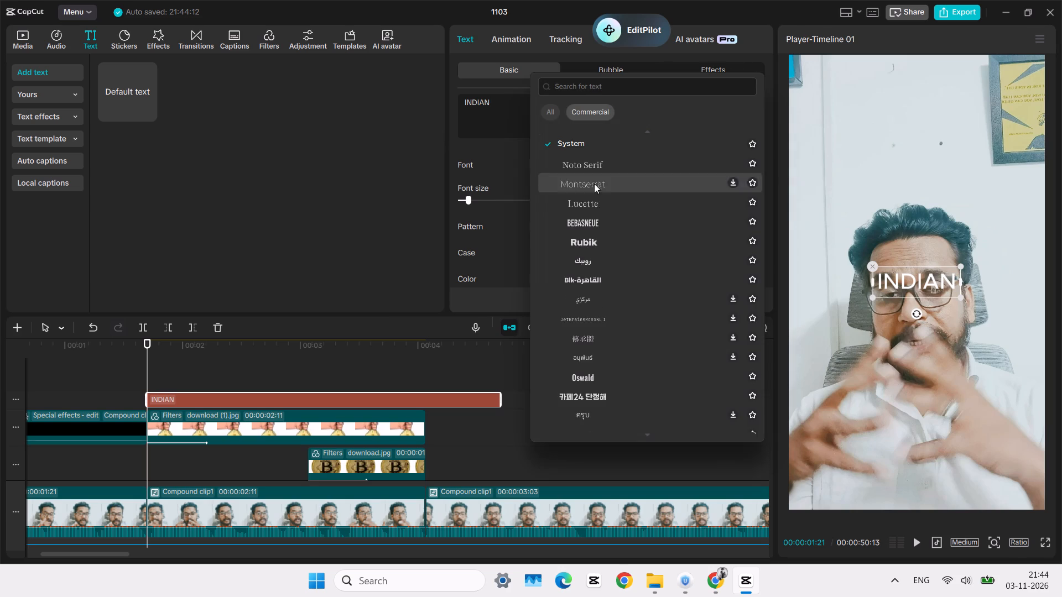
scroll(594, 202, up, 5)
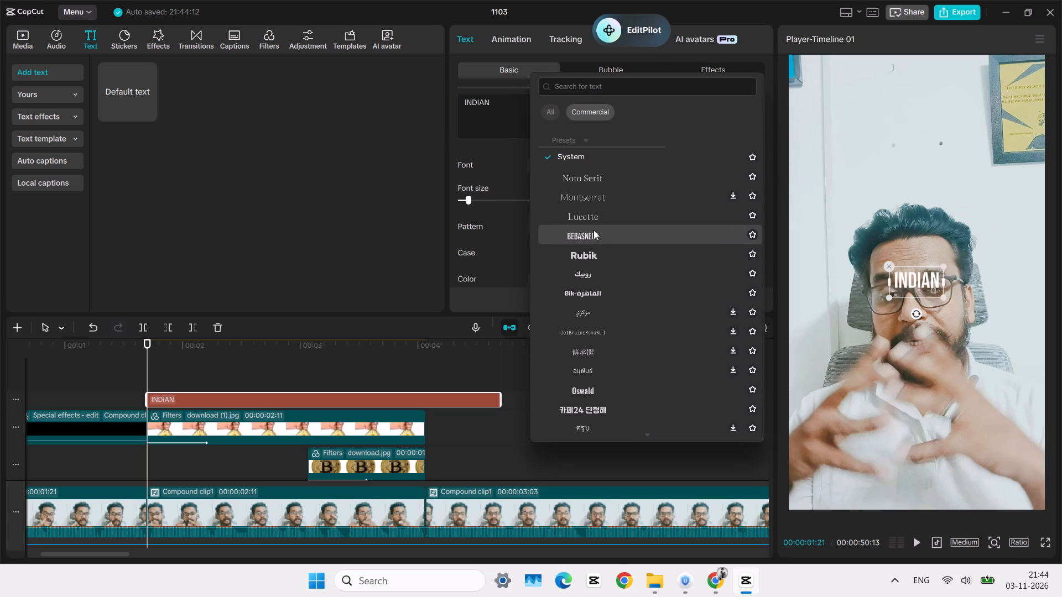
scroll(585, 285, down, 5)
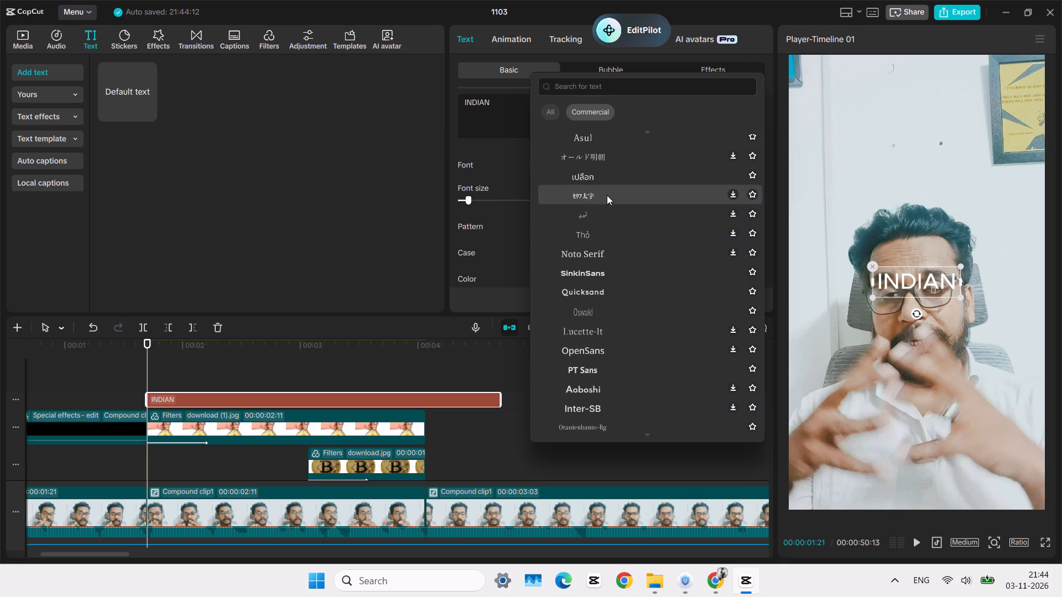
scroll(601, 244, up, 2)
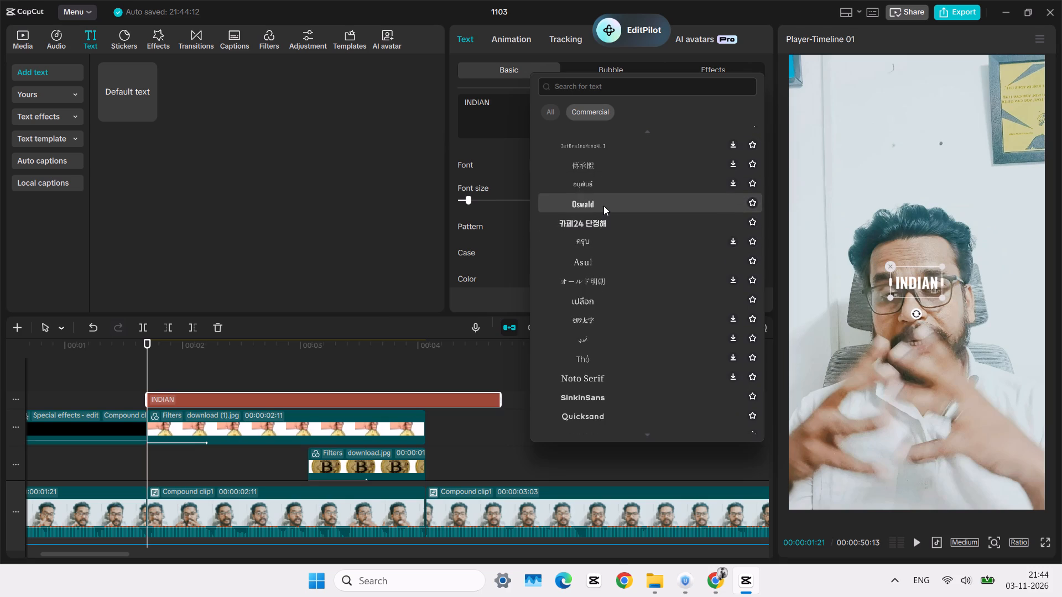
click(603, 206)
Enable a background behind the "INDIAN" caption with 0% height and a rounded rectangle value of 30%.
scroll(617, 172, down, 3)
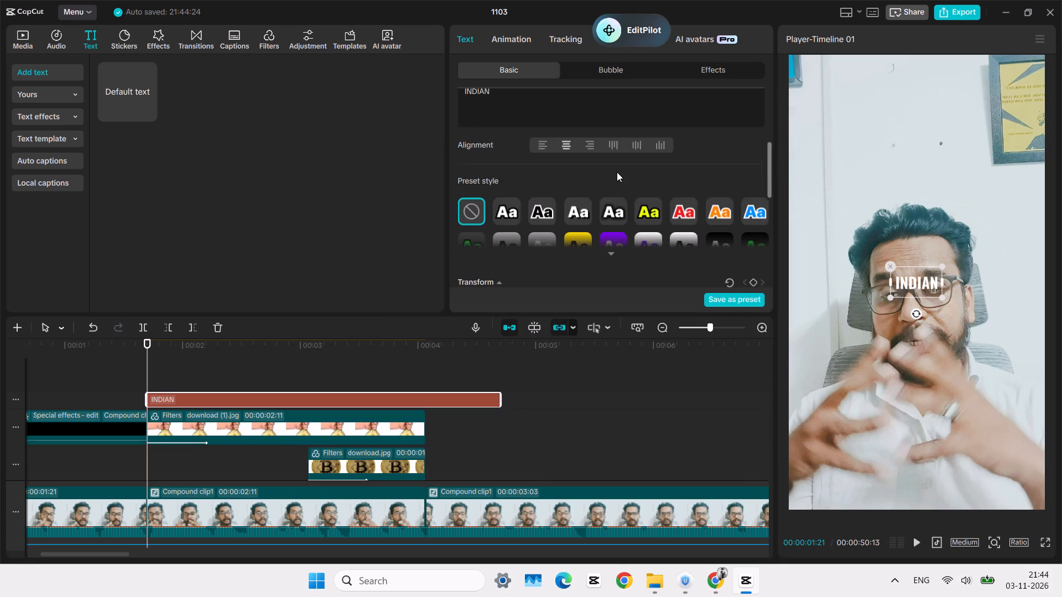
scroll(565, 218, up, 2)
scroll(554, 221, down, 4)
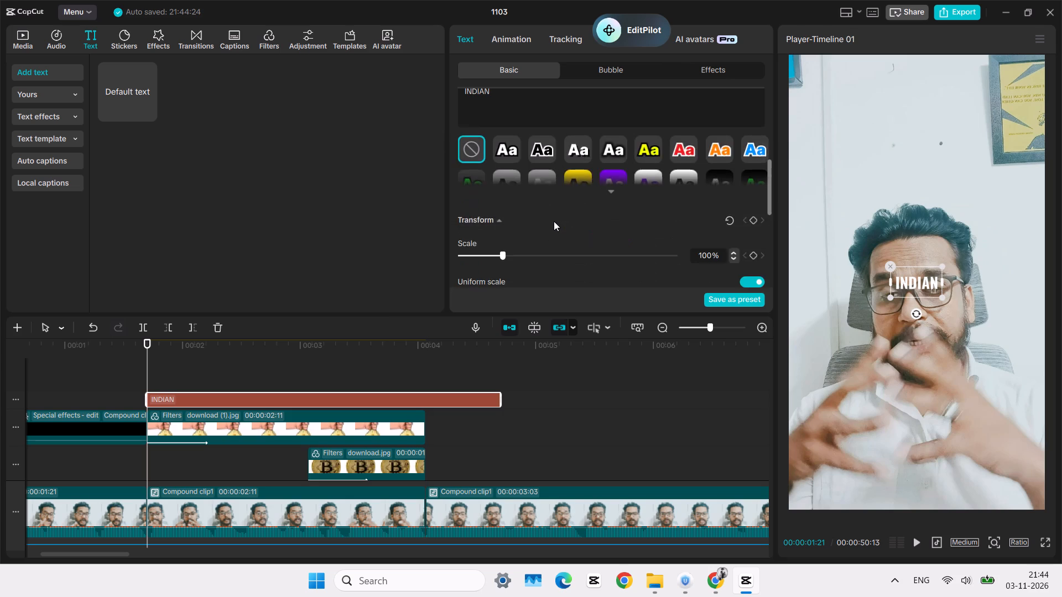
scroll(559, 219, down, 4)
click(459, 211)
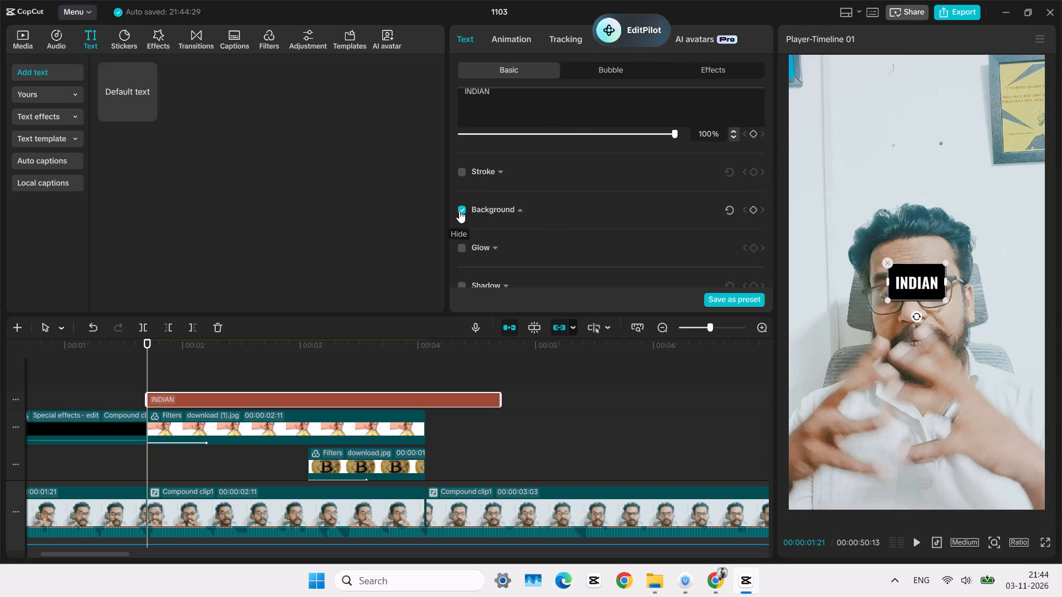
scroll(501, 240, down, 3)
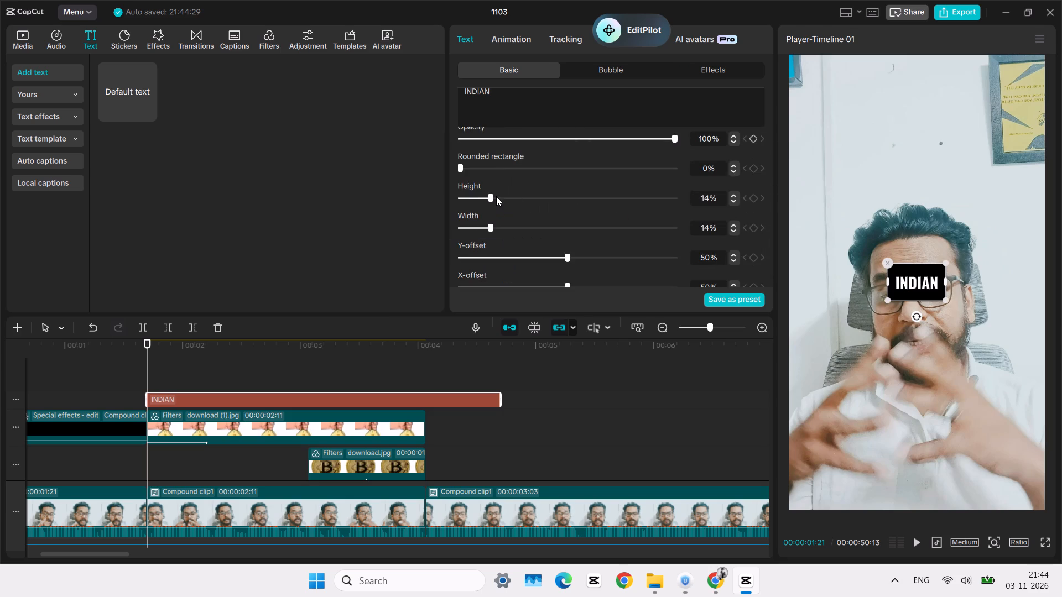
drag(496, 196, 408, 219)
drag(461, 170, 504, 171)
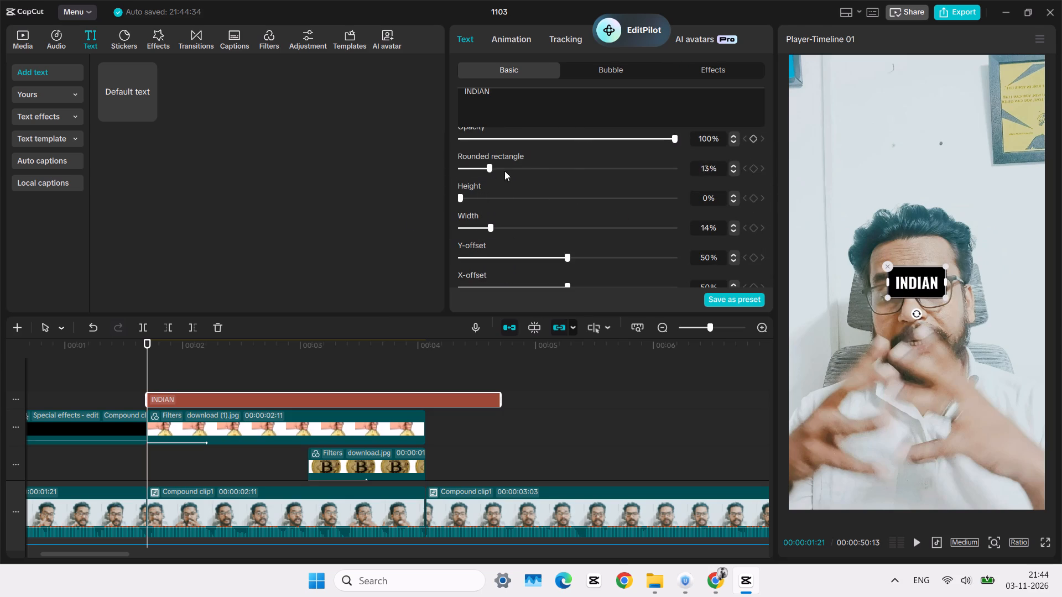
drag(504, 171, 554, 187)
drag(554, 187, 526, 192)
Set the caption background's width to 10% and its Y-offset to 45%.
scroll(530, 214, down, 3)
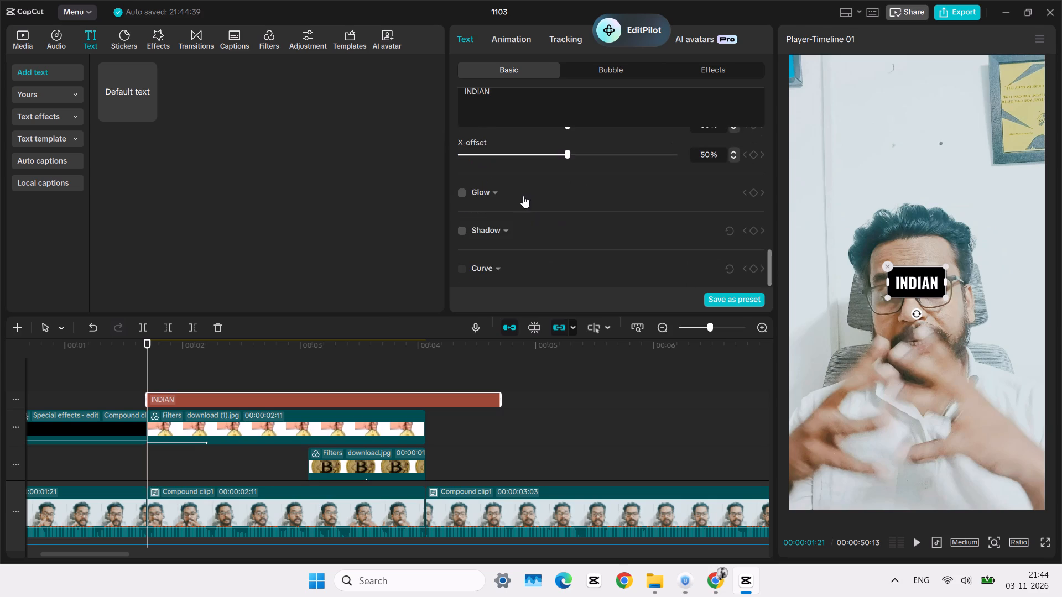
scroll(518, 194, up, 1)
drag(492, 156, 582, 167)
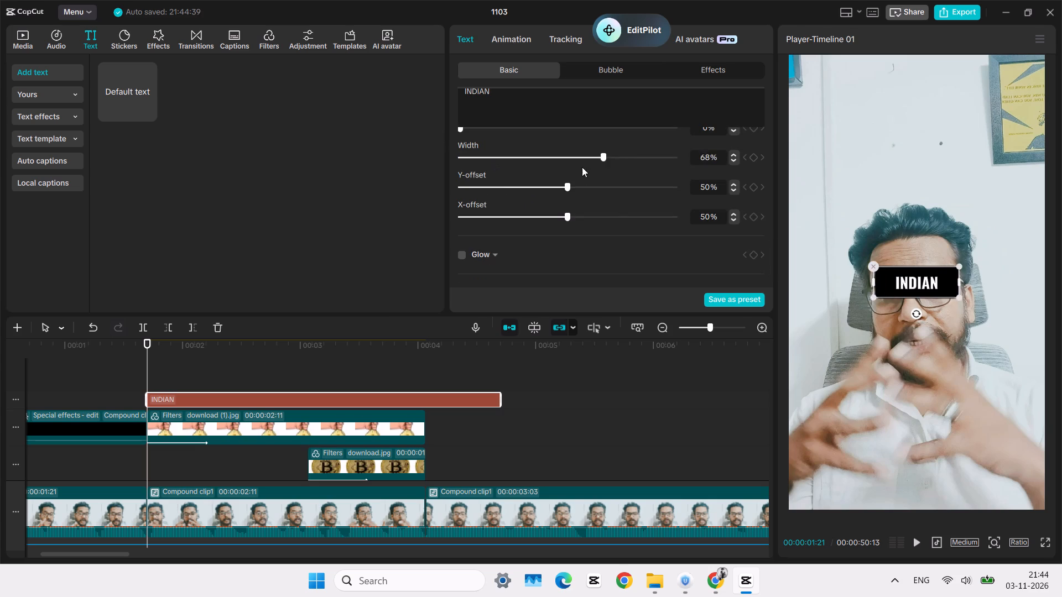
drag(582, 167, 547, 175)
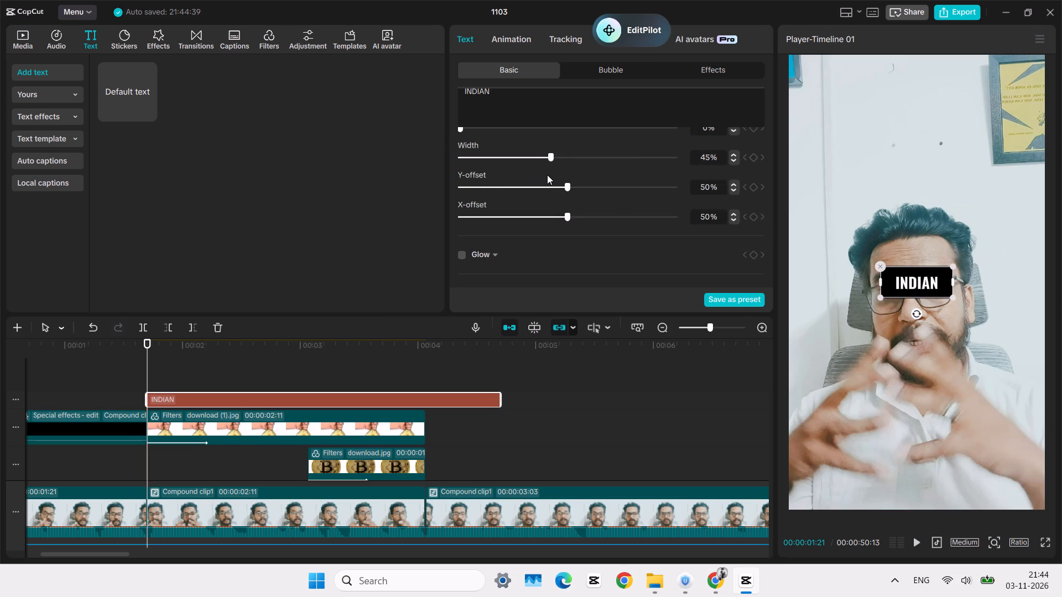
drag(547, 175, 475, 194)
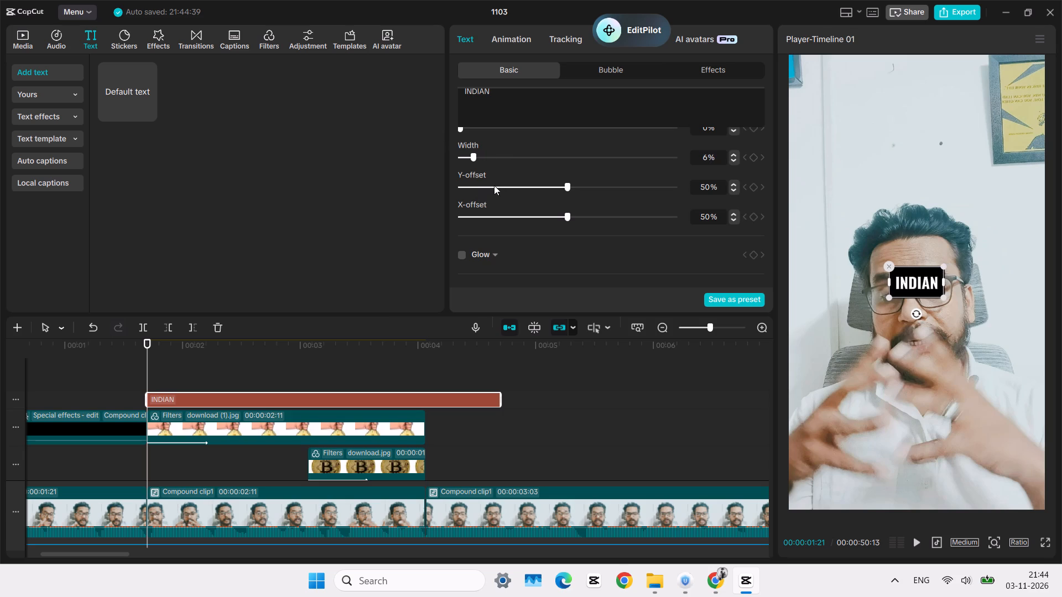
drag(569, 186, 584, 186)
drag(584, 186, 558, 196)
drag(471, 160, 488, 166)
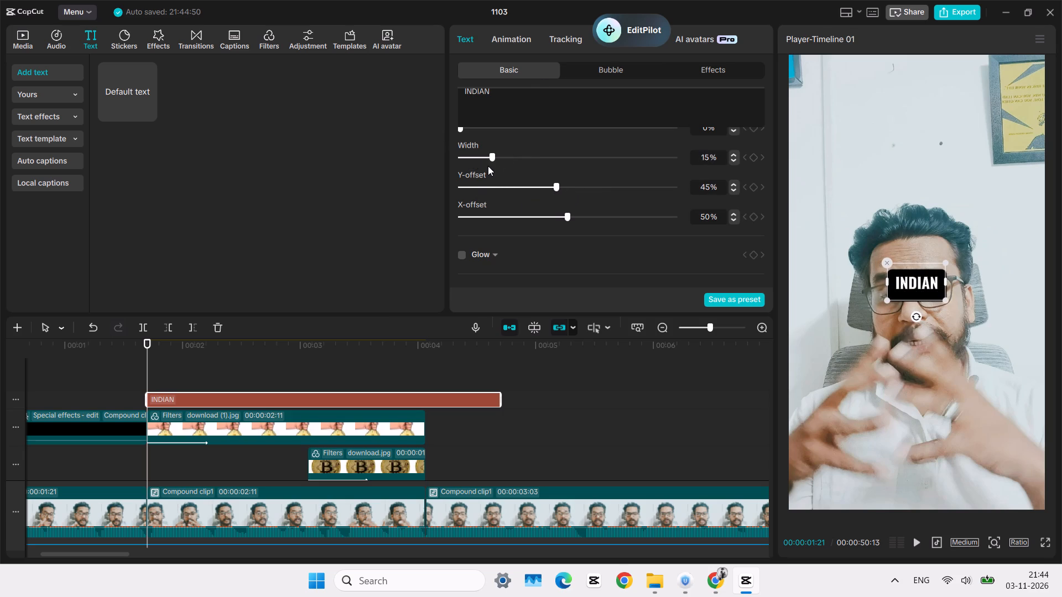
drag(488, 166, 480, 167)
Increase the caption background's rounded rectangle value to 39%.
scroll(460, 144, up, 1)
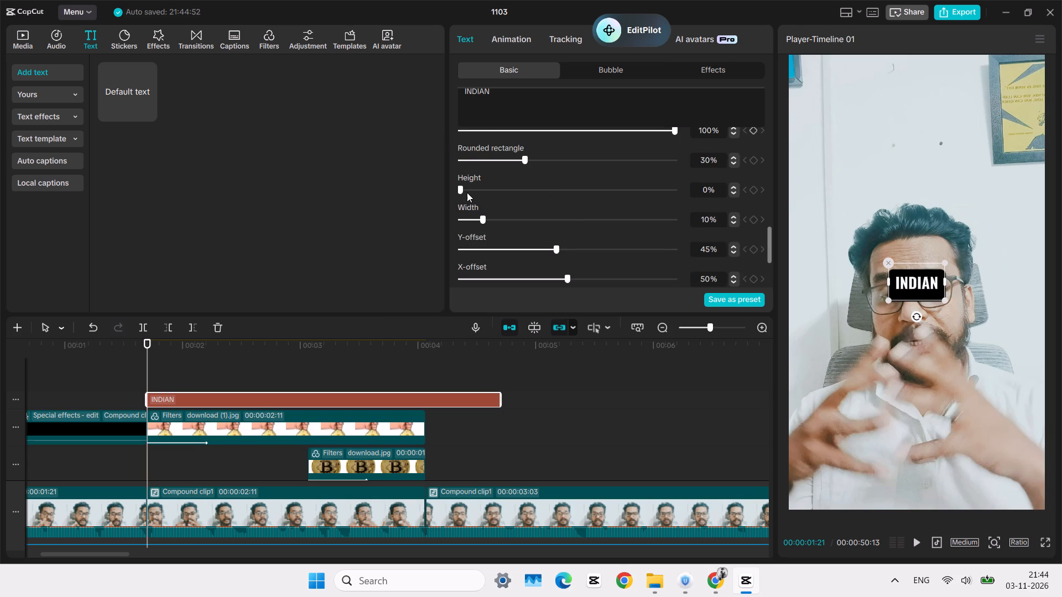
drag(457, 190, 513, 185)
drag(529, 158, 579, 166)
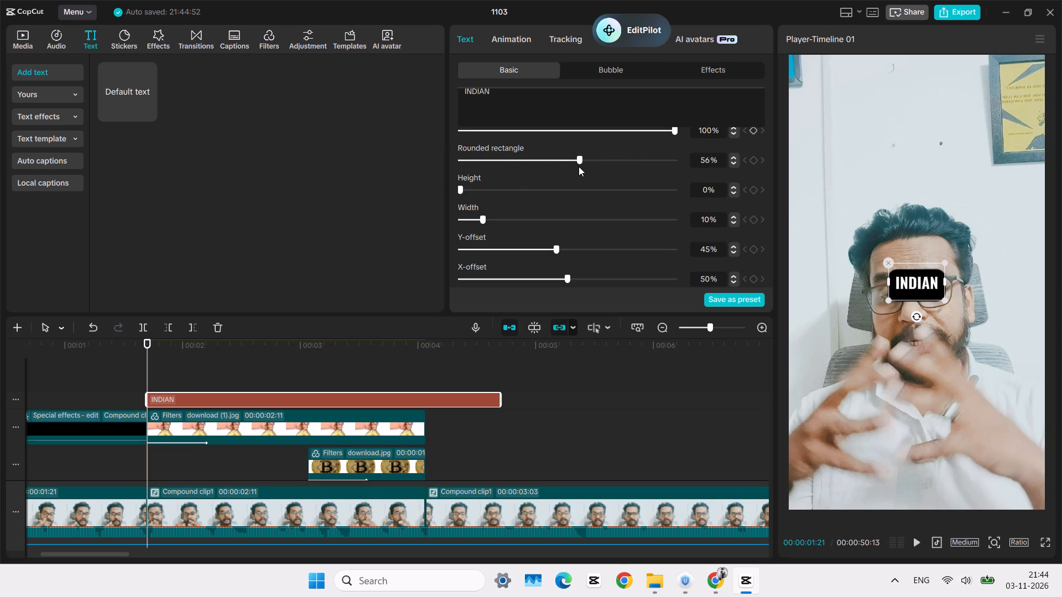
drag(579, 166, 544, 171)
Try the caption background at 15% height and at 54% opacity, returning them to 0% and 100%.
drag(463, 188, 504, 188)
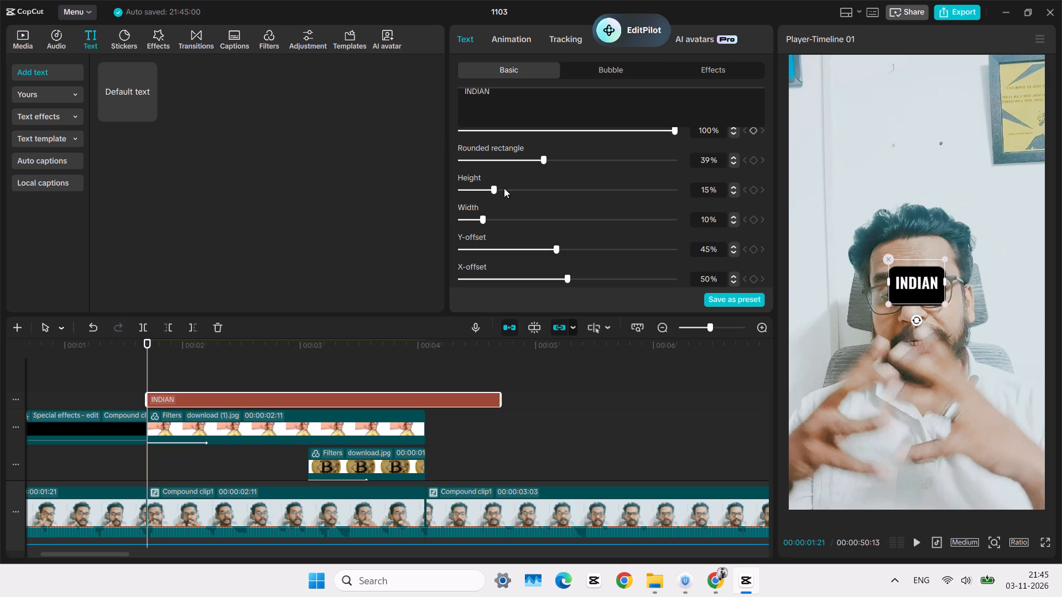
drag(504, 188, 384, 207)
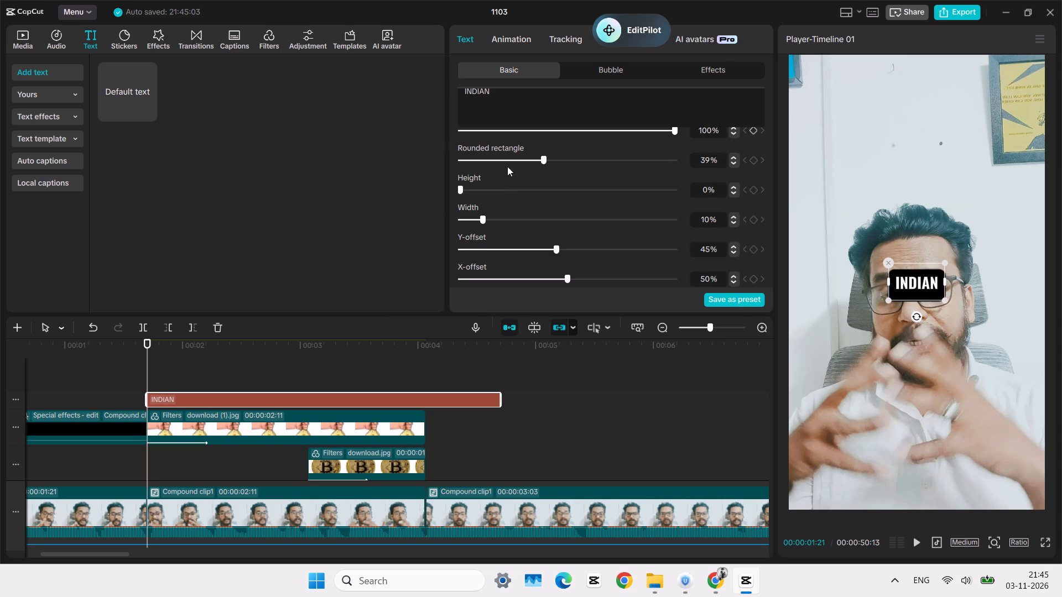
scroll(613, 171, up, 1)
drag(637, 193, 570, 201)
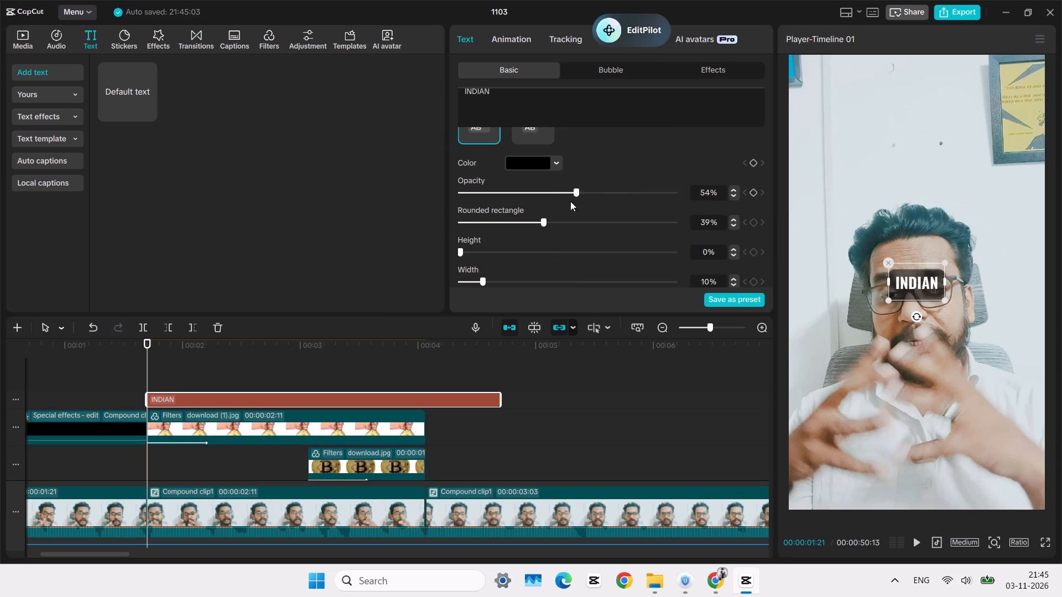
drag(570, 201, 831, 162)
Change the caption background's color to pure red, FF0000.
scroll(681, 211, down, 2)
scroll(531, 190, up, 2)
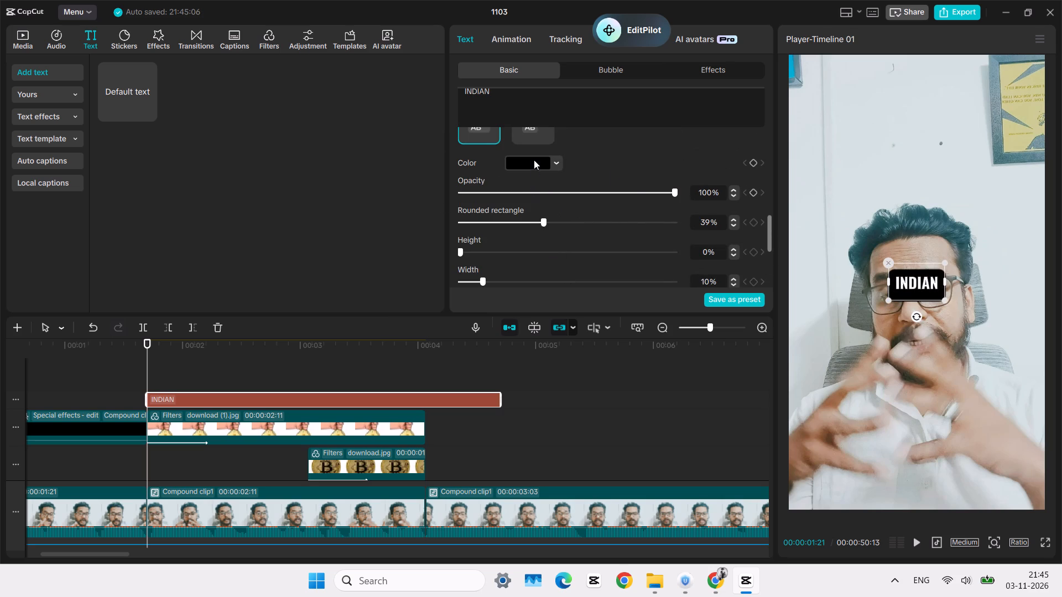
click(534, 158)
drag(532, 216, 1061, 91)
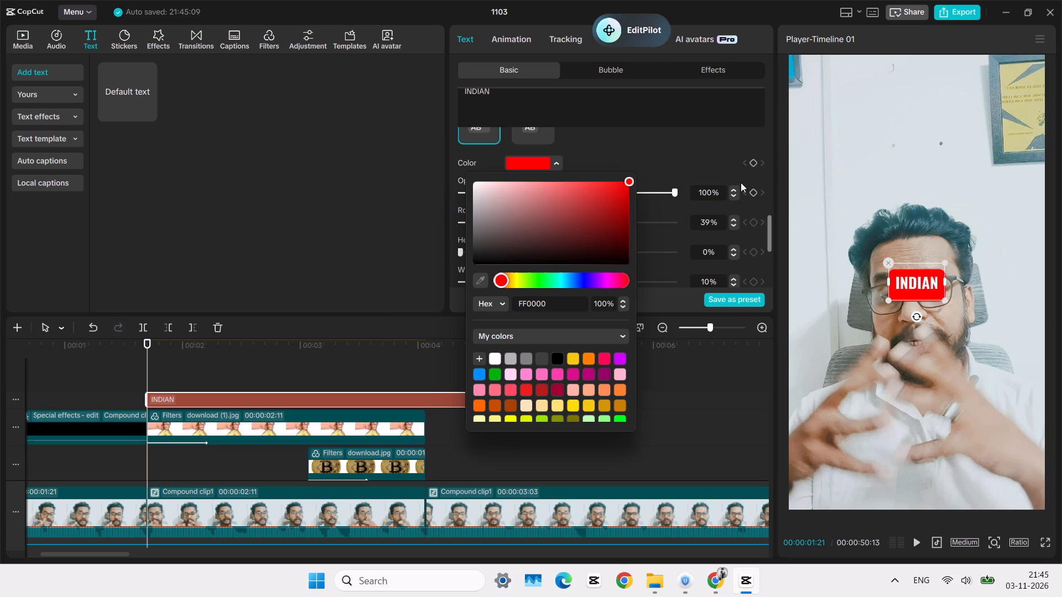
click(643, 153)
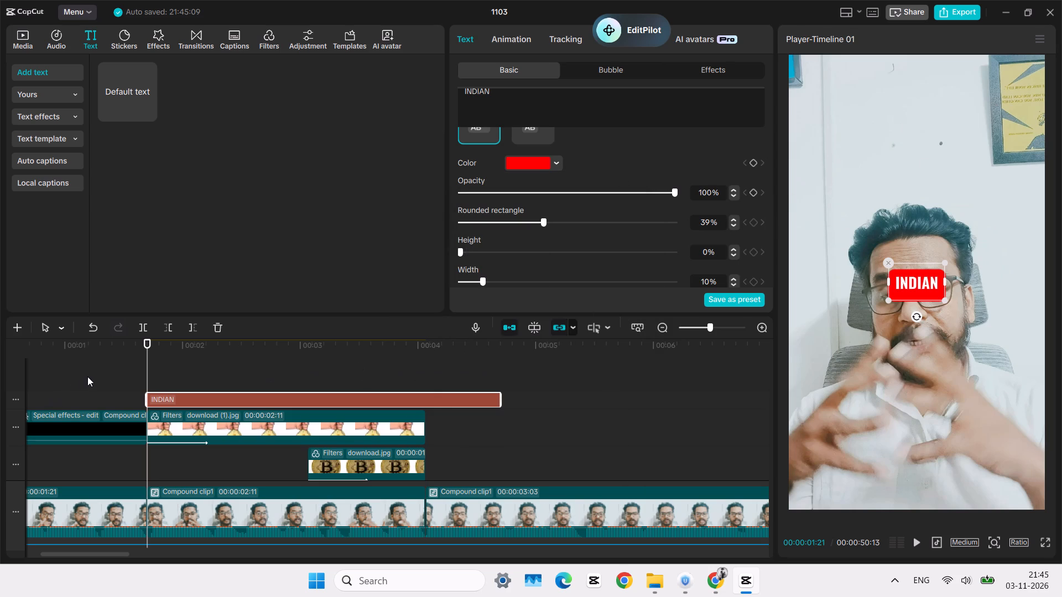
Play a short stretch of the video to preview the "INDIAN" caption with its background.
key(space)
key(space)
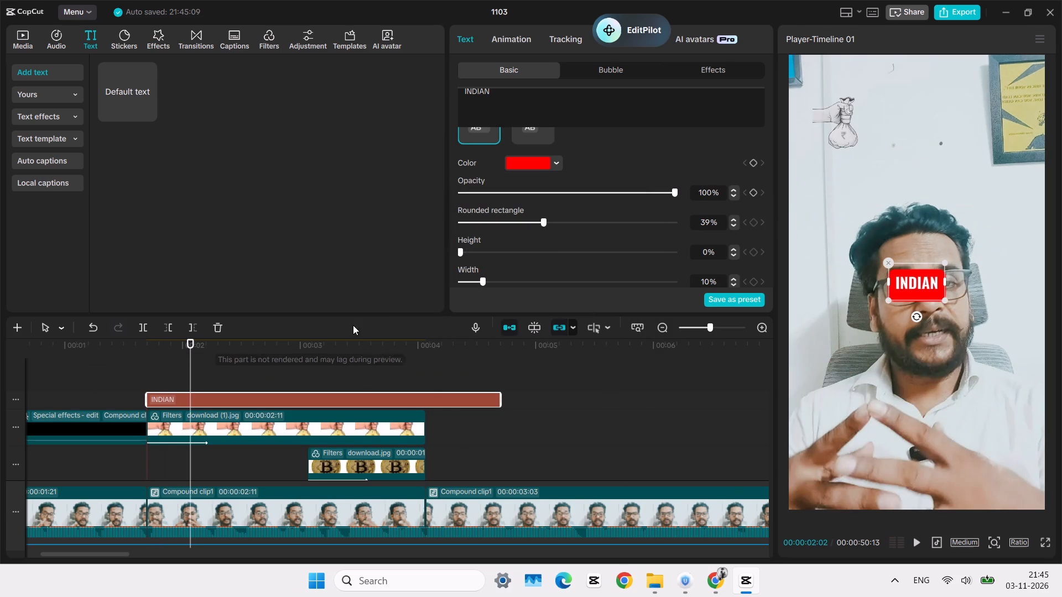
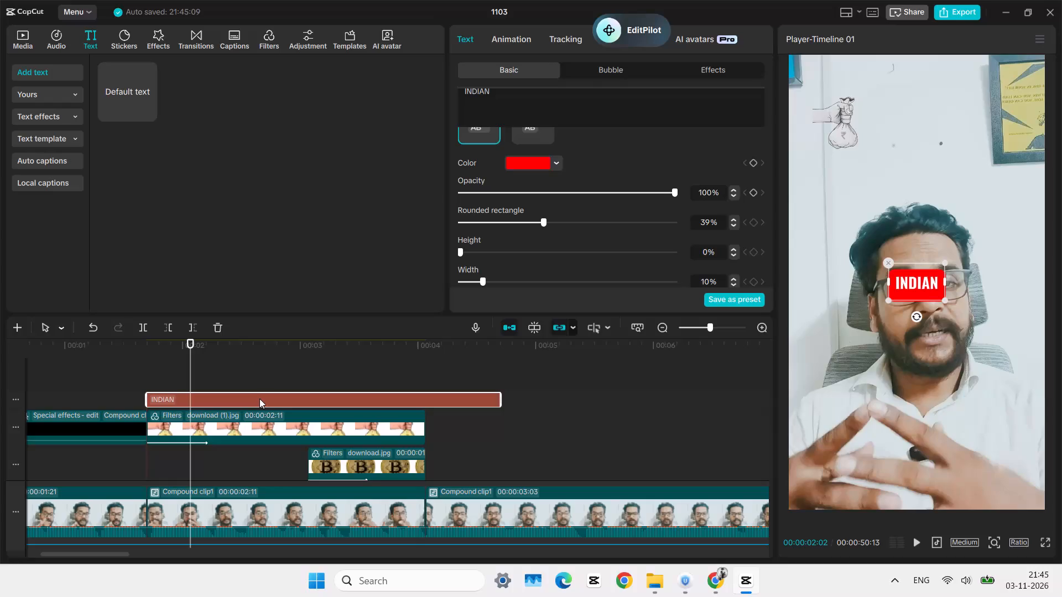
Undo the recent styling changes on the "INDIAN" caption, including its red rounded background and font formatting.
key(ctrl+z)
key(ctrl+z)
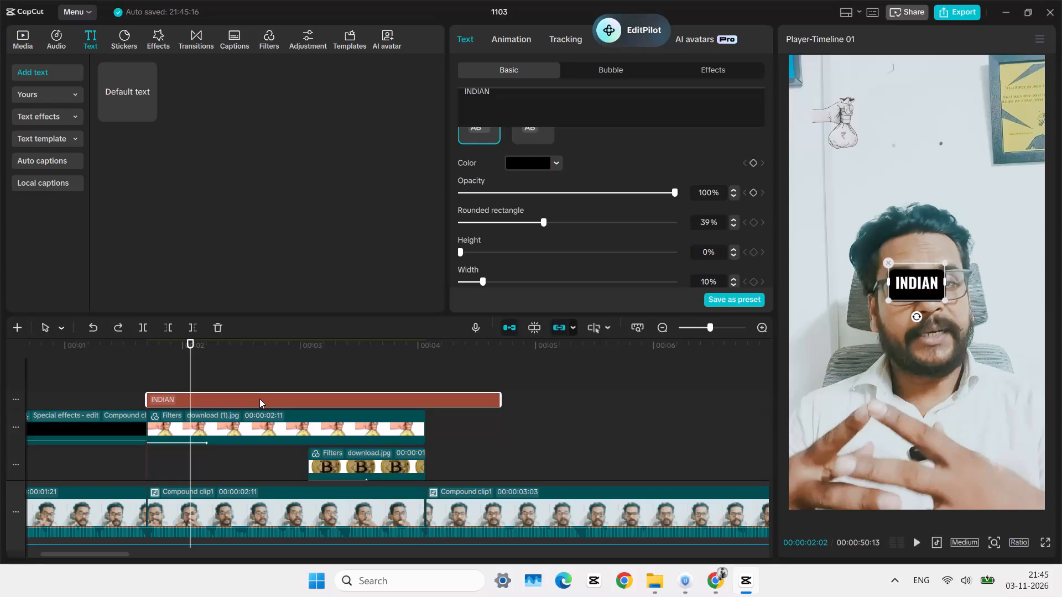
key(ctrl+z)
key(ctrl+z)
key(ctrl+z)
key(ctrl+z)
key(ctrl+z)
key(ctrl+z)
key(ctrl+z)
key(ctrl+z)
key(ctrl+z)
key(ctrl+z)
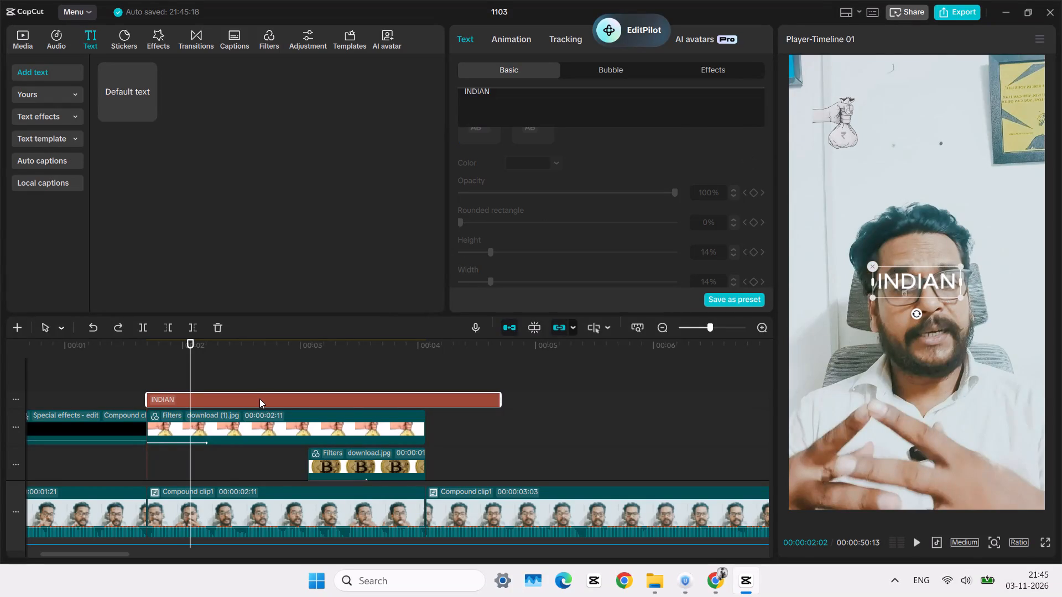
key(ctrl+z)
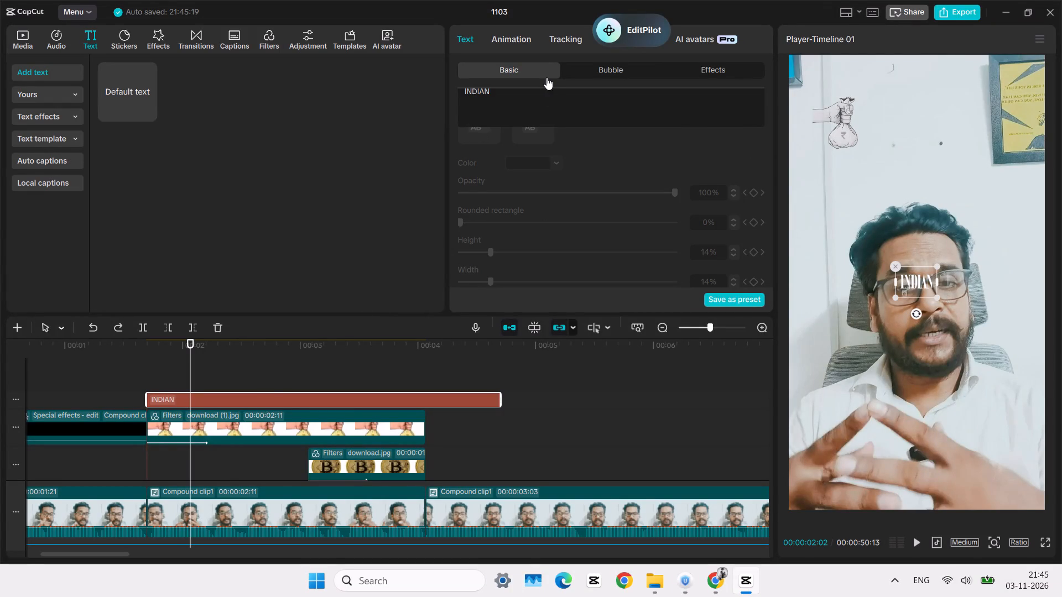
Browse the commercial fonts for the "INDIAN" caption, previewing candidates on the video.
click(523, 101)
scroll(490, 172, up, 5)
scroll(546, 245, up, 7)
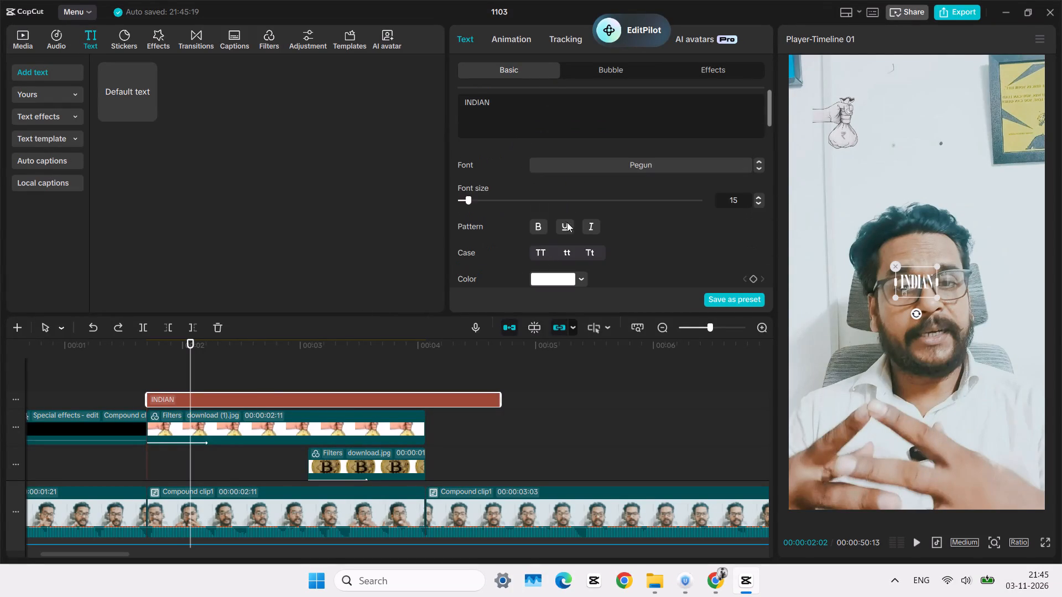
scroll(567, 222, down, 3)
scroll(581, 184, up, 2)
scroll(582, 252, down, 1)
scroll(582, 252, up, 4)
click(585, 161)
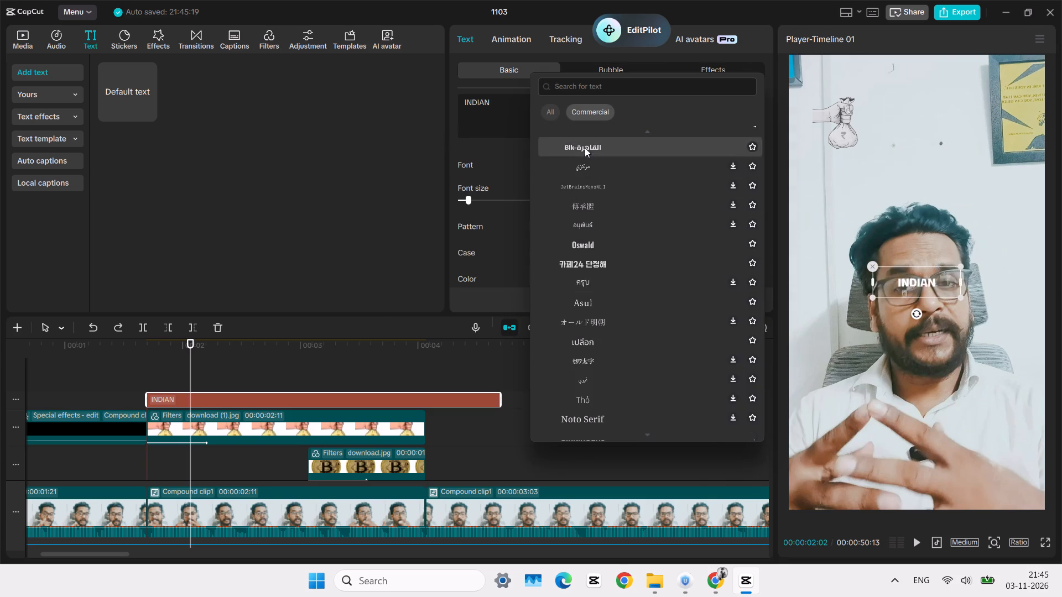
scroll(601, 321, down, 6)
scroll(601, 322, up, 17)
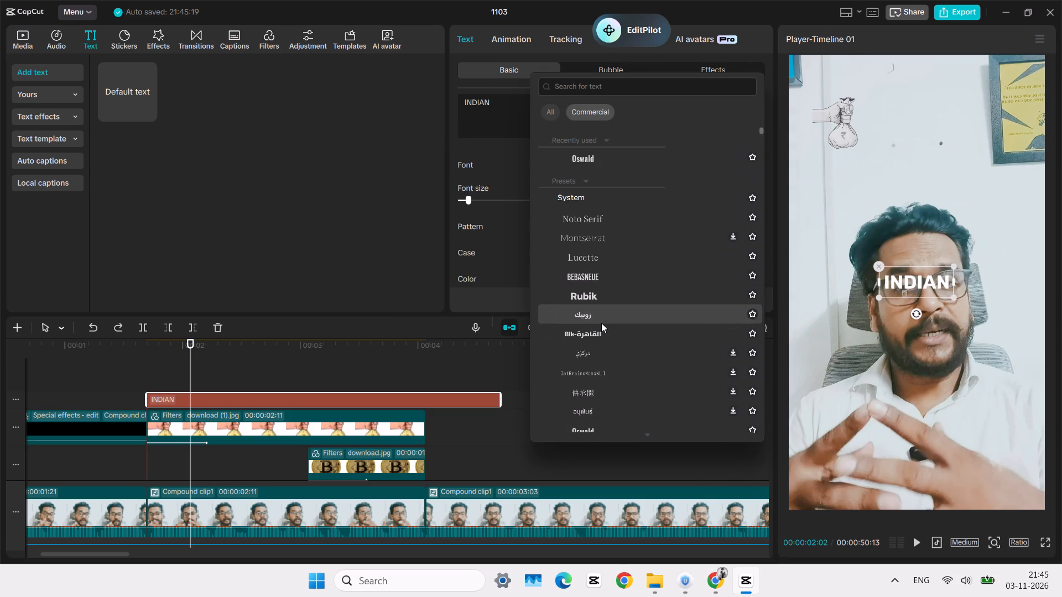
scroll(601, 323, up, 7)
scroll(588, 273, down, 8)
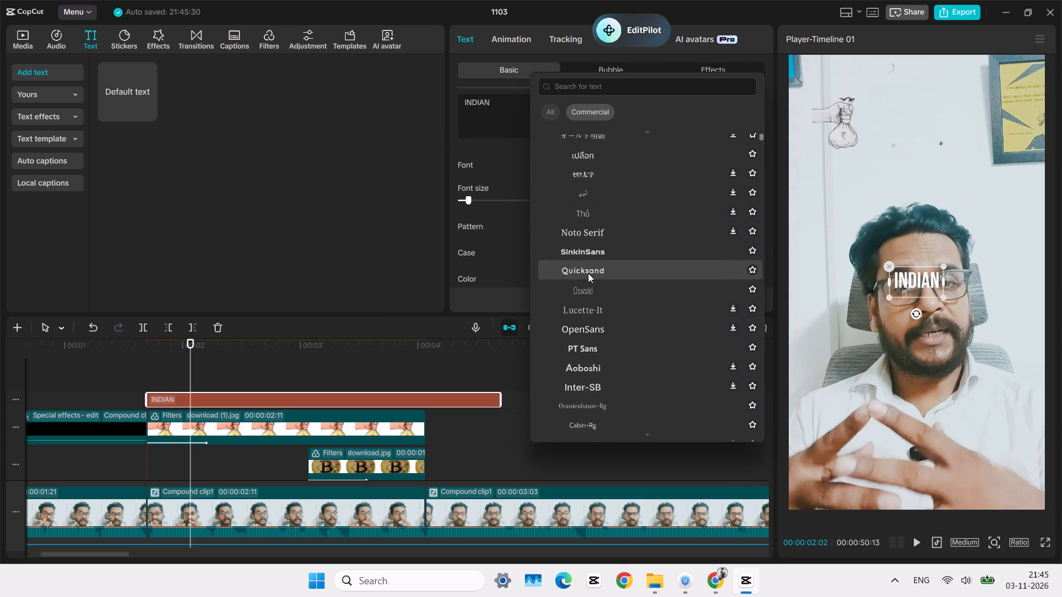
scroll(588, 273, down, 20)
scroll(588, 273, down, 20)
scroll(588, 273, down, 7)
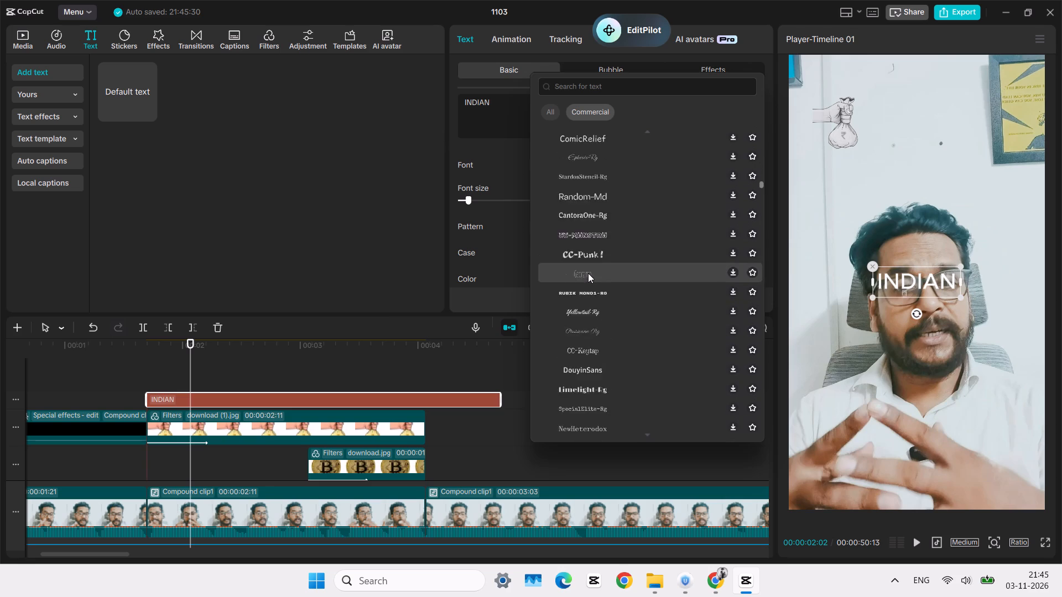
scroll(588, 273, down, 20)
scroll(588, 273, down, 11)
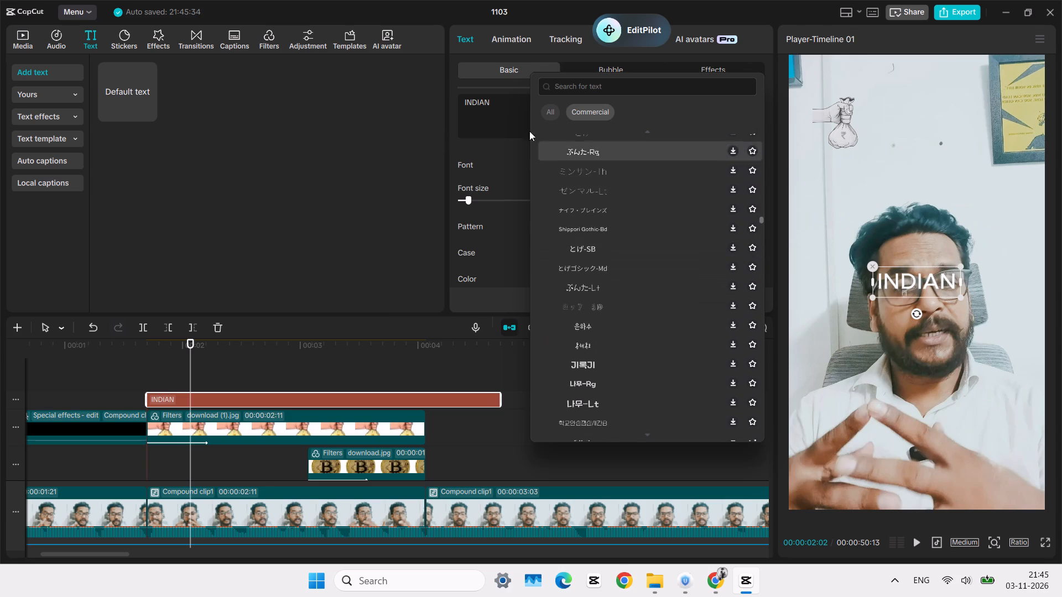
With the playhead at 00:00:03:11, apply the Montserrat-EB font to the "INDIAN" caption.
click(343, 389)
click(273, 399)
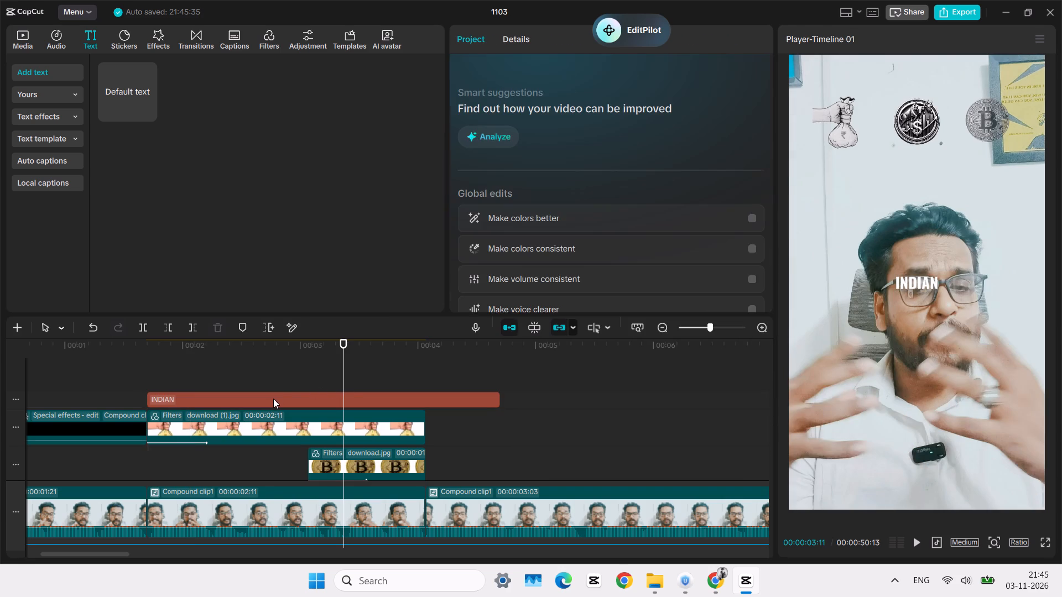
click(583, 170)
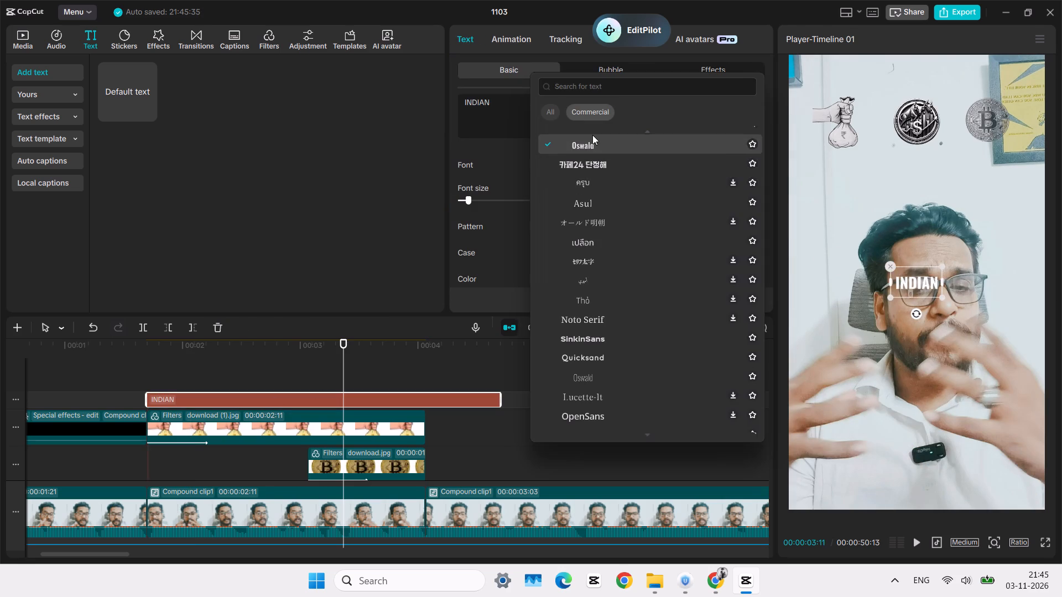
scroll(589, 315, down, 20)
scroll(589, 315, down, 20)
scroll(589, 315, down, 3)
scroll(616, 325, up, 1)
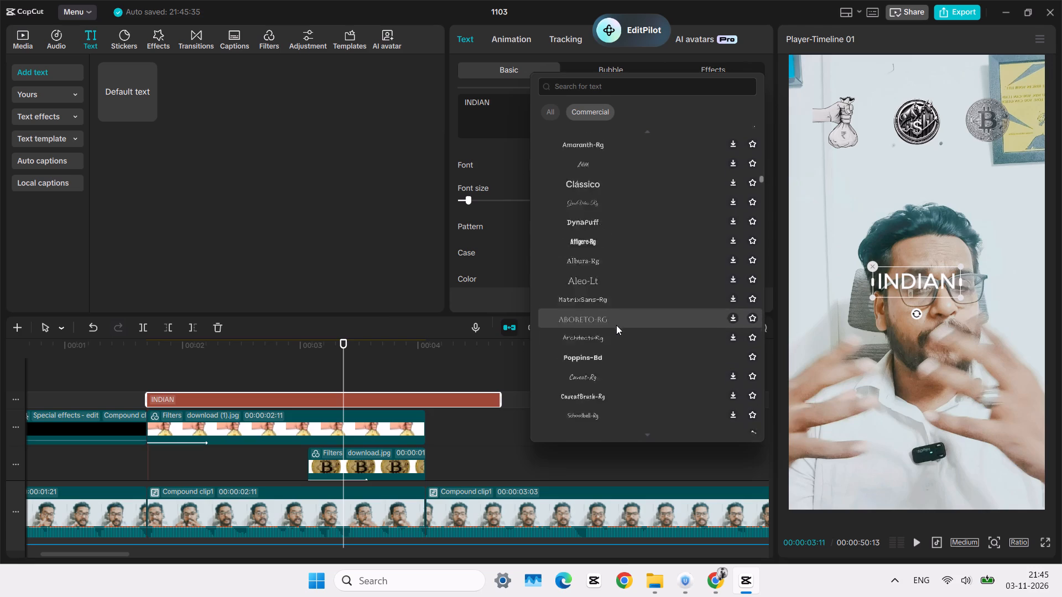
scroll(616, 325, up, 1)
scroll(616, 325, down, 8)
scroll(616, 325, up, 2)
scroll(616, 325, down, 20)
scroll(616, 325, down, 20)
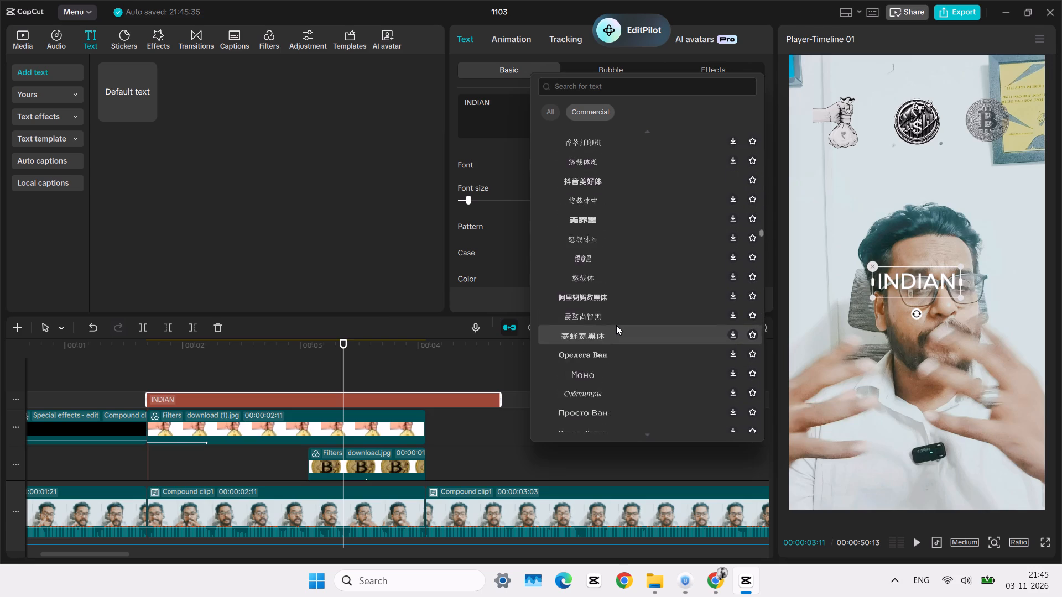
scroll(616, 325, down, 20)
scroll(616, 325, down, 20)
scroll(616, 325, down, 8)
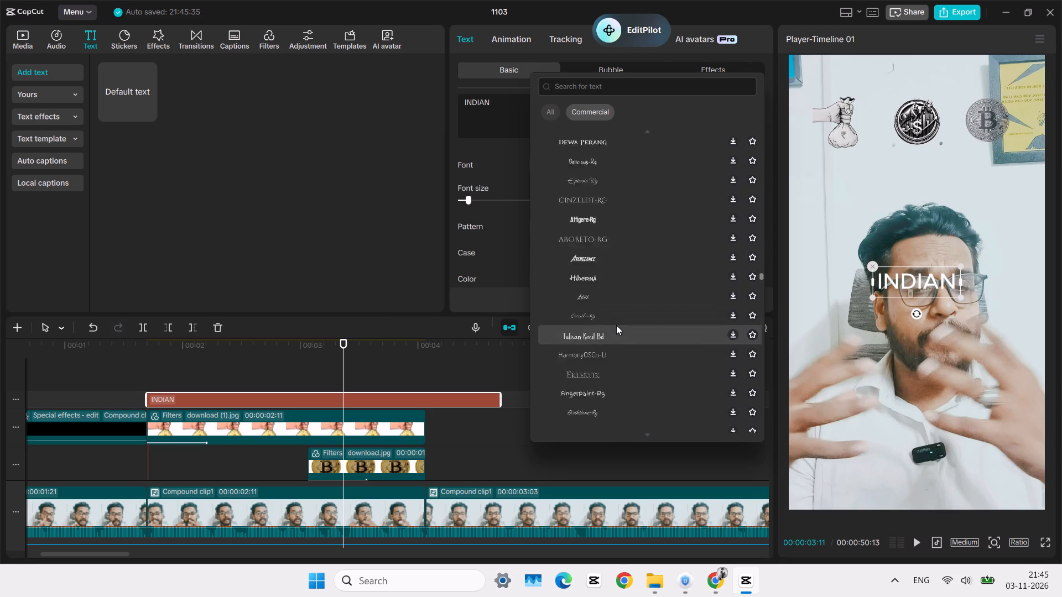
scroll(616, 325, down, 20)
scroll(616, 325, down, 20)
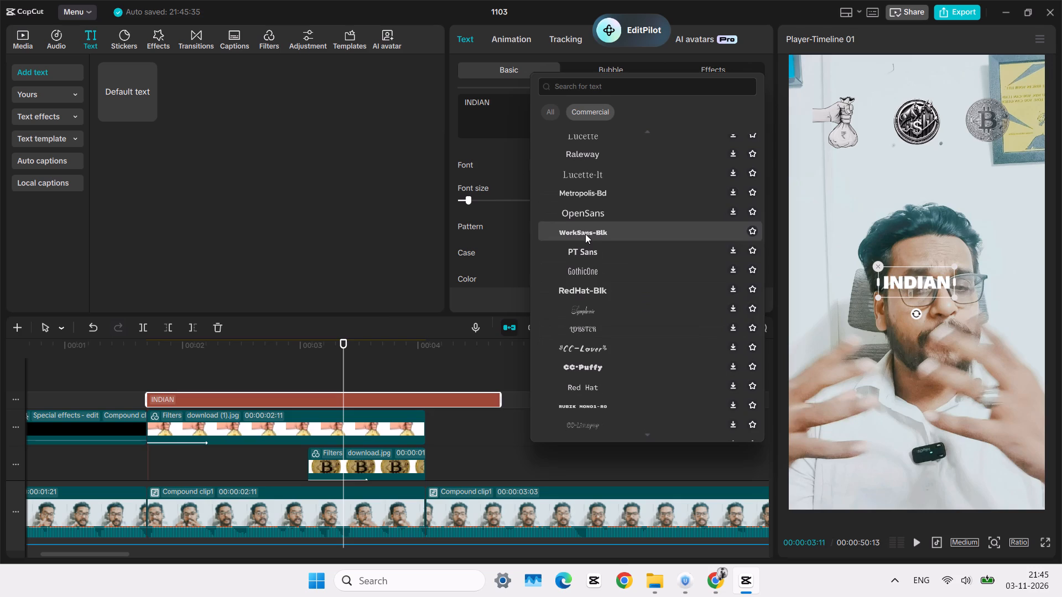
scroll(577, 270, down, 6)
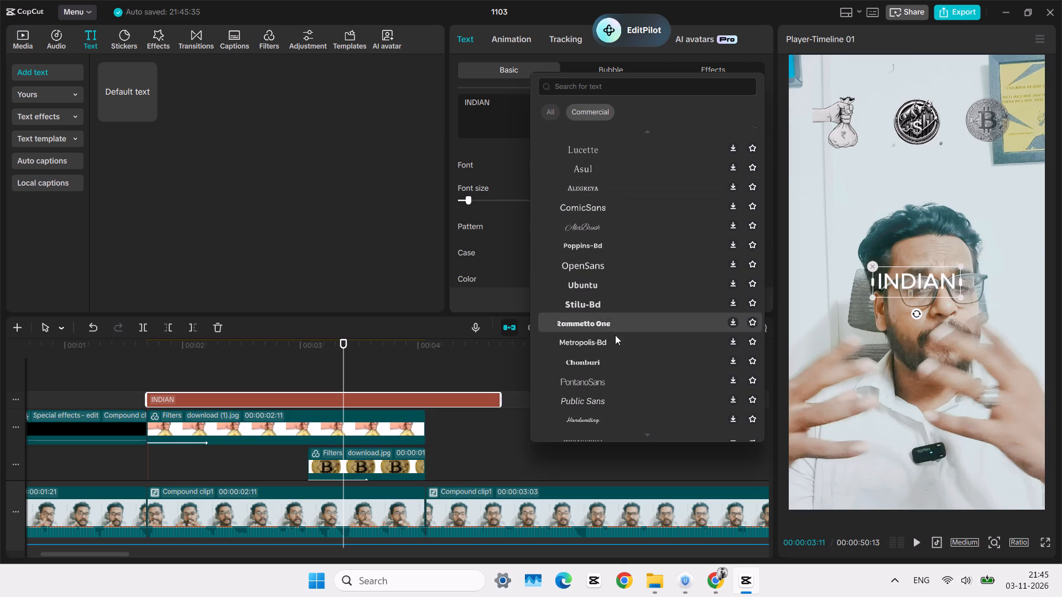
scroll(576, 260, down, 15)
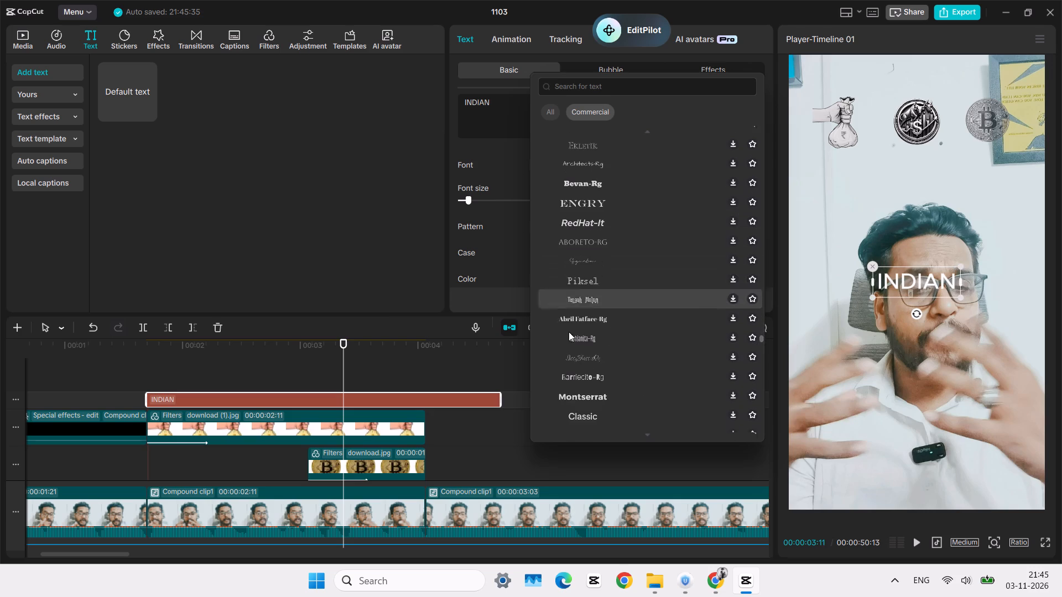
scroll(571, 385, down, 11)
scroll(583, 381, up, 6)
click(580, 217)
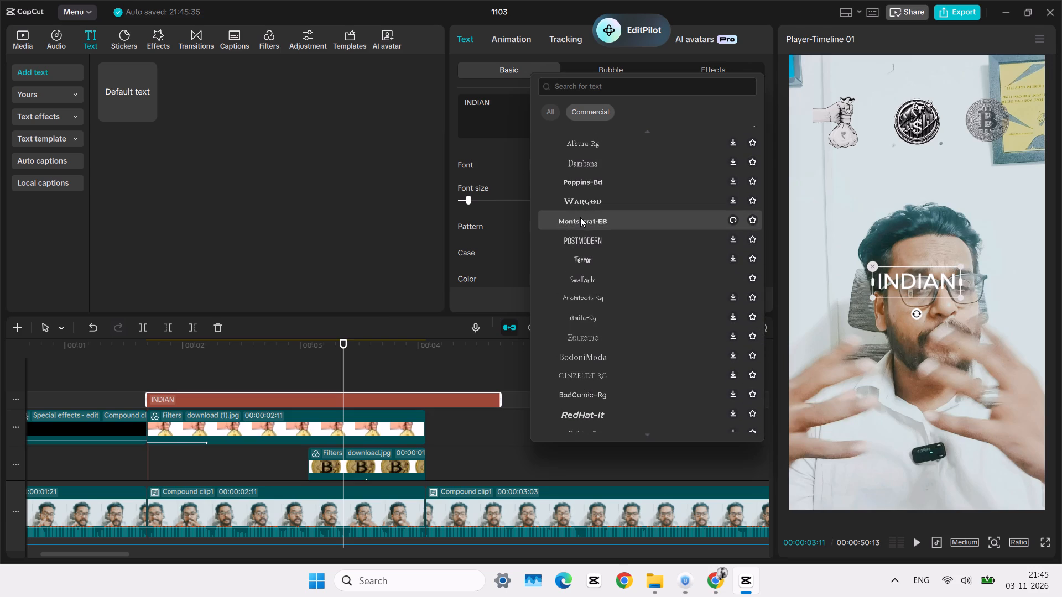
Examine the remaining commercial fonts through to the end of the list for the "INDIAN" caption.
scroll(605, 287, down, 6)
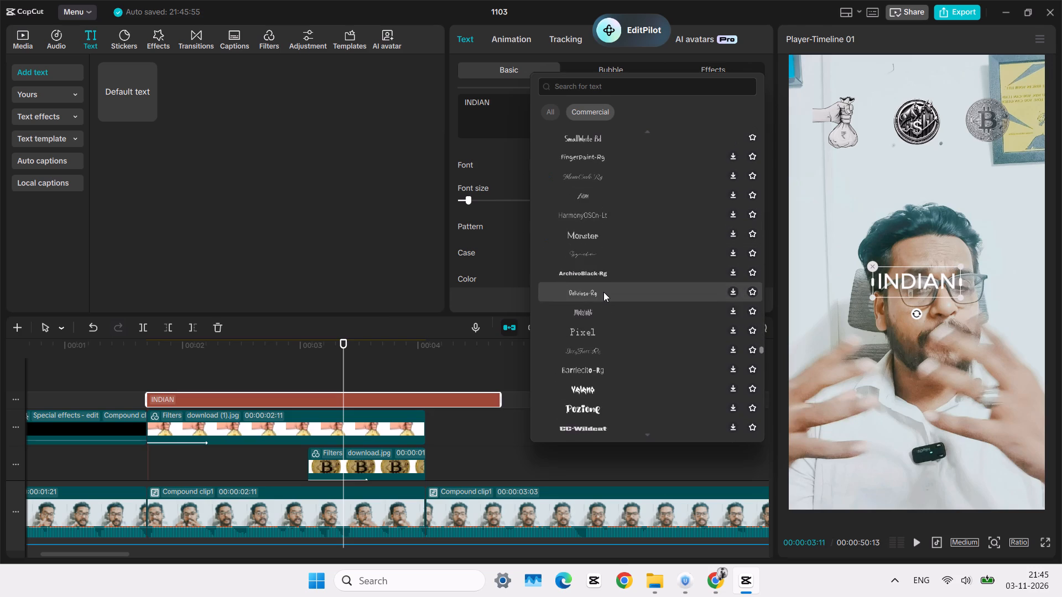
scroll(603, 292, down, 8)
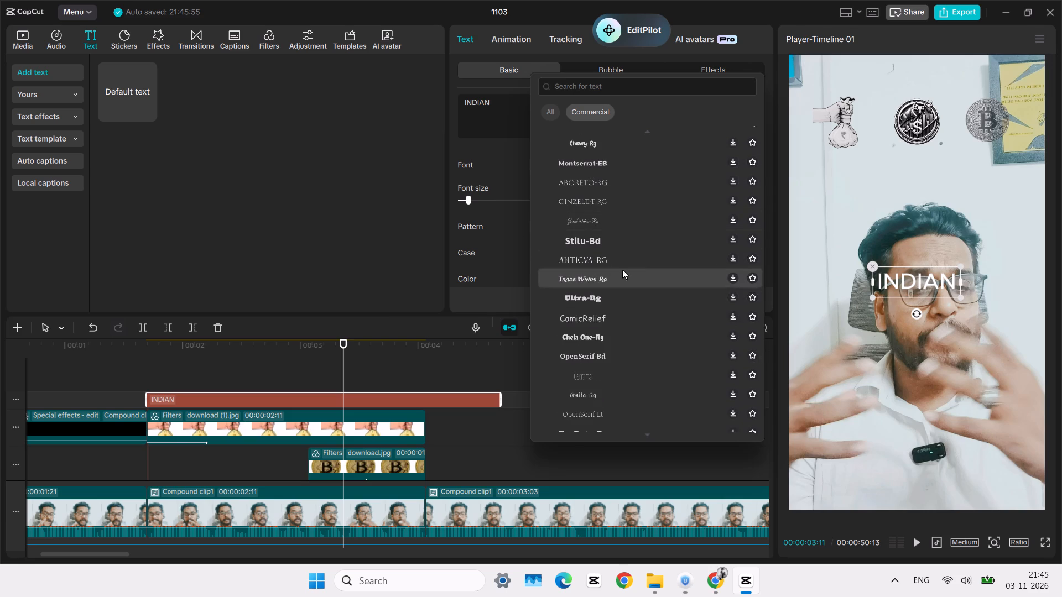
scroll(728, 346, down, 6)
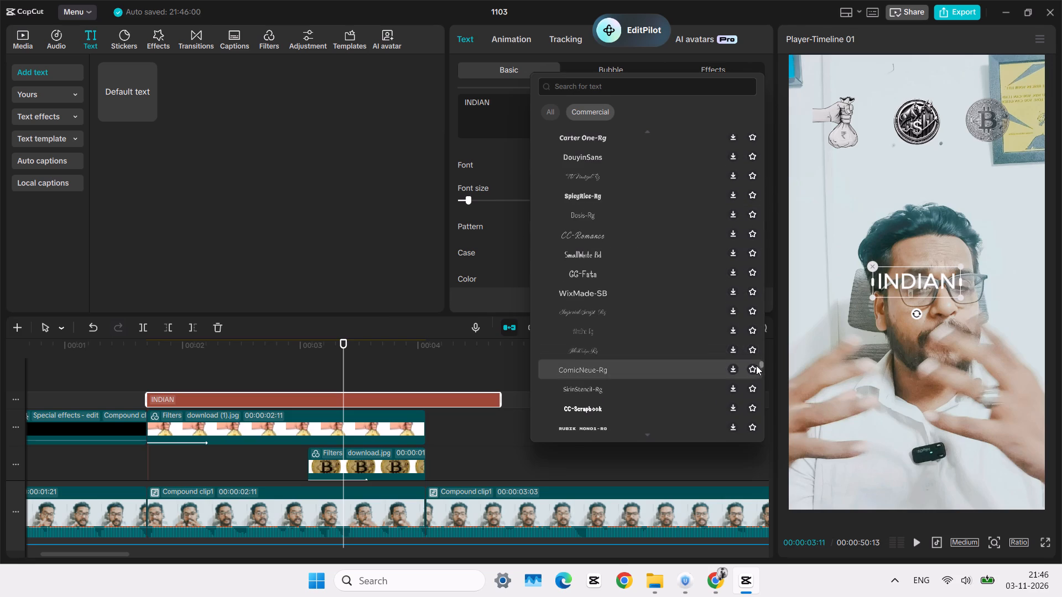
drag(759, 365, 715, 540)
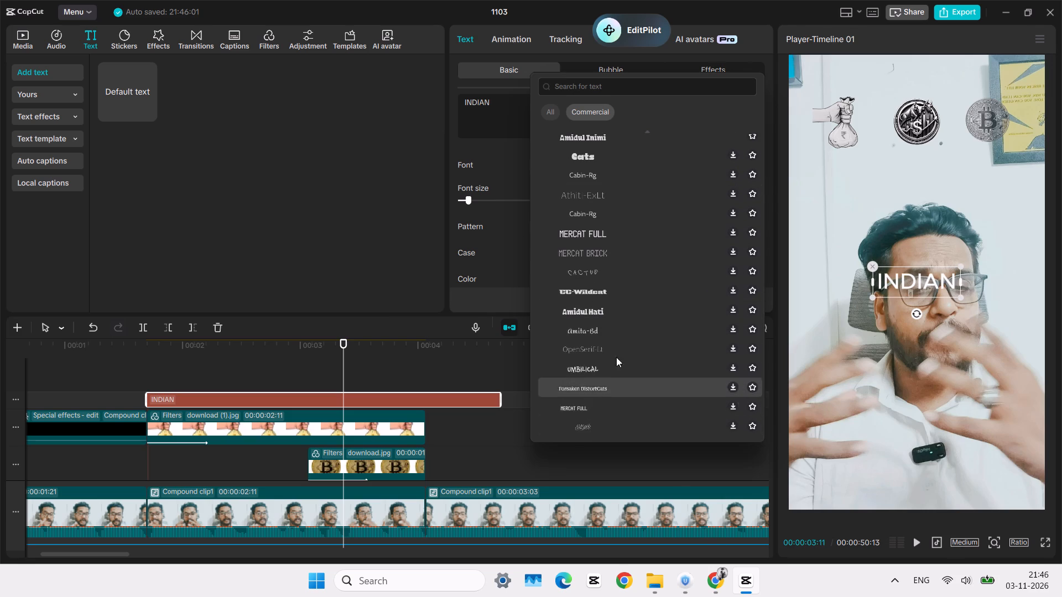
scroll(620, 322, up, 7)
scroll(579, 179, up, 5)
scroll(579, 233, up, 4)
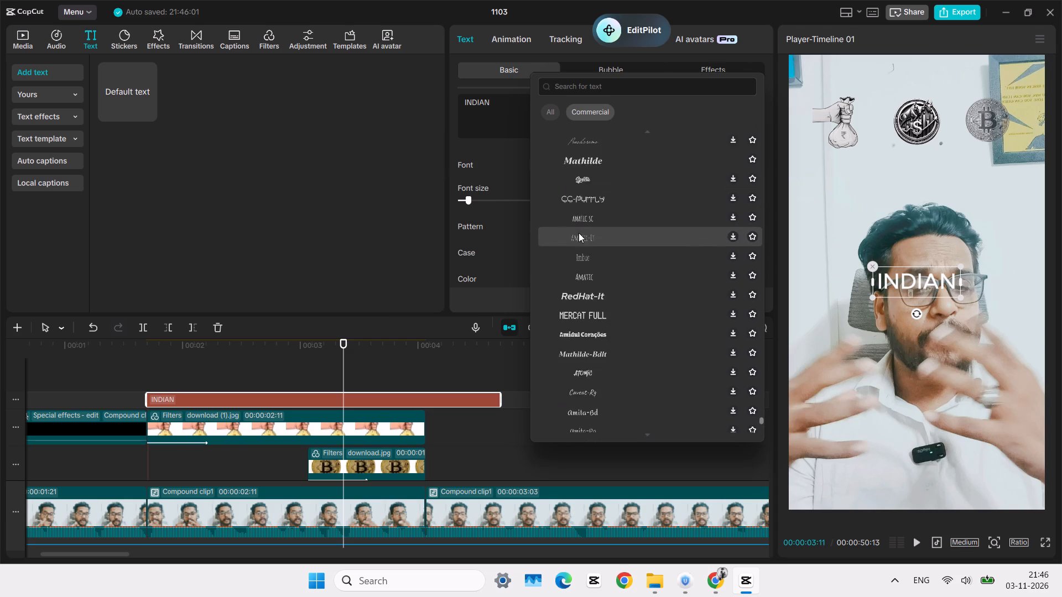
scroll(614, 269, up, 15)
Examine the installed system fonts in the complete font list from its end back to Agency FB, previewing candidates on the "INDIAN" caption.
click(556, 111)
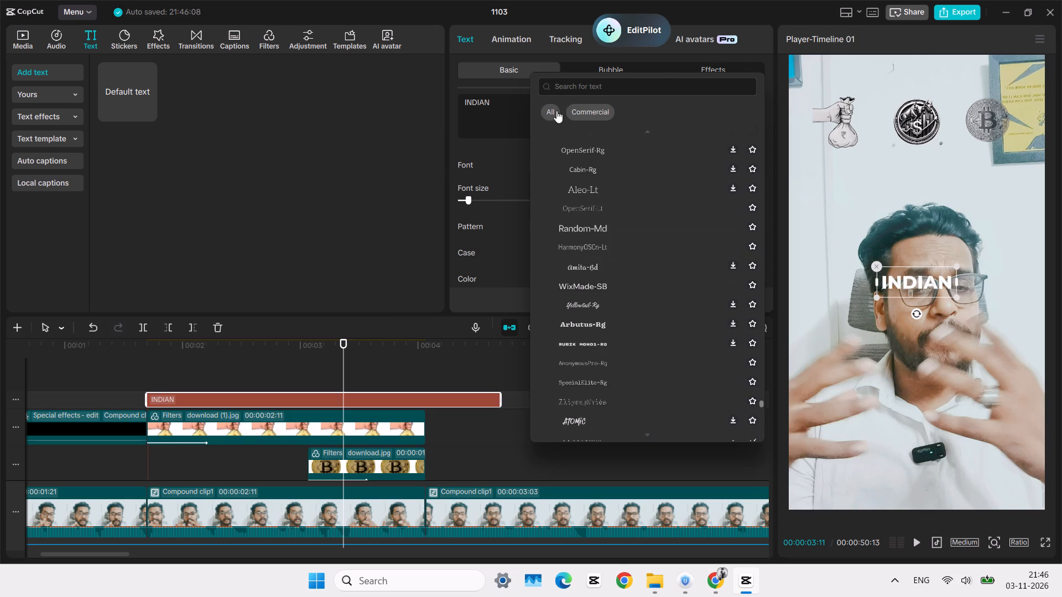
scroll(600, 260, down, 6)
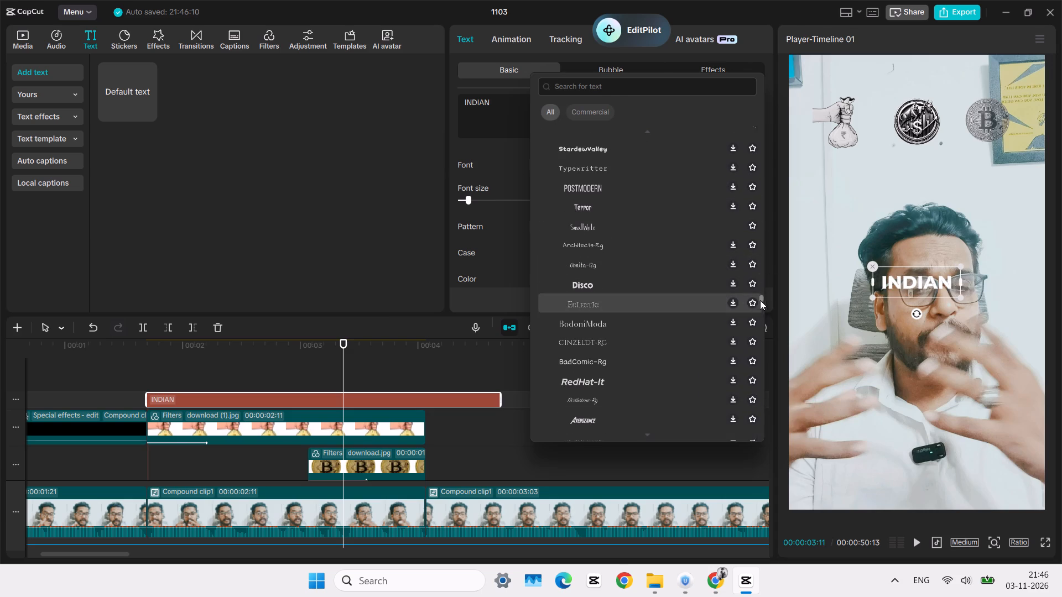
drag(763, 297, 761, 584)
scroll(607, 299, up, 9)
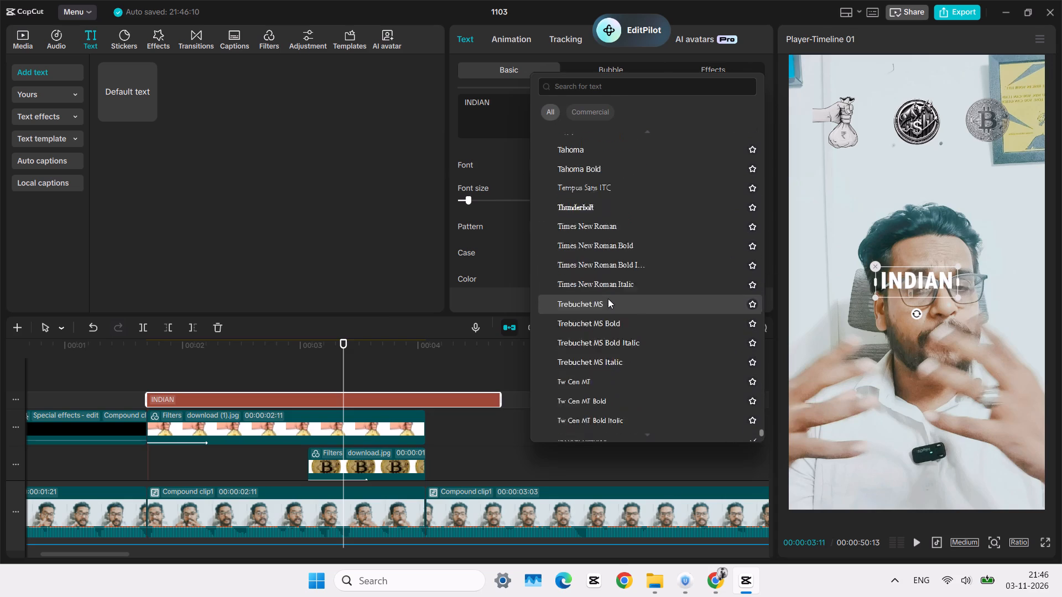
scroll(608, 298, up, 10)
scroll(608, 292, up, 20)
scroll(608, 292, up, 2)
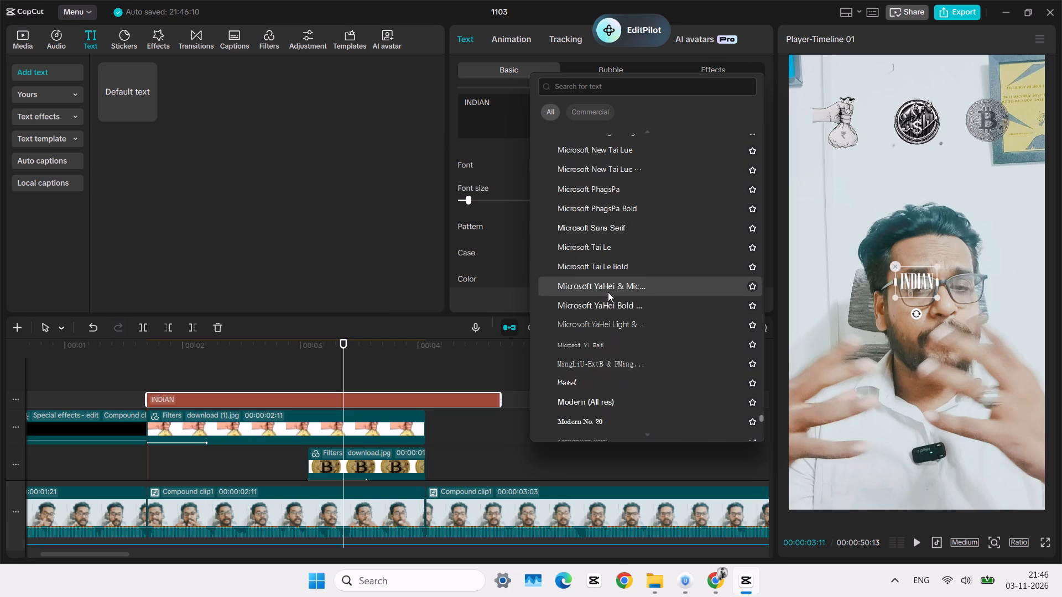
scroll(608, 292, up, 19)
scroll(608, 292, down, 1)
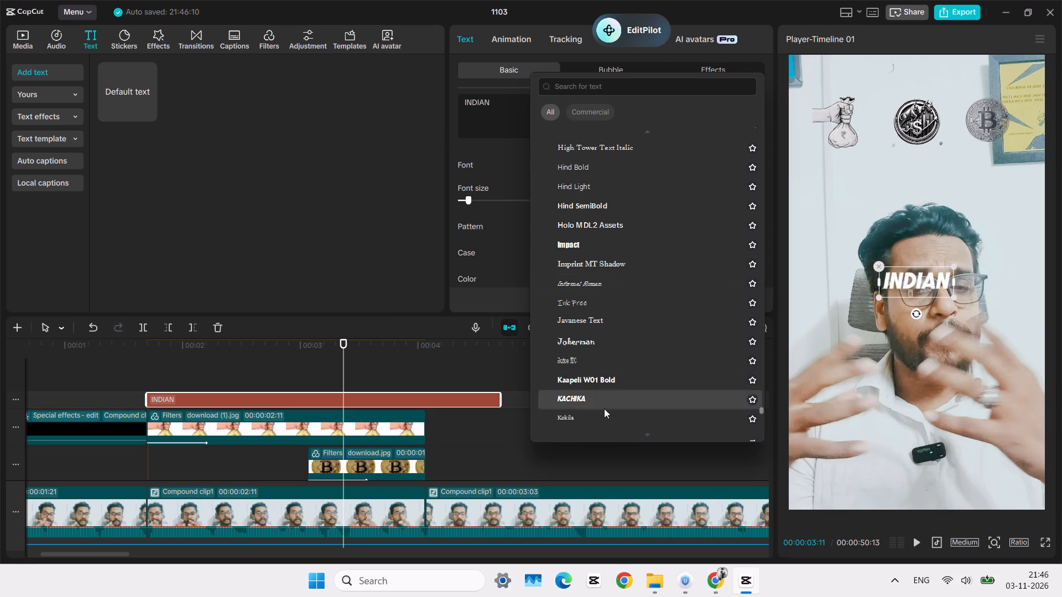
scroll(607, 223, up, 3)
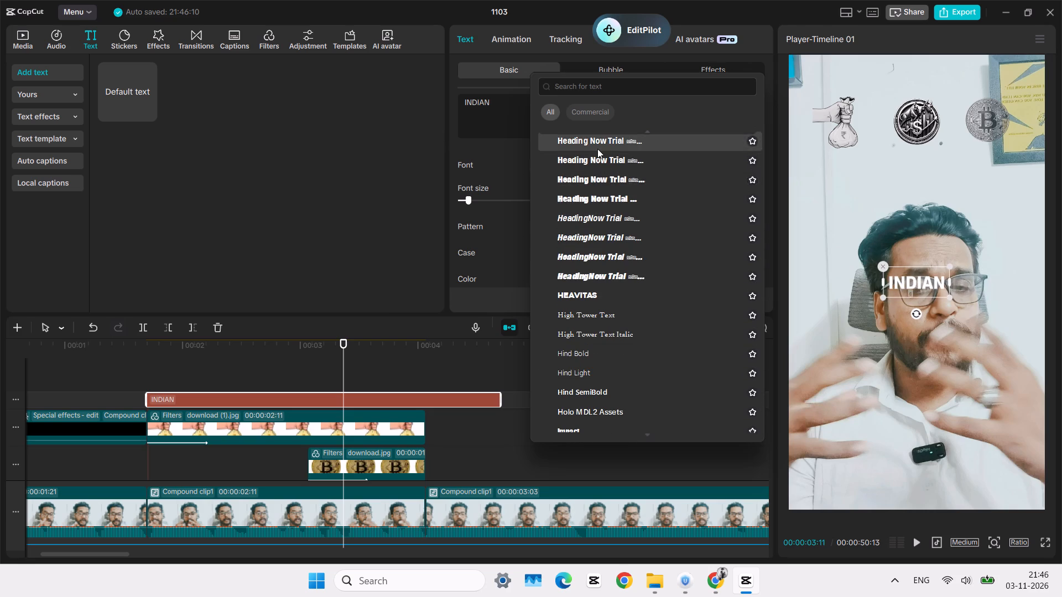
scroll(598, 181, up, 5)
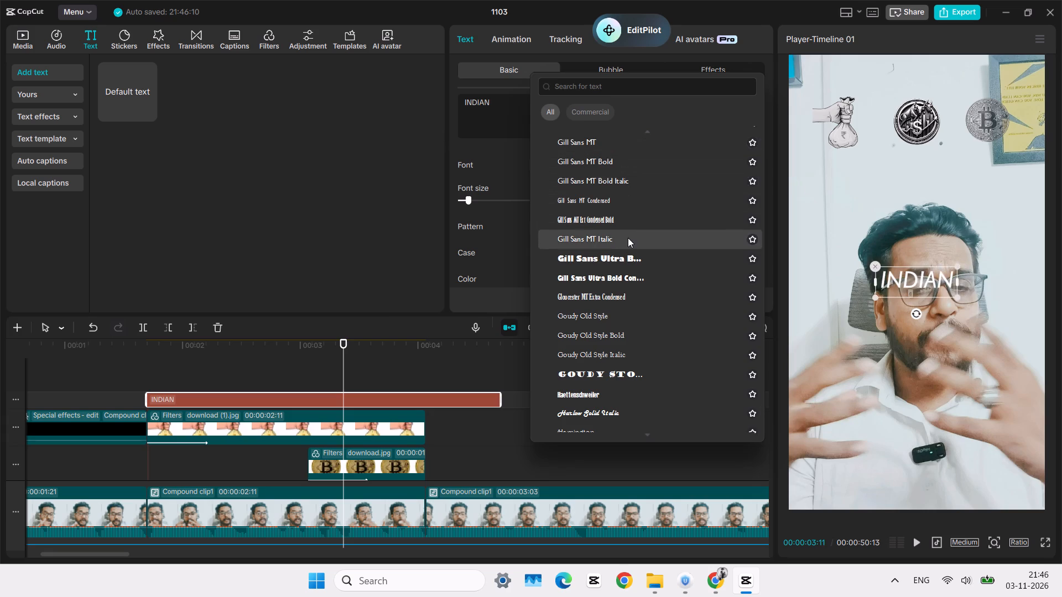
scroll(625, 197, up, 2)
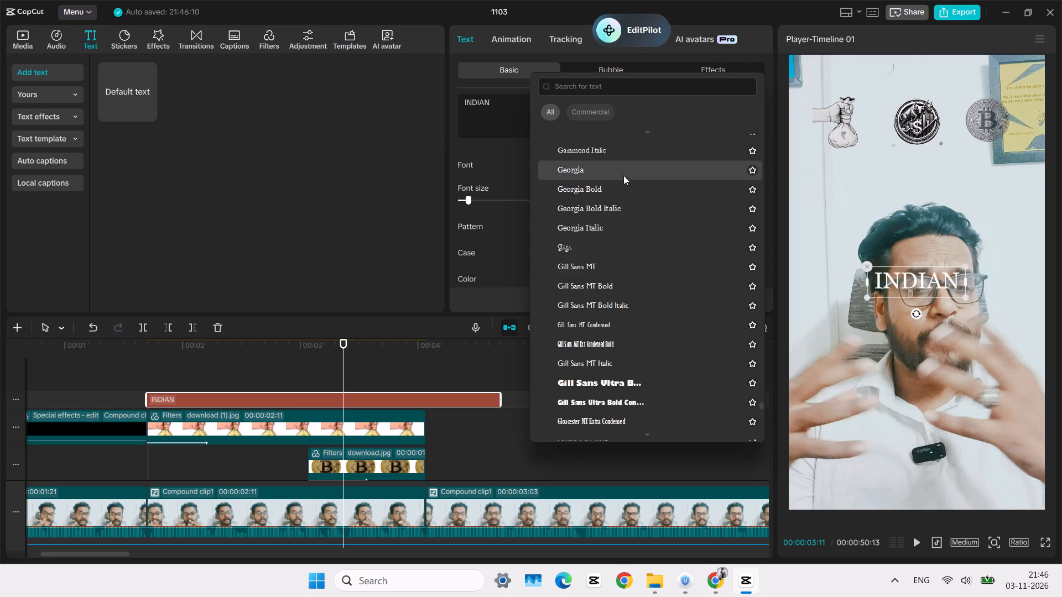
scroll(626, 191, up, 4)
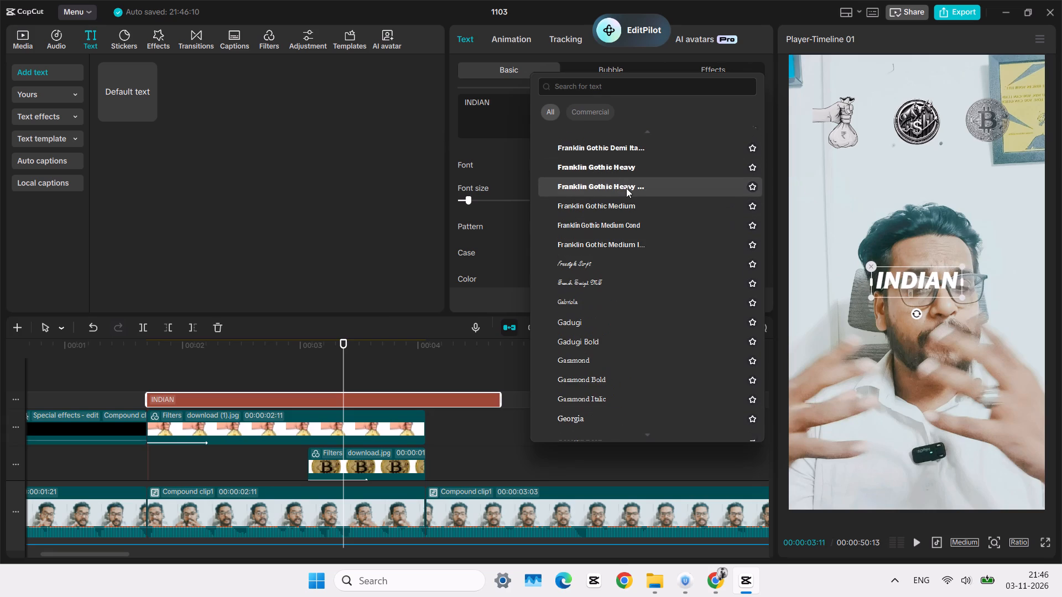
scroll(626, 188, up, 2)
scroll(624, 235, up, 5)
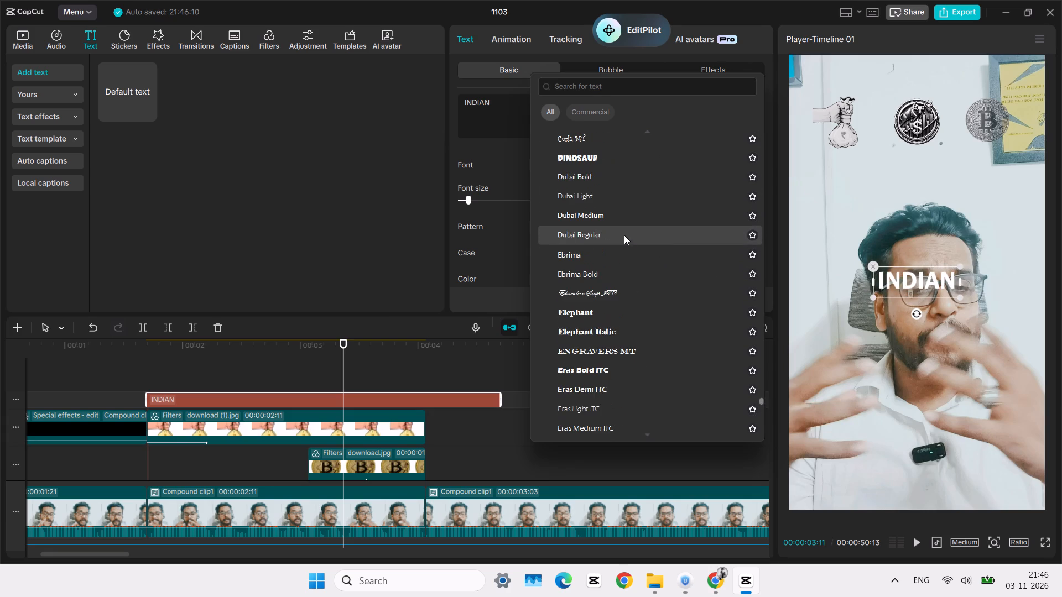
scroll(634, 222, up, 6)
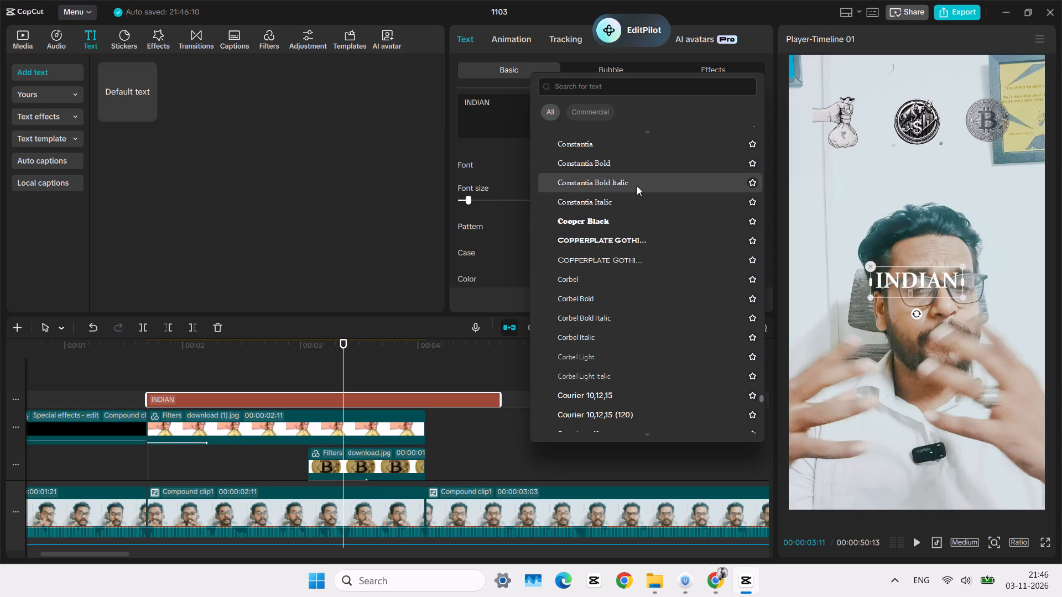
scroll(626, 237, up, 7)
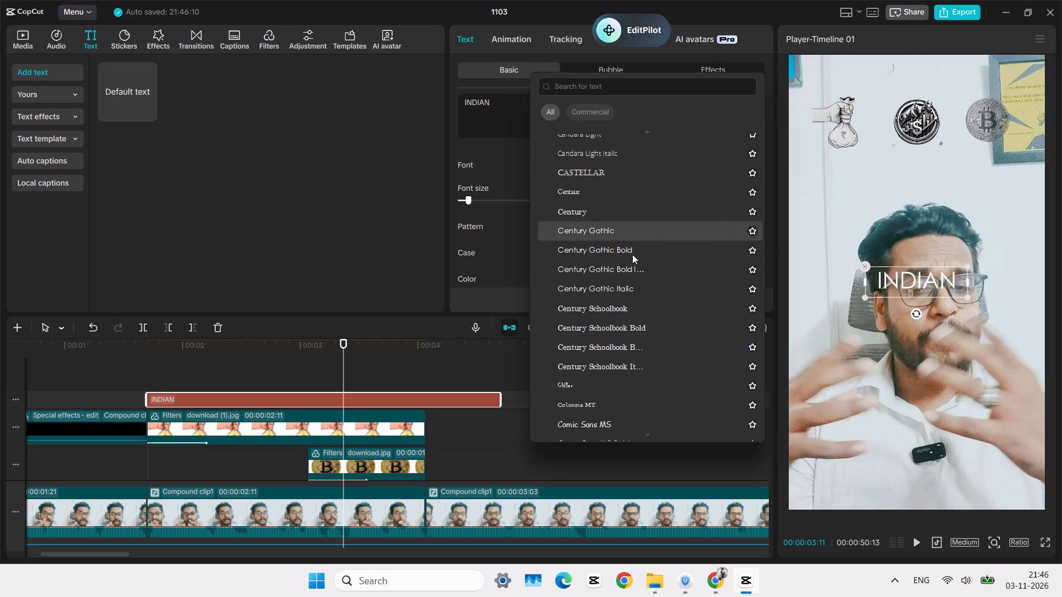
scroll(632, 261, up, 13)
scroll(632, 262, down, 2)
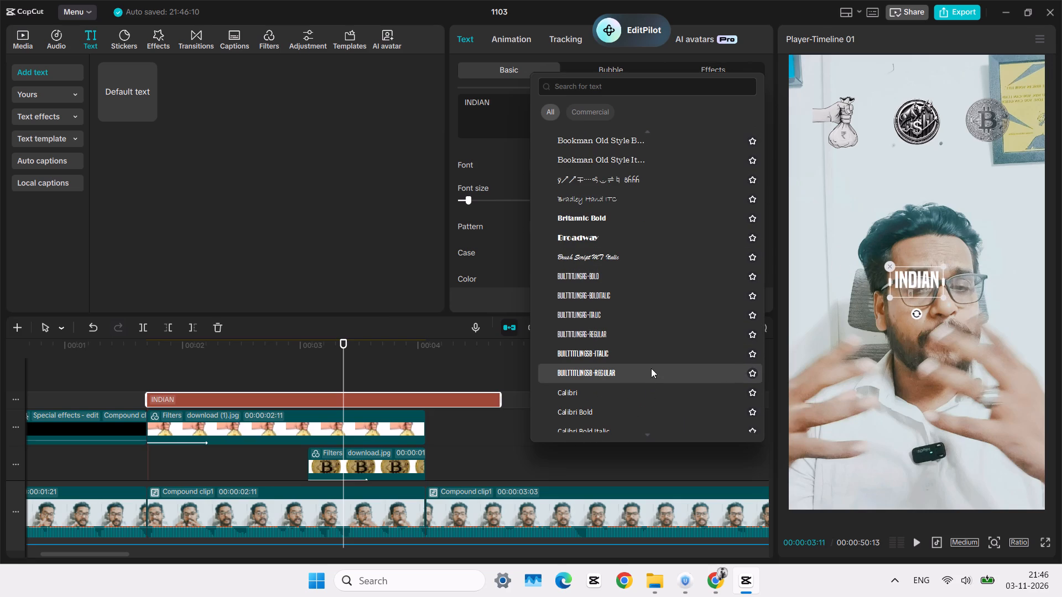
scroll(649, 188, up, 6)
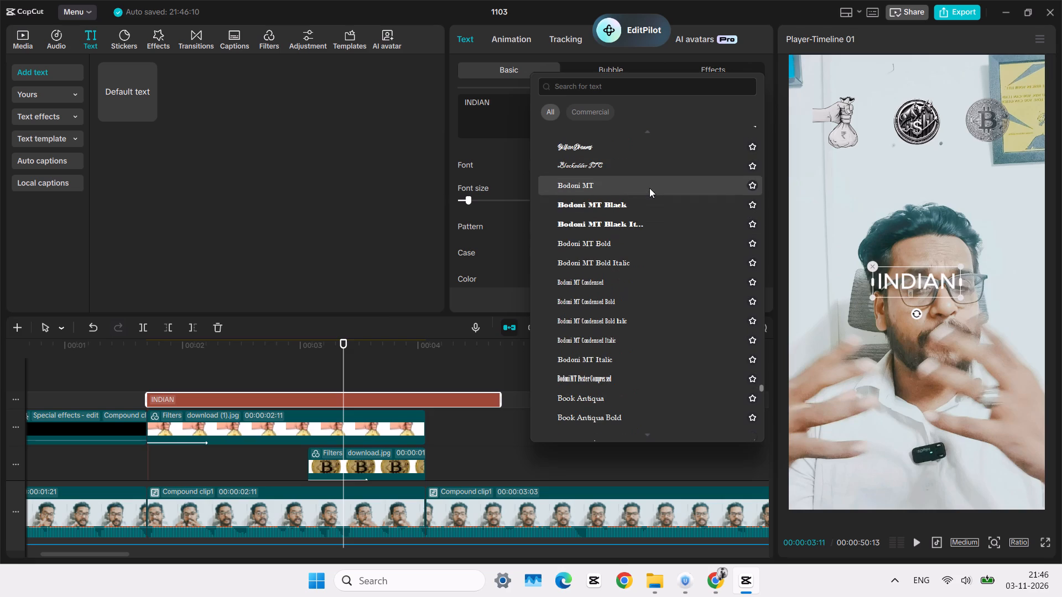
scroll(642, 271, up, 9)
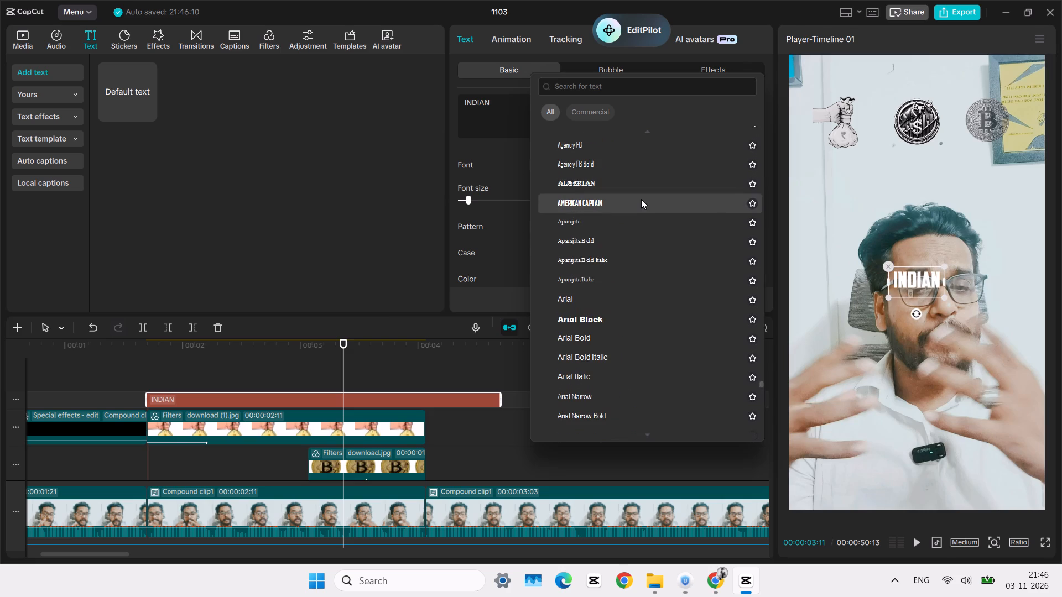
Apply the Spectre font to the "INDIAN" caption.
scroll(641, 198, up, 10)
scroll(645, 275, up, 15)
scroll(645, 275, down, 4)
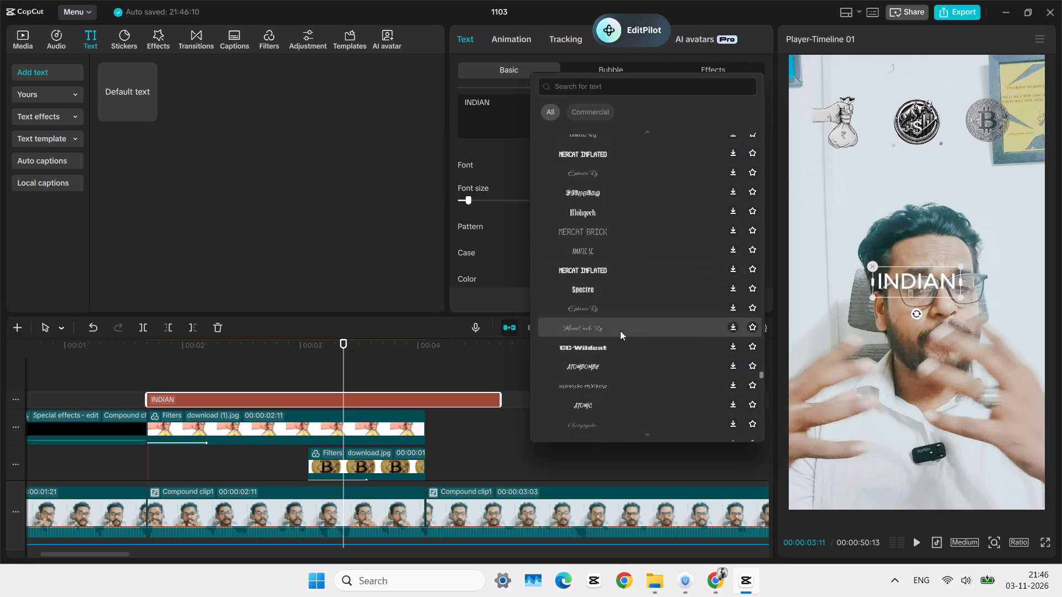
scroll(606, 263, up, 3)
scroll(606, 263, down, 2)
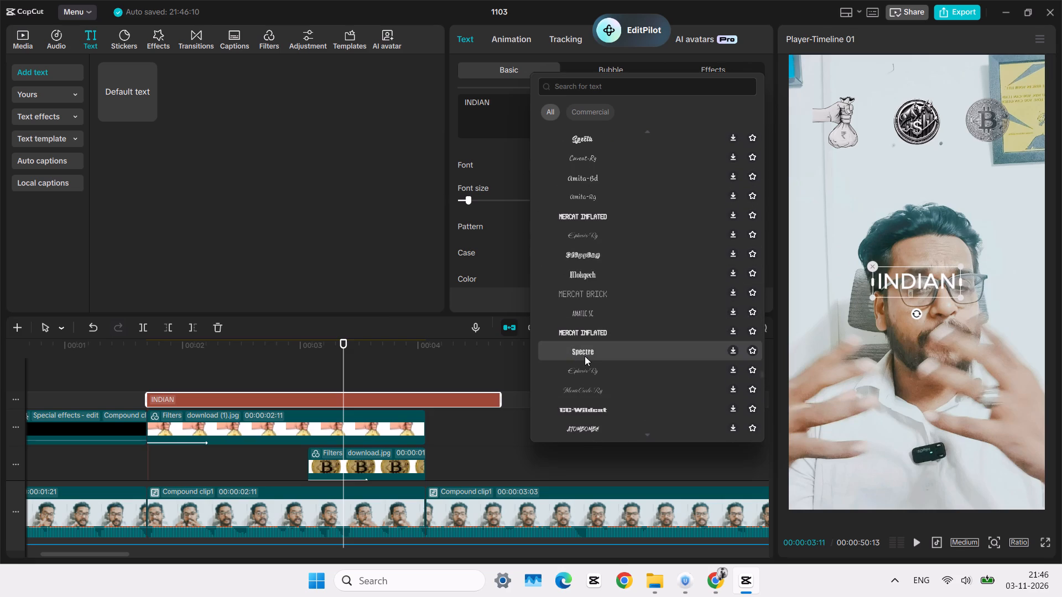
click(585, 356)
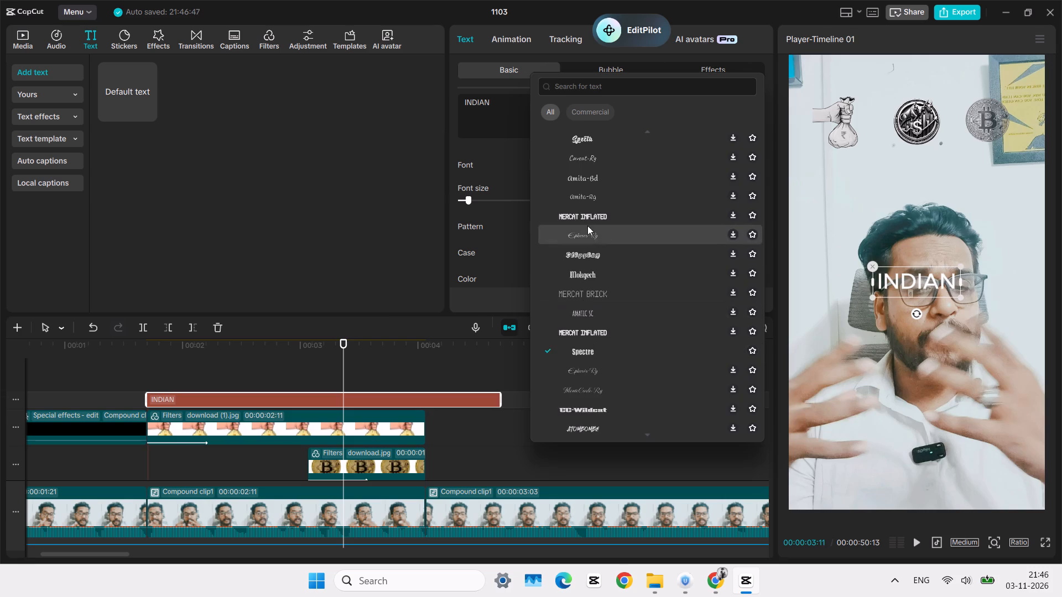
Examine the fonts listed above Spectre in the complete font list as candidates for the "INDIAN" caption.
scroll(583, 215, up, 14)
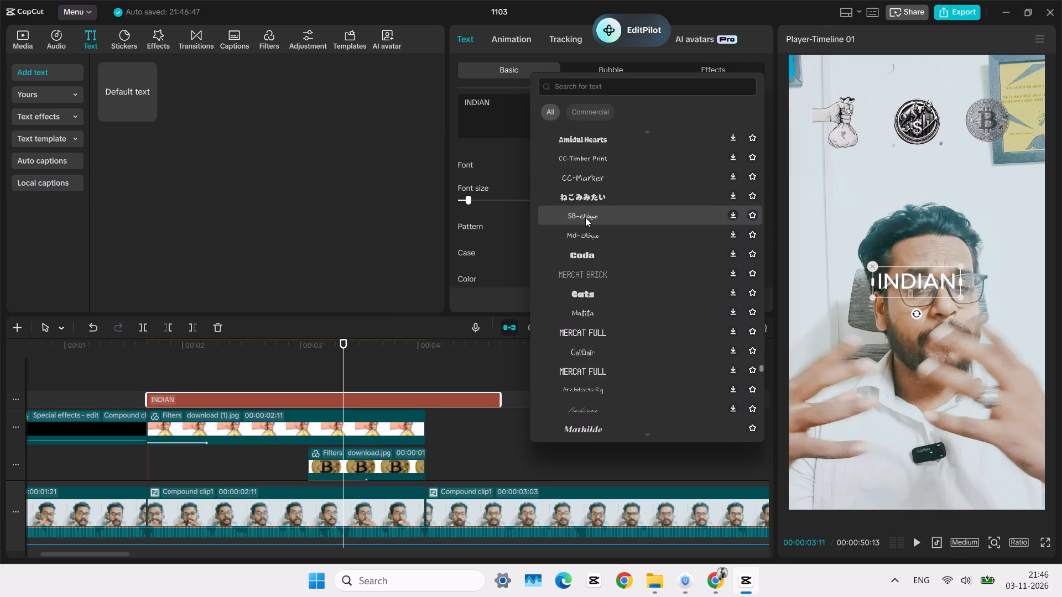
scroll(586, 218, up, 15)
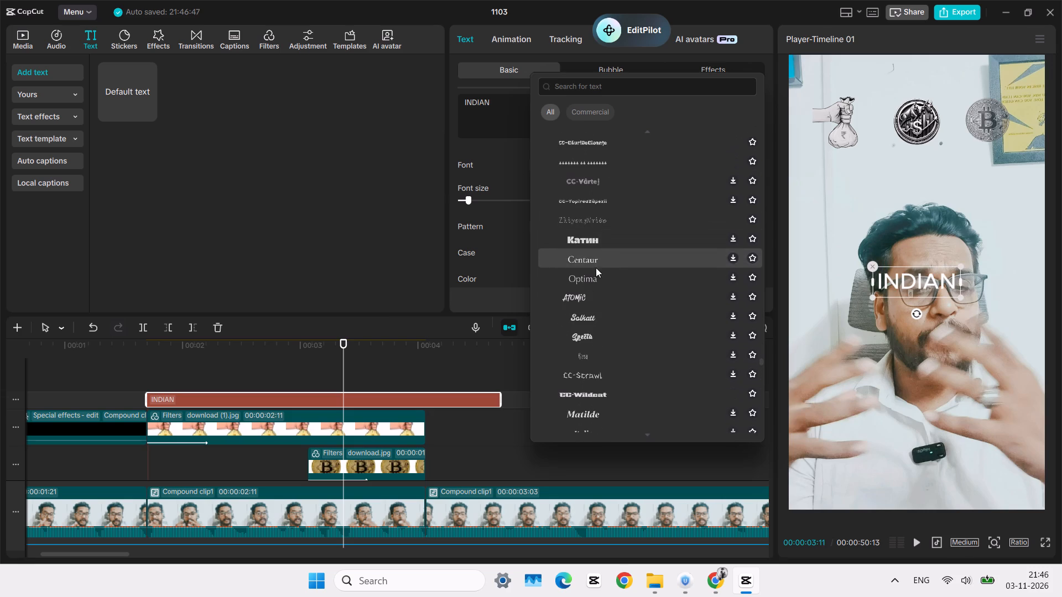
scroll(595, 317, up, 6)
scroll(574, 265, up, 8)
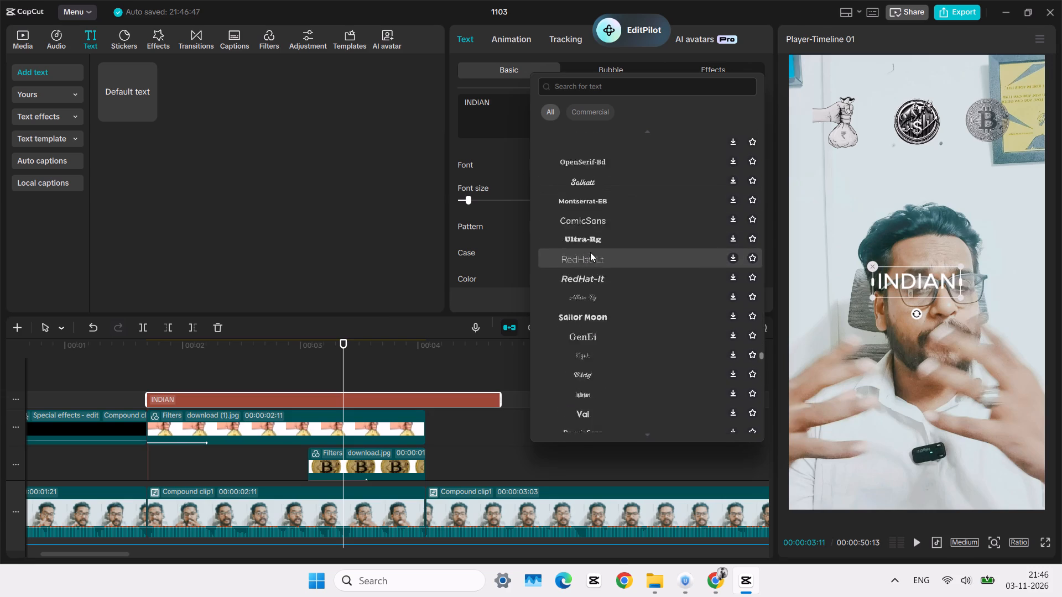
scroll(590, 252, up, 16)
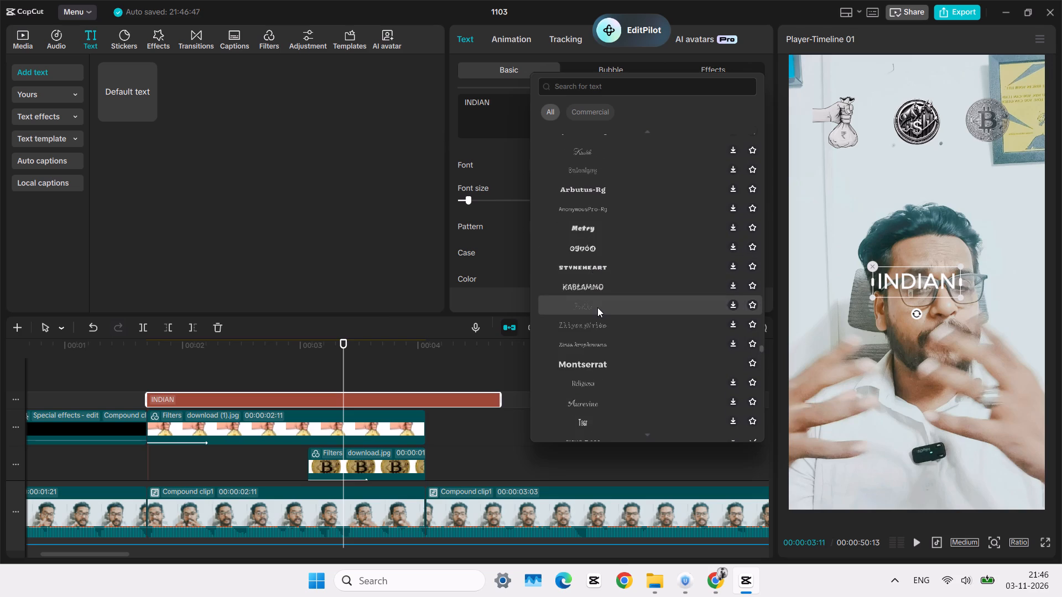
scroll(597, 307, up, 4)
scroll(572, 243, up, 8)
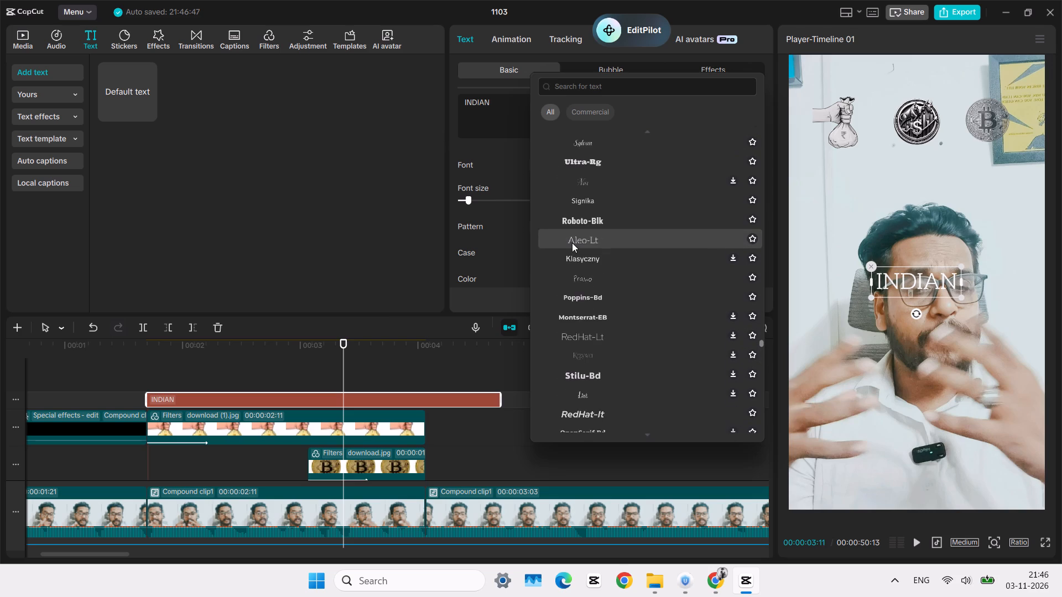
scroll(572, 243, up, 7)
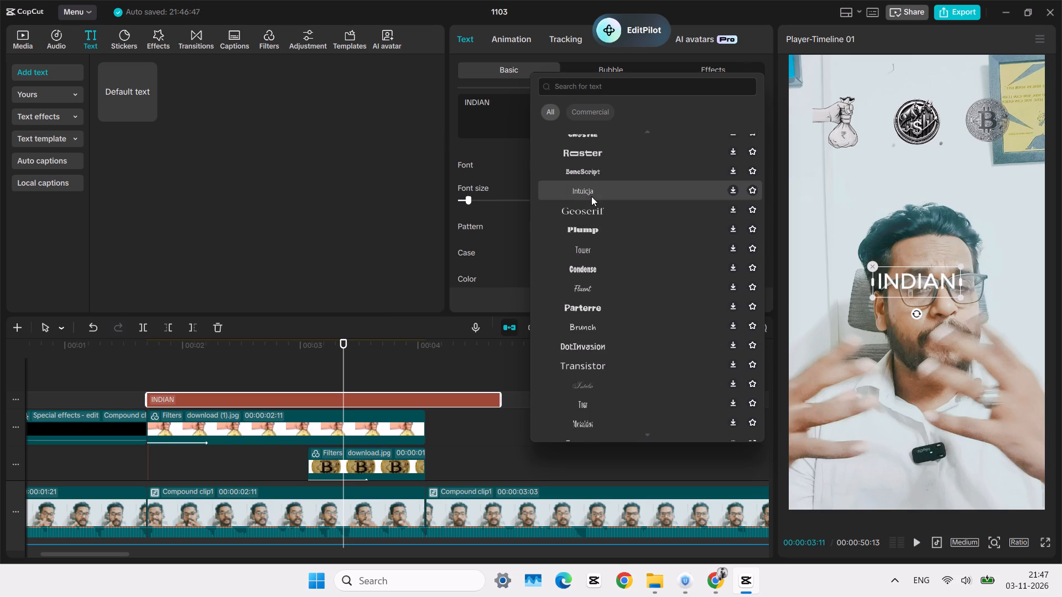
scroll(585, 187, up, 5)
scroll(580, 312, up, 6)
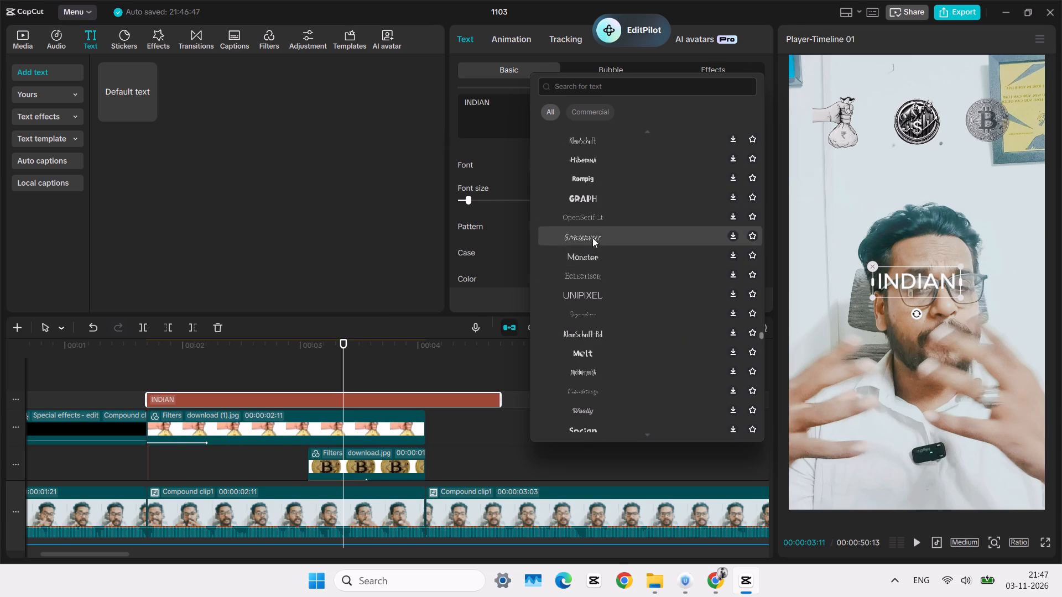
scroll(575, 207, up, 7)
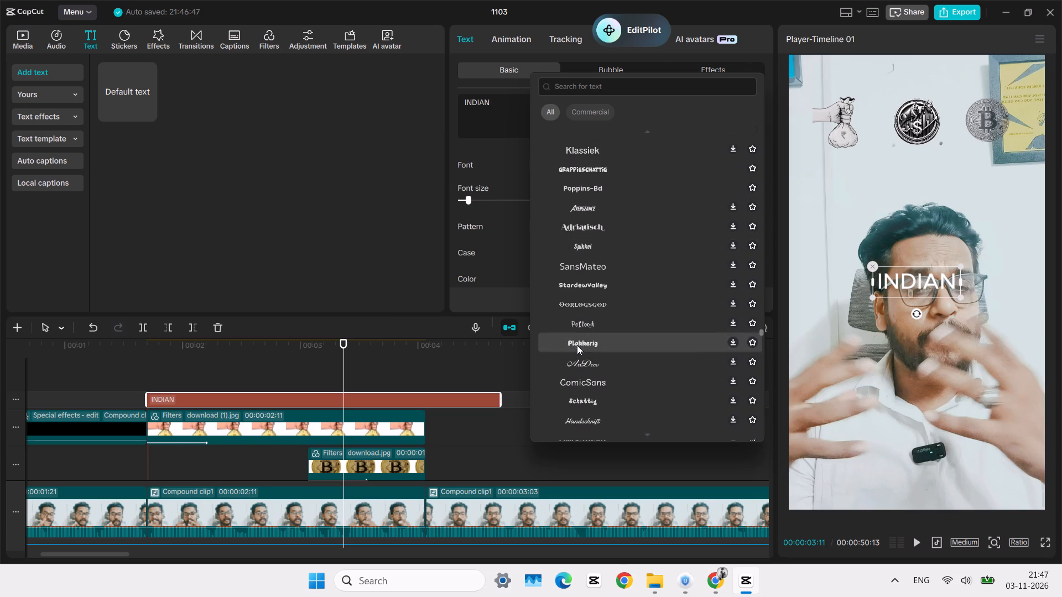
scroll(593, 368, up, 7)
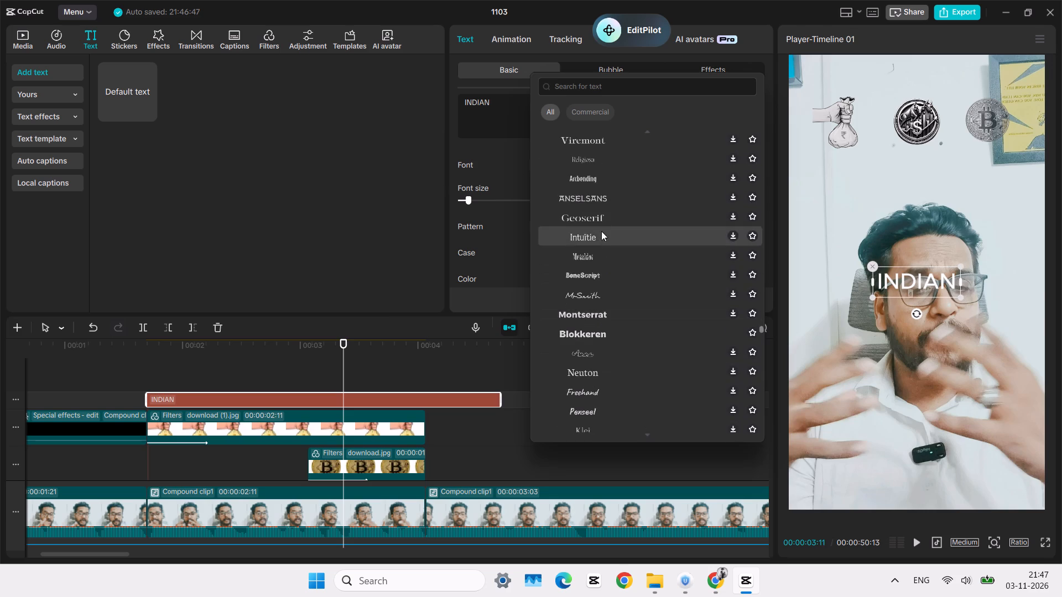
scroll(580, 264, up, 6)
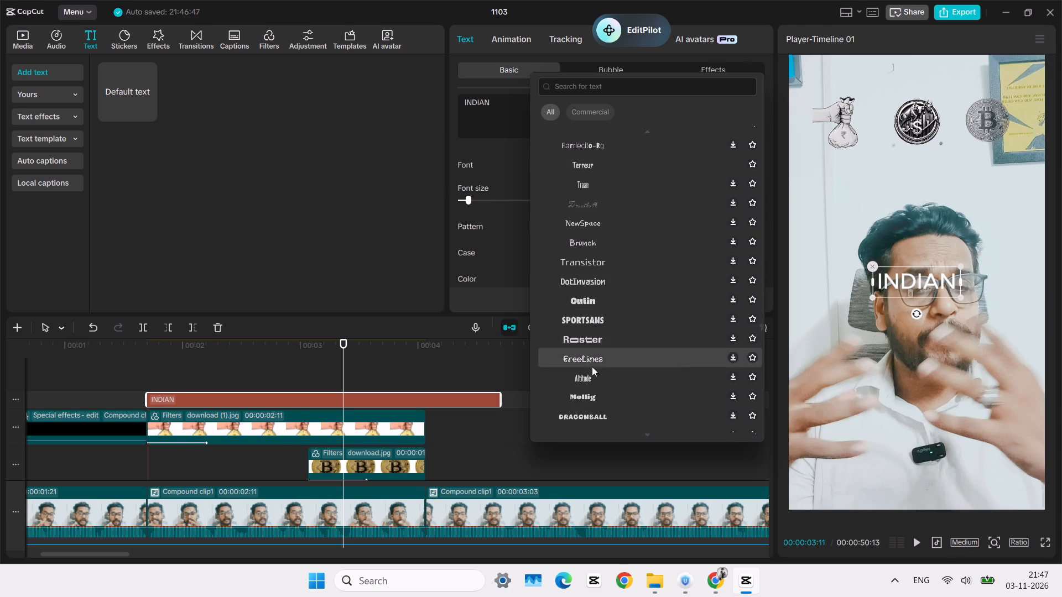
scroll(582, 384, up, 7)
scroll(587, 313, up, 6)
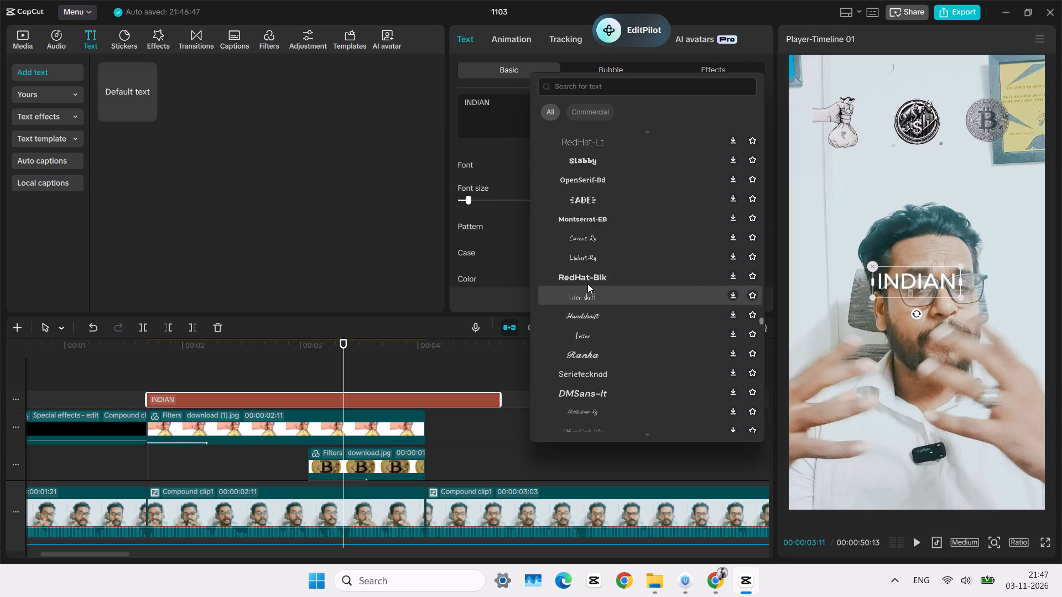
scroll(591, 381, up, 7)
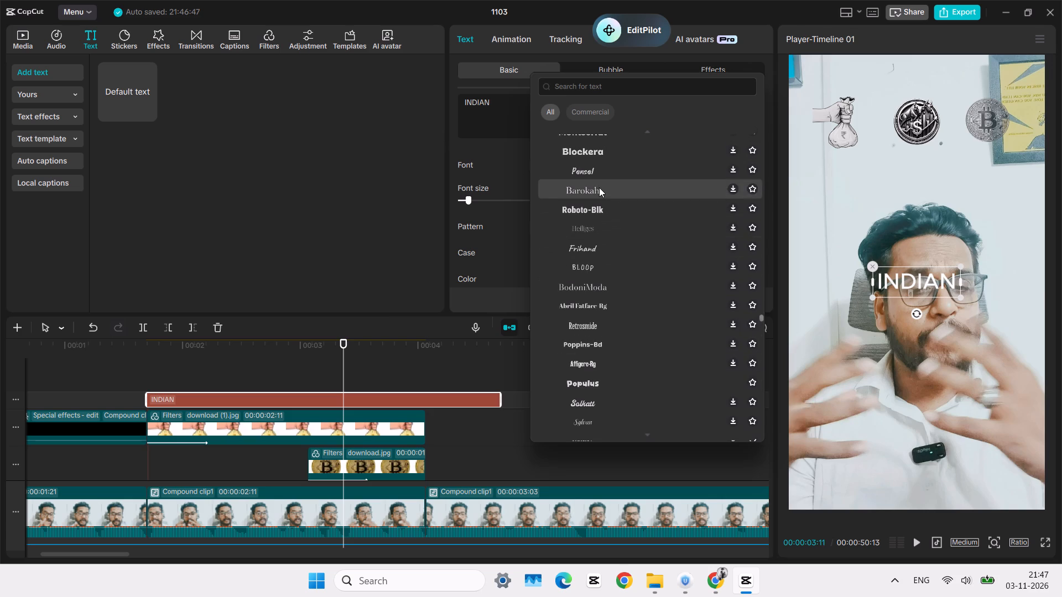
scroll(576, 391, up, 4)
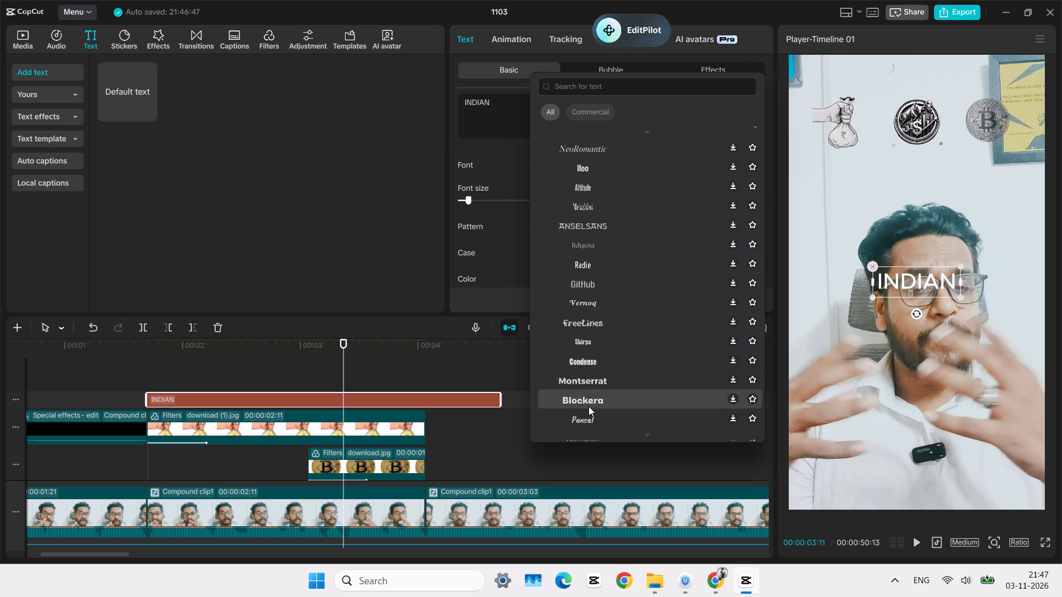
Apply the Frick0.3-Rg font to the "INDIAN" caption.
scroll(554, 244, up, 6)
scroll(601, 267, up, 7)
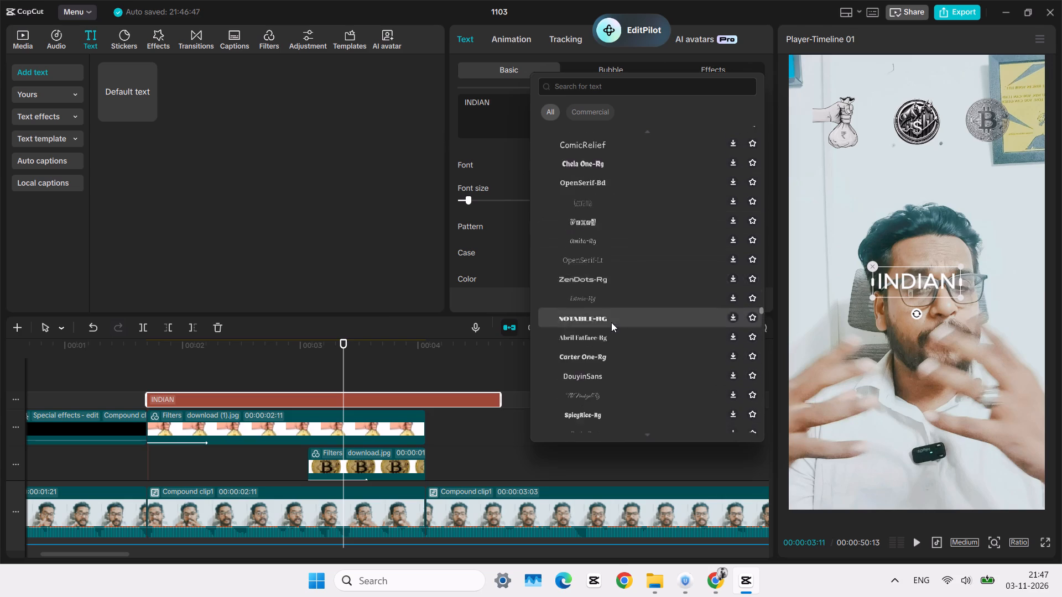
scroll(611, 322, up, 6)
scroll(584, 247, up, 3)
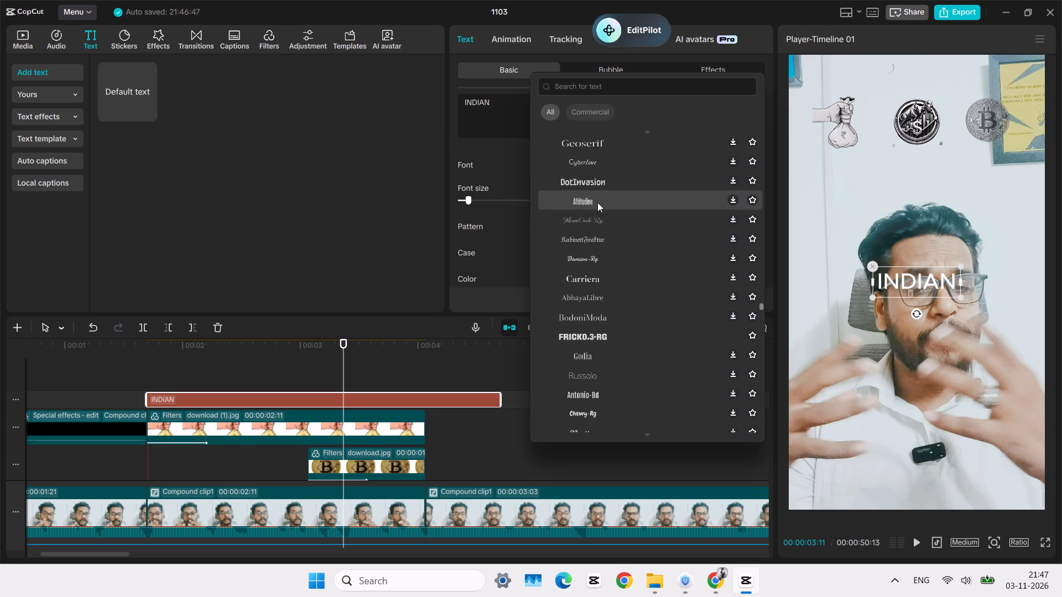
click(585, 341)
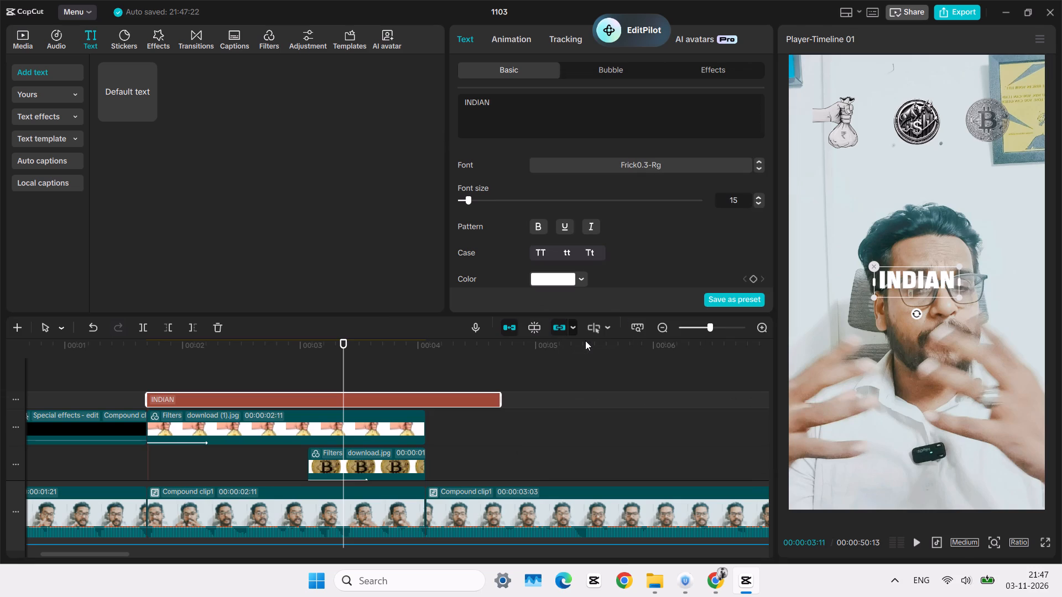
Find the Impact font by searching for IMPACT and apply it to the "INDIAN" caption.
click(610, 159)
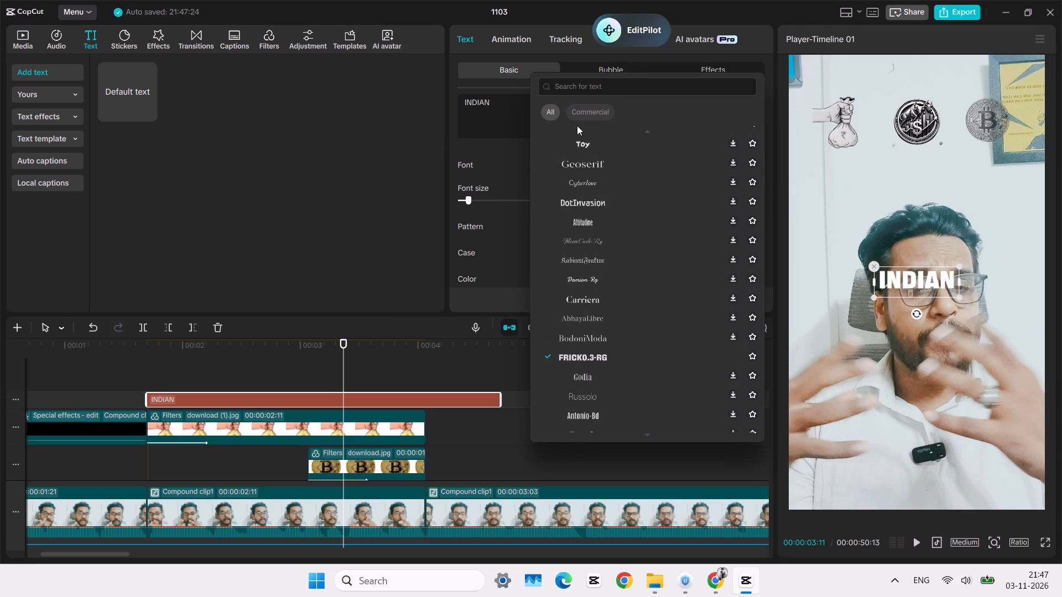
scroll(586, 270, up, 5)
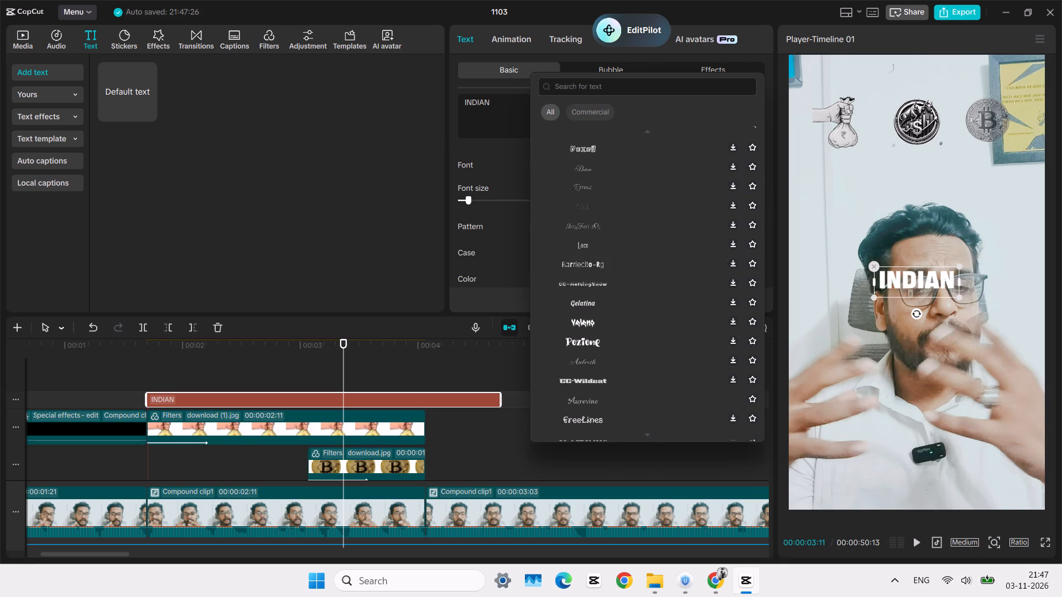
click(593, 87)
text(IM)
text(PACT)
key(Return)
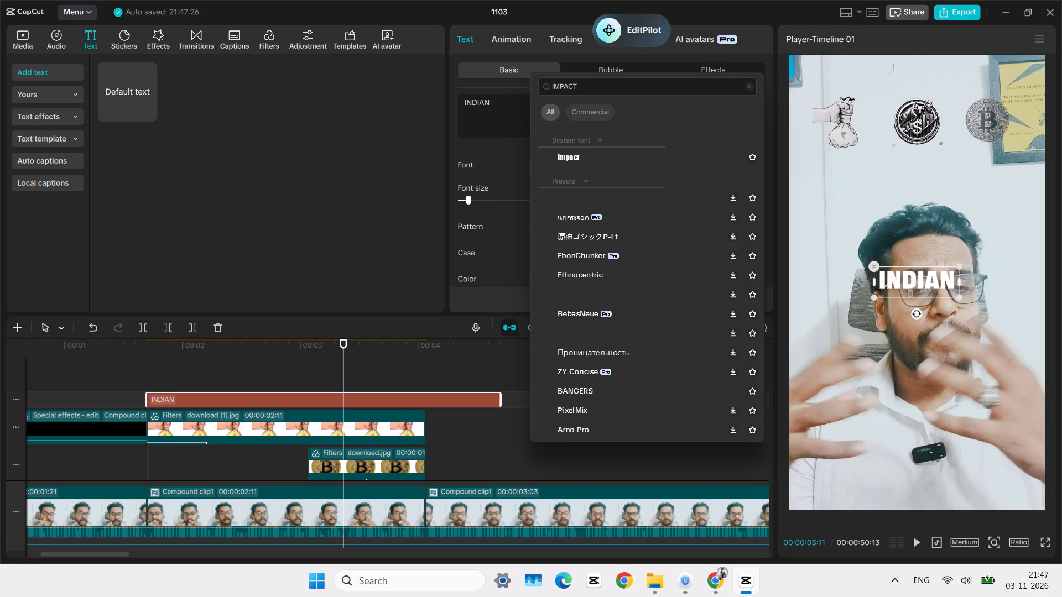
click(555, 156)
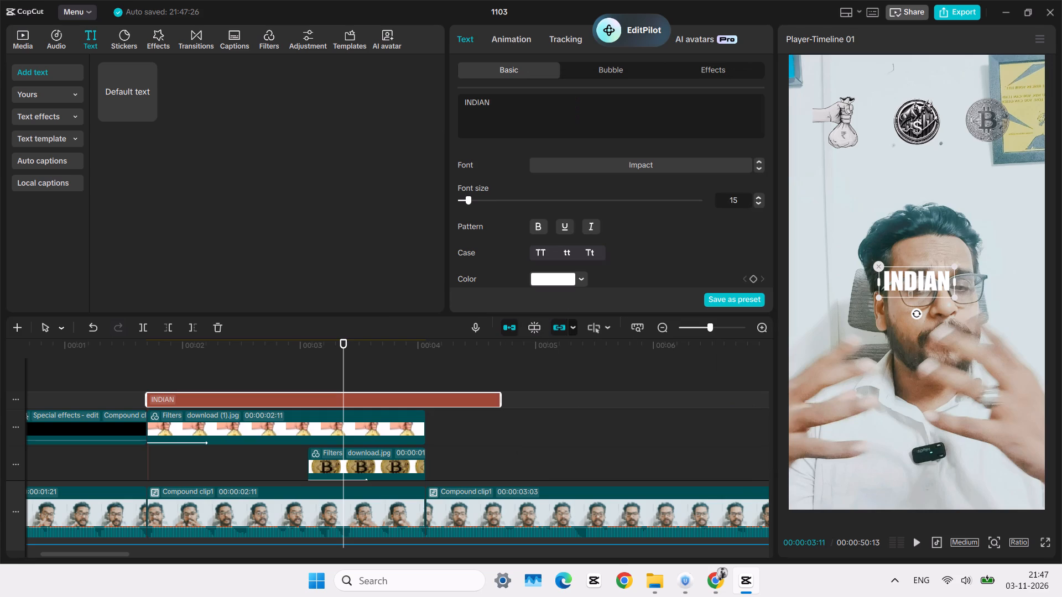
Shrink the "INDIAN" caption to about 54% scale and place it directly beneath the money bag overlay.
drag(935, 288, 851, 190)
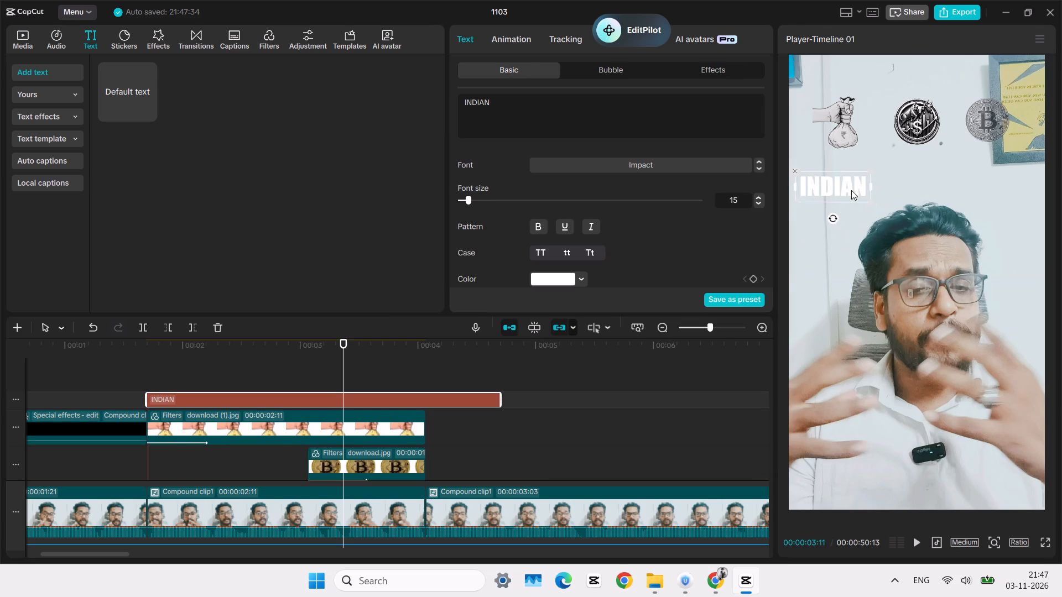
drag(851, 190, 863, 174)
drag(879, 185, 845, 179)
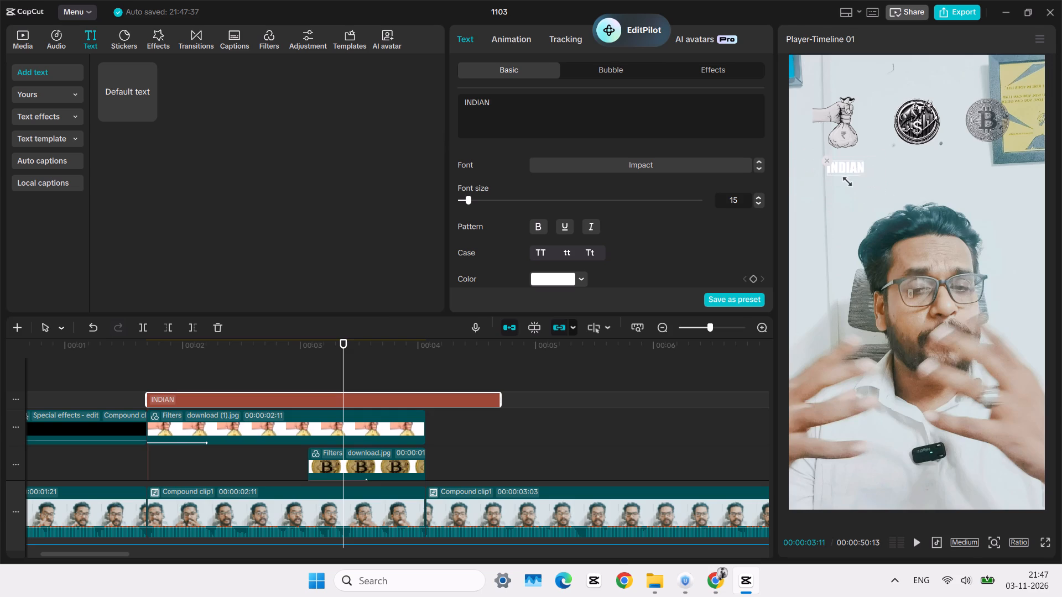
drag(845, 179, 850, 179)
click(840, 165)
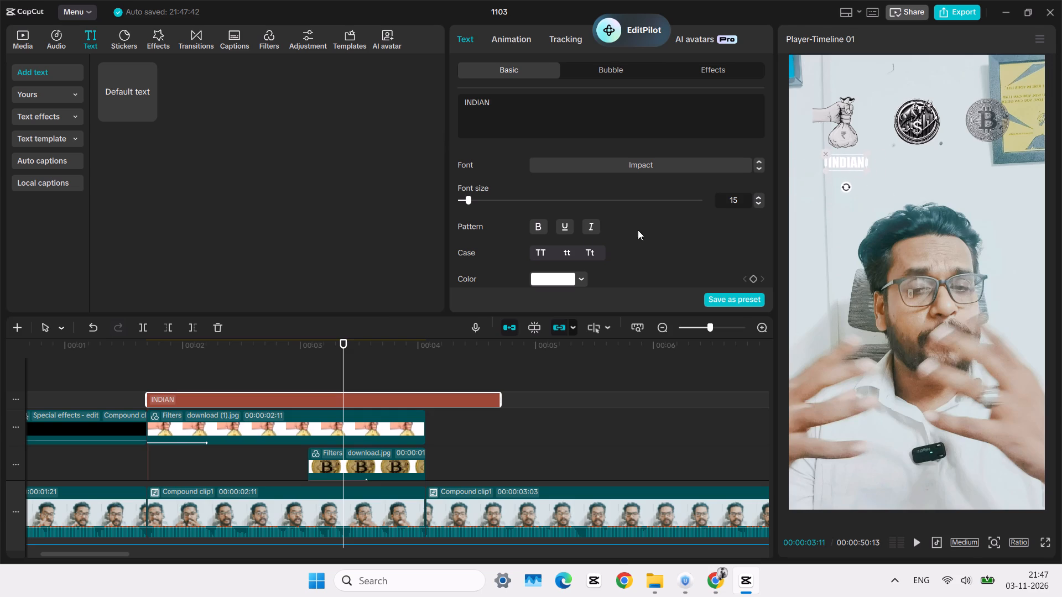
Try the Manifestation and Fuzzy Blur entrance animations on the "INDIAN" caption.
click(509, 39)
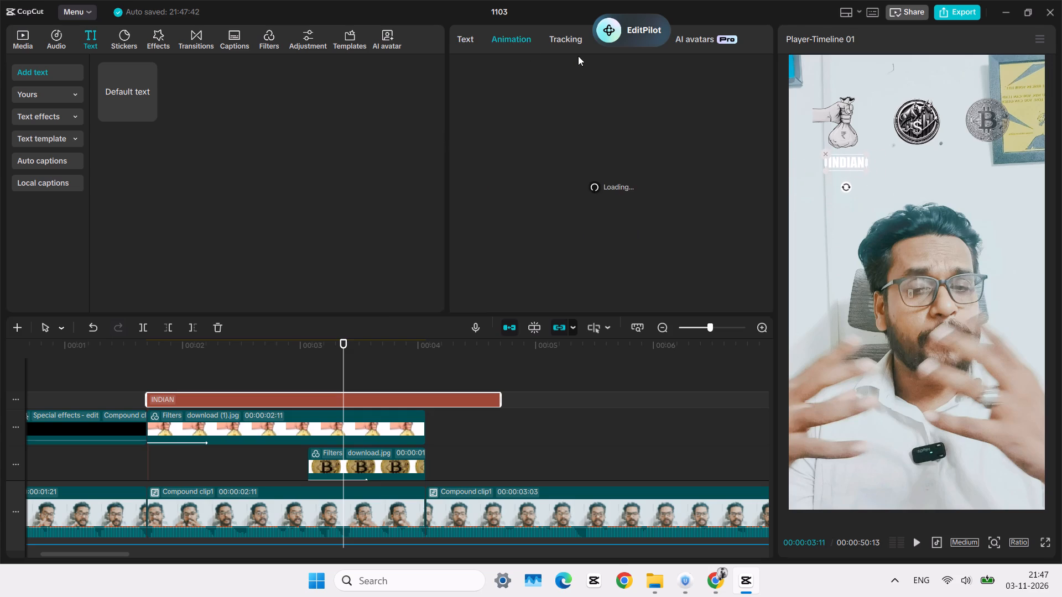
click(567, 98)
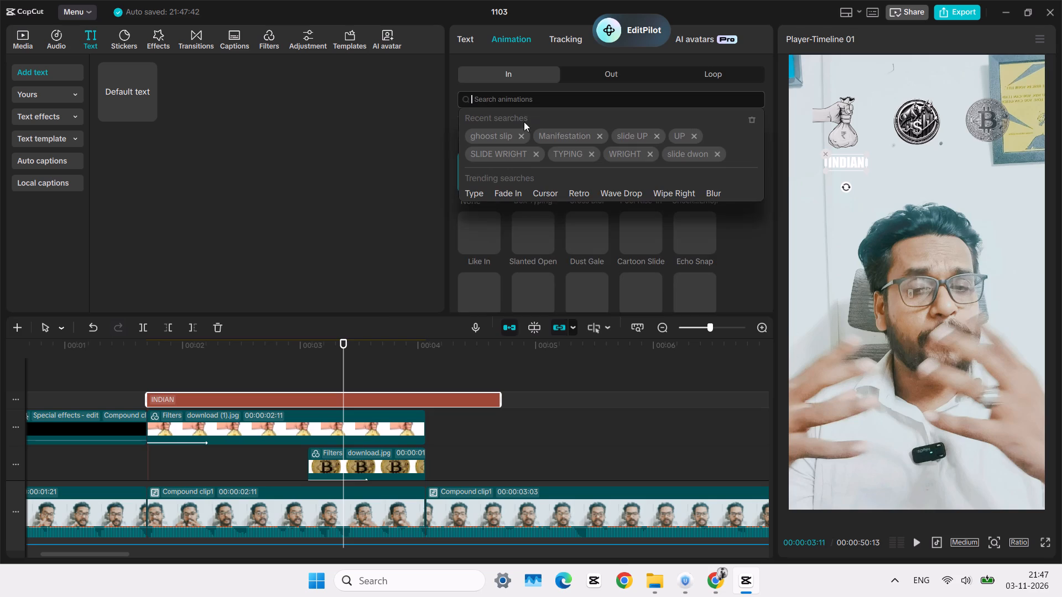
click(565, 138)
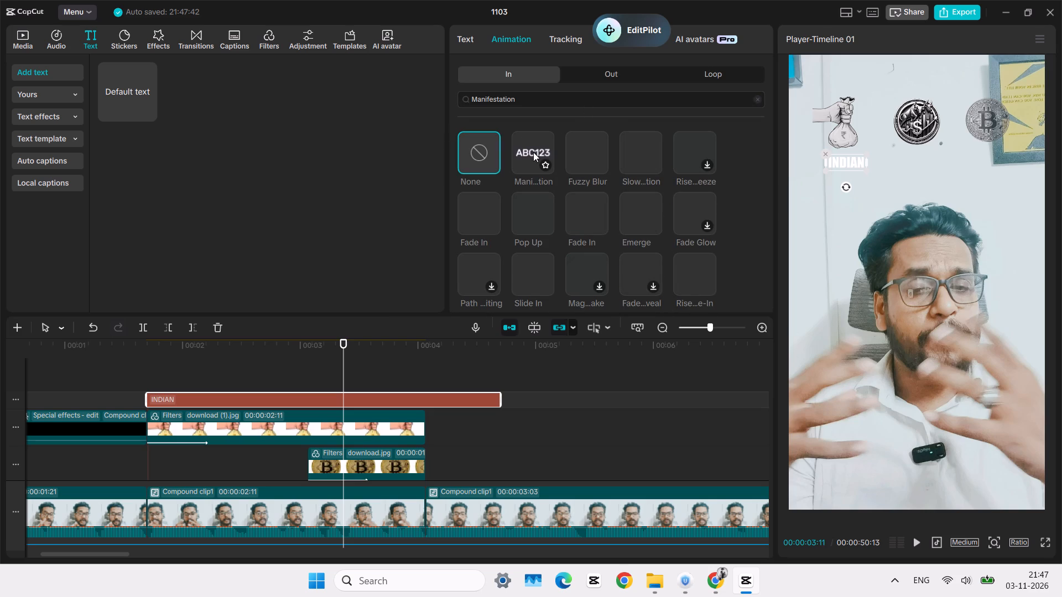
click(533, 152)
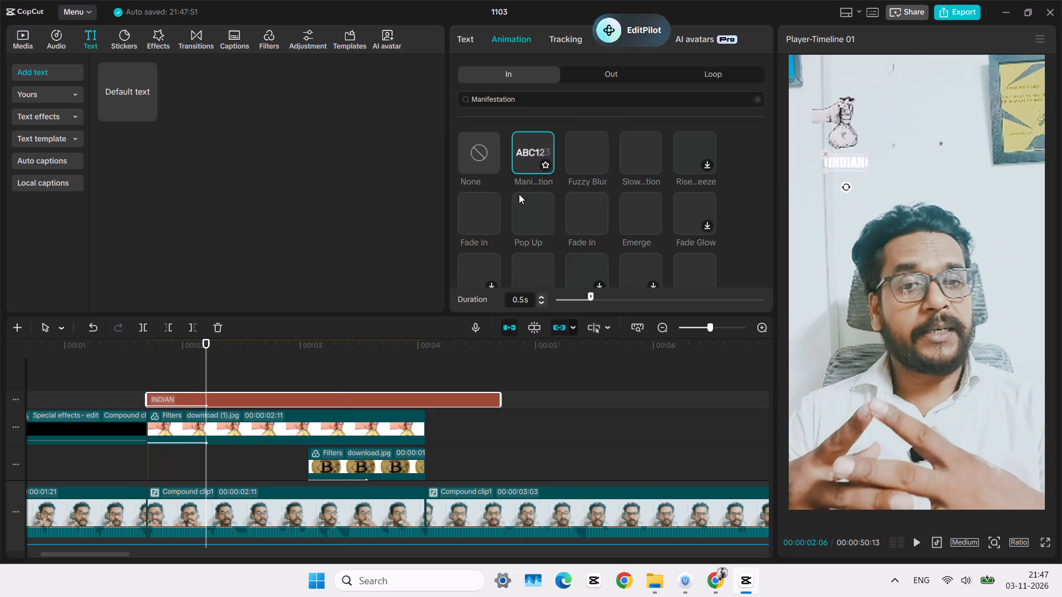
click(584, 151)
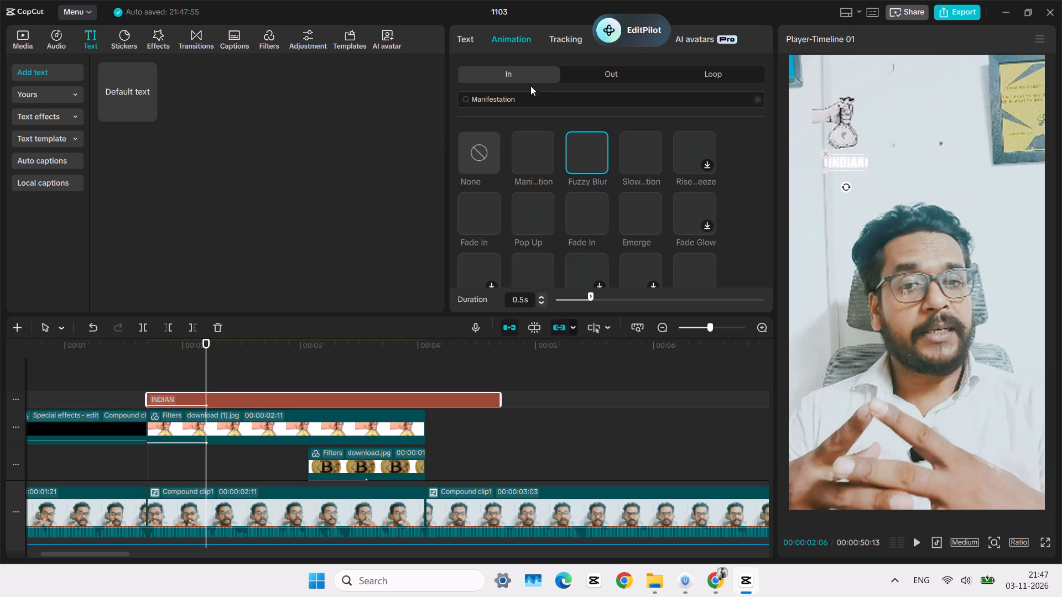
Search the entrance animations for "ghoost slip" and apply the "Ghos...veal" animation to the "INDIAN" caption.
click(756, 101)
click(566, 99)
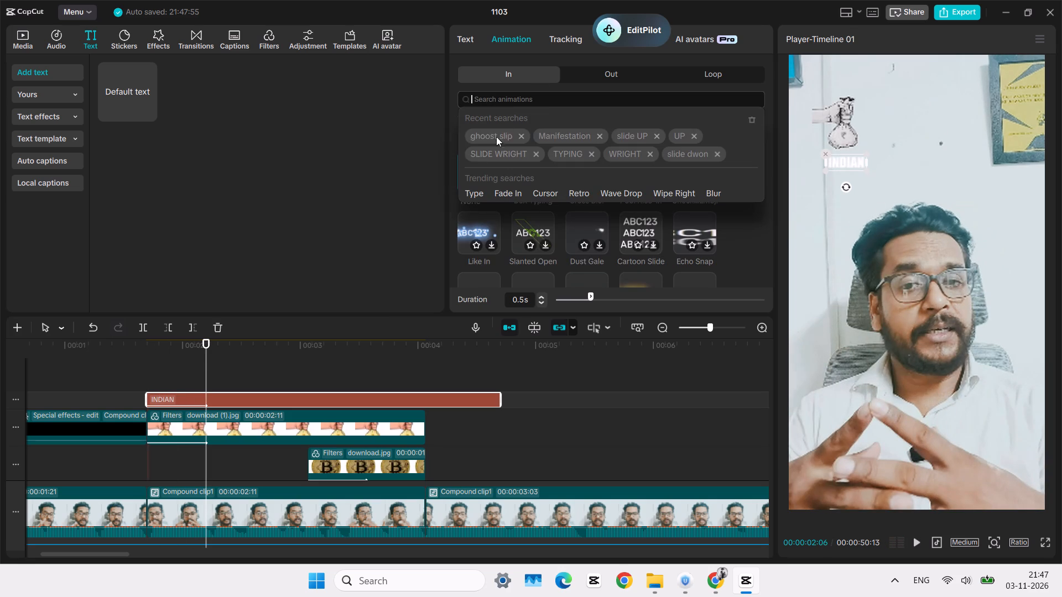
click(486, 138)
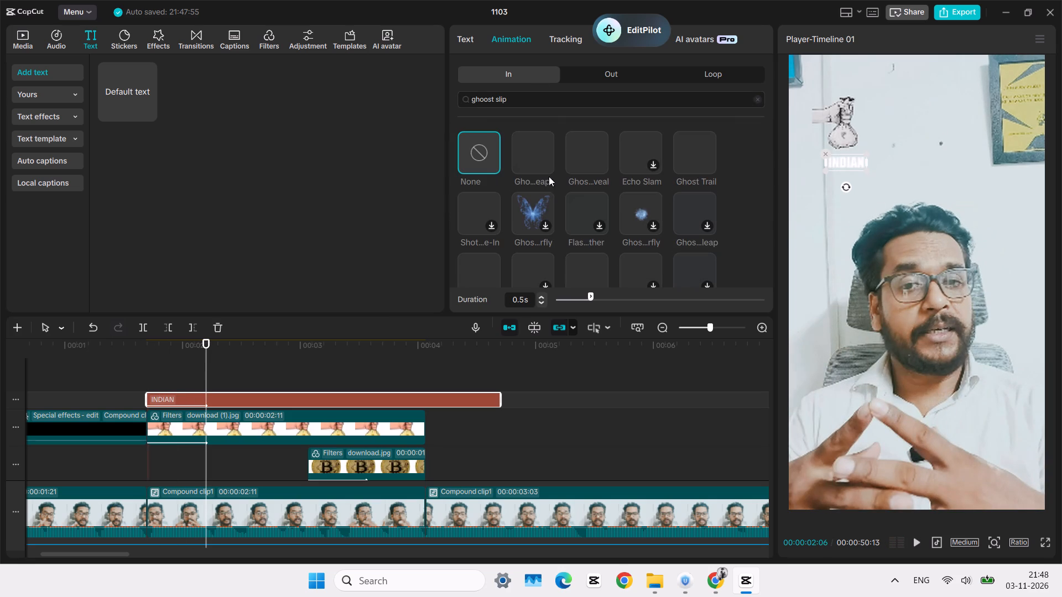
click(583, 151)
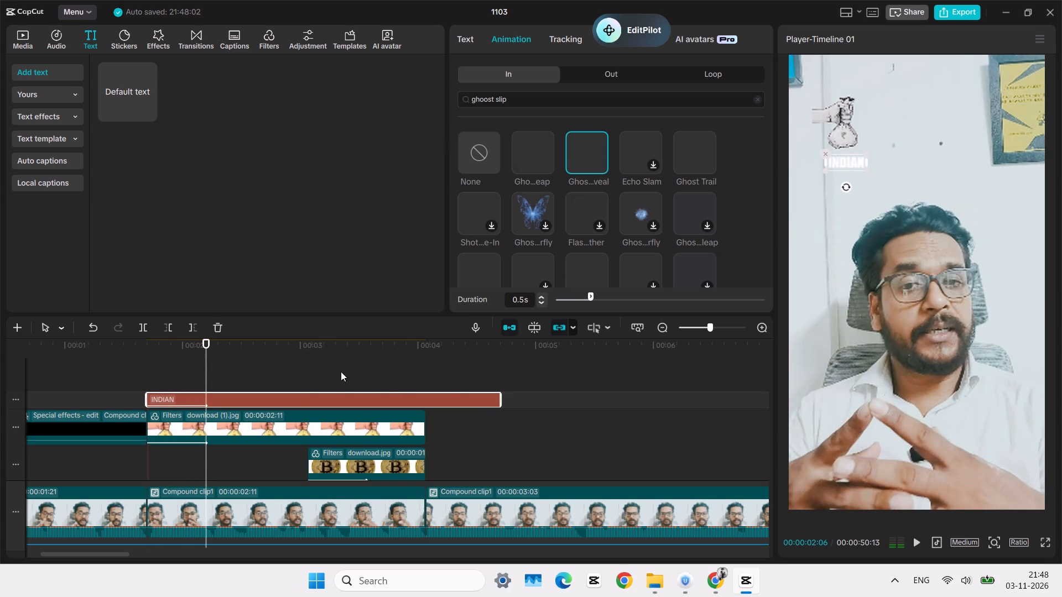
Add a black shadow to the "INDIAN" caption with 100% opacity and 0% blurriness.
click(459, 39)
scroll(511, 163, down, 10)
scroll(471, 200, up, 6)
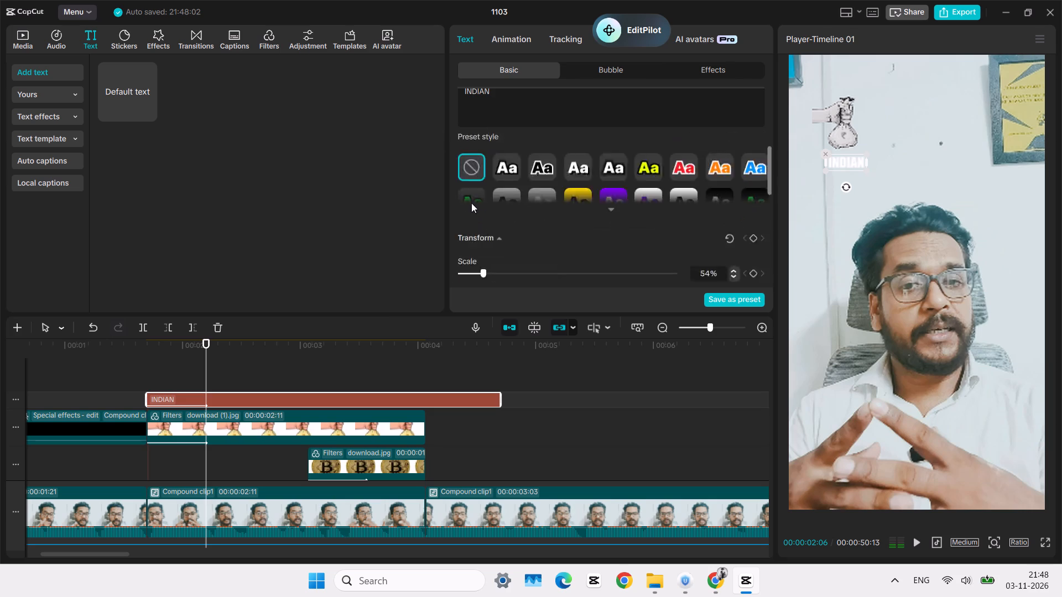
scroll(471, 203, down, 5)
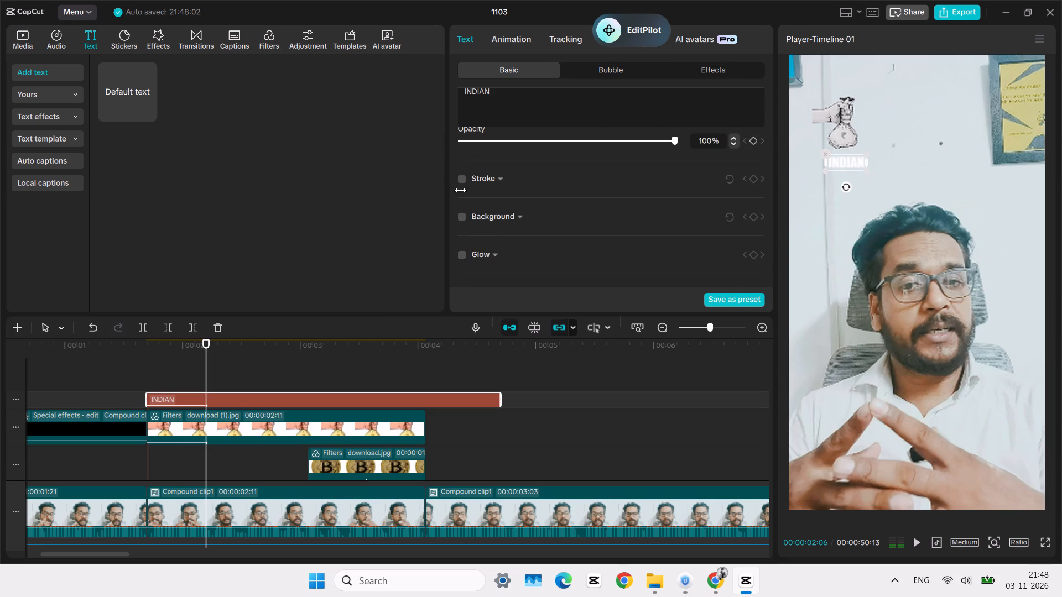
scroll(468, 245, down, 2)
click(460, 231)
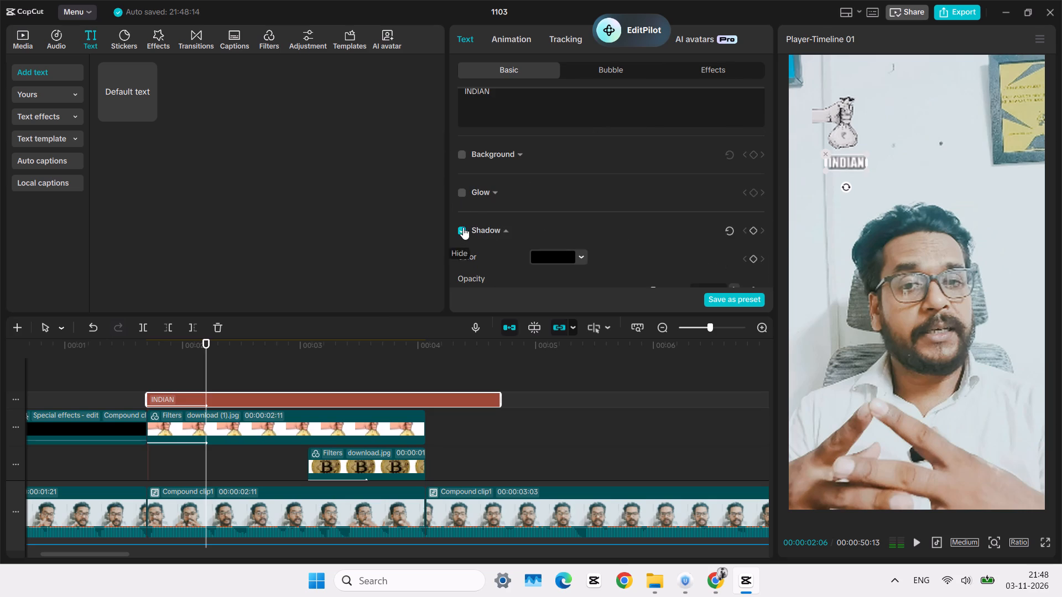
scroll(549, 228, down, 3)
drag(649, 144, 658, 149)
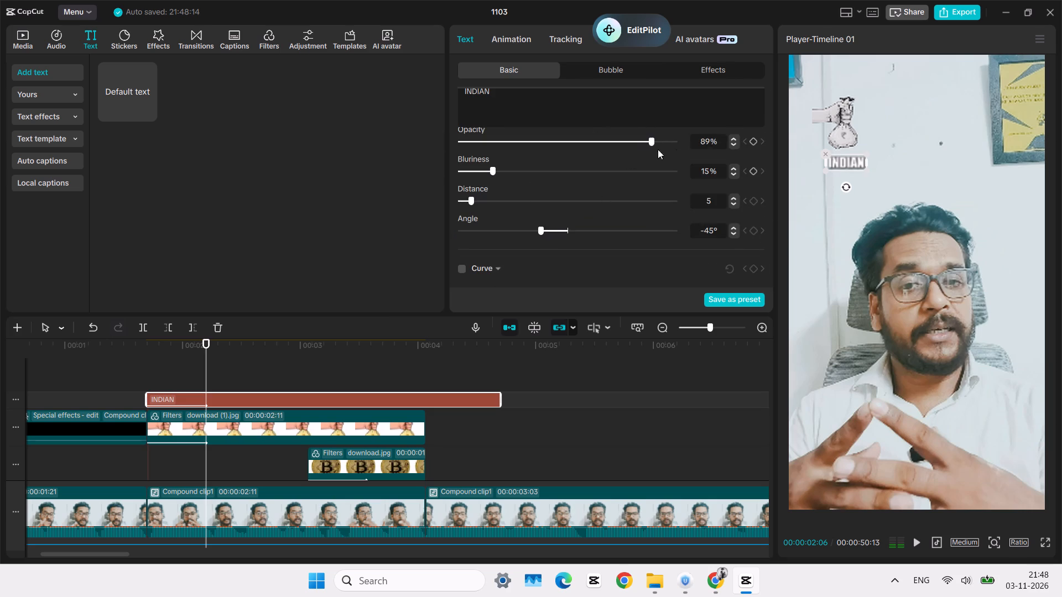
drag(658, 149, 724, 147)
drag(499, 171, 374, 188)
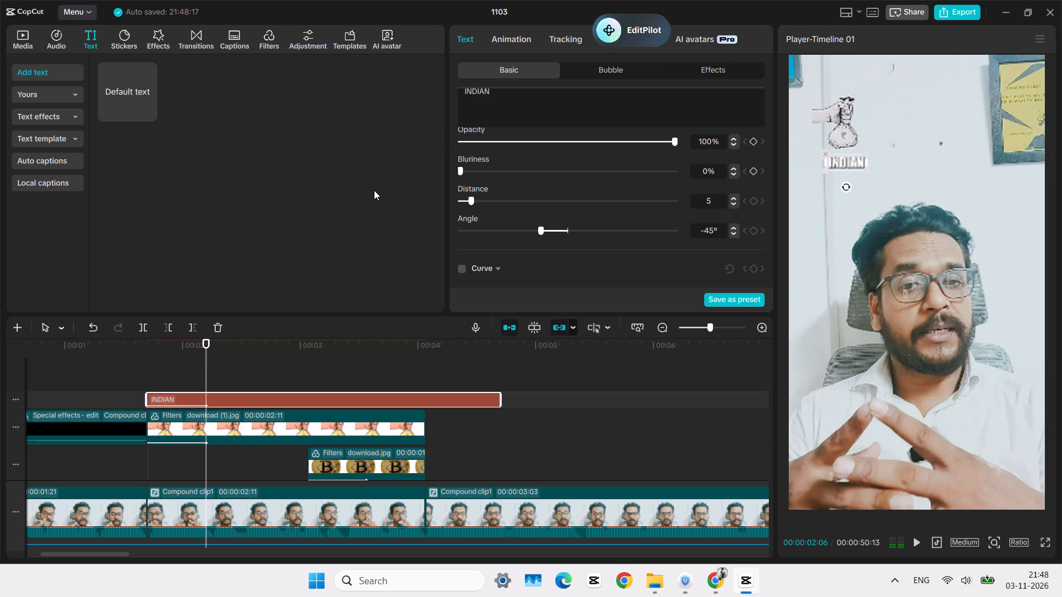
Examine the shadowed "INDIAN" caption and the overlays in the full-screen preview, playing from about 00:00:02:24.
click(275, 370)
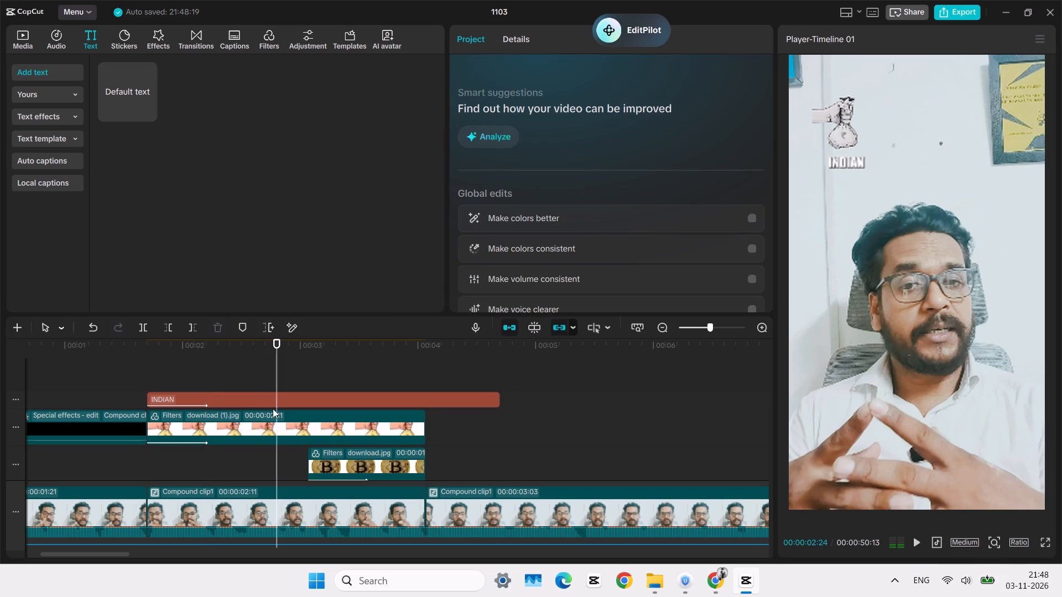
click(277, 419)
click(292, 403)
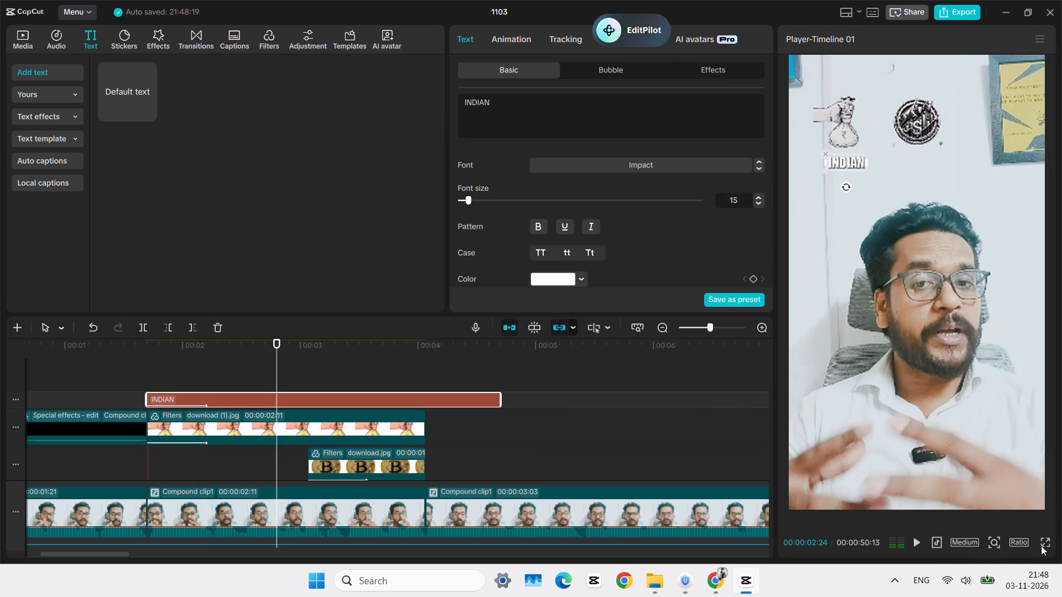
click(1038, 542)
click(1044, 543)
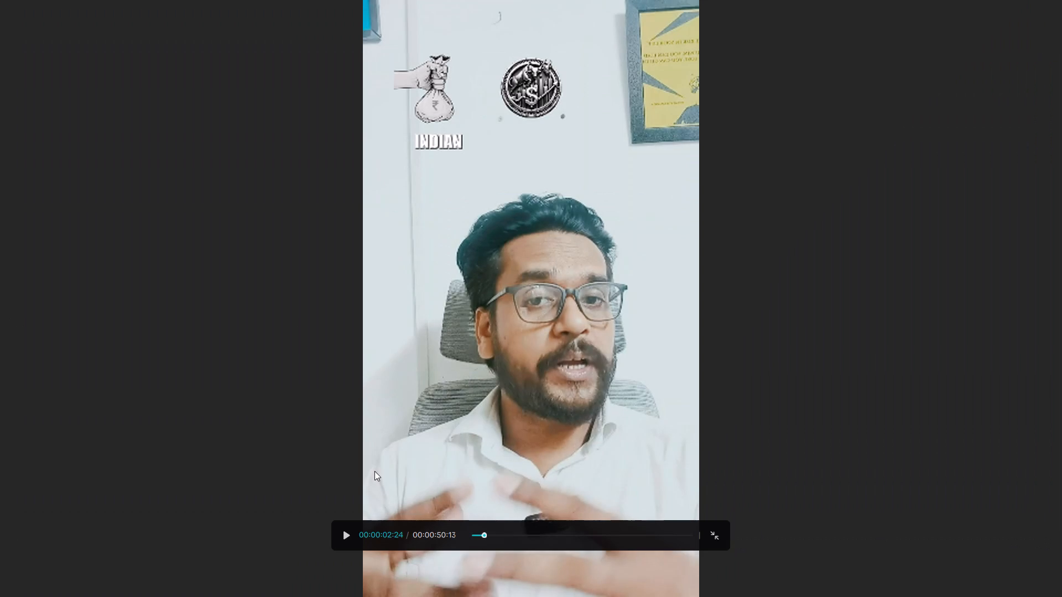
key(space)
key(space)
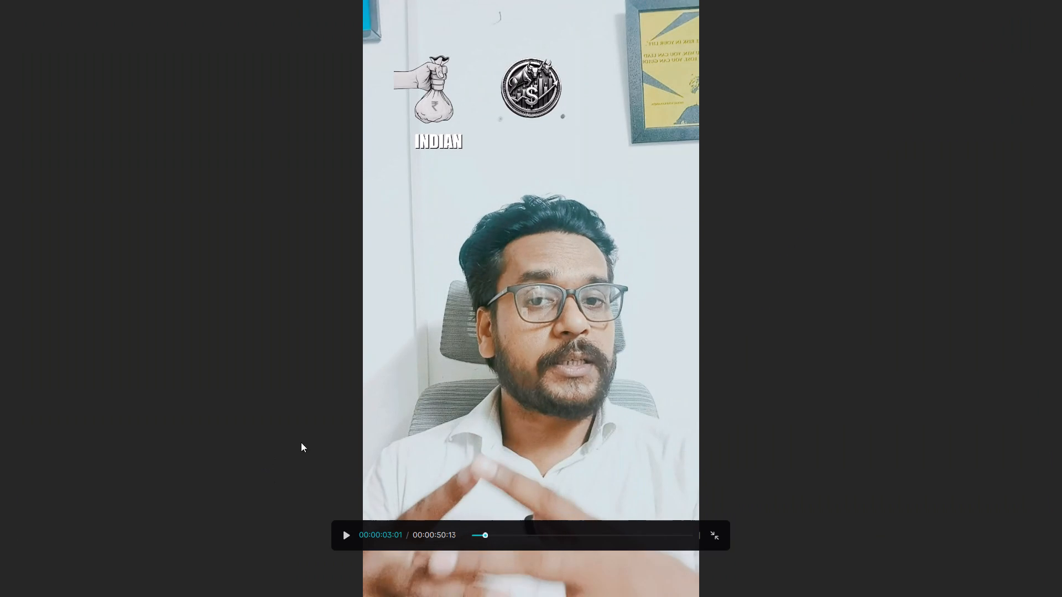
click(709, 537)
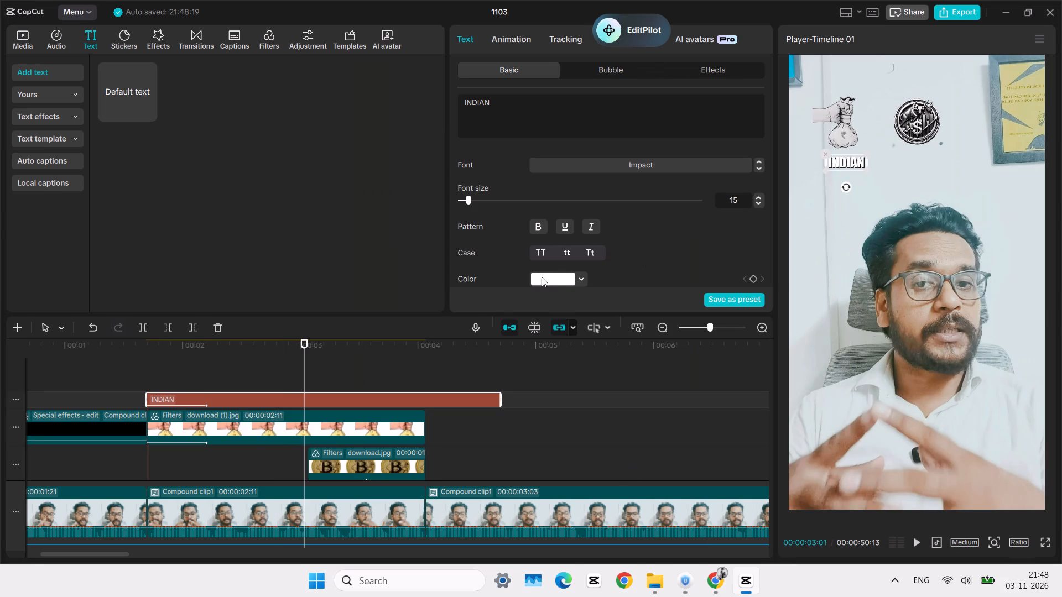
Change the "INDIAN" caption's text color to bright yellow.
click(555, 289)
click(550, 279)
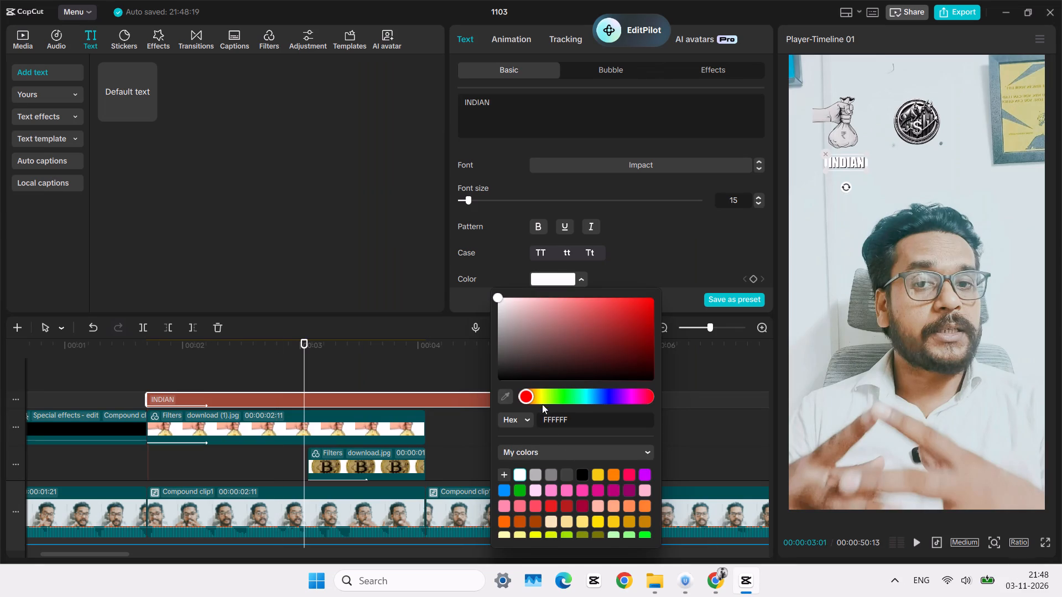
scroll(527, 502, down, 2)
scroll(558, 487, up, 1)
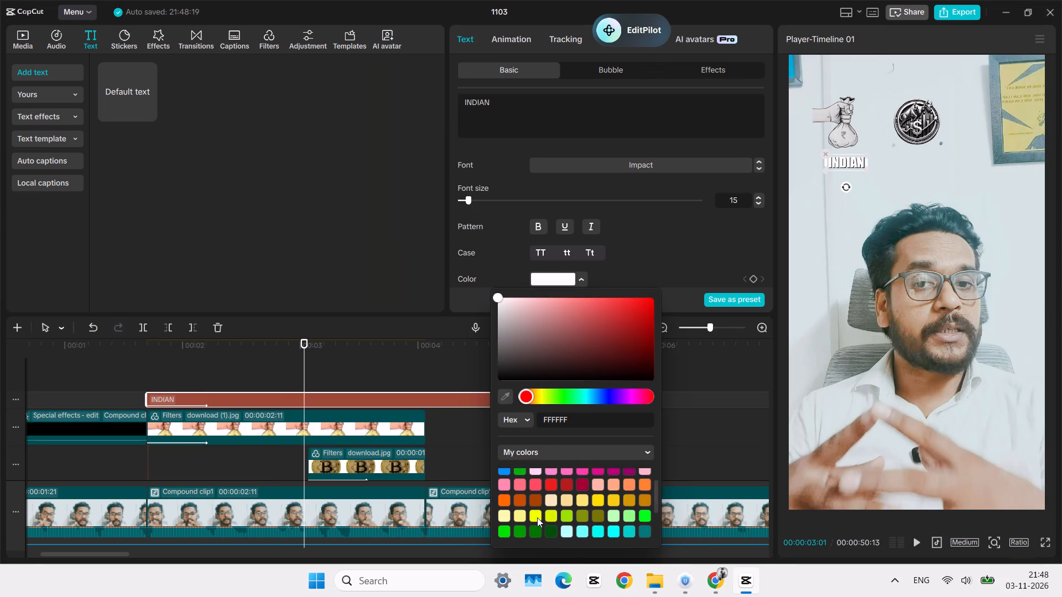
click(537, 517)
Play the sequence from about 00:00:01:08 to check the yellow caption's entrance with the overlays.
click(97, 382)
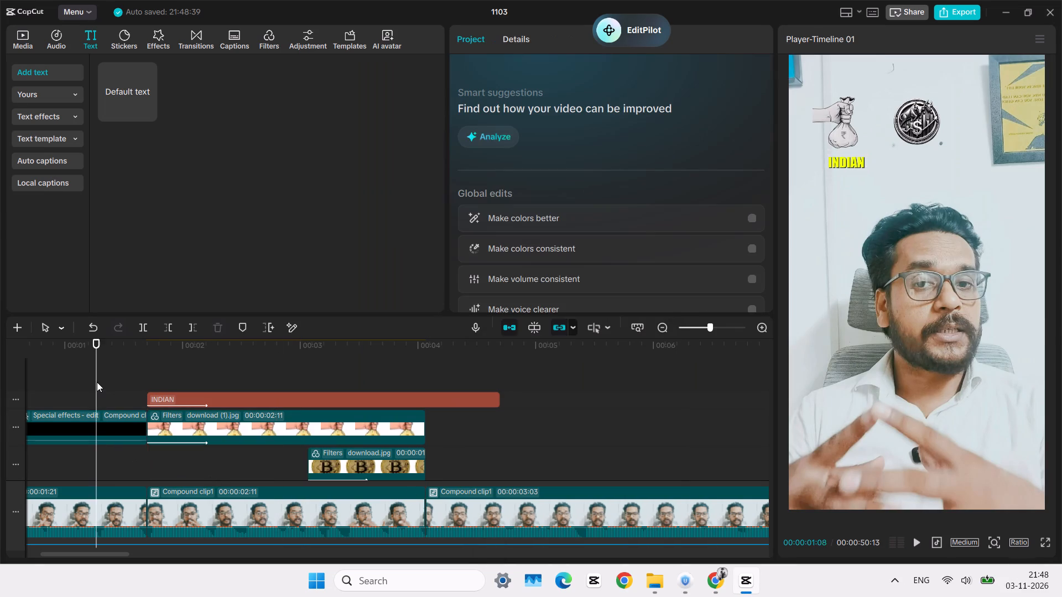
key(space)
key(space)
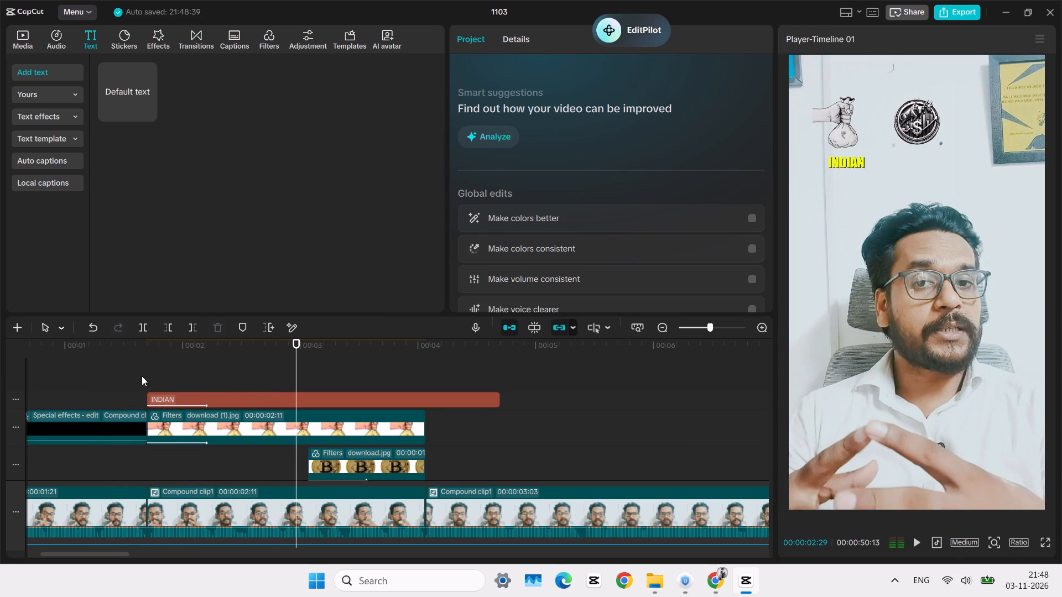
Duplicate the "INDIAN" caption onto the timeline at 00:00:02:29.
click(200, 397)
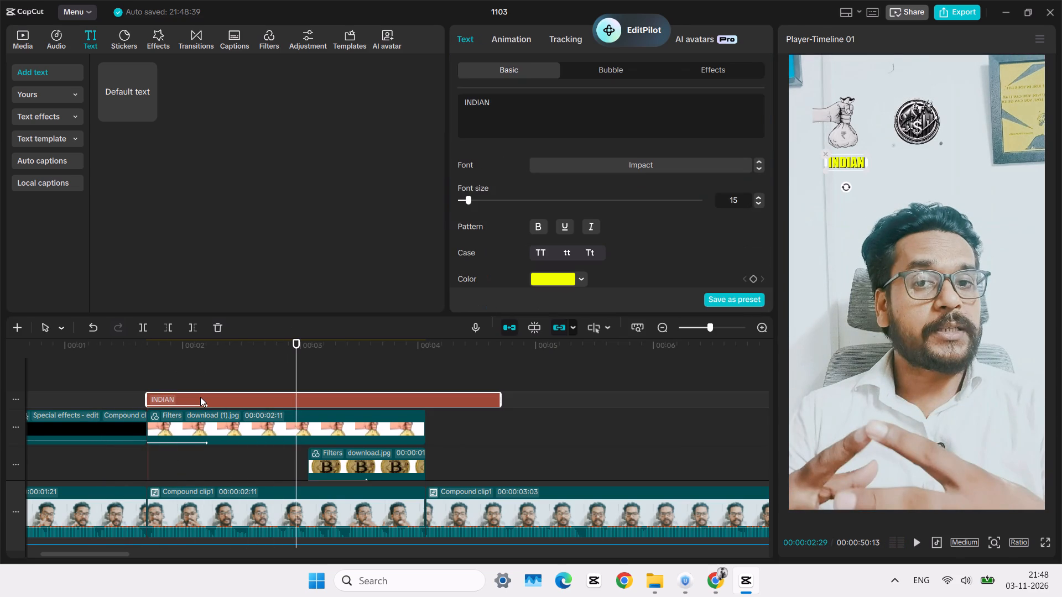
key(ctrl+c)
key(ctrl+v)
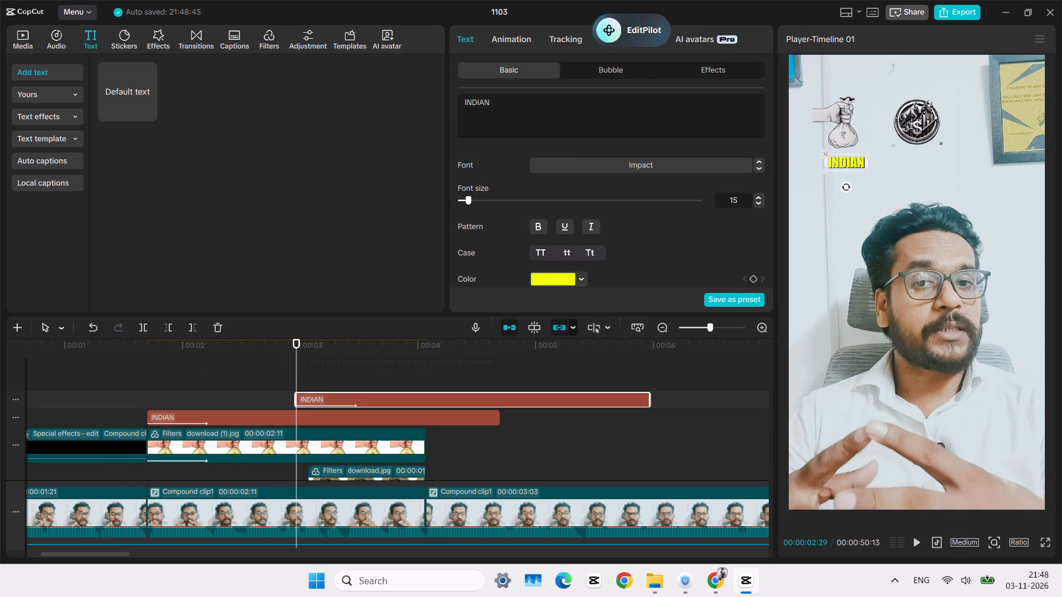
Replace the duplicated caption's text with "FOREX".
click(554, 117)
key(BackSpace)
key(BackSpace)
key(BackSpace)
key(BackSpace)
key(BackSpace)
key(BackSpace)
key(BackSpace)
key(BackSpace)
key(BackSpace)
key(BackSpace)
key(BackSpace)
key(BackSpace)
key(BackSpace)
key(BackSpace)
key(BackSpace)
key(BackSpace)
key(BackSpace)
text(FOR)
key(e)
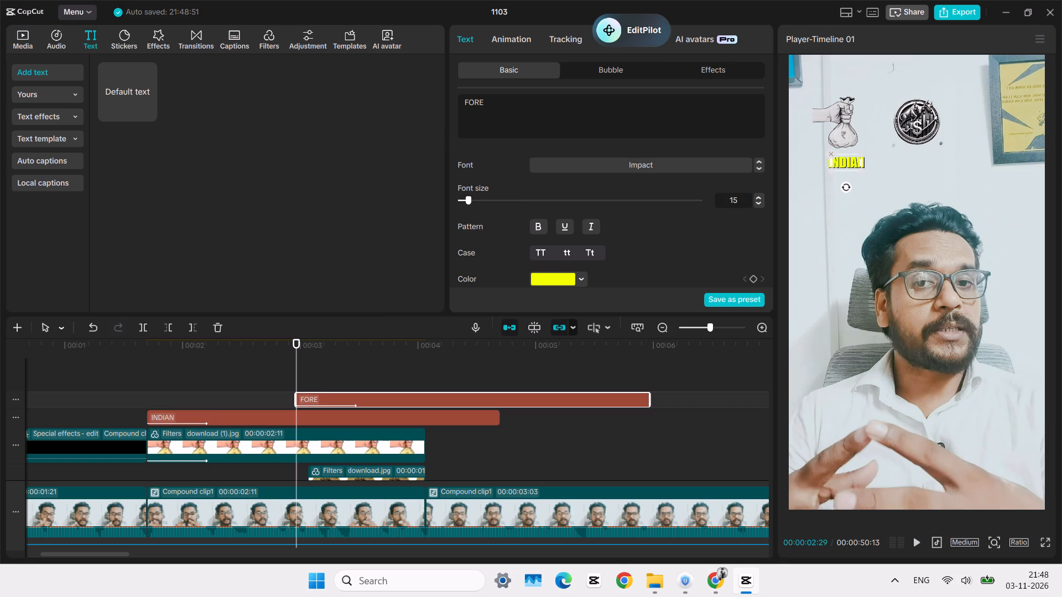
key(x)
Clear the text of the duplicated caption.
key(BackSpace)
key(BackSpace)
key(BackSpace)
key(BackSpace)
key(BackSpace)
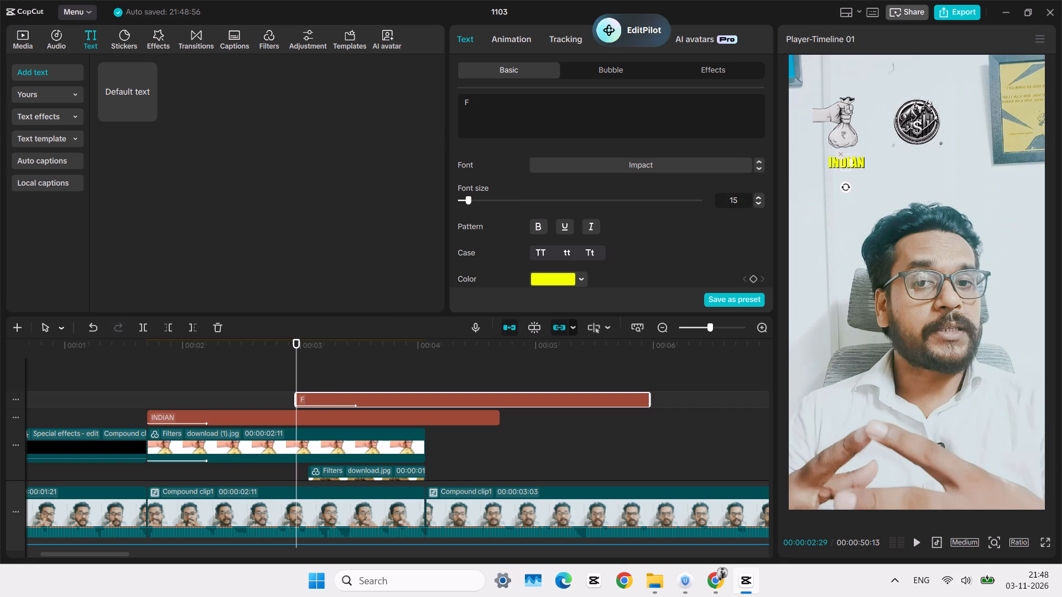
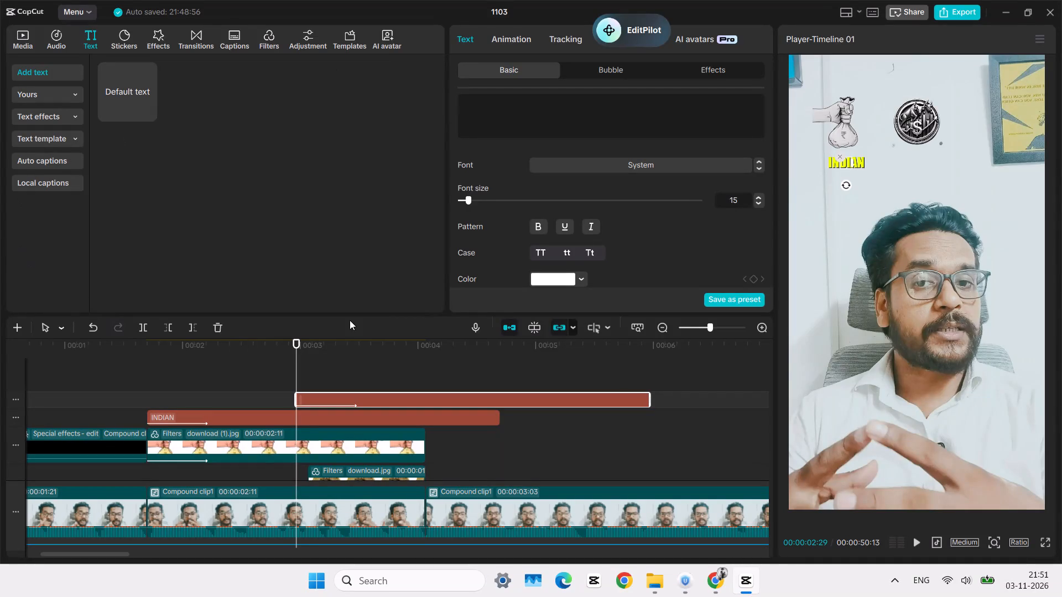
Enter "FOREX" as the text of the emptied duplicate caption.
click(483, 113)
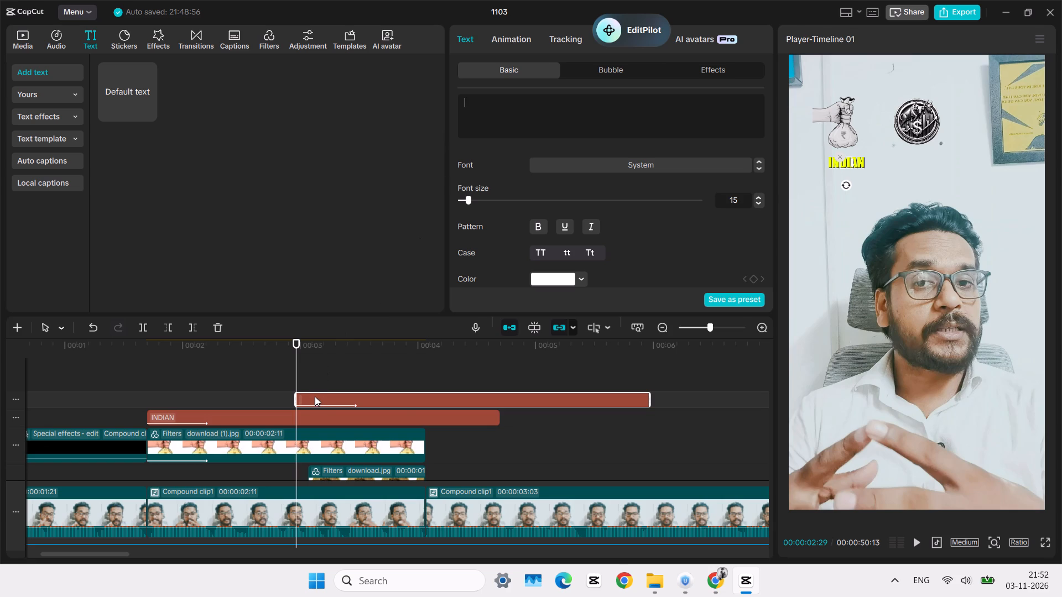
key(f)
text(OREX)
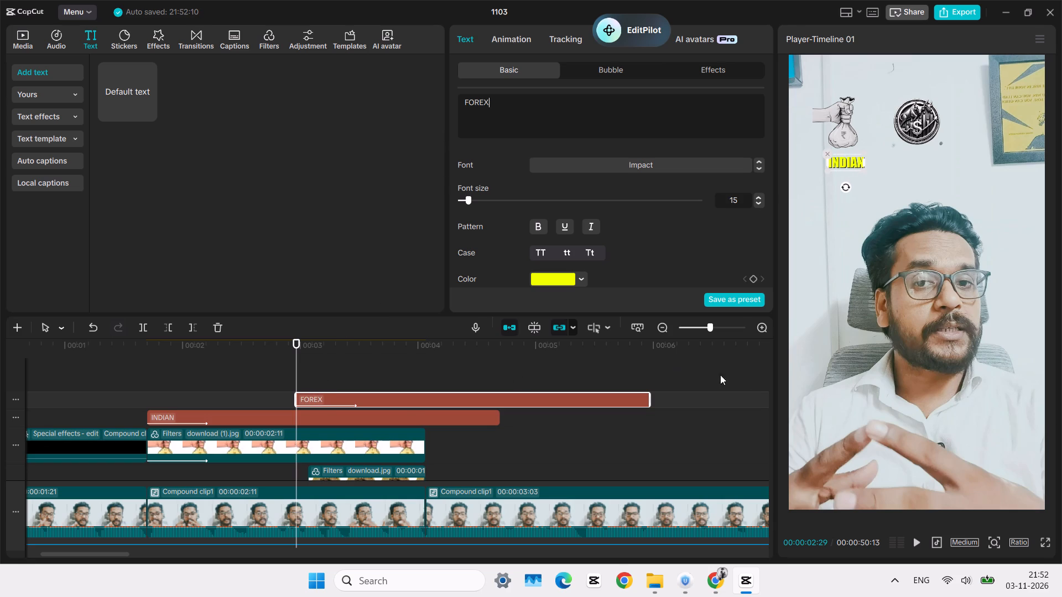
Place the "FOREX" caption centred beneath the dollar coin overlay, level with the "INDIAN" caption.
drag(845, 164, 905, 162)
drag(905, 162, 931, 160)
click(324, 384)
click(327, 397)
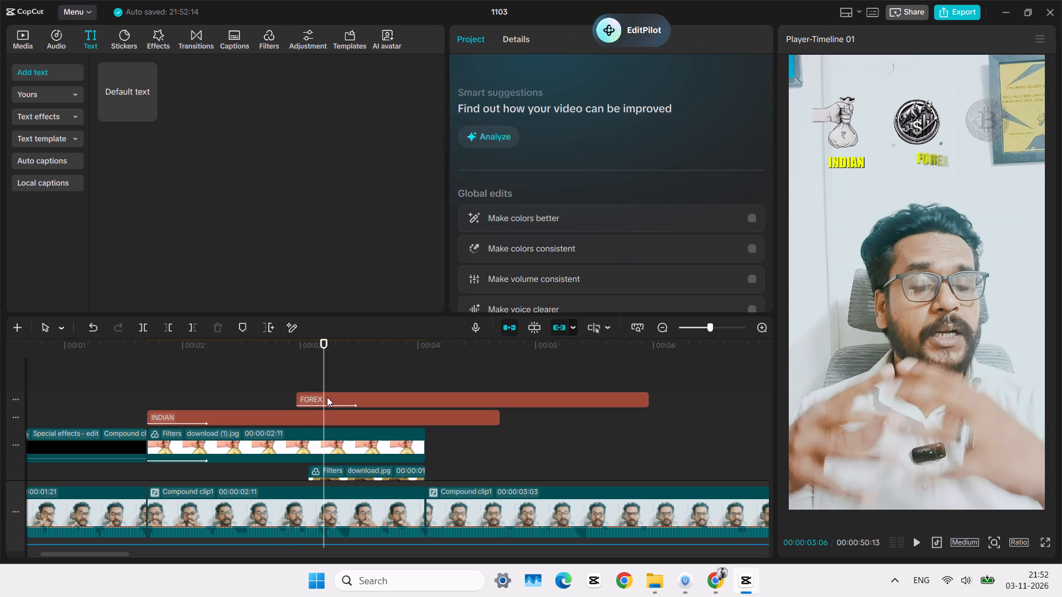
click(426, 381)
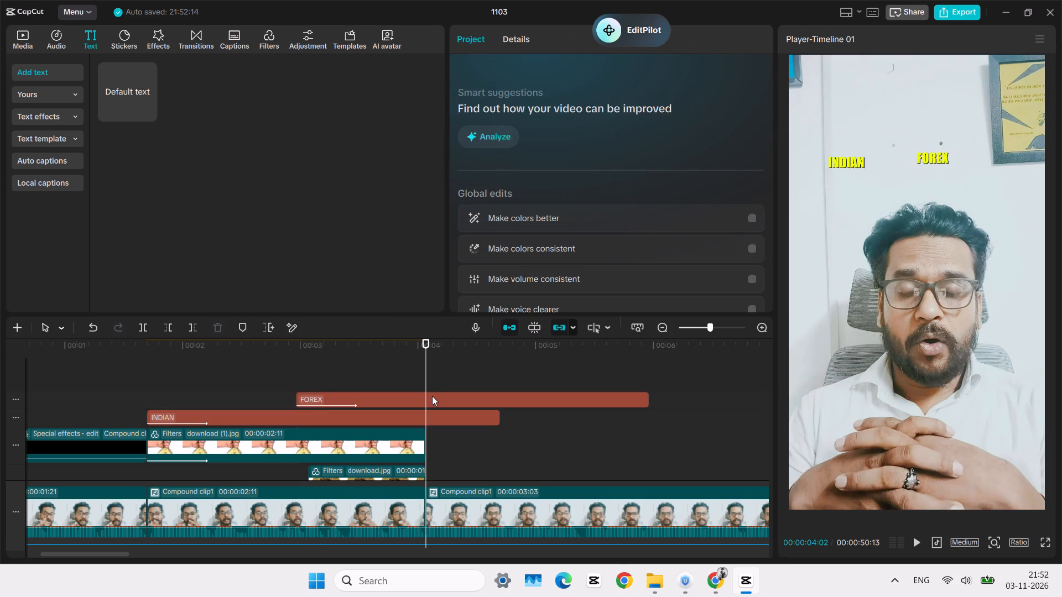
click(434, 399)
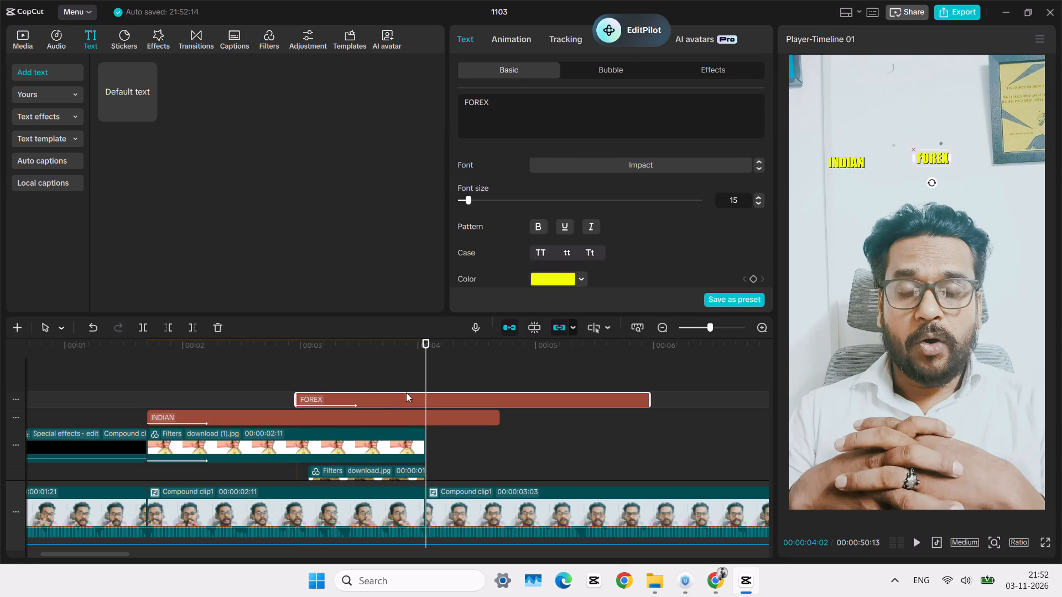
click(405, 386)
click(395, 404)
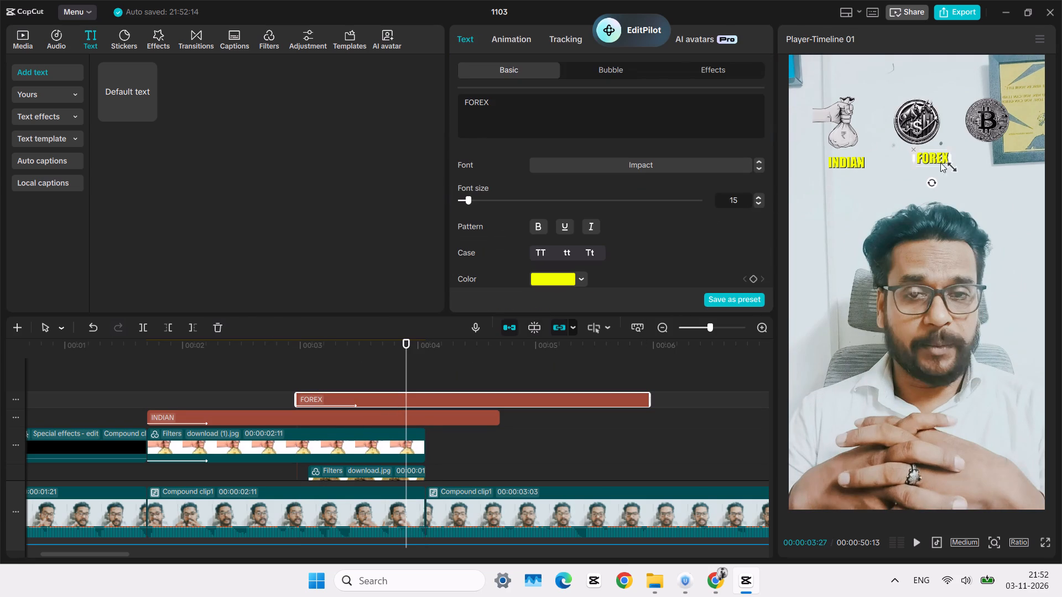
drag(936, 160, 920, 162)
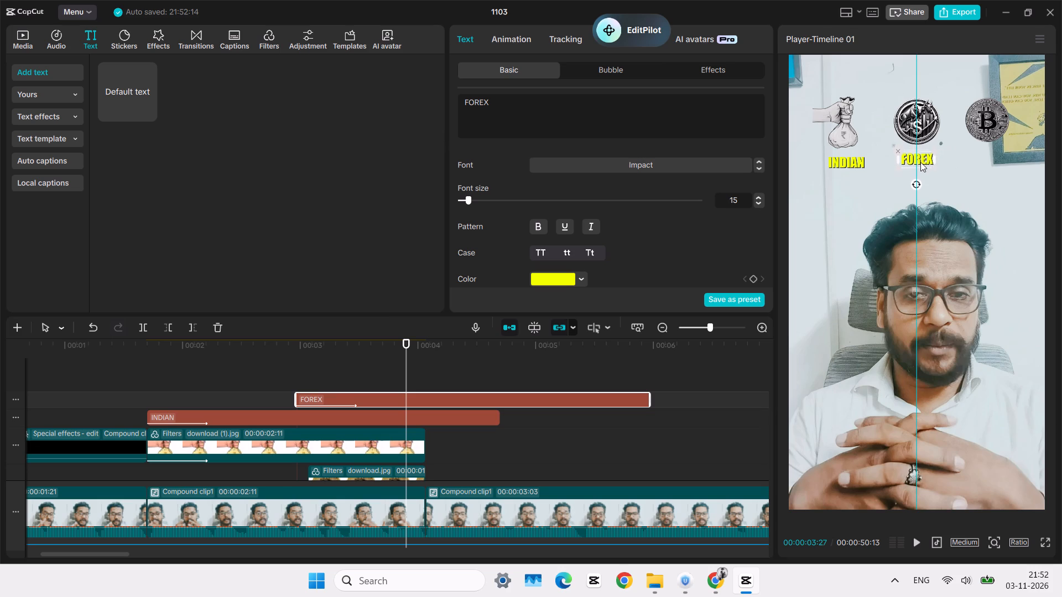
drag(920, 162, 920, 166)
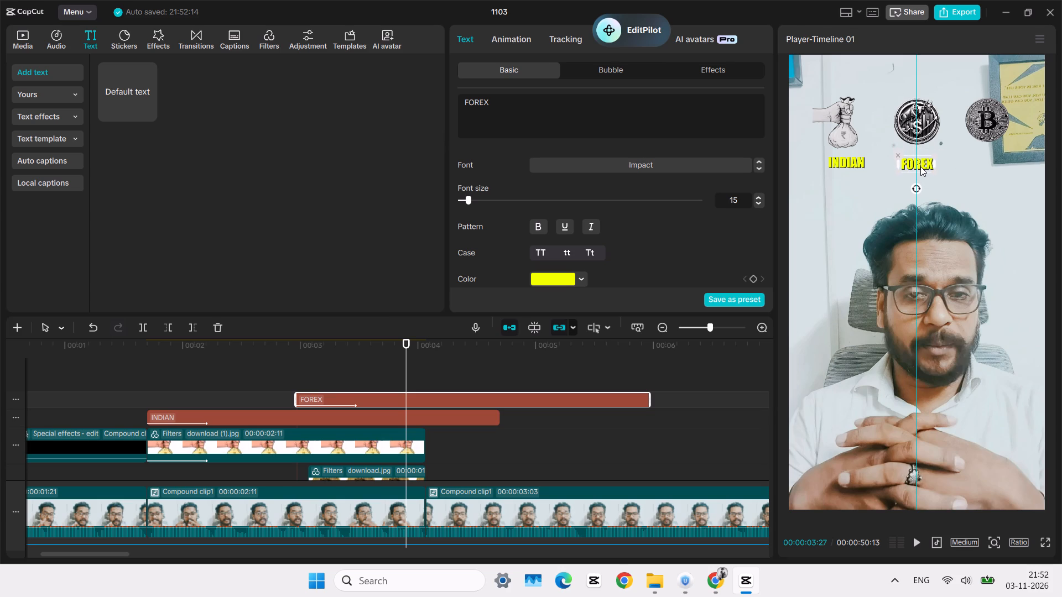
drag(920, 166, 920, 165)
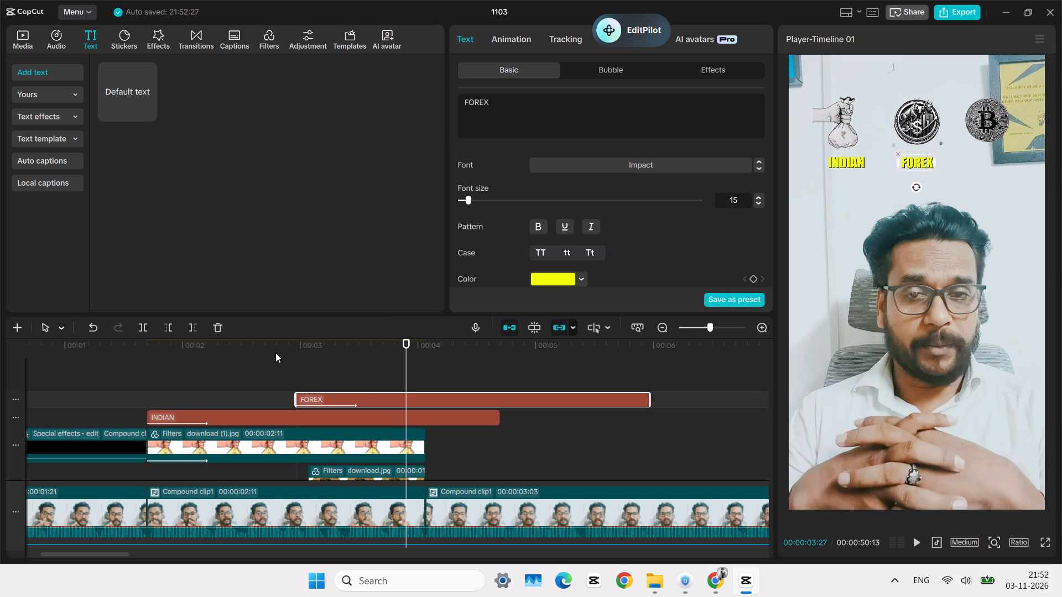
Play the overlay section to check the "FOREX" caption's timing against the dollar coin's entrance.
click(257, 372)
key(space)
key(space)
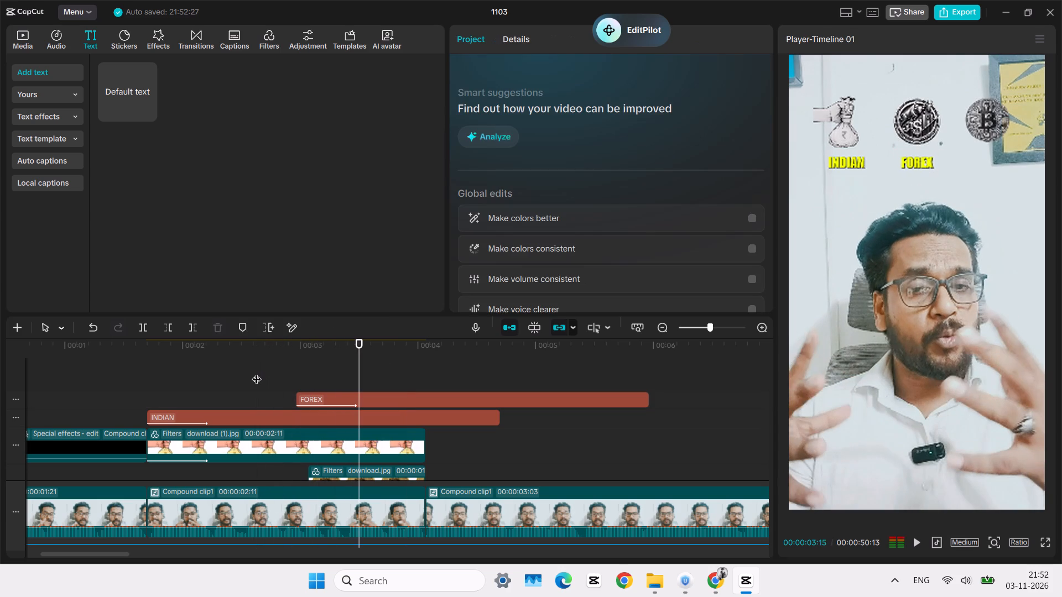
click(148, 374)
key(space)
key(space)
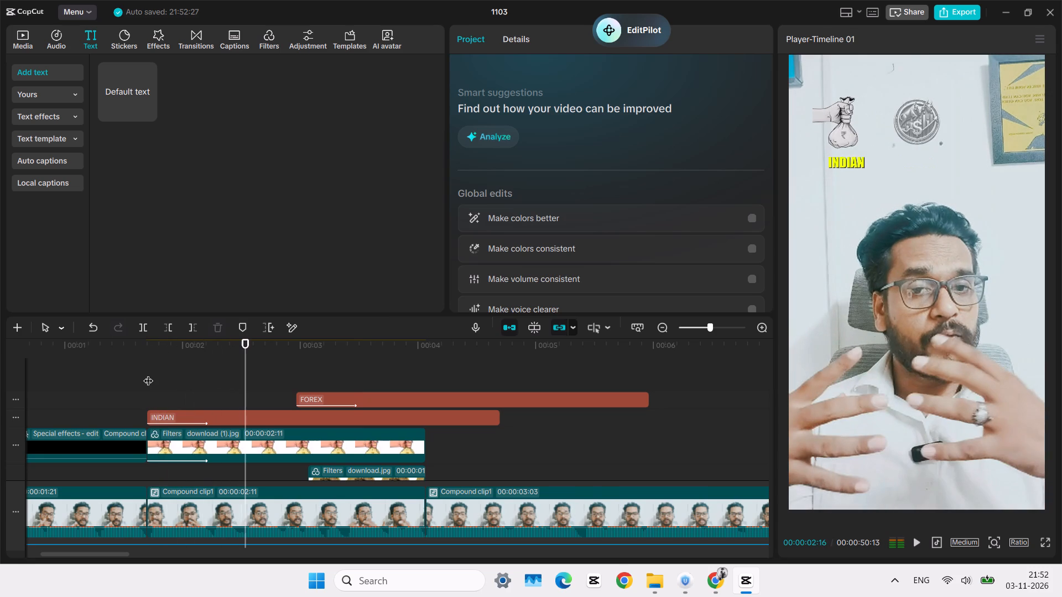
Move the "FOREX" caption clip earlier on the timeline so it starts at about 00:00:02:10.
drag(359, 401, 286, 401)
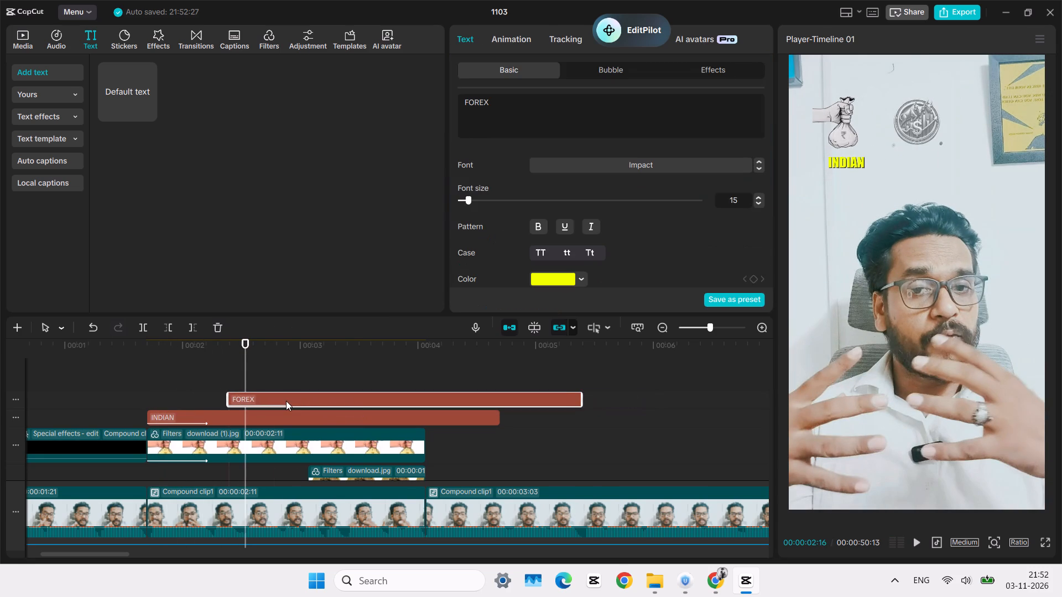
Play the overlay section, including in full screen from 00:00:01:07, to check the "FOREX" caption's new timing.
click(179, 391)
key(space)
key(space)
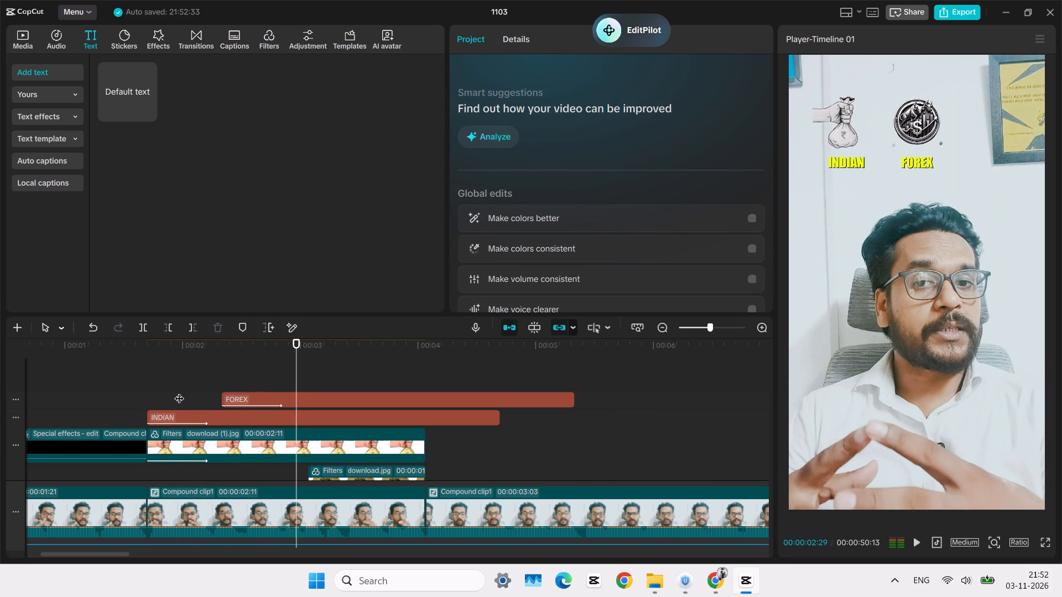
click(91, 380)
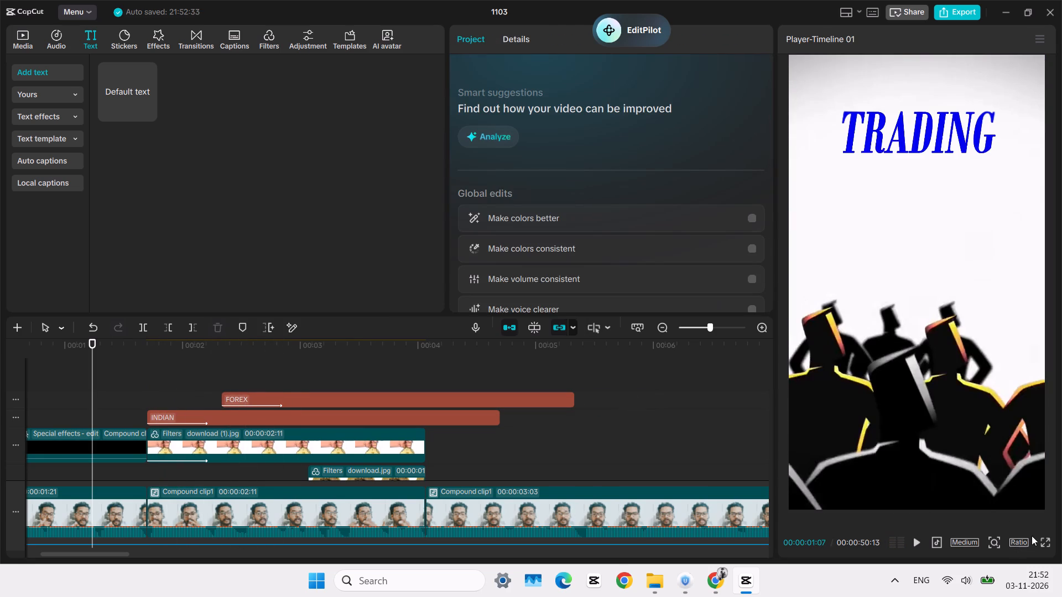
click(1041, 542)
key(space)
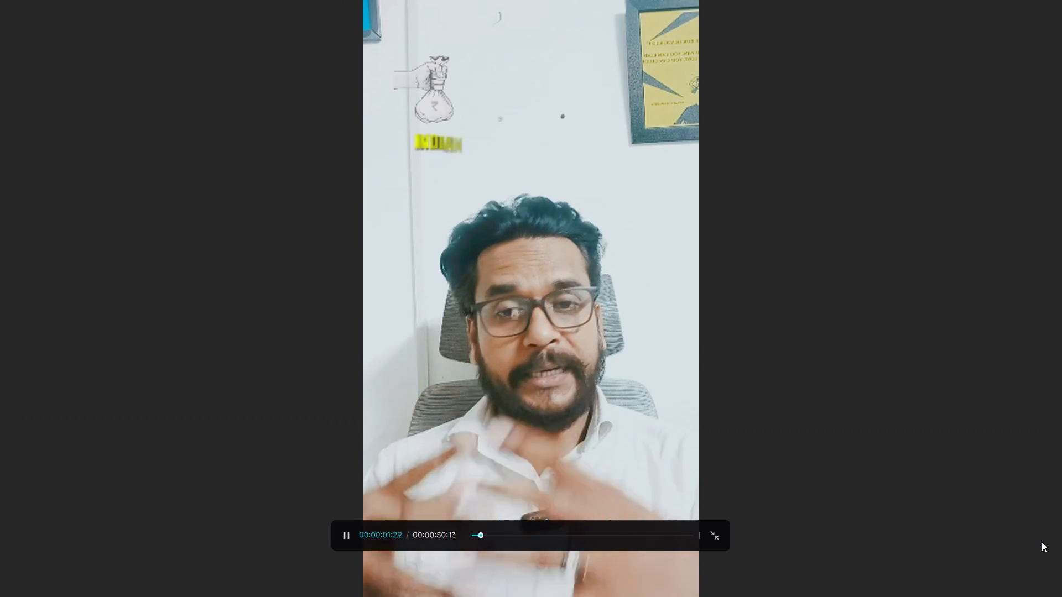
key(space)
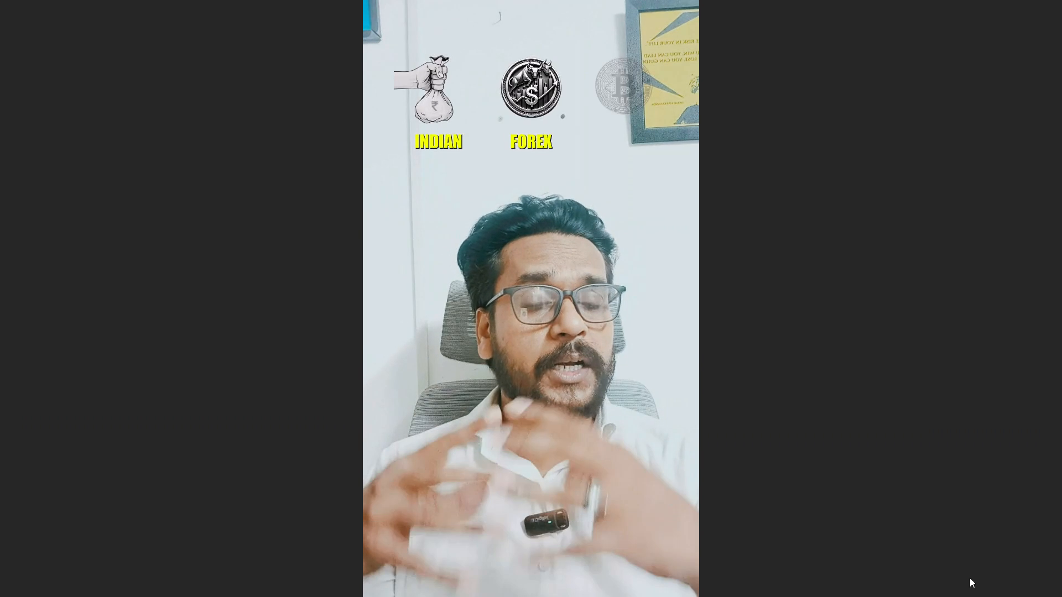
drag(533, 544, 538, 544)
click(714, 534)
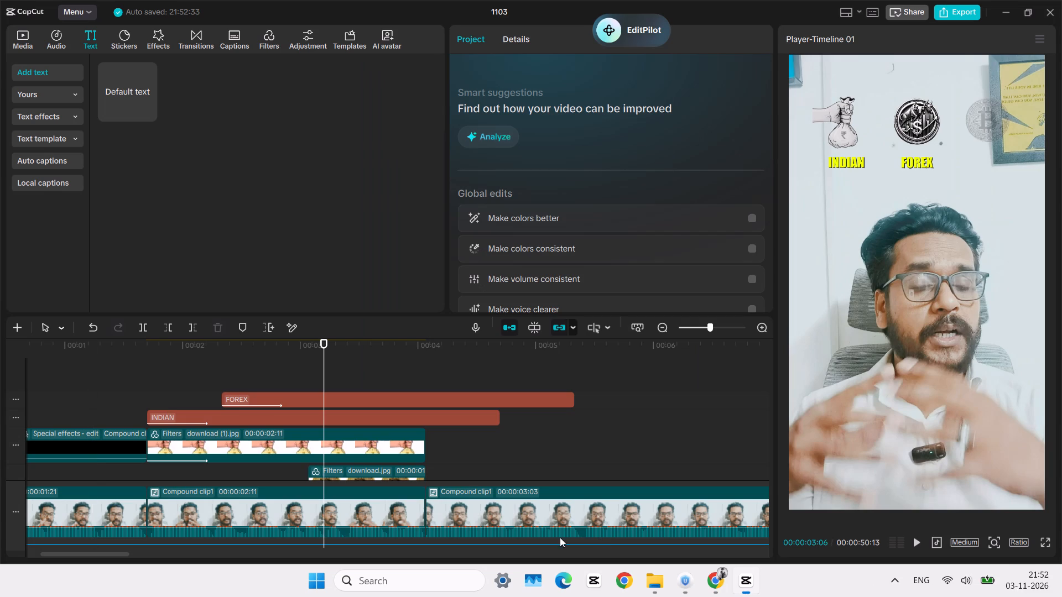
Replay the "INDIAN" and "FOREX" caption entrances and check the "FOREX" clip around 00:00:02:26.
click(87, 371)
key(space)
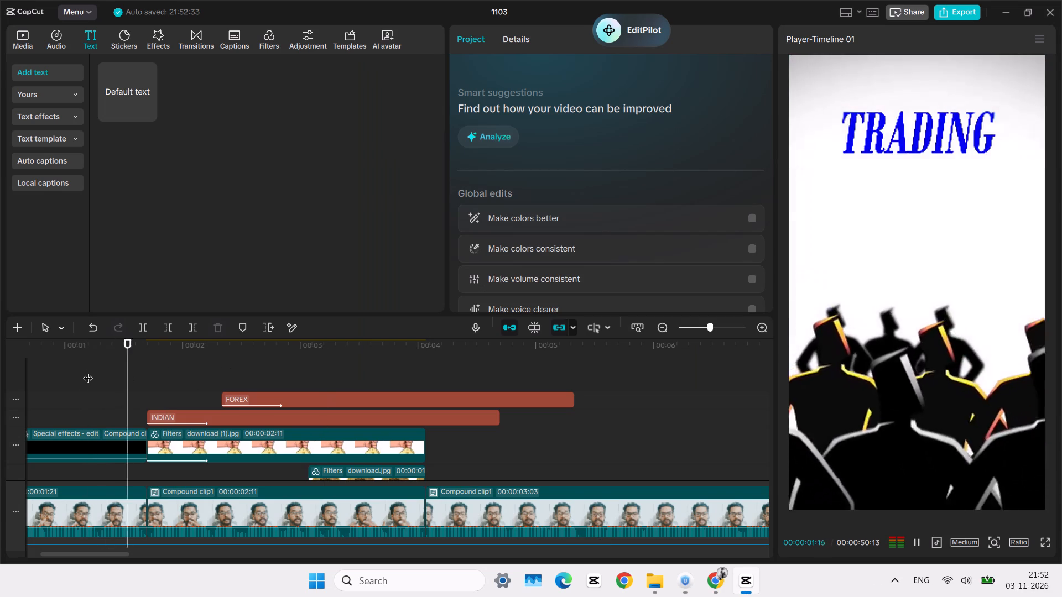
key(space)
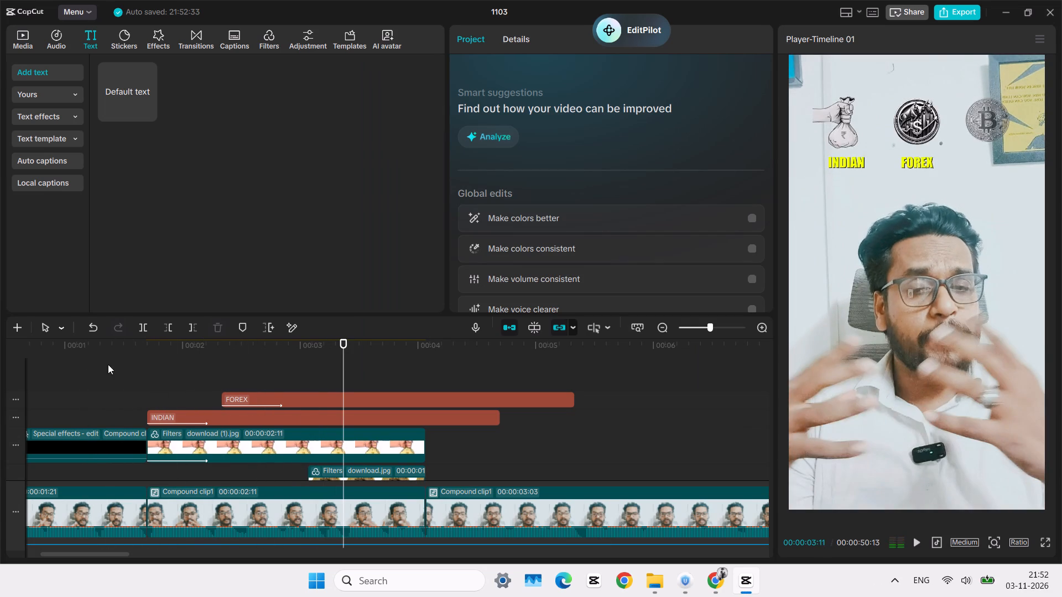
click(134, 359)
key(space)
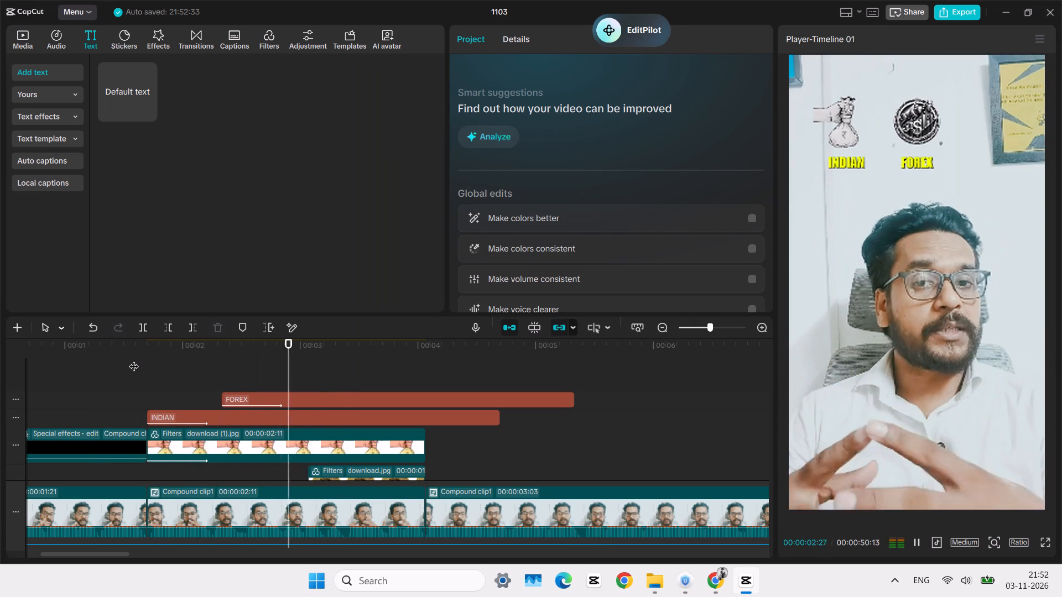
key(space)
click(251, 395)
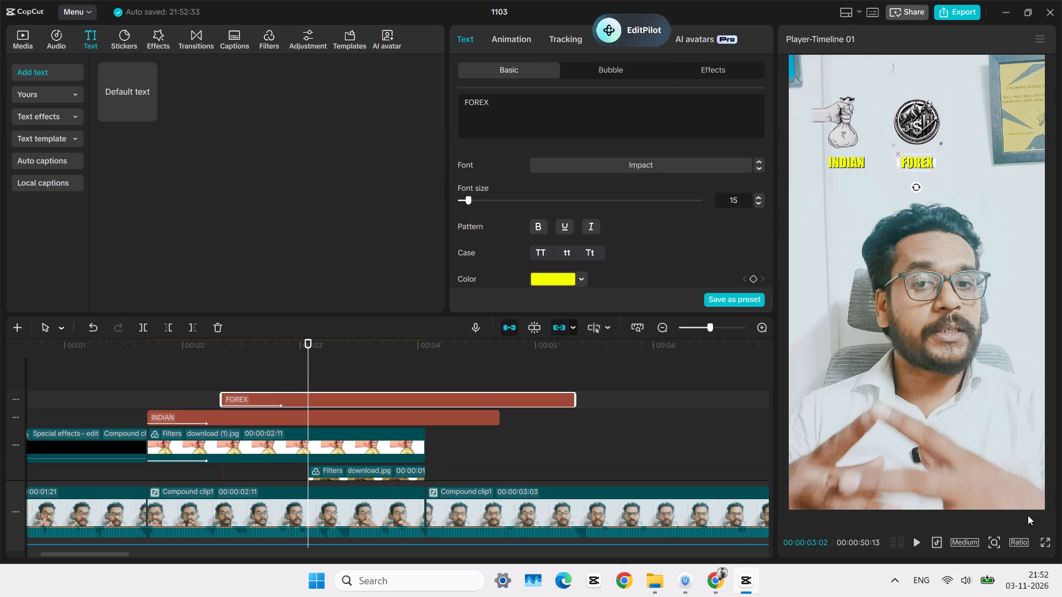
click(285, 375)
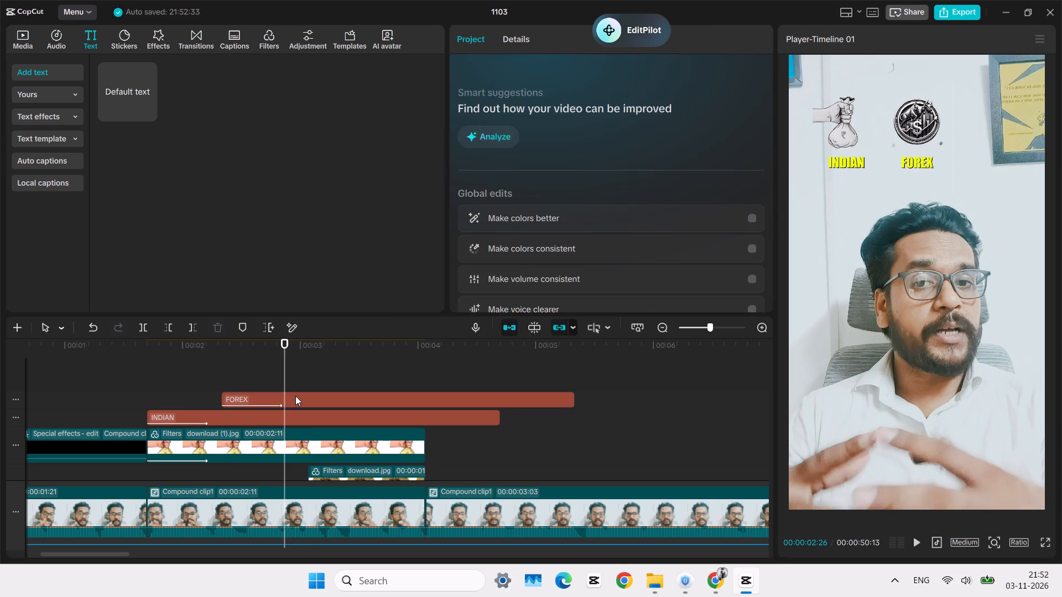
click(295, 400)
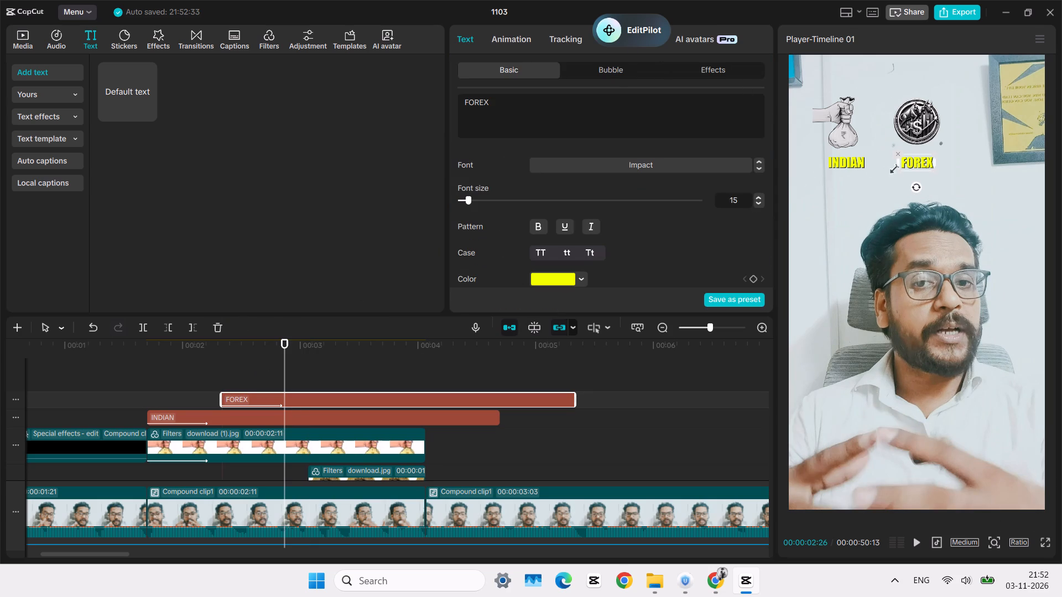
Play the sequence from about 00:00:01:24 onward to review the remaining footage up to the end of the timeline.
click(166, 362)
click(157, 350)
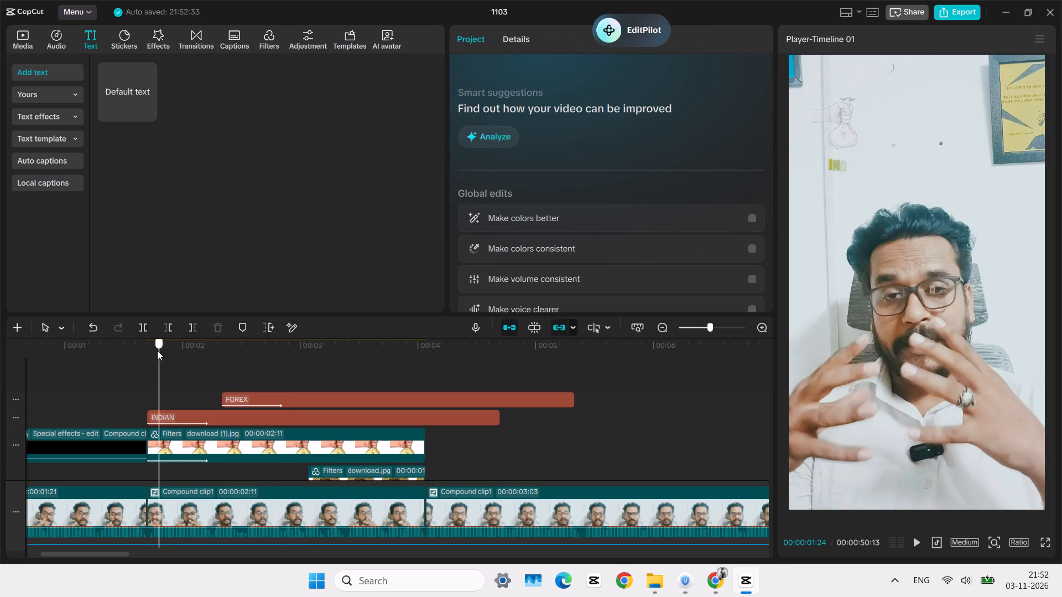
key(space)
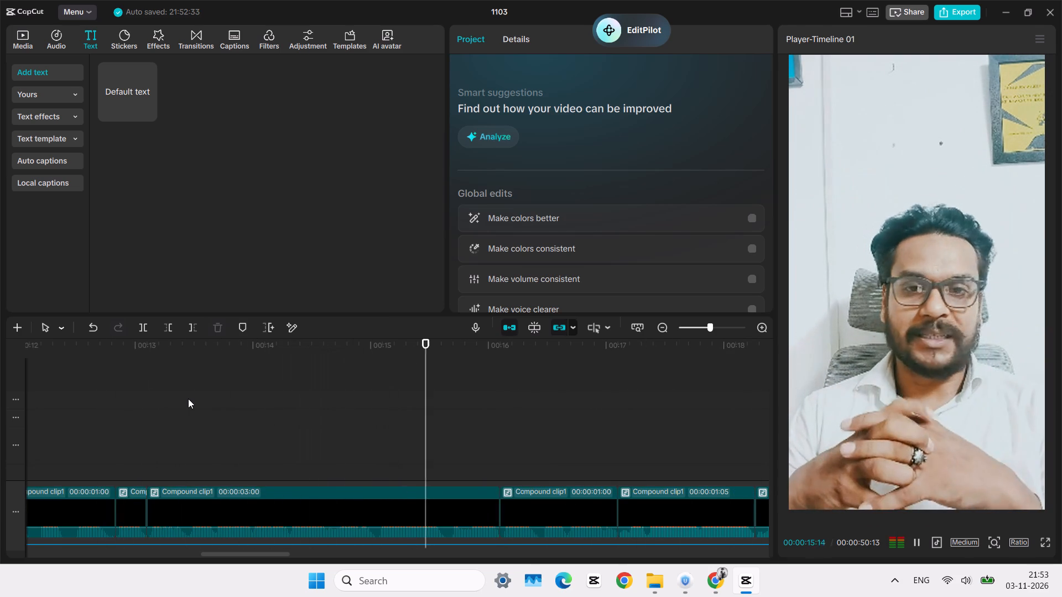
key(space)
key(space)
key(space)
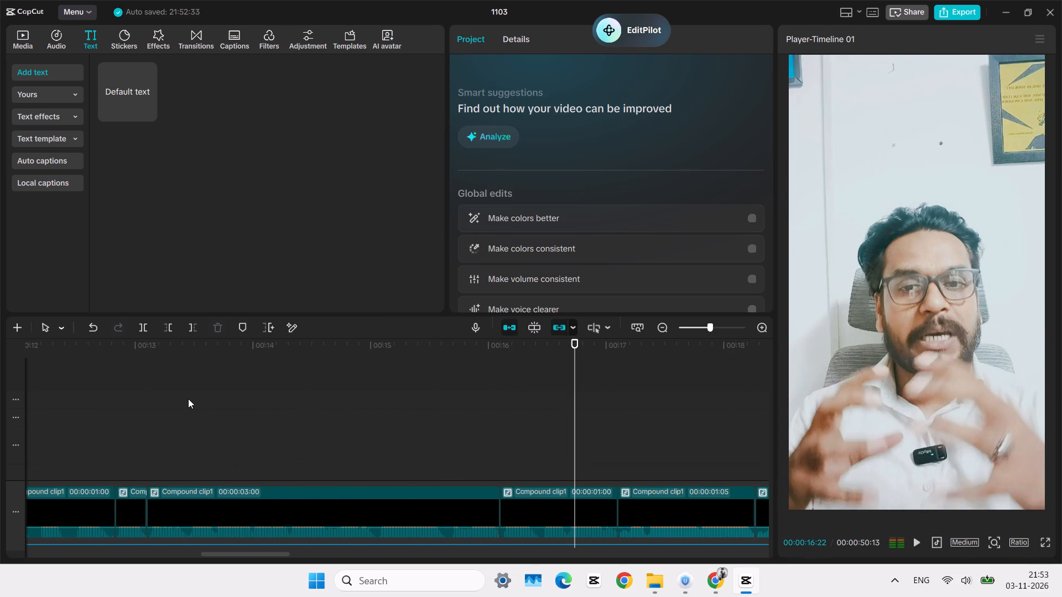
key(space)
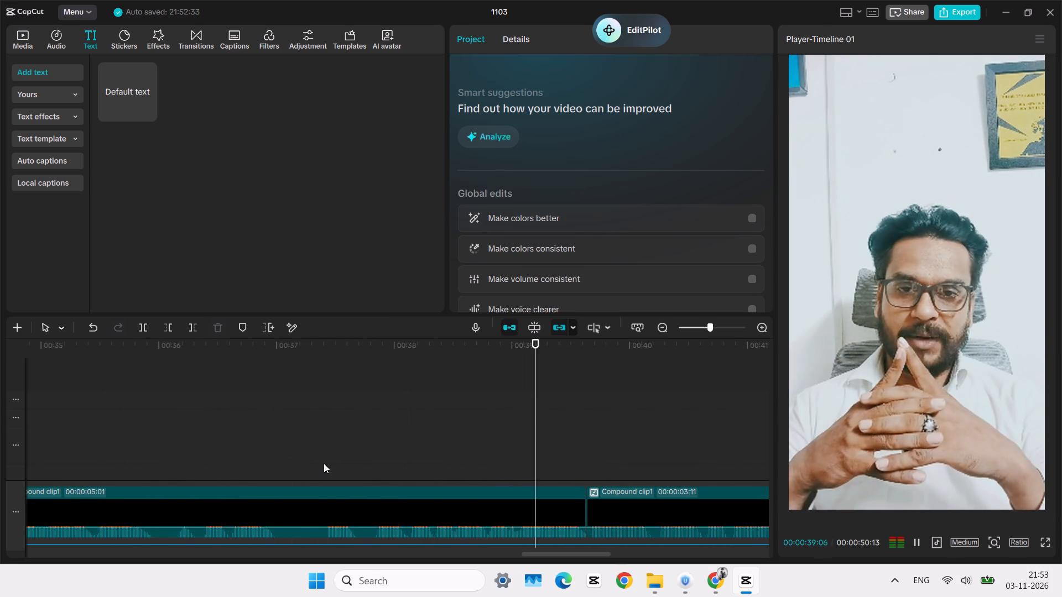
scroll(324, 463, right, 1)
ctrl+scroll(367, 464, down, 14)
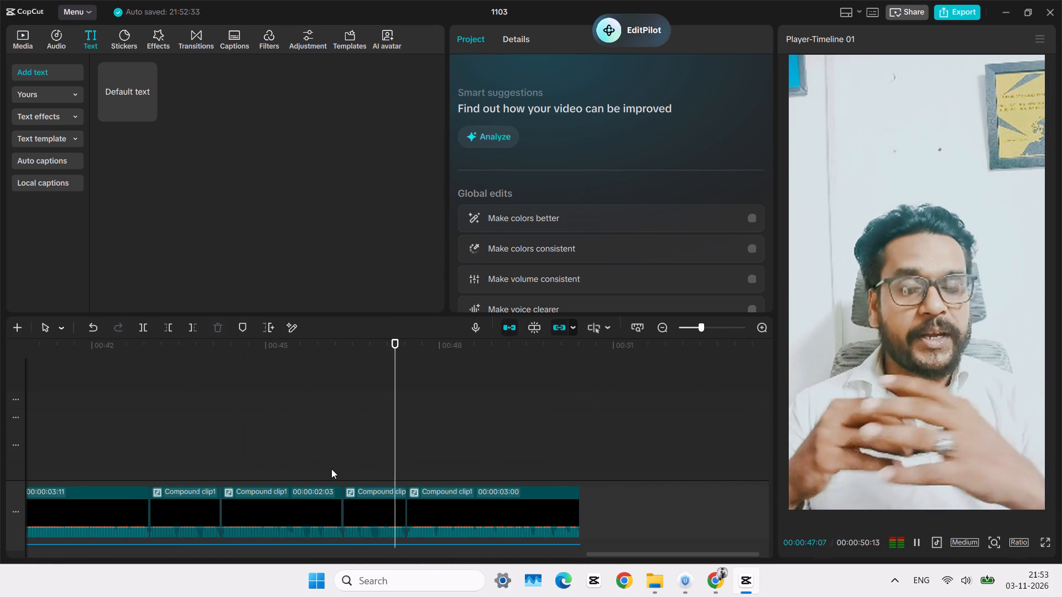
scroll(277, 473, right, 6)
Spot-check the footage around 00:00:39:18 and the laptop trading-chart section up to about 00:00:27:00.
click(222, 436)
key(space)
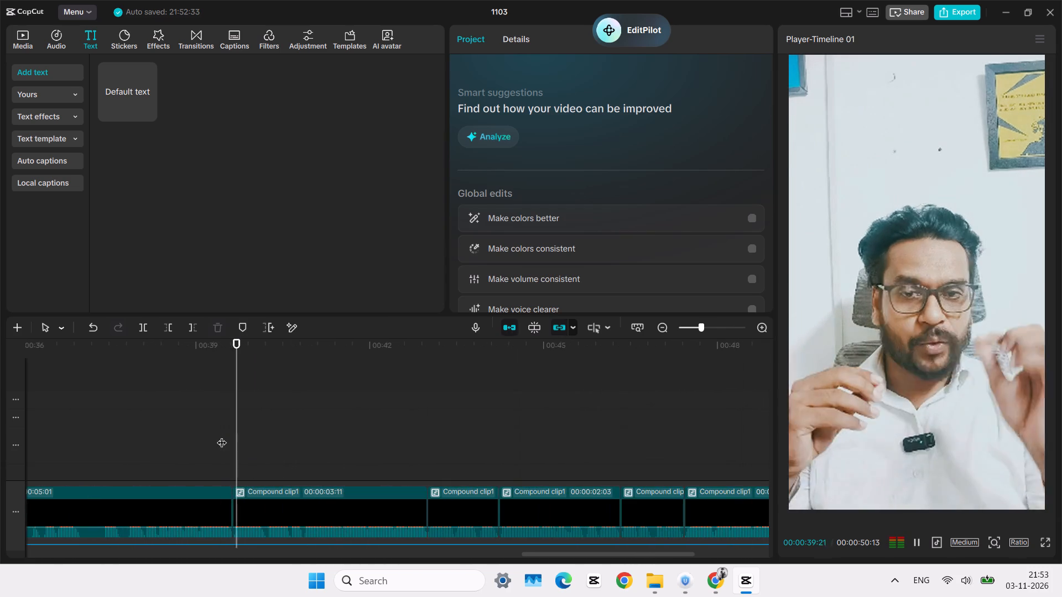
scroll(278, 421, right, 1)
click(135, 415)
scroll(135, 415, right, 3)
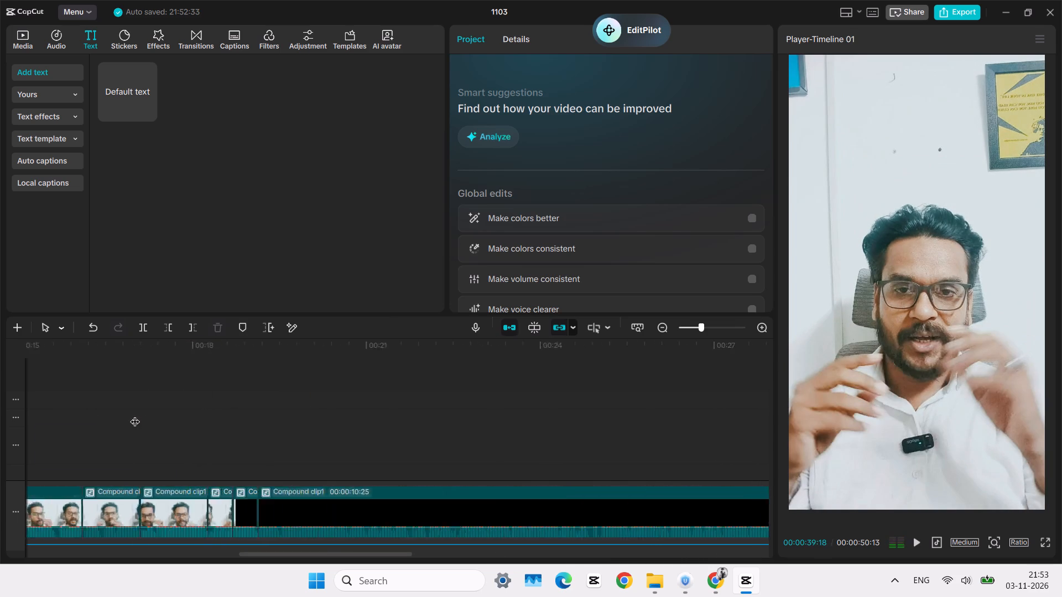
scroll(135, 415, right, 3)
click(97, 384)
key(space)
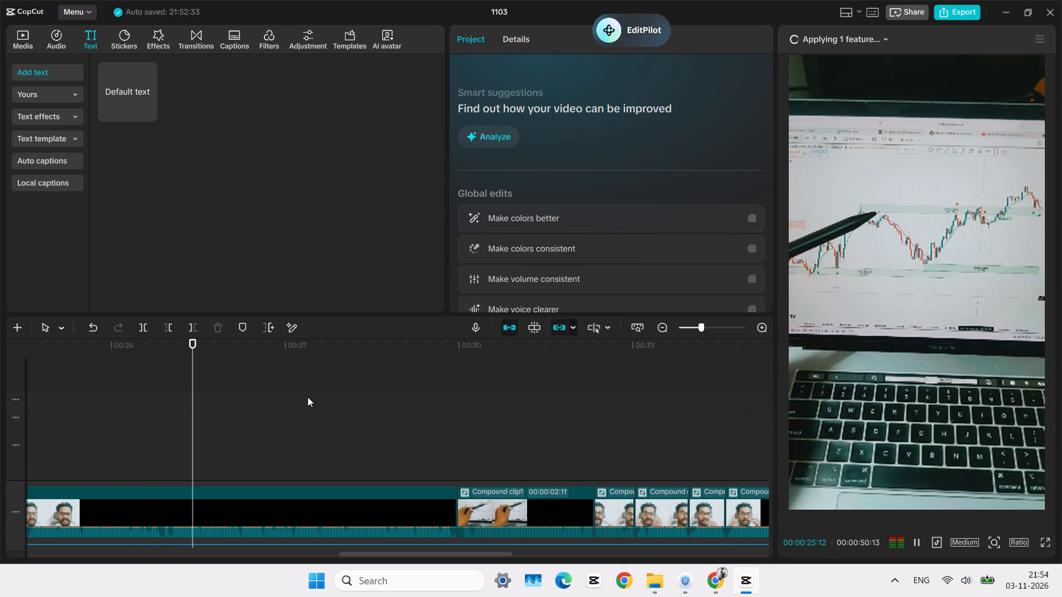
click(285, 431)
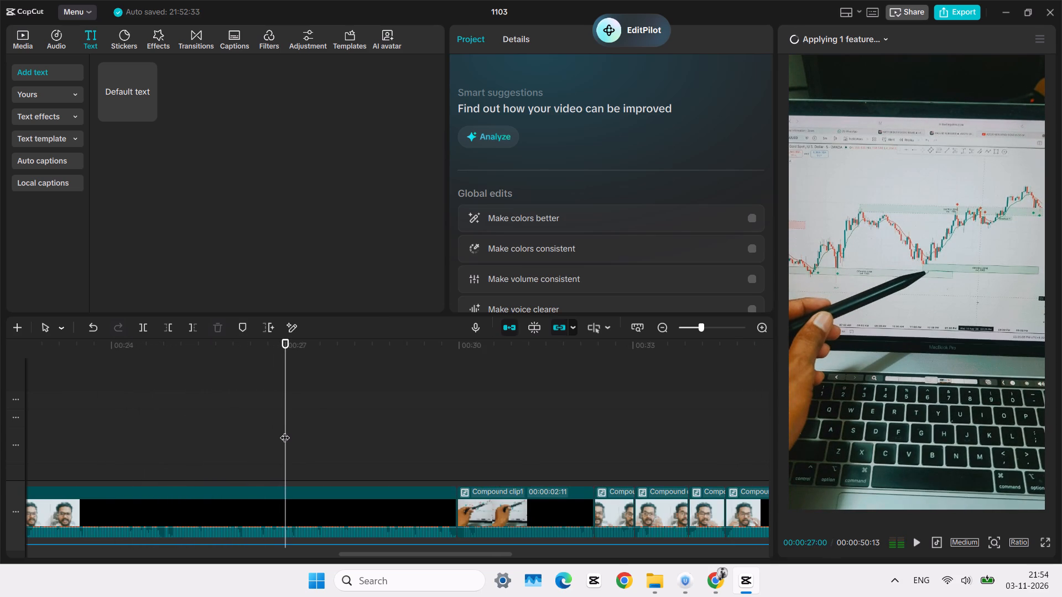
Return to the captioned overlays and position the playhead at 00:00:03:25 to view the bitcoin overlay beside them.
scroll(299, 430, right, 7)
click(230, 381)
key(space)
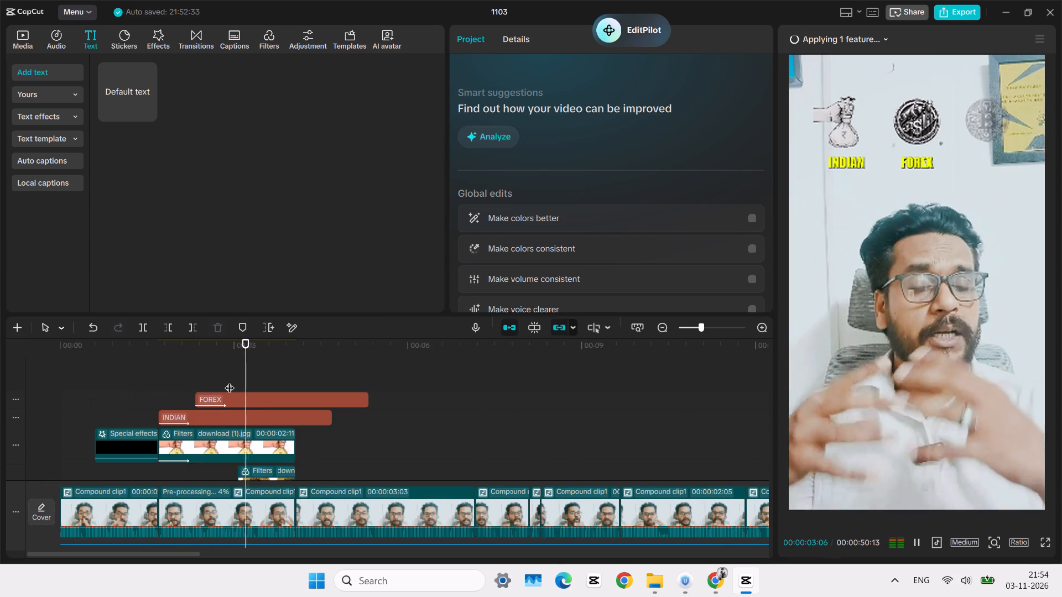
click(310, 378)
click(283, 374)
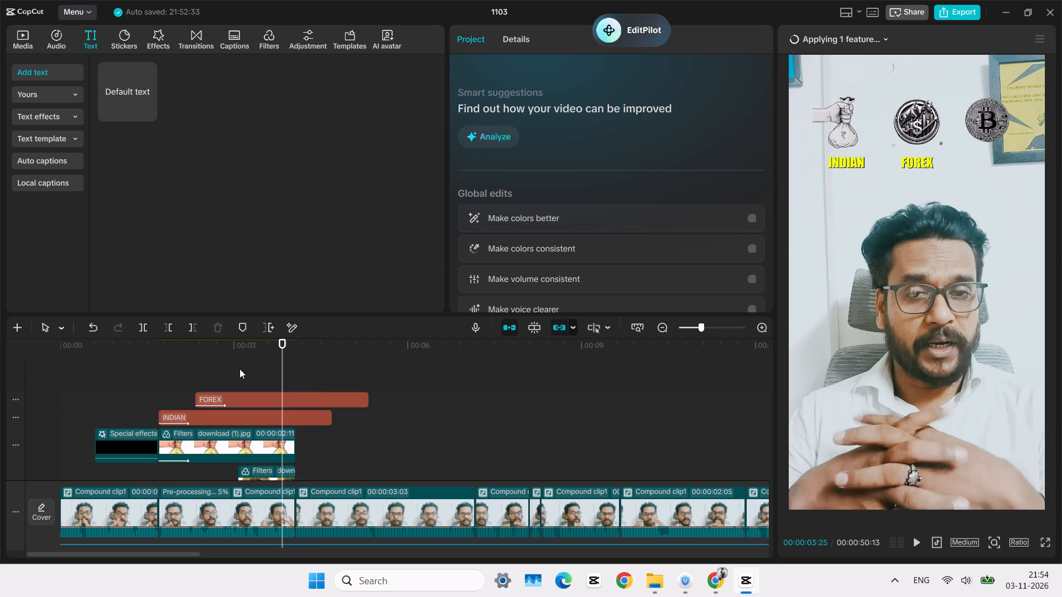
Replay the bitcoin overlay's entrance around 00:00:03:08 beside the "INDIAN" and "FOREX" captions.
key(space)
click(240, 369)
key(space)
key(space)
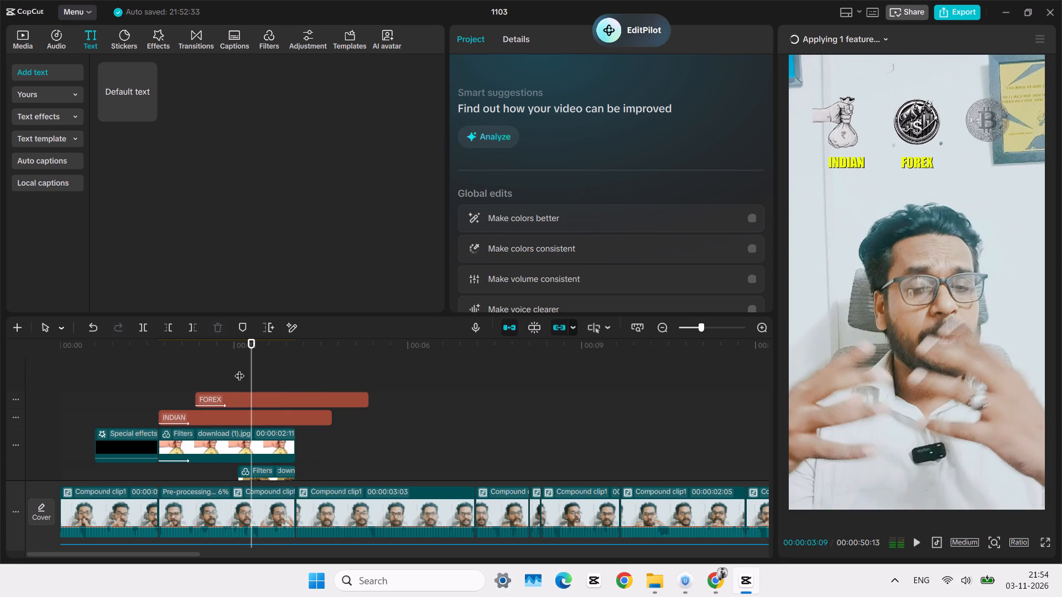
click(212, 364)
key(space)
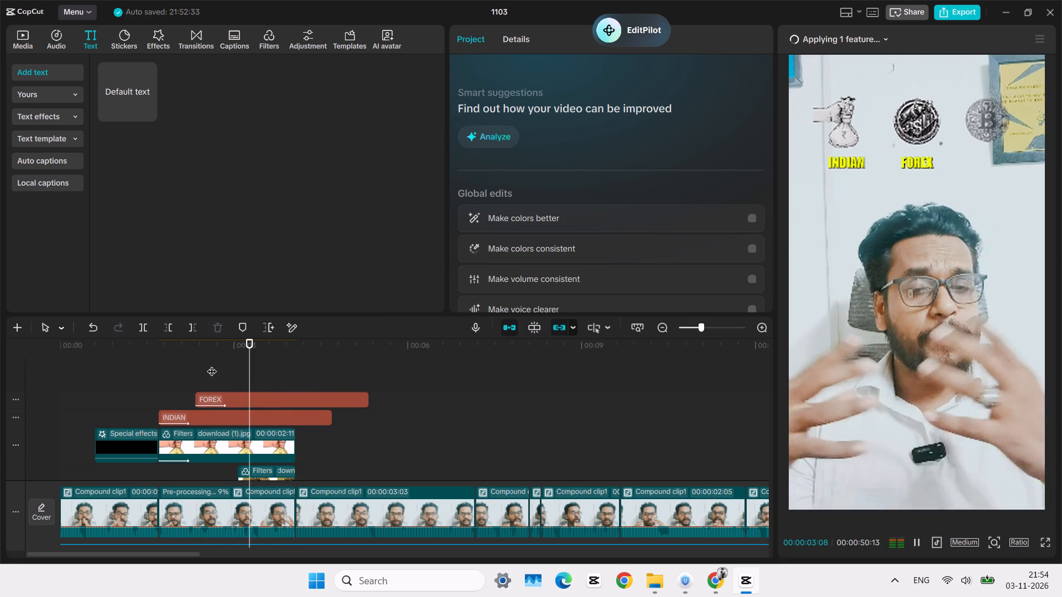
key(space)
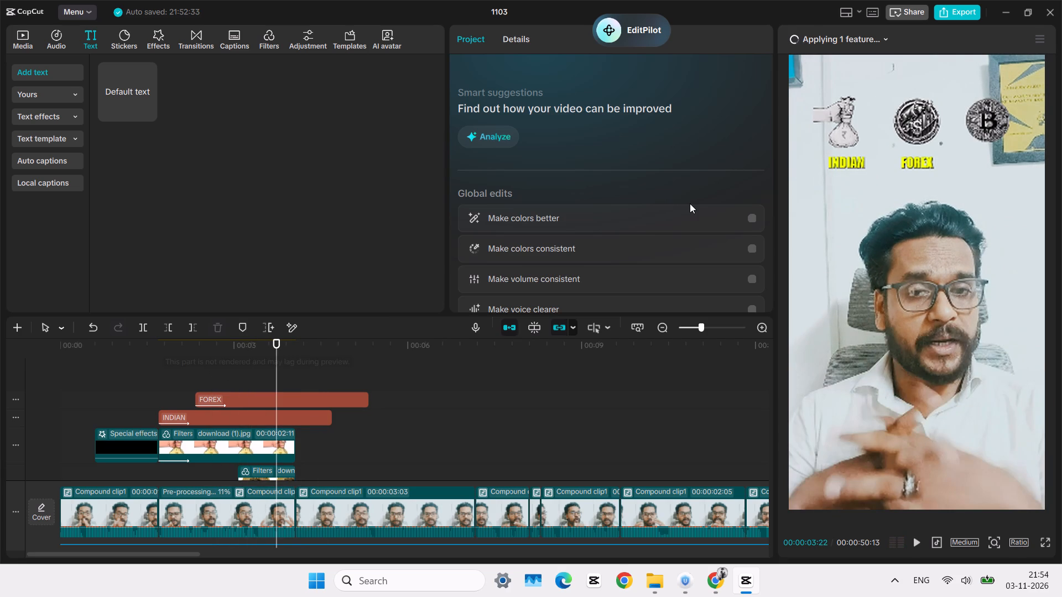
Preview the overlay and caption entrances full screen from 00:00:01:22, up to the bitcoin overlay's appearance.
click(162, 396)
click(1040, 546)
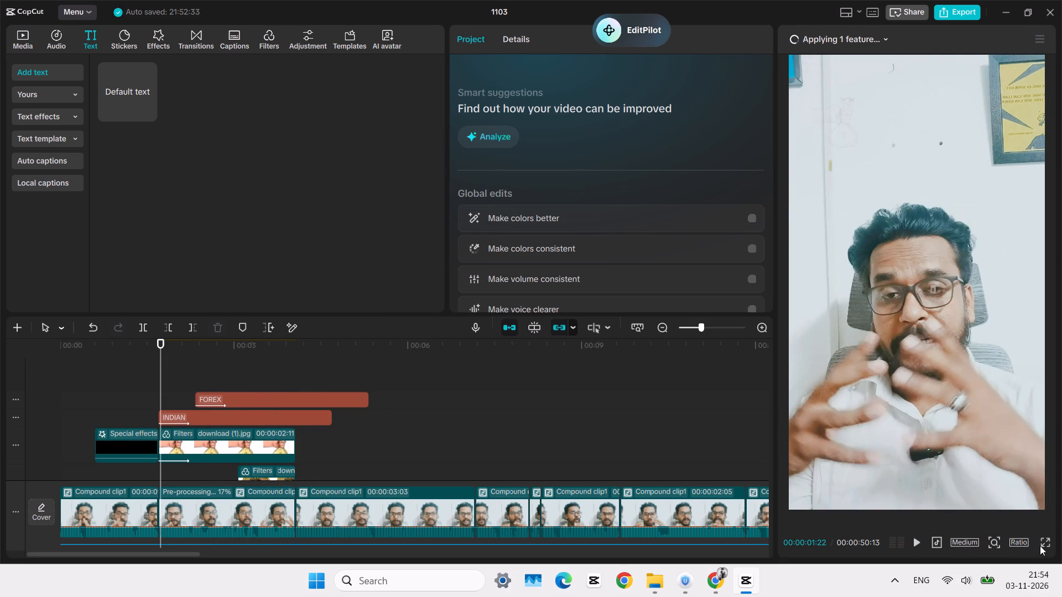
click(1041, 544)
key(space)
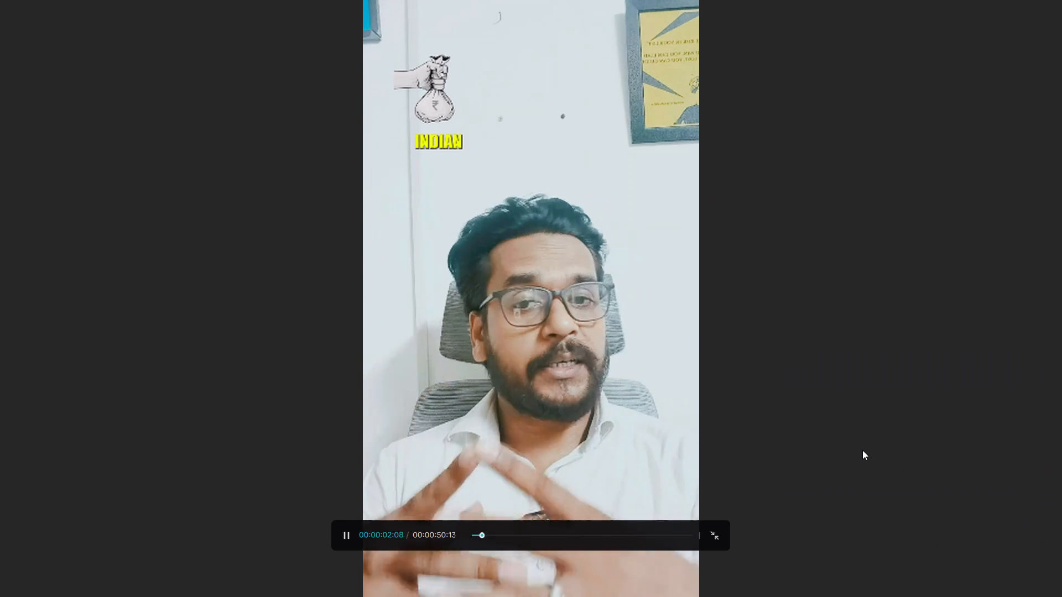
key(space)
key(space)
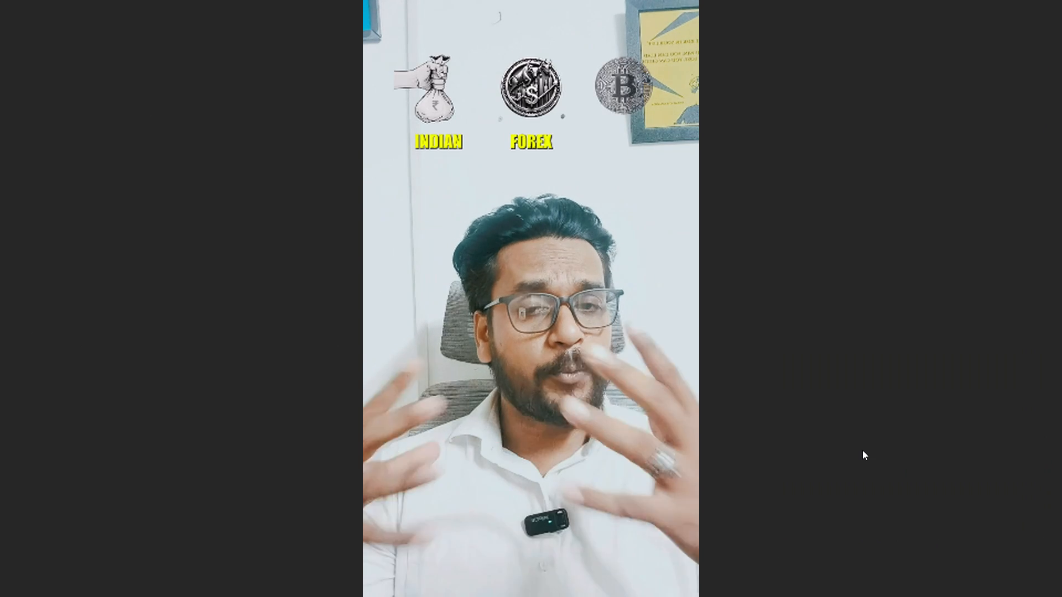
key(space)
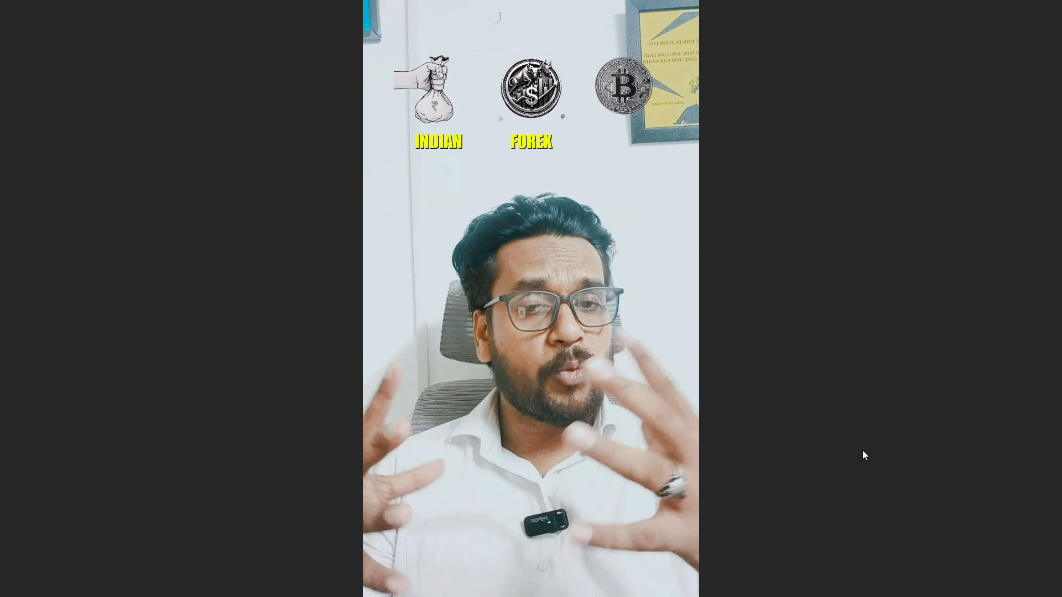
click(716, 436)
click(717, 534)
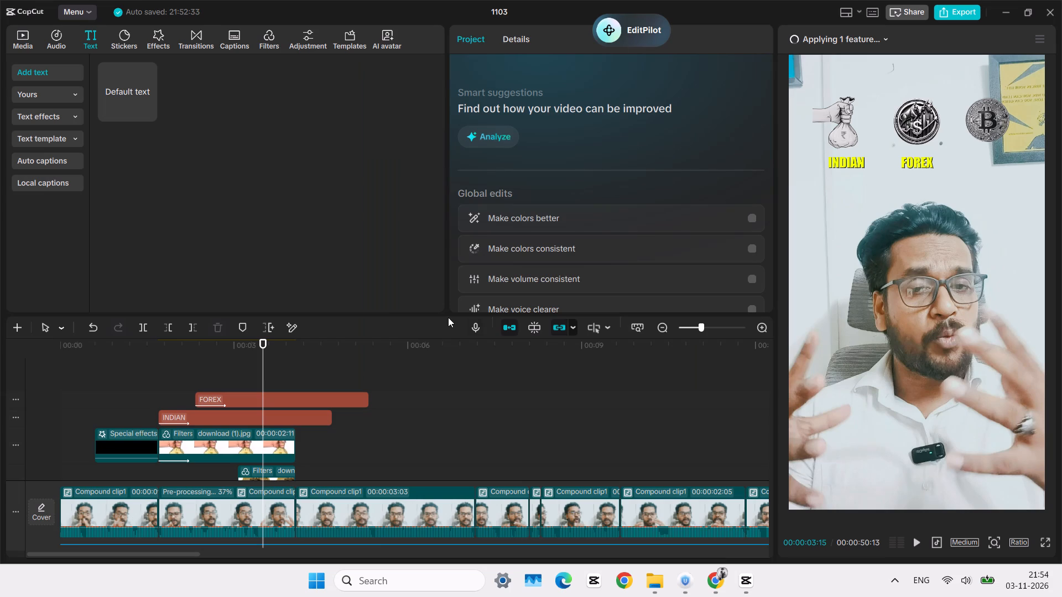
Duplicate the "FOREX" caption so the copy starts at 00:00:03:06, as the bitcoin overlay enters.
click(246, 375)
key(space)
key(space)
key(space)
click(246, 375)
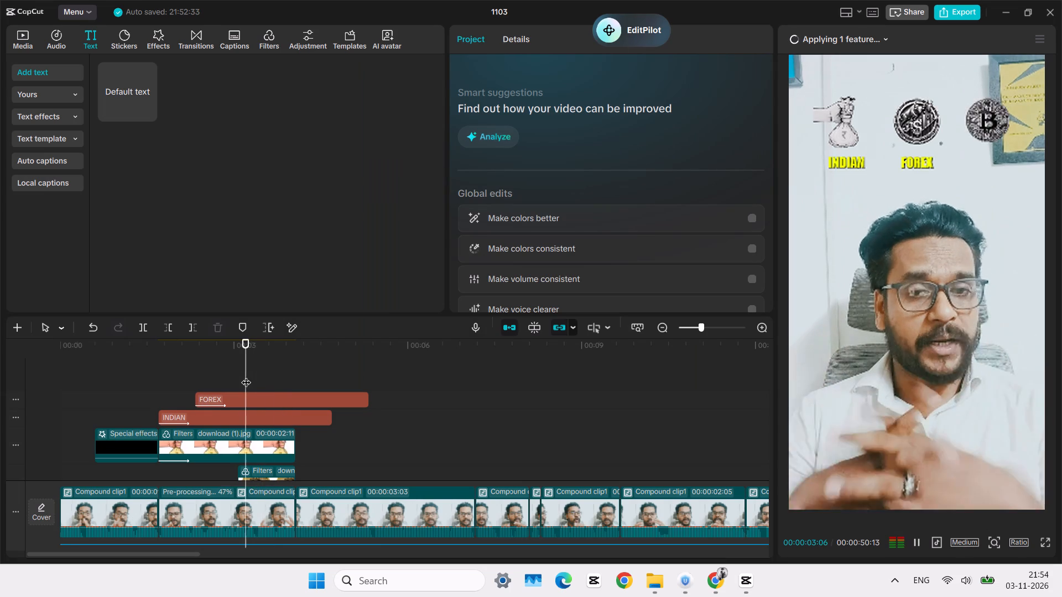
key(space)
key(space)
click(246, 375)
click(251, 400)
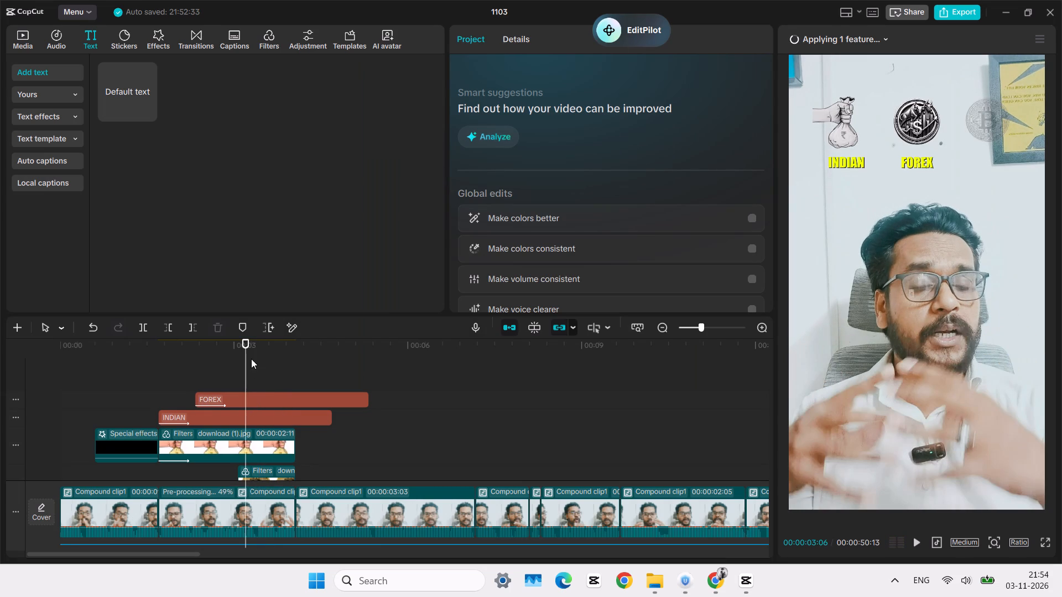
key(ctrl+c)
key(ctrl+v)
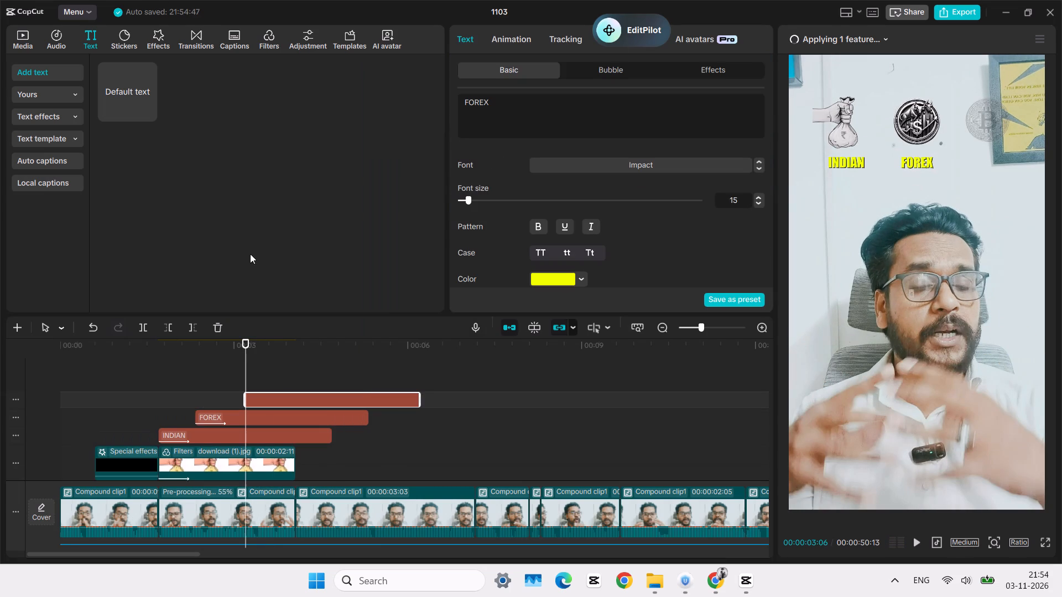
Replace the duplicated "FOREX" caption's text with "CRYPTO".
click(550, 121)
key(BackSpace)
key(BackSpace)
key(BackSpace)
key(BackSpace)
key(BackSpace)
key(BackSpace)
key(BackSpace)
key(BackSpace)
key(BackSpace)
key(BackSpace)
key(BackSpace)
key(BackSpace)
key(BackSpace)
key(BackSpace)
key(BackSpace)
key(BackSpace)
key(BackSpace)
key(BackSpace)
key(BackSpace)
key(BackSpace)
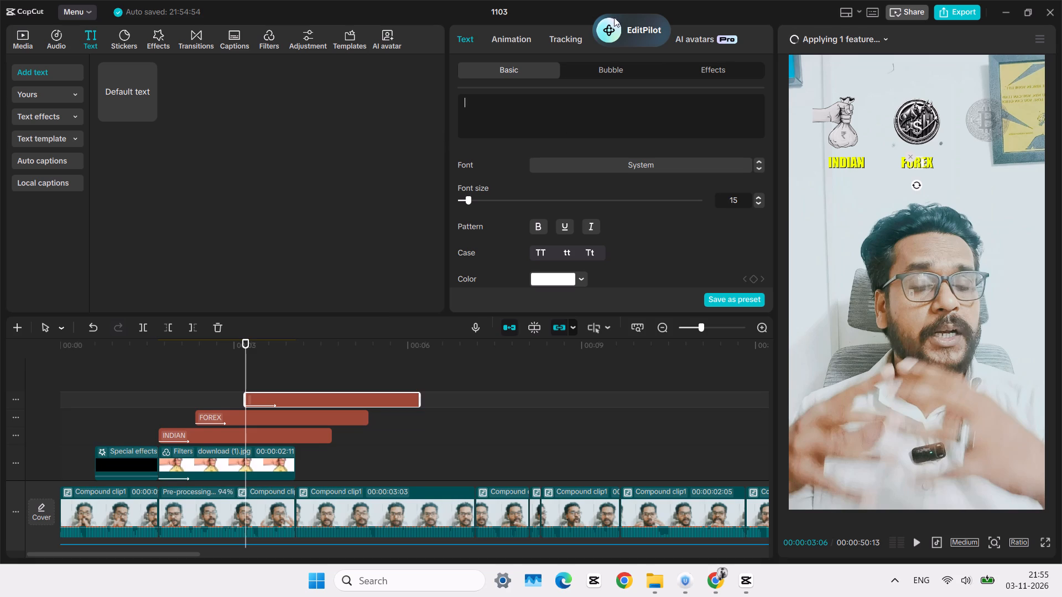
click(528, 114)
text(CRY)
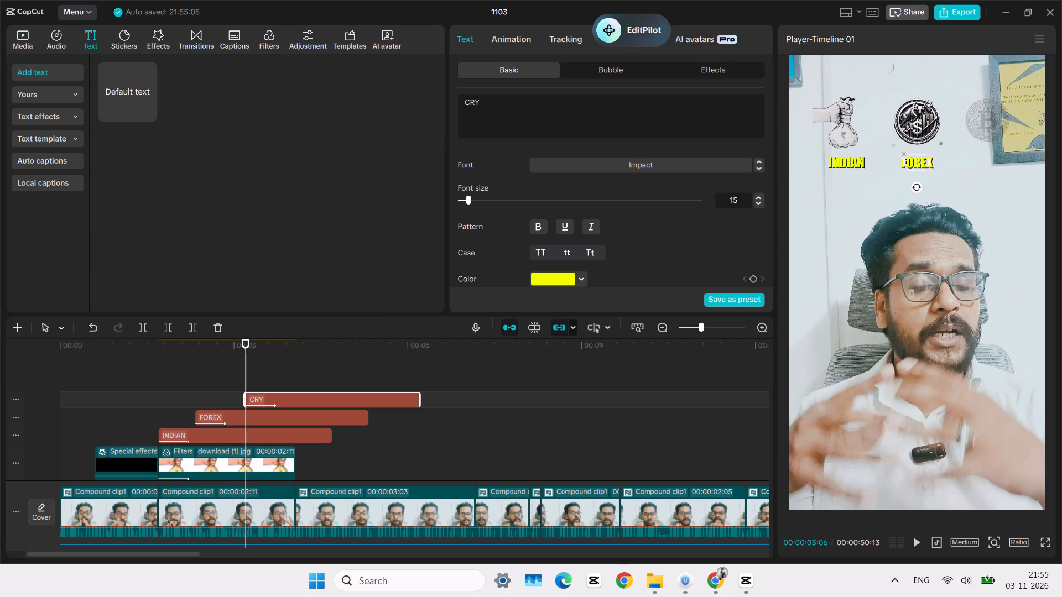
text(PY)
key(BackSpace)
text(TO)
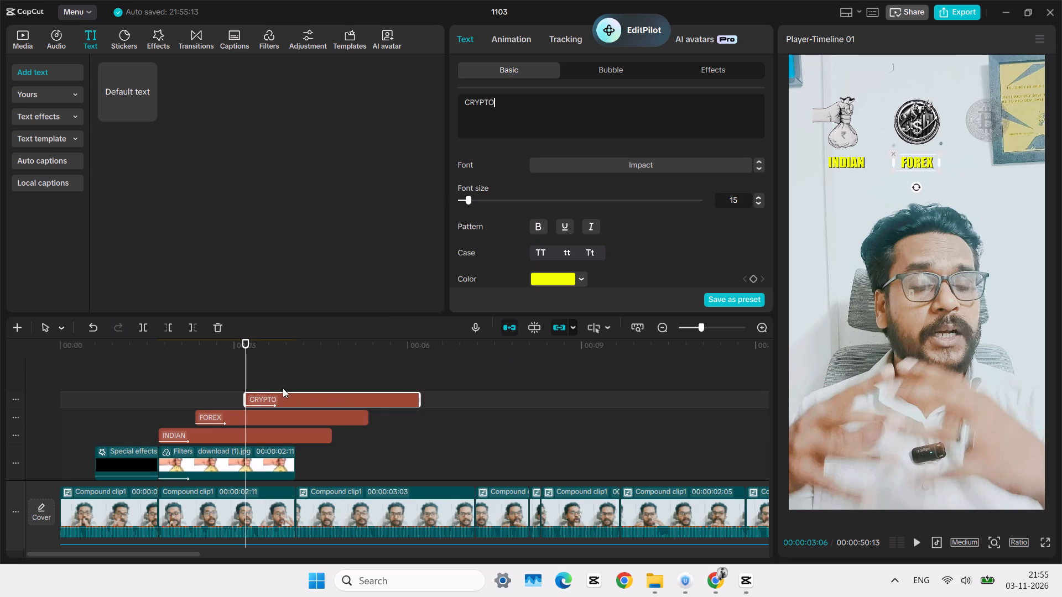
Place the "CRYPTO" caption beneath the bitcoin overlay, level with the "INDIAN" and "FOREX" captions.
click(273, 379)
click(283, 401)
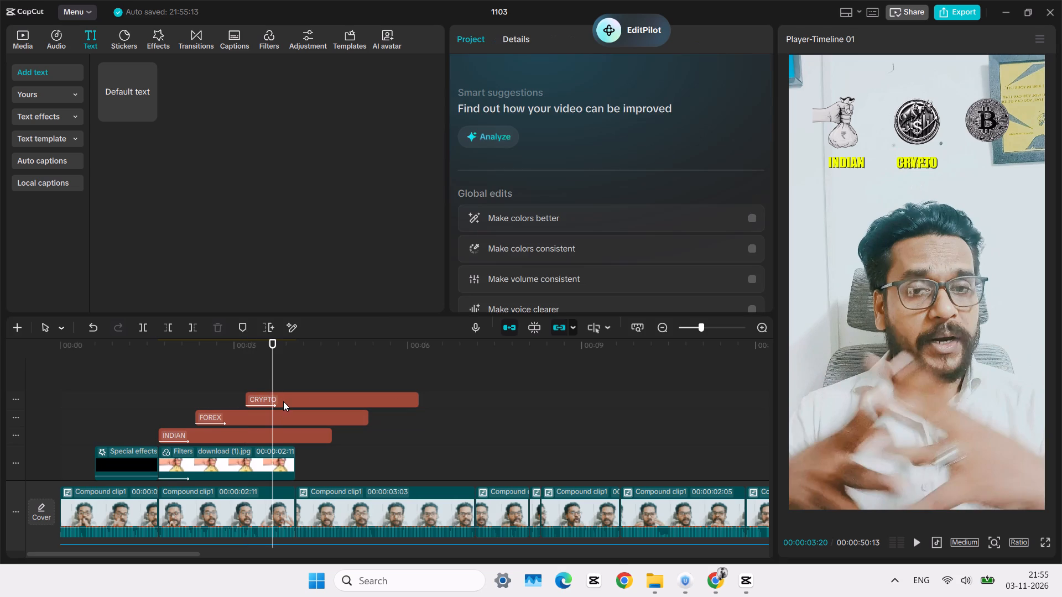
click(910, 160)
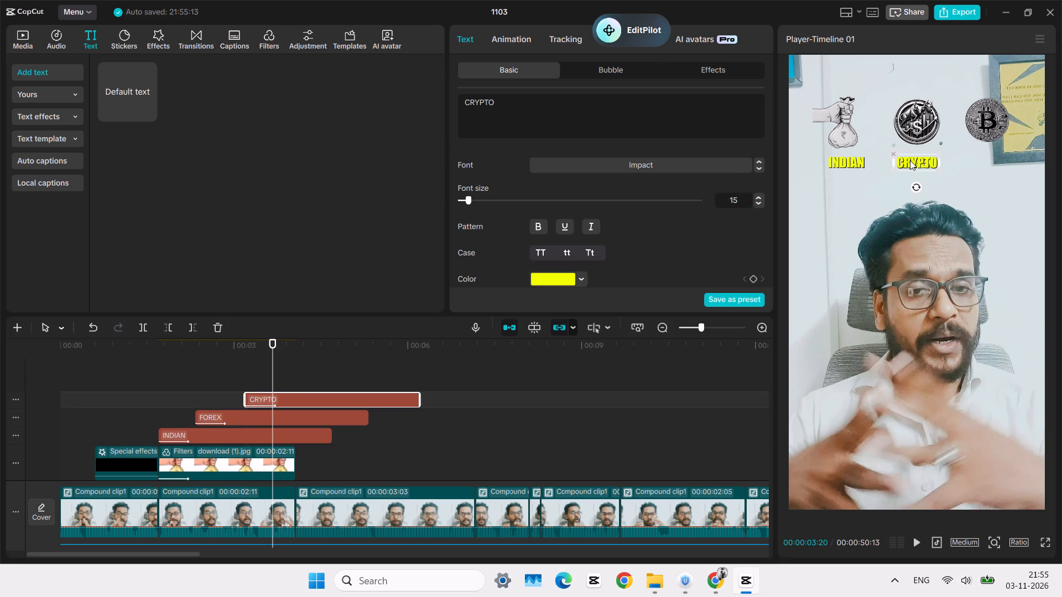
drag(912, 163, 970, 161)
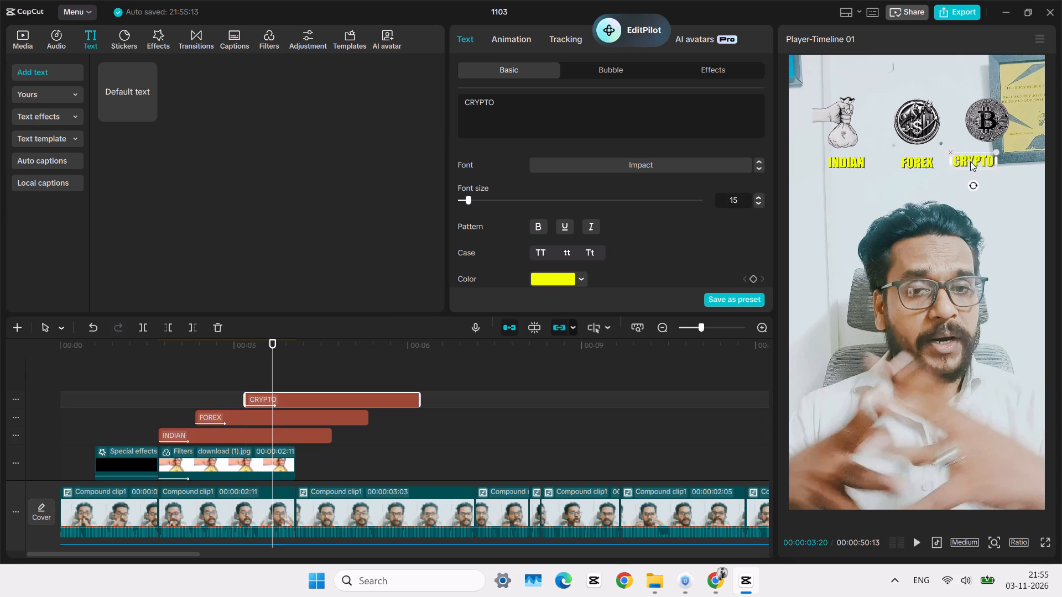
drag(970, 161, 988, 161)
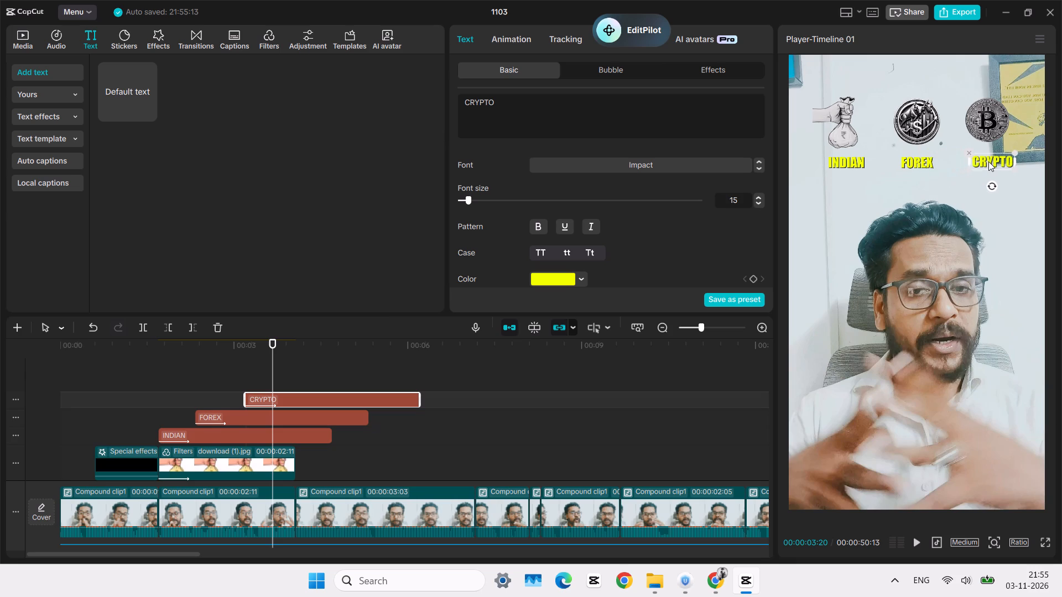
drag(988, 161, 988, 160)
drag(988, 160, 988, 164)
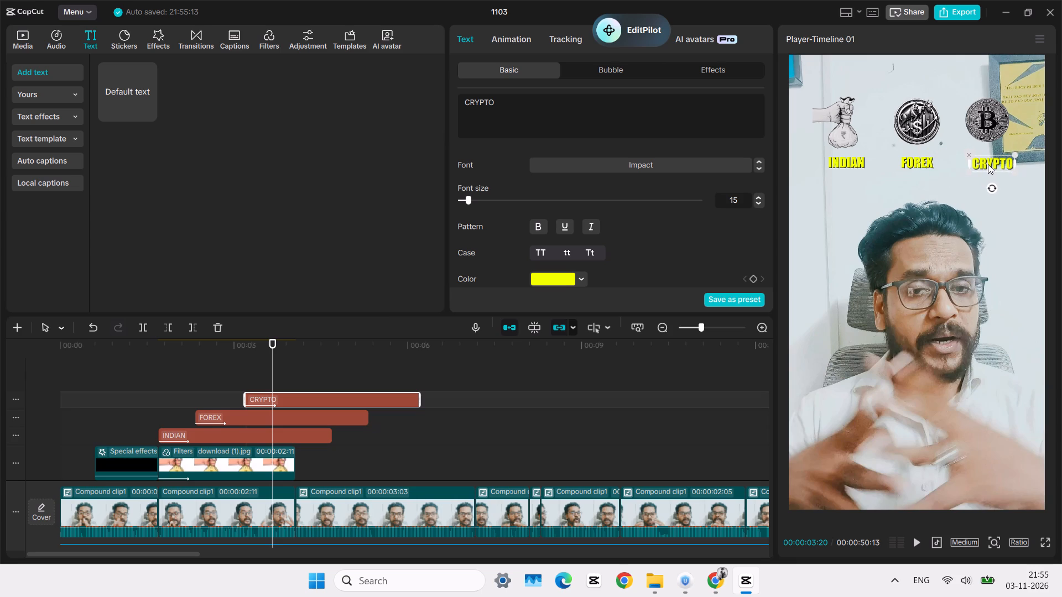
drag(988, 164, 988, 162)
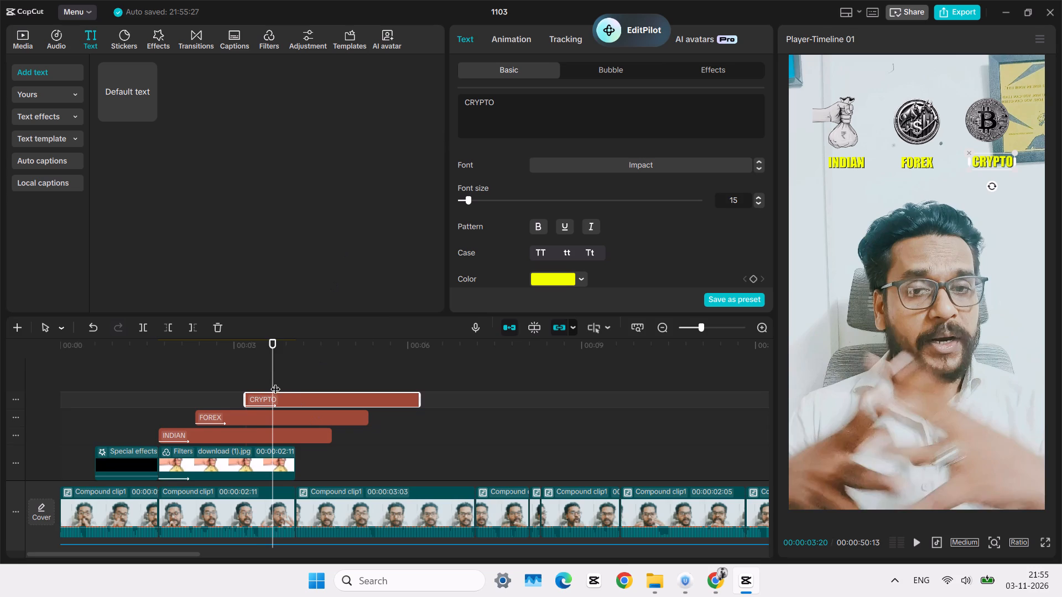
Duplicate the "CRYPTO" caption so the copy starts at 00:00:03:21.
click(275, 382)
click(299, 397)
key(ctrl+c)
key(ctrl+v)
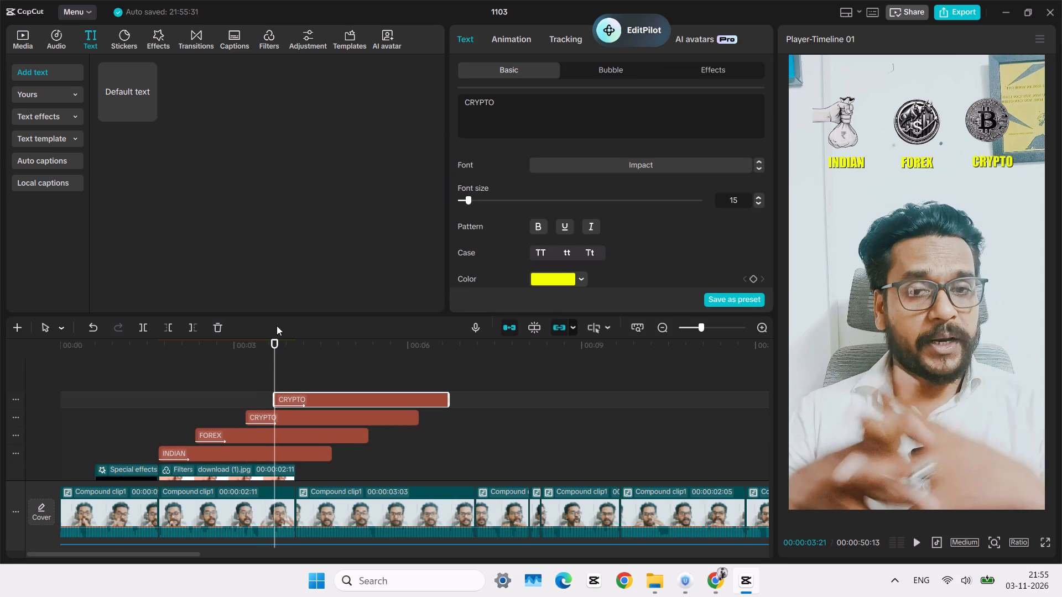
Replace the duplicated "CRYPTO" caption's text with a long row of underscores that forms a line.
click(517, 118)
key(BackSpace)
key(BackSpace)
key(BackSpace)
key(BackSpace)
key(BackSpace)
key(BackSpace)
key(BackSpace)
key(BackSpace)
key(BackSpace)
key(BackSpace)
key(BackSpace)
key(BackSpace)
key(BackSpace)
key(BackSpace)
key(BackSpace)
key(BackSpace)
key(BackSpace)
key(BackSpace)
key(BackSpace)
key(BackSpace)
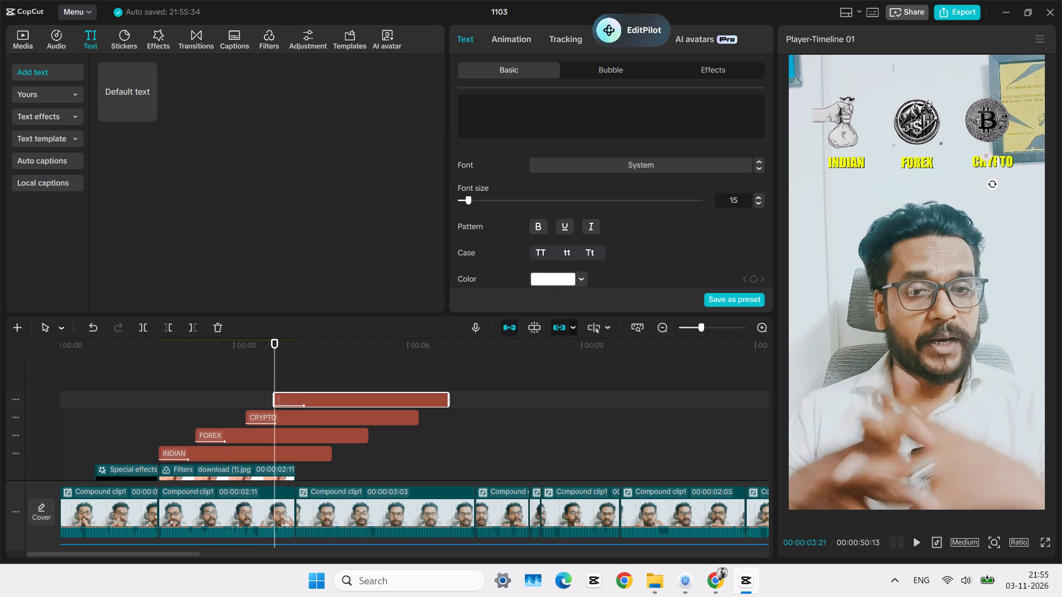
text(______________________)
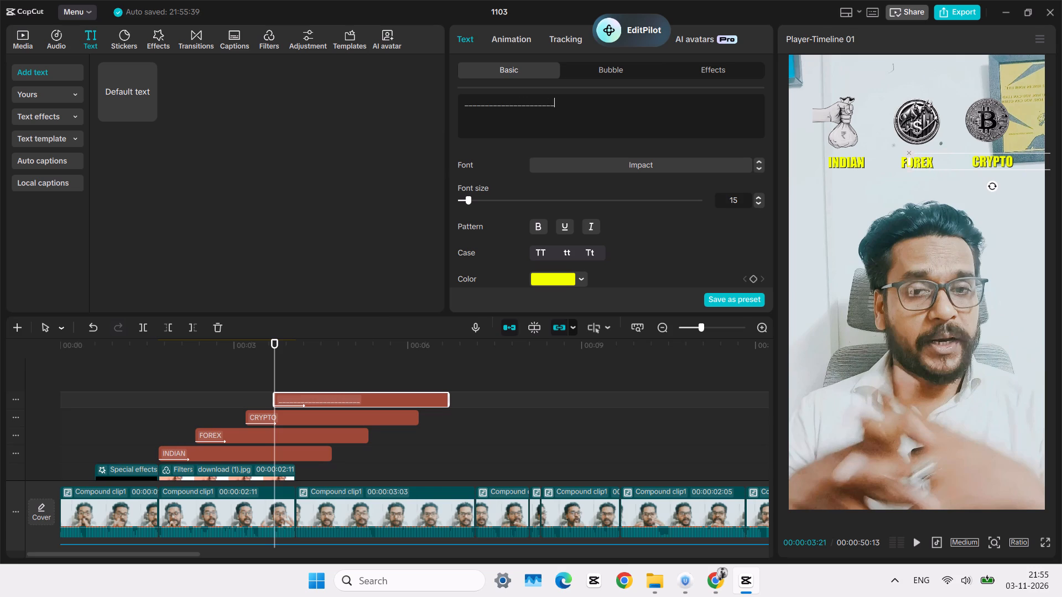
text(___)
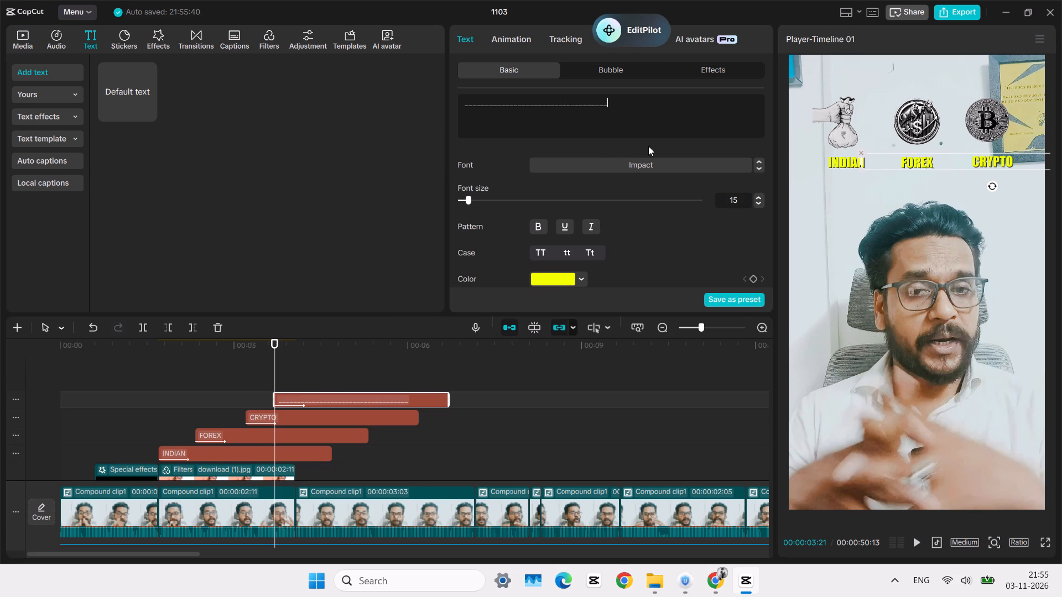
Position the yellow underscore line across the full frame width, just below the captions.
drag(948, 160, 878, 179)
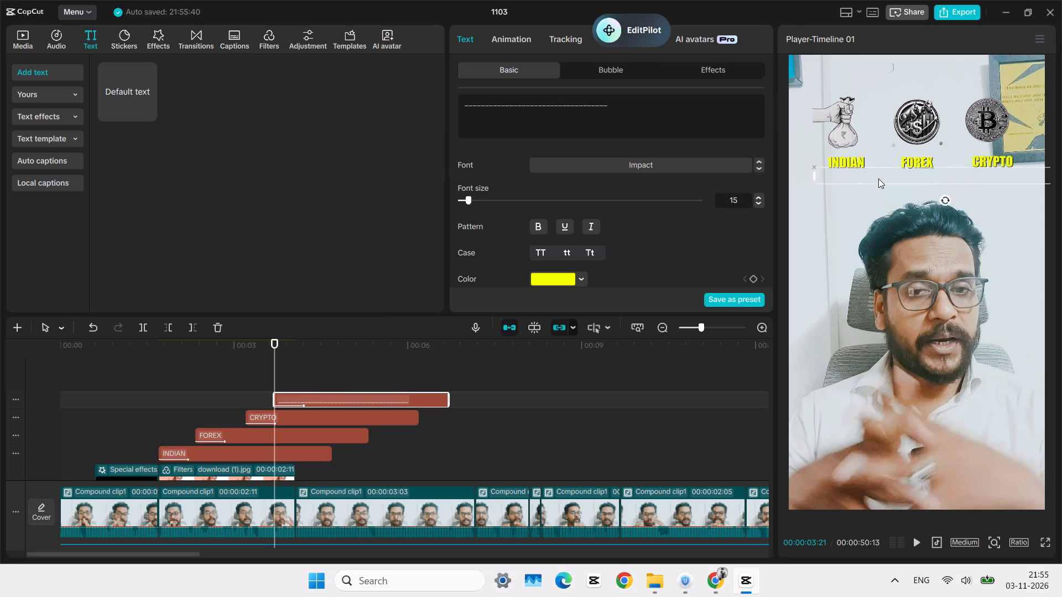
drag(878, 179, 876, 179)
click(332, 376)
click(324, 399)
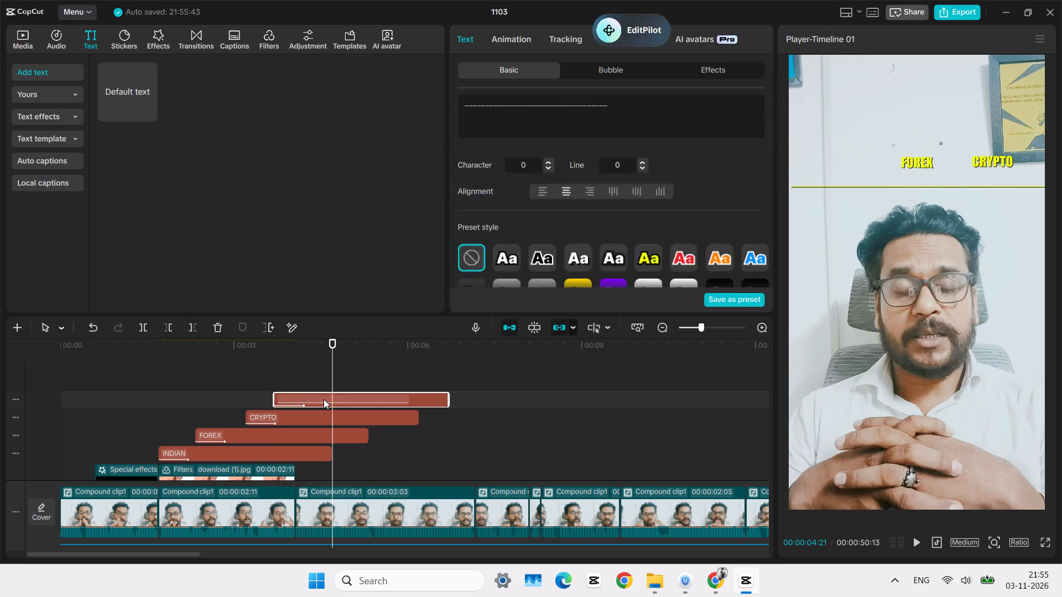
drag(834, 181, 852, 167)
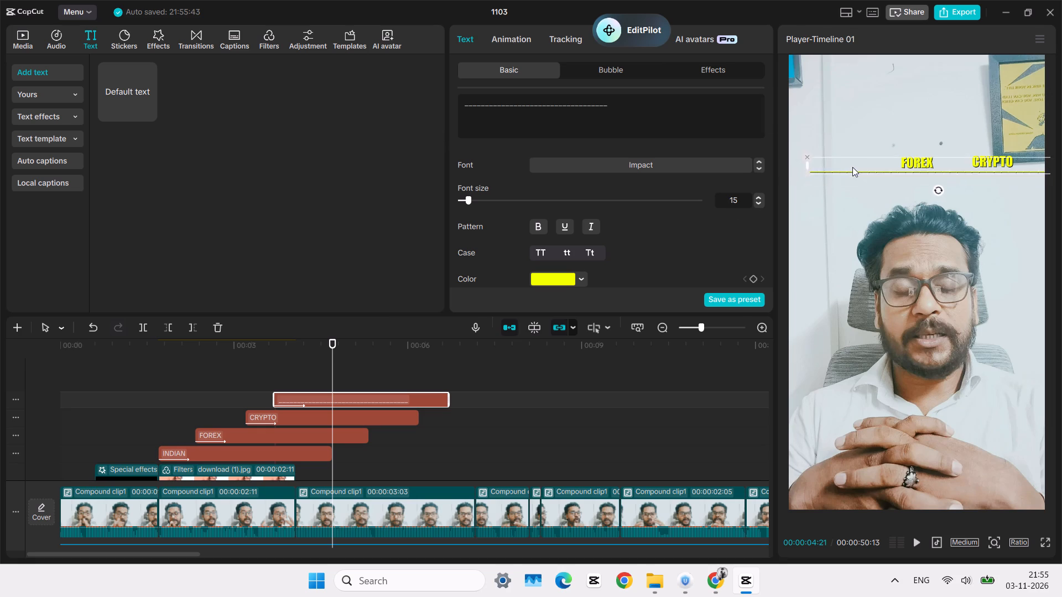
drag(852, 167, 832, 165)
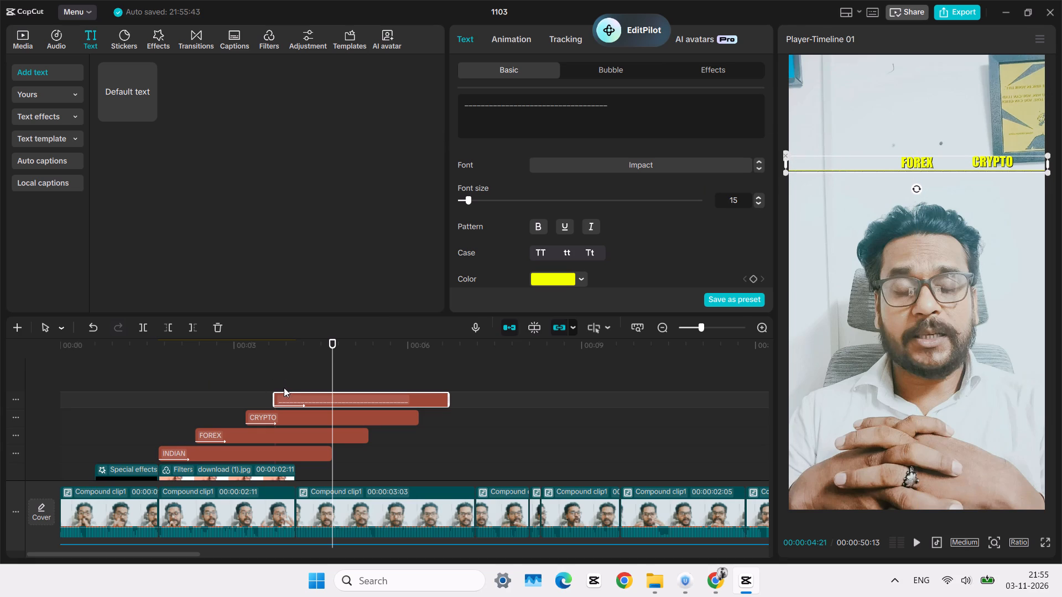
Extend the start of the underscore line's clip back to about 00:00:01, ahead of the "INDIAN" clip.
drag(273, 400, 119, 399)
Nudge the underscore line slightly upward so it sits closer beneath the three captions.
click(278, 391)
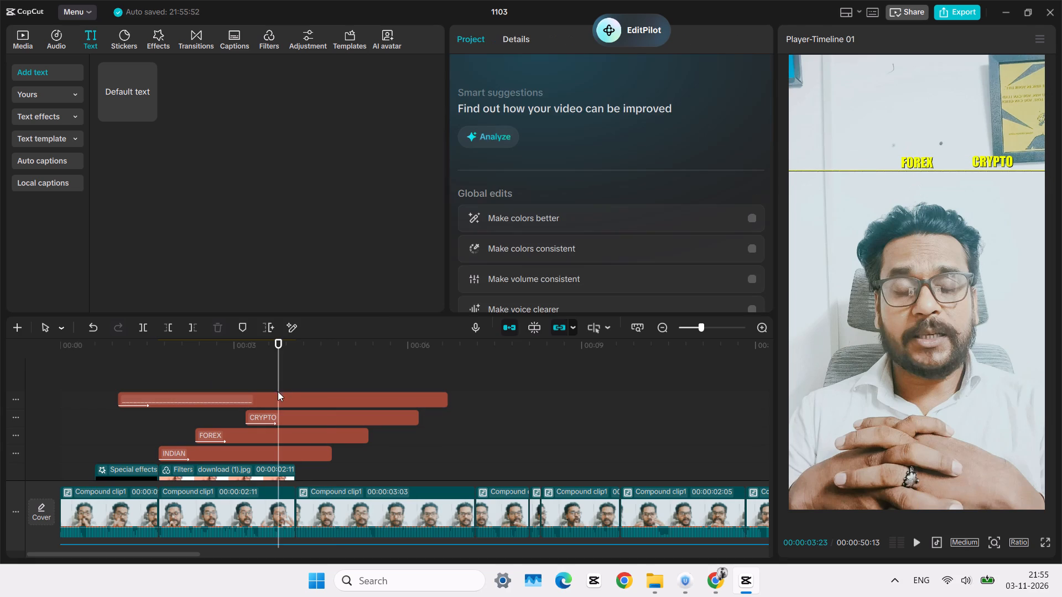
click(282, 397)
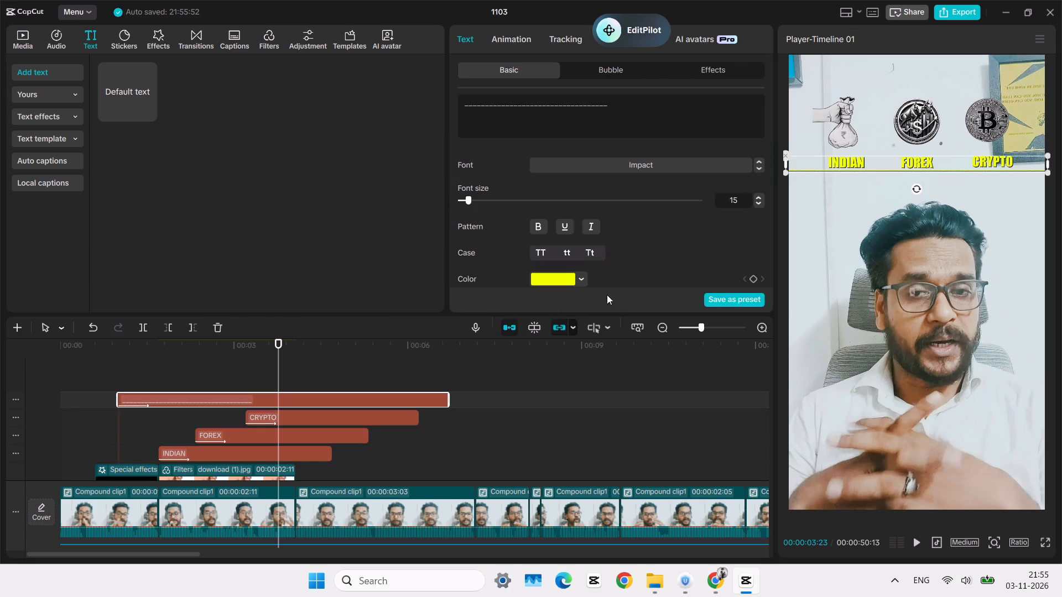
click(844, 165)
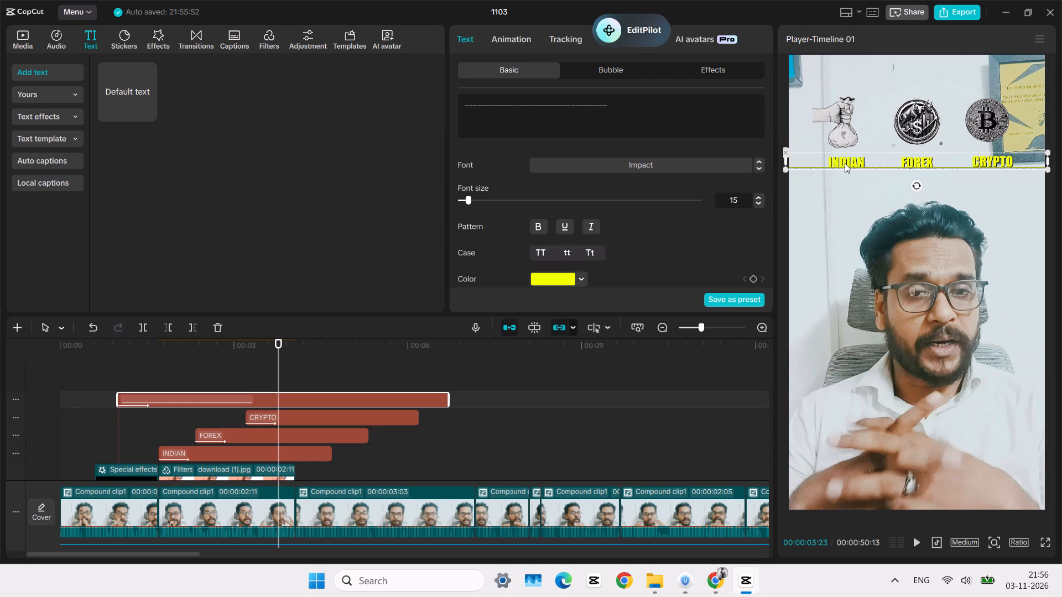
Nudge the "INDIAN" caption slightly to the left beneath the money bag overlay.
click(297, 449)
click(850, 160)
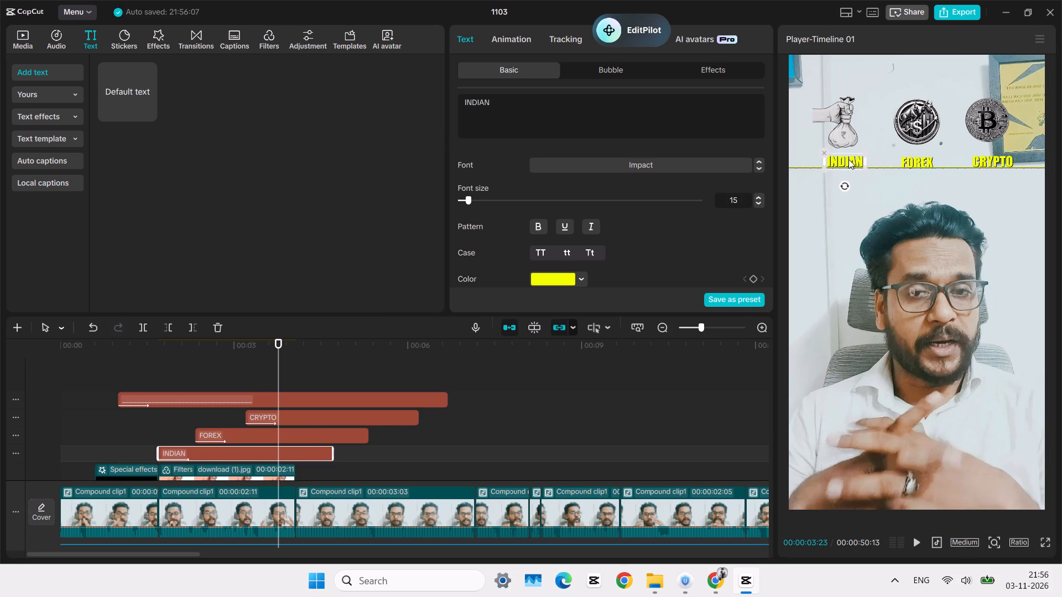
Examine the placement of the "INDIAN", "FOREX" and "CRYPTO" captions and the underscore line, including in the full-screen preview.
click(301, 433)
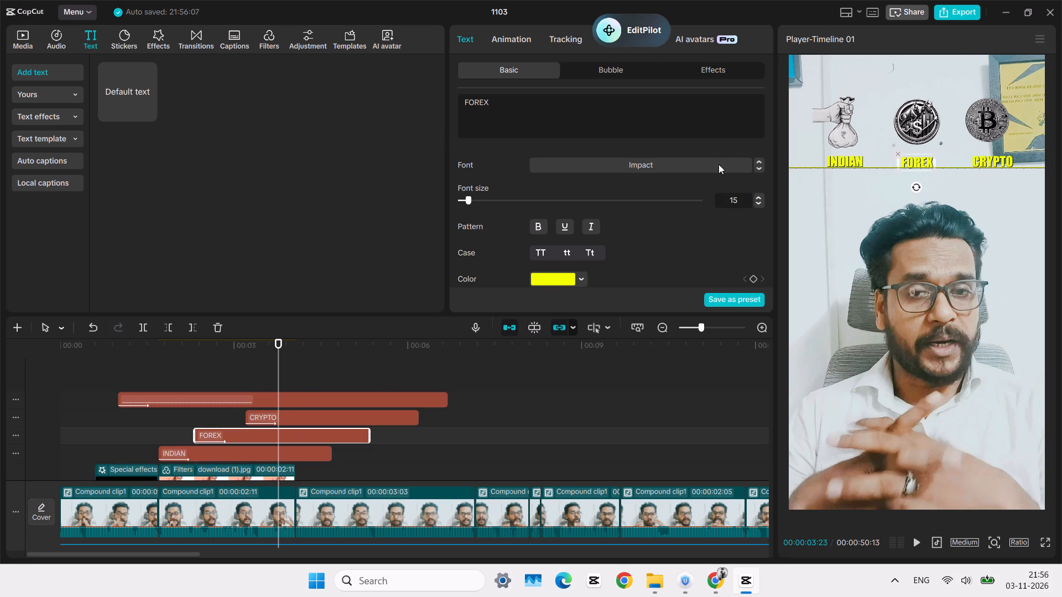
click(906, 160)
click(991, 156)
click(991, 158)
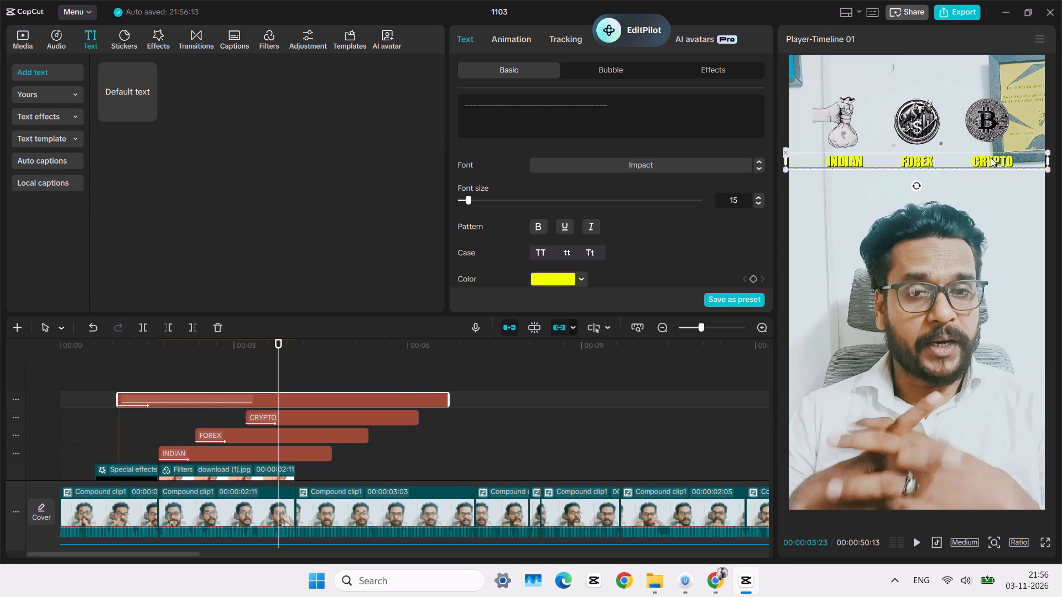
click(308, 420)
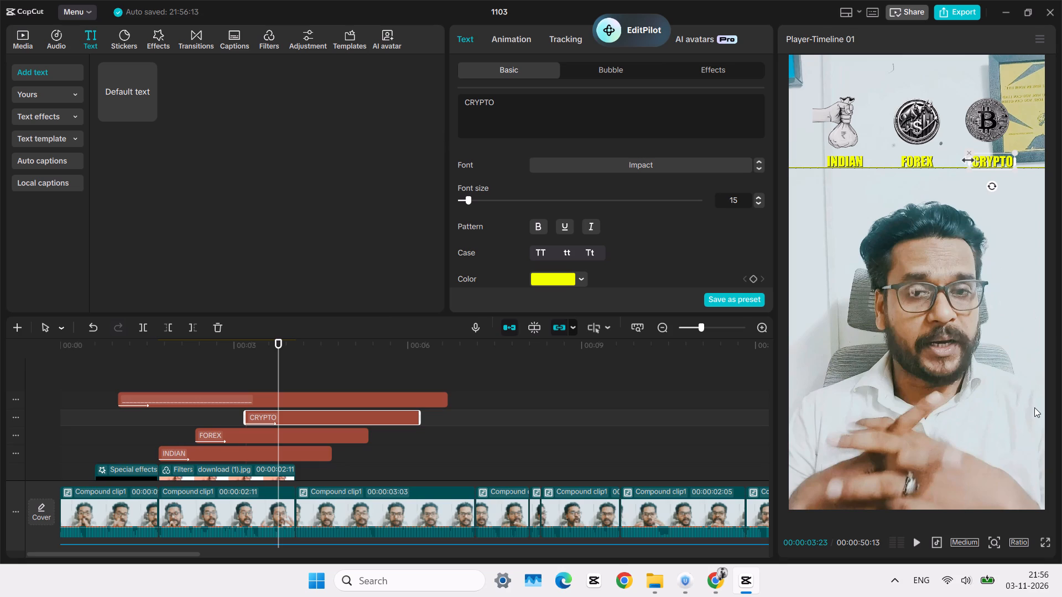
click(1045, 540)
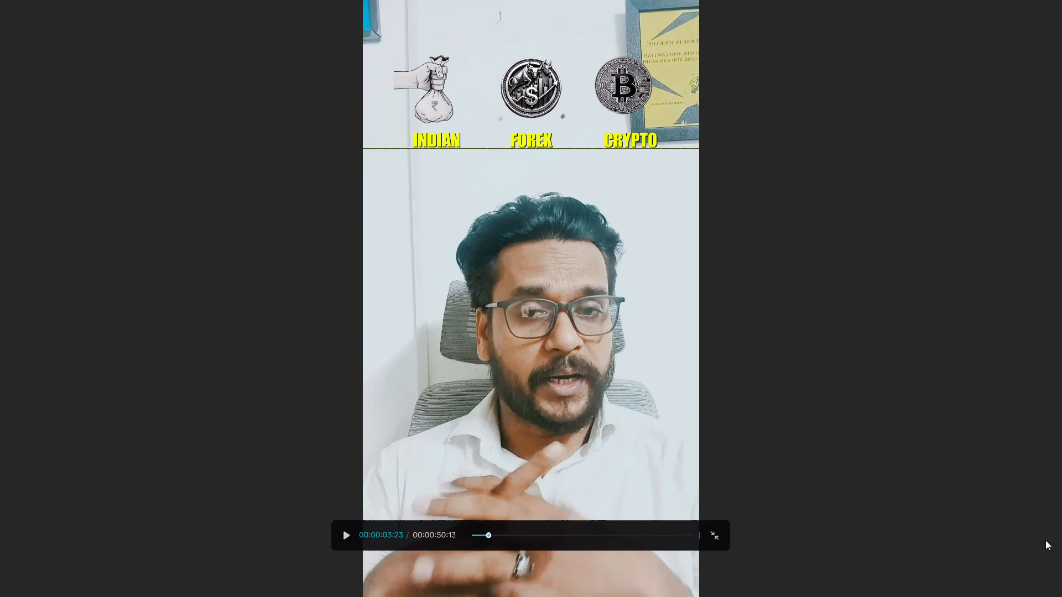
click(712, 525)
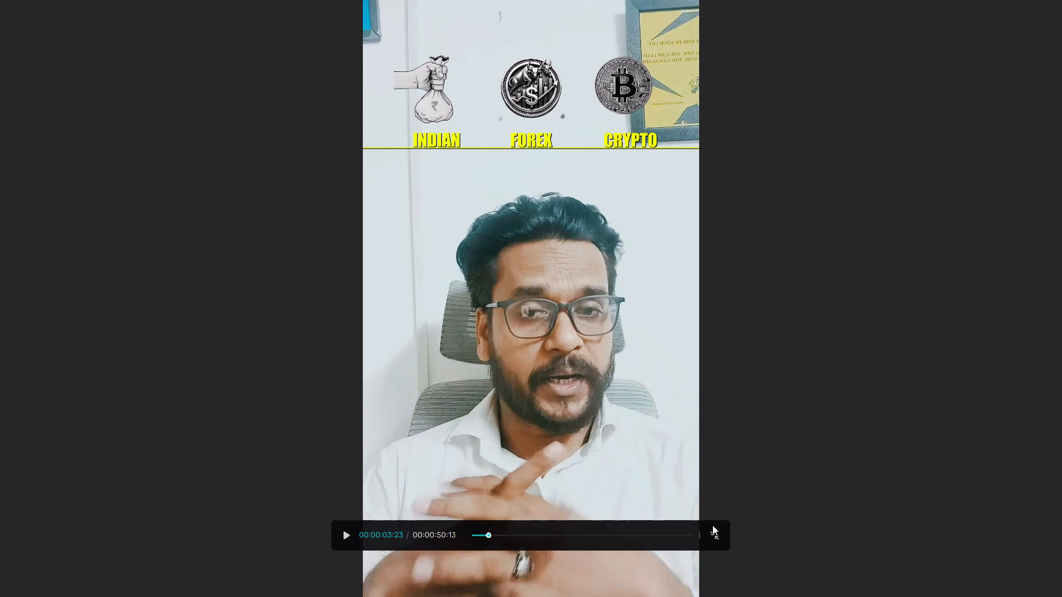
click(711, 530)
Delete the yellow underscore line's text clip from the timeline.
click(166, 403)
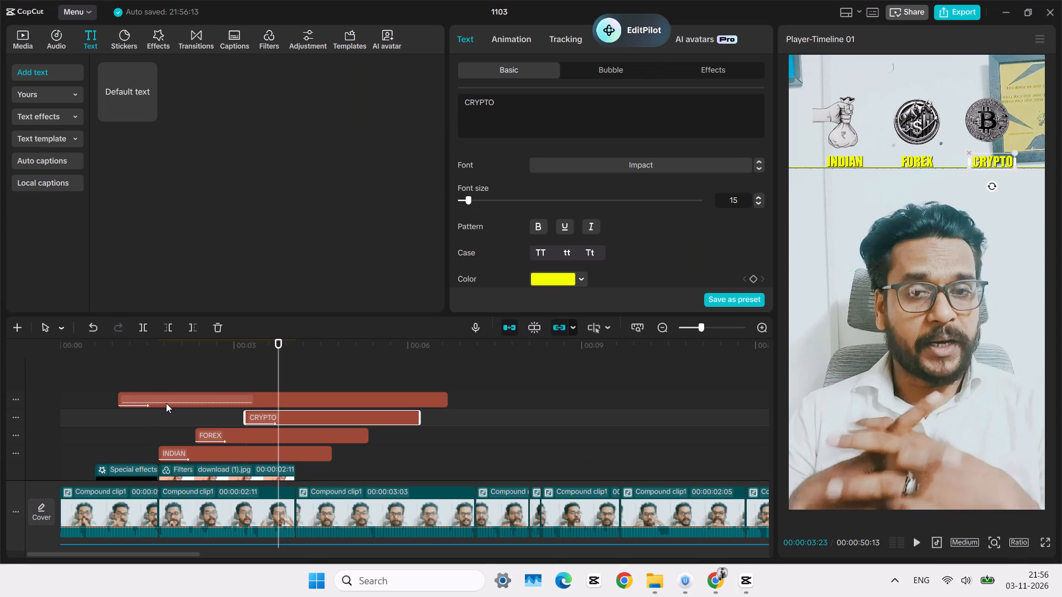
click(173, 374)
click(219, 397)
key(Delete)
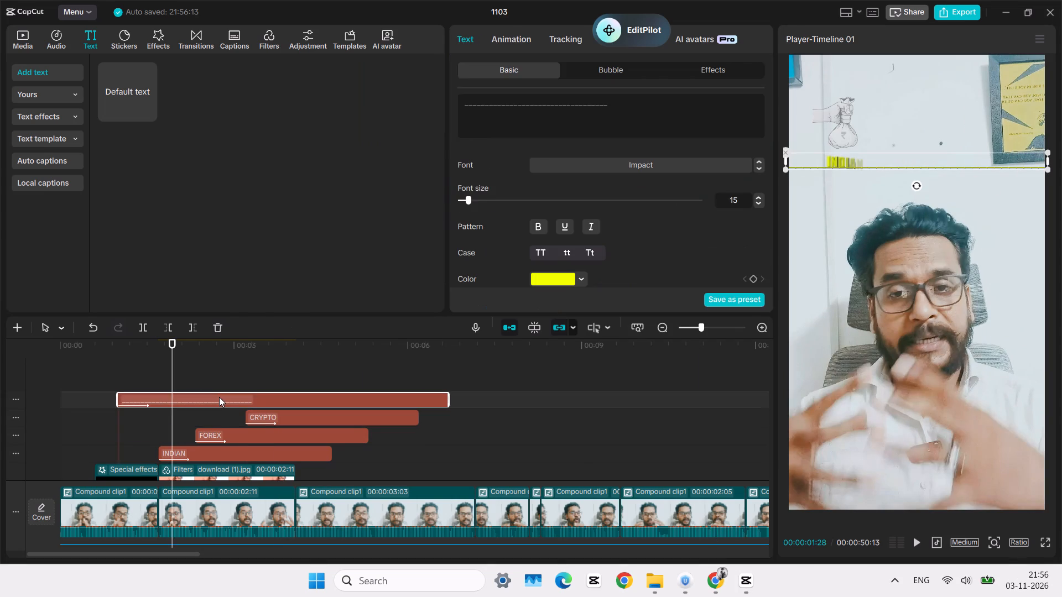
Play the opening seconds to review how the three captions enter together with their image overlays.
click(223, 391)
drag(223, 391, 0, 439)
key(space)
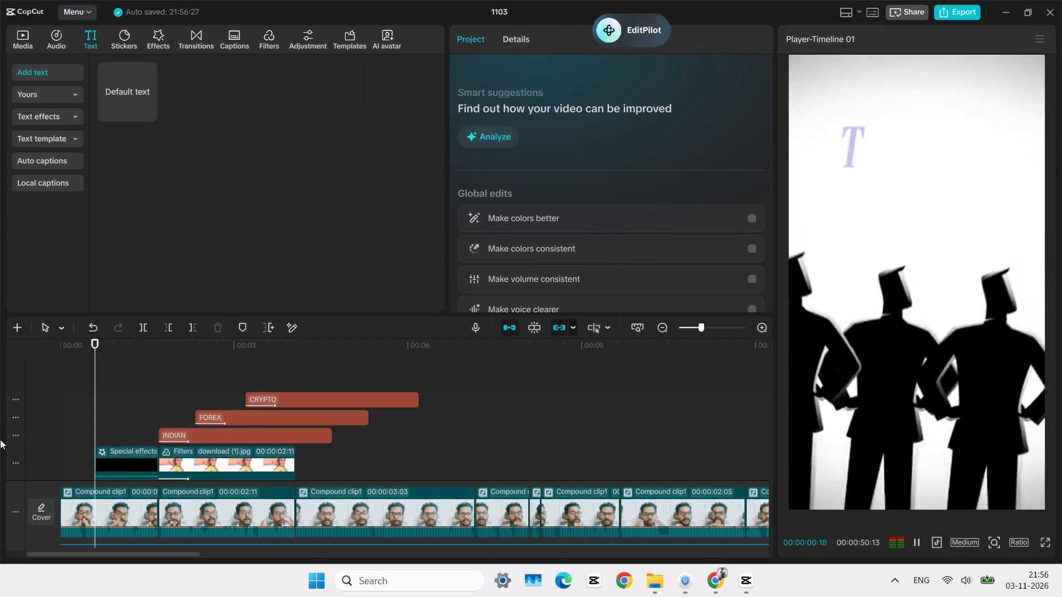
key(space)
key(space)
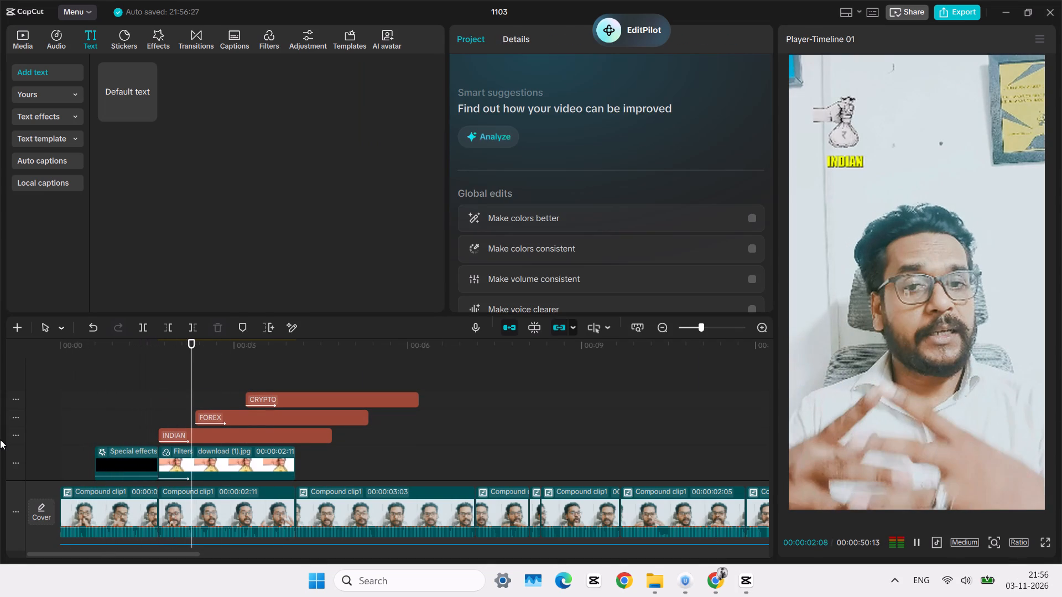
key(space)
click(157, 392)
key(space)
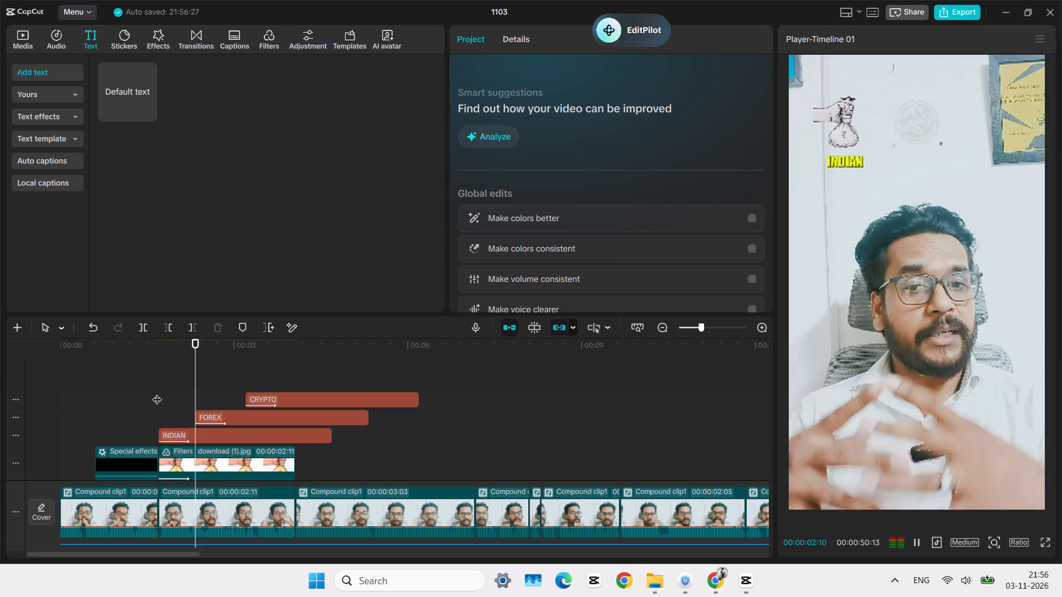
key(space)
click(157, 392)
key(space)
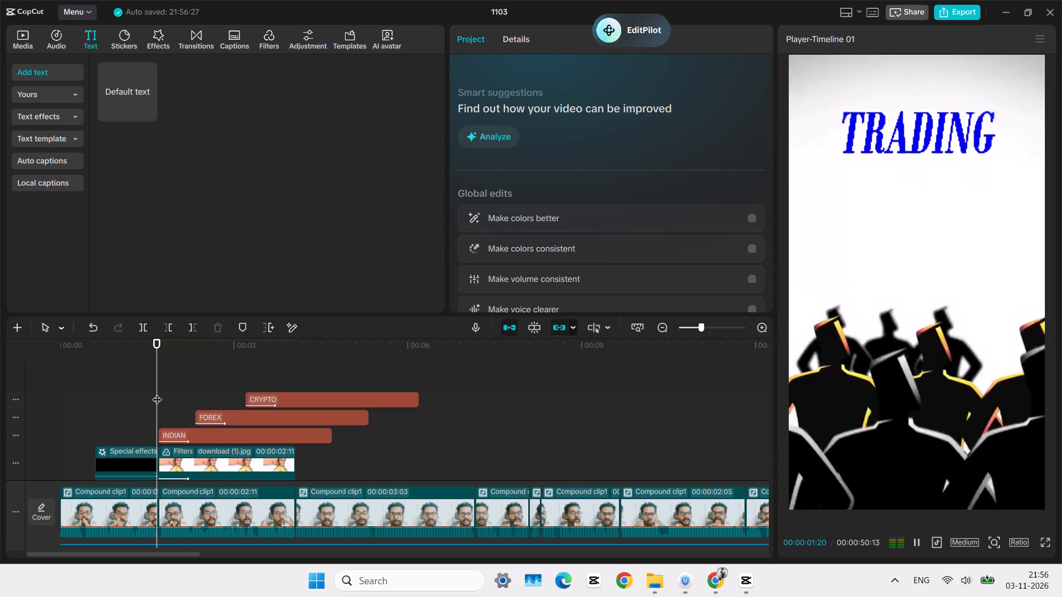
key(space)
key(space)
key(space)
key(space)
key(space)
key(space)
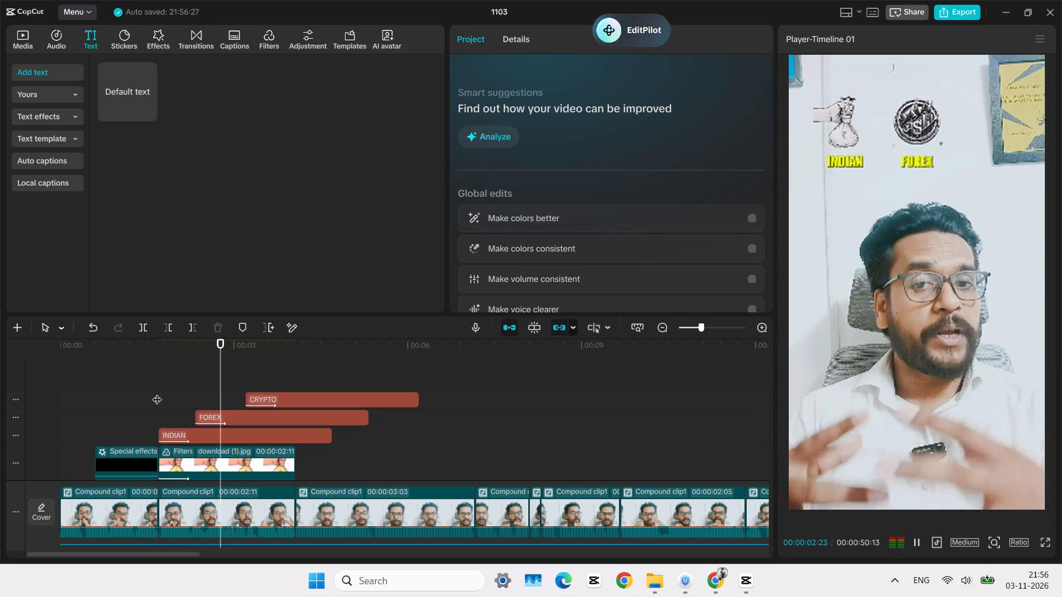
key(space)
key(space)
key(space)
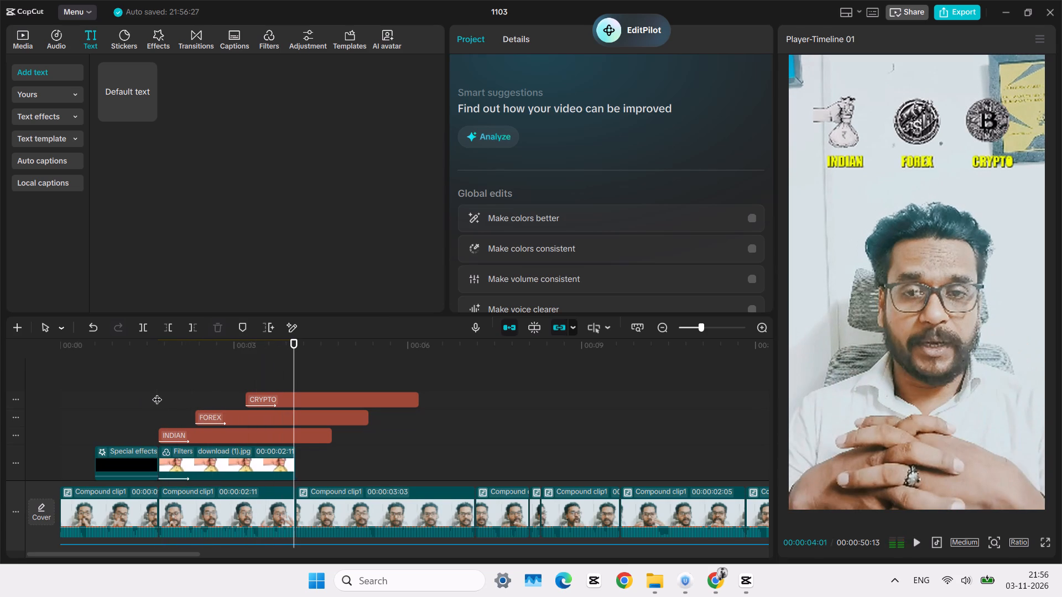
Replay the opening from the start in full screen to check the captions and image overlays together.
click(157, 392)
drag(157, 392, 0, 491)
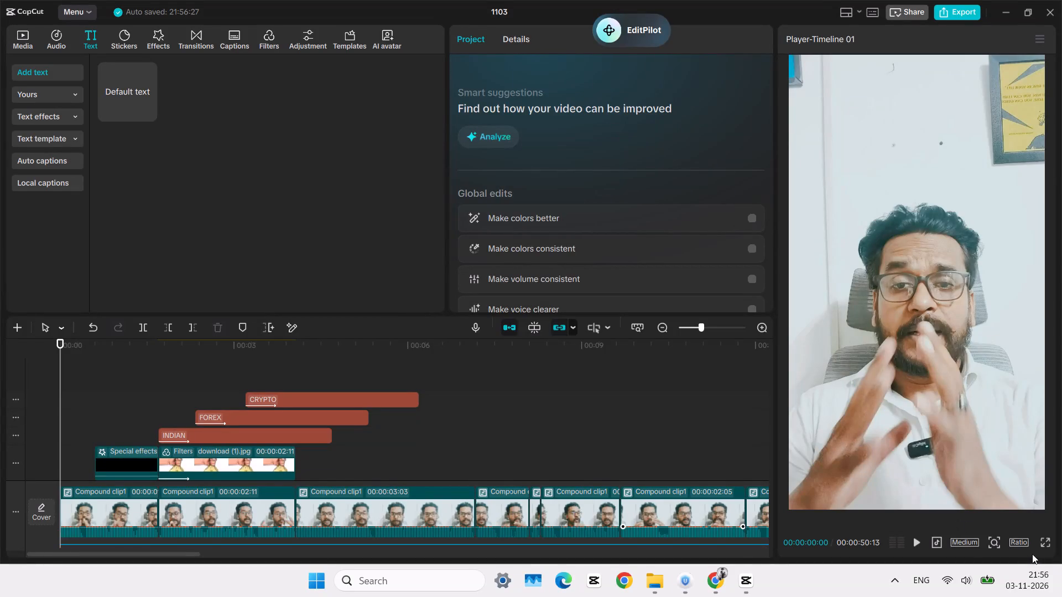
key(space)
click(1047, 542)
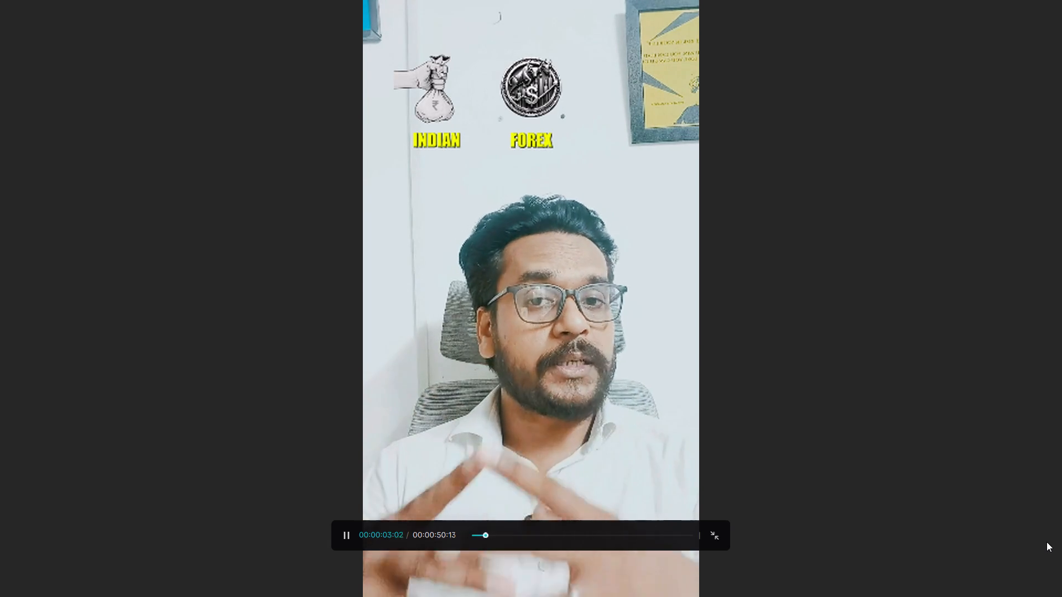
key(space)
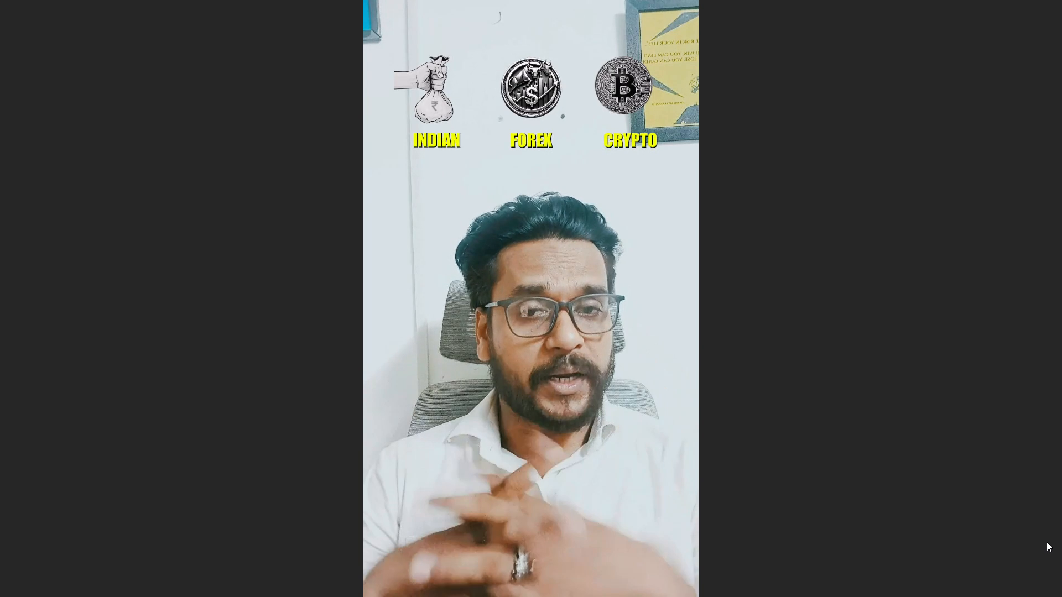
key(space)
key(space)
key(space)
key(space)
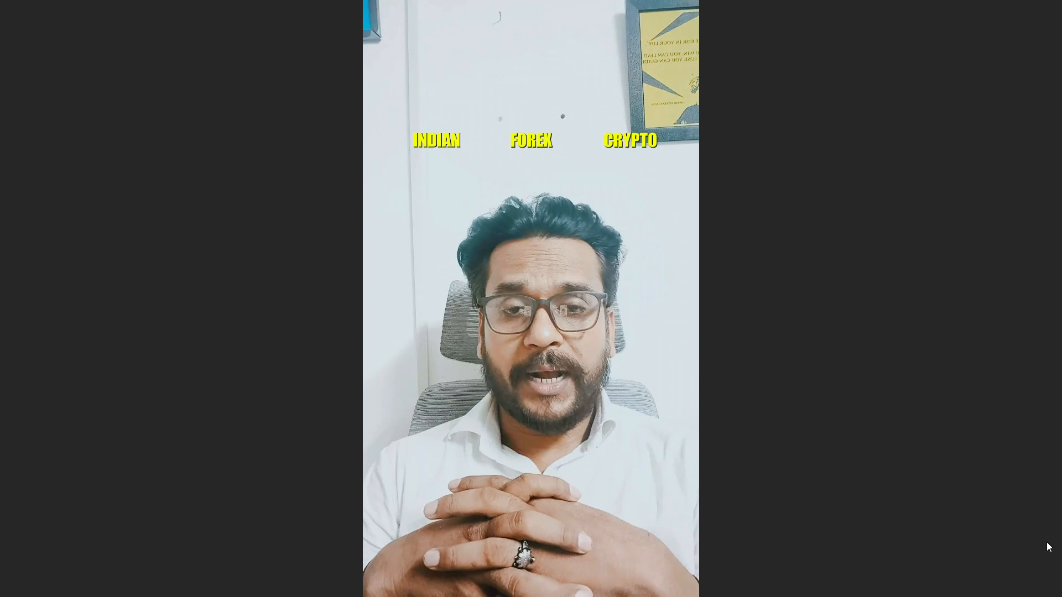
click(737, 517)
click(710, 531)
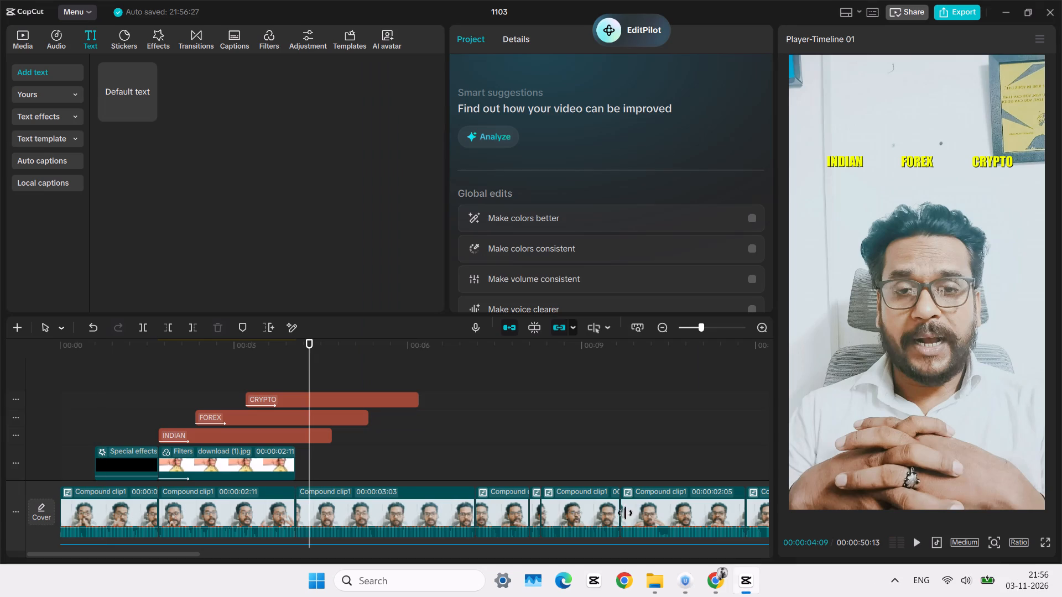
Examine the cut around 00:00:04 to compare where the image overlays and the three captions end.
scroll(397, 515, down, 1)
scroll(300, 445, down, 1)
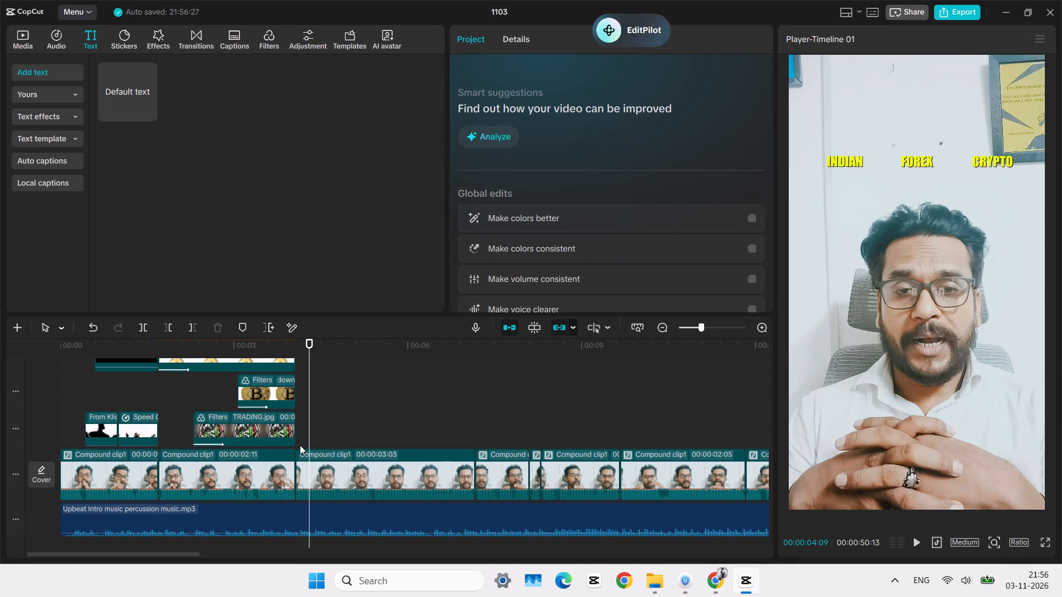
click(295, 428)
click(309, 421)
key(space)
key(space)
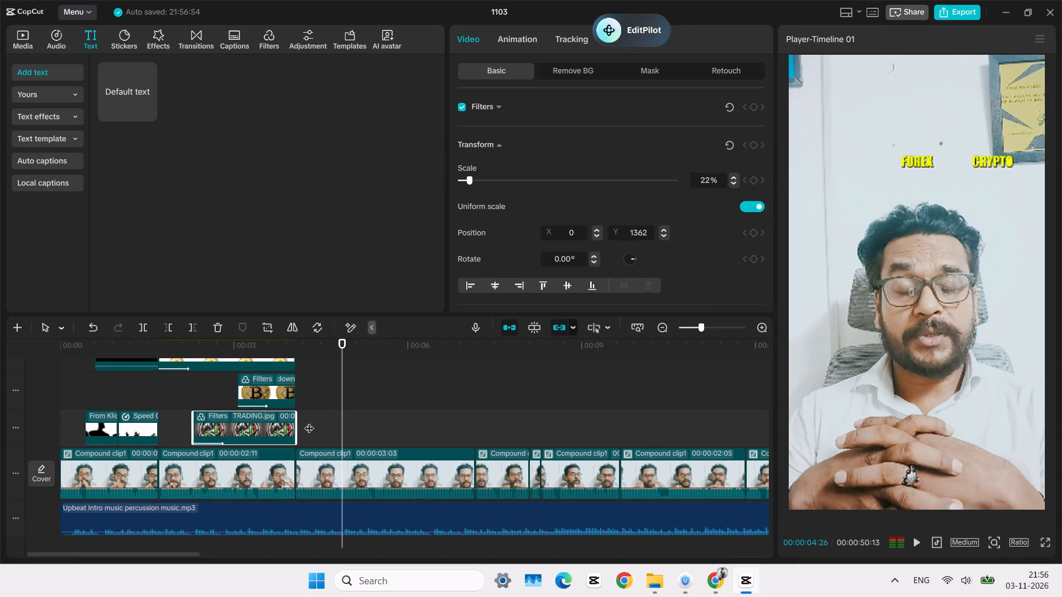
click(309, 421)
ctrl+scroll(309, 390, up, 8)
drag(309, 390, 297, 391)
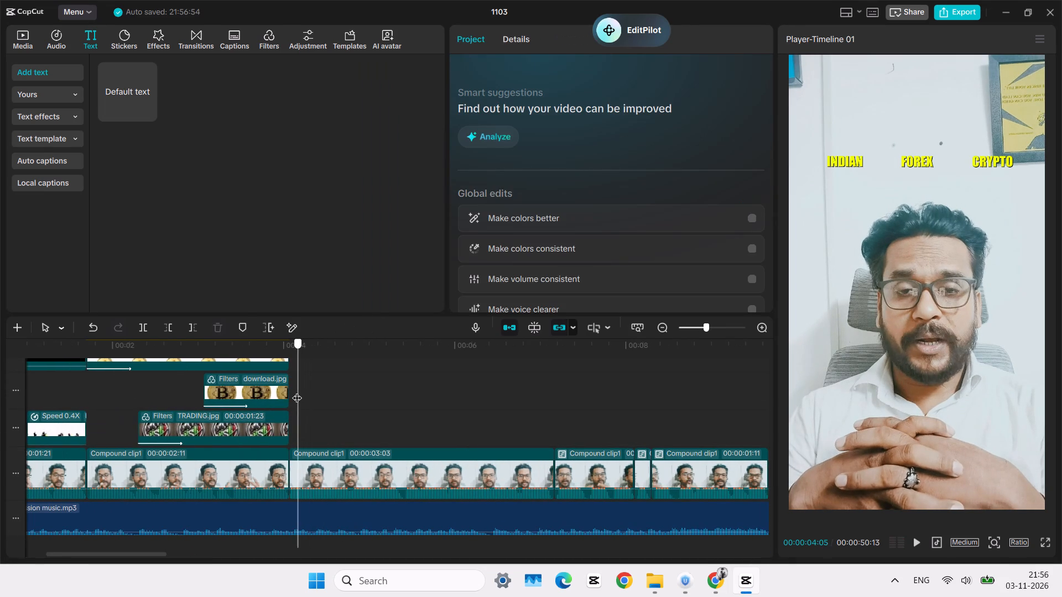
drag(297, 391, 289, 389)
key(space)
key(space)
click(289, 389)
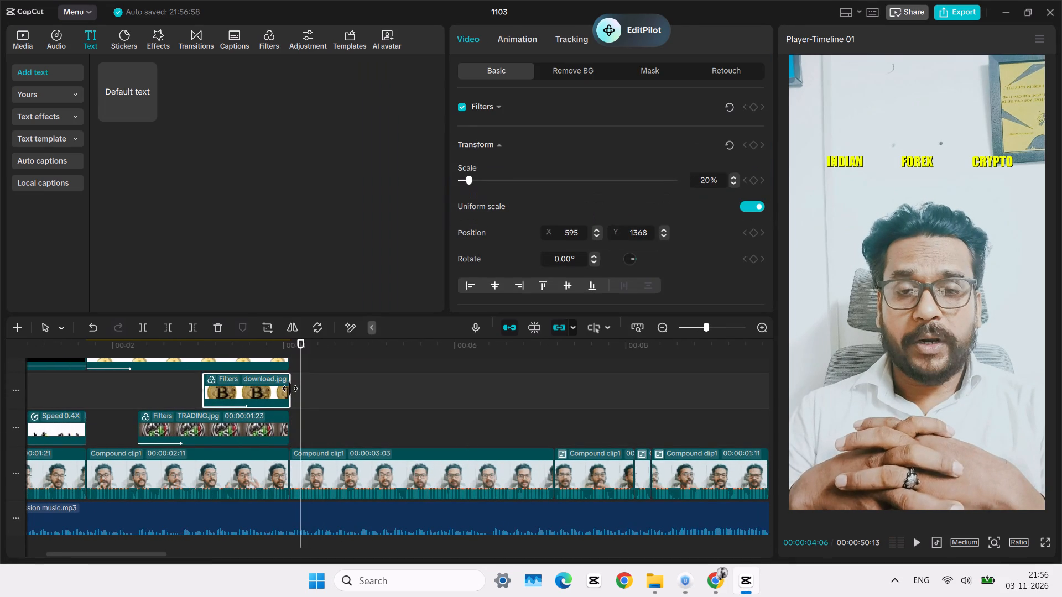
click(290, 357)
scroll(304, 408, left, 1)
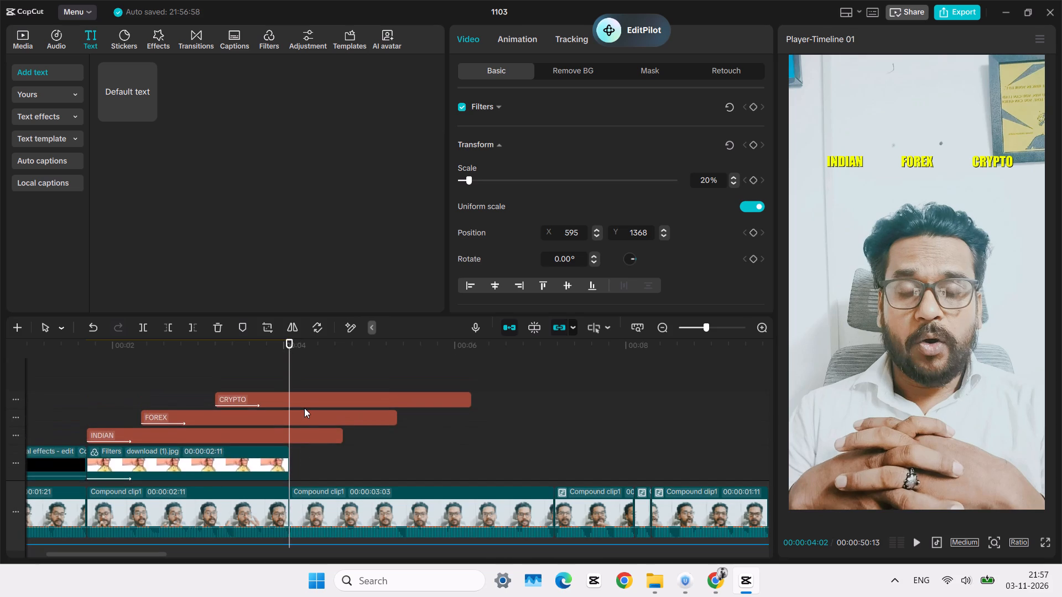
scroll(304, 408, left, 2)
key(space)
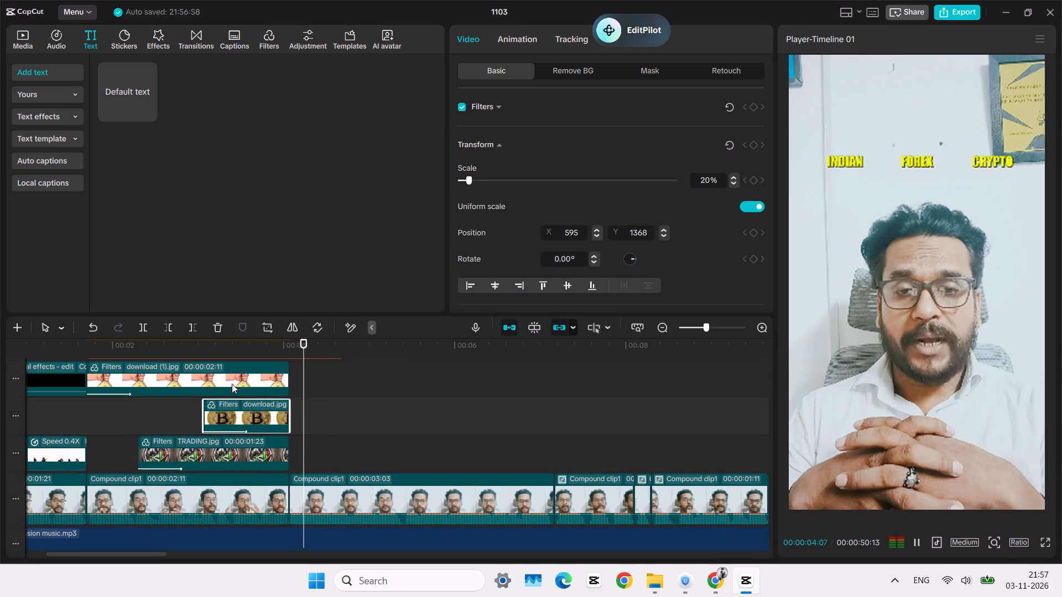
key(space)
scroll(307, 400, down, 1)
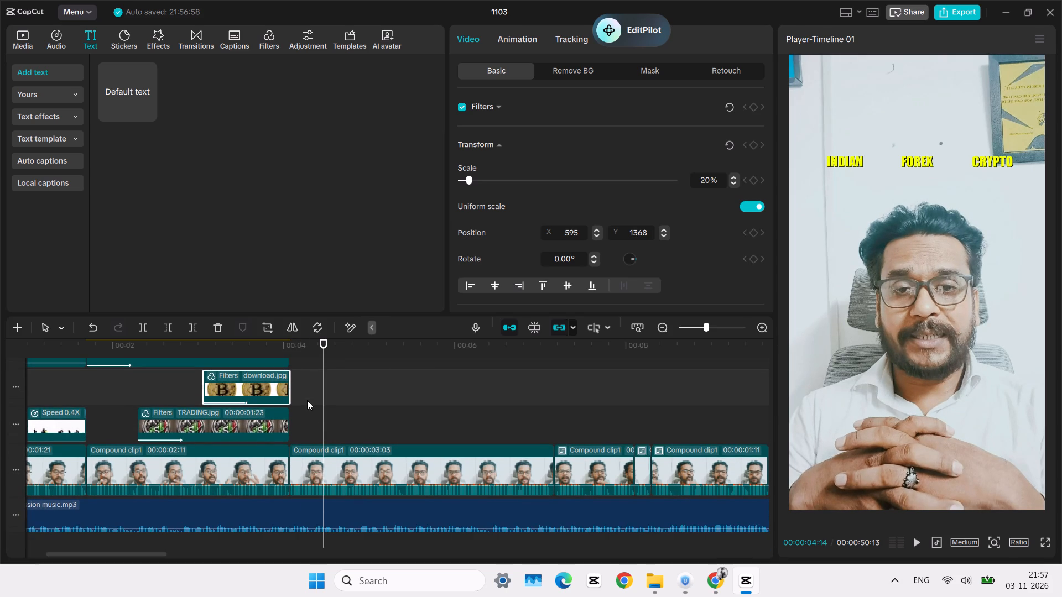
scroll(307, 400, down, 1)
click(265, 347)
key(space)
key(space)
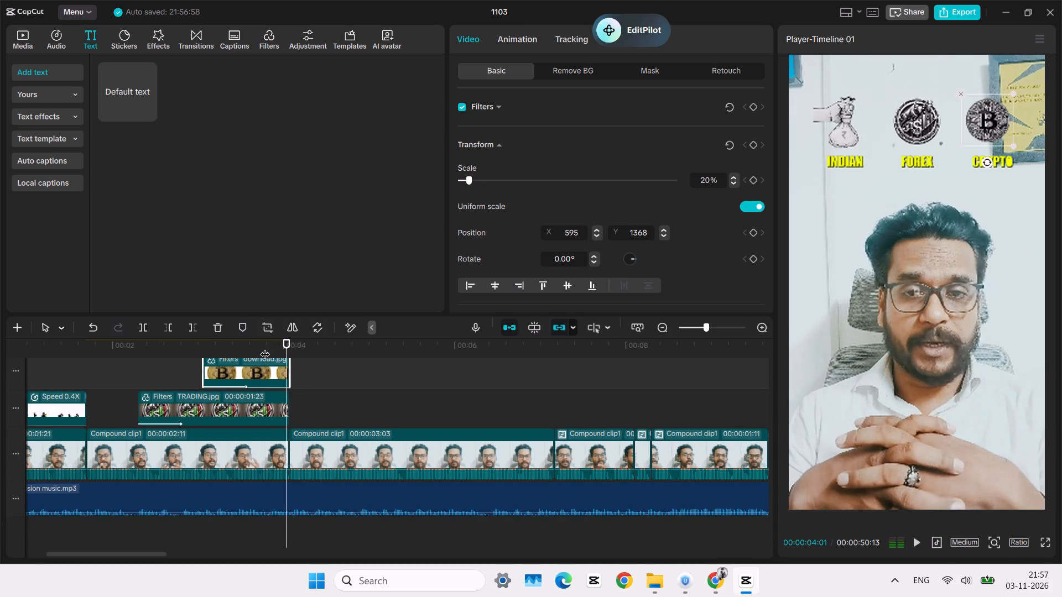
key(space)
key(space)
click(339, 401)
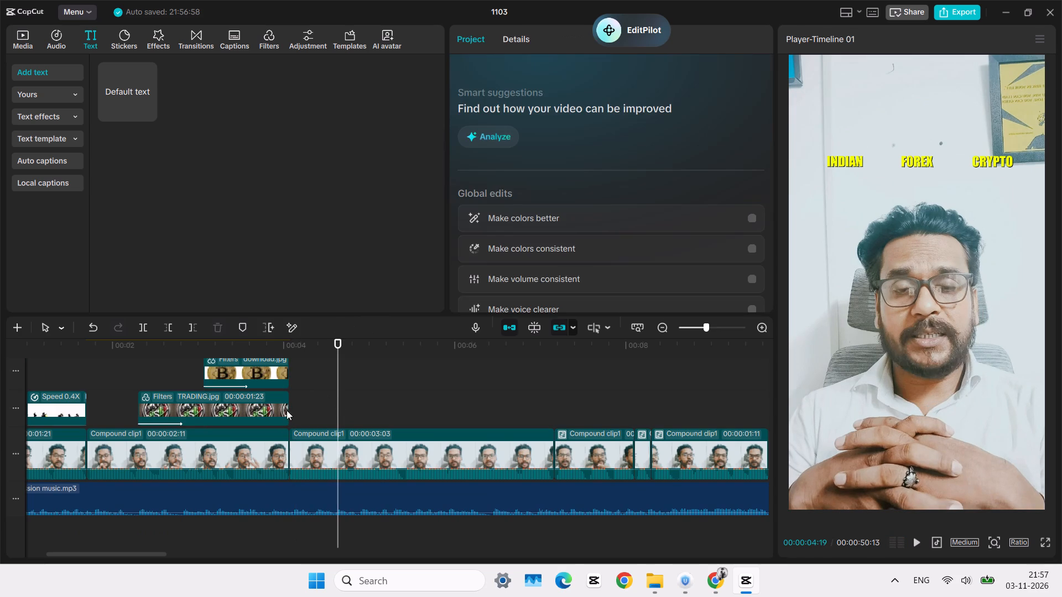
click(297, 409)
key(space)
key(space)
Trim the ends of the "INDIAN", "FOREX" and "CRYPTO" caption clips together at 00:00:04:02.
click(297, 409)
drag(297, 409, 287, 409)
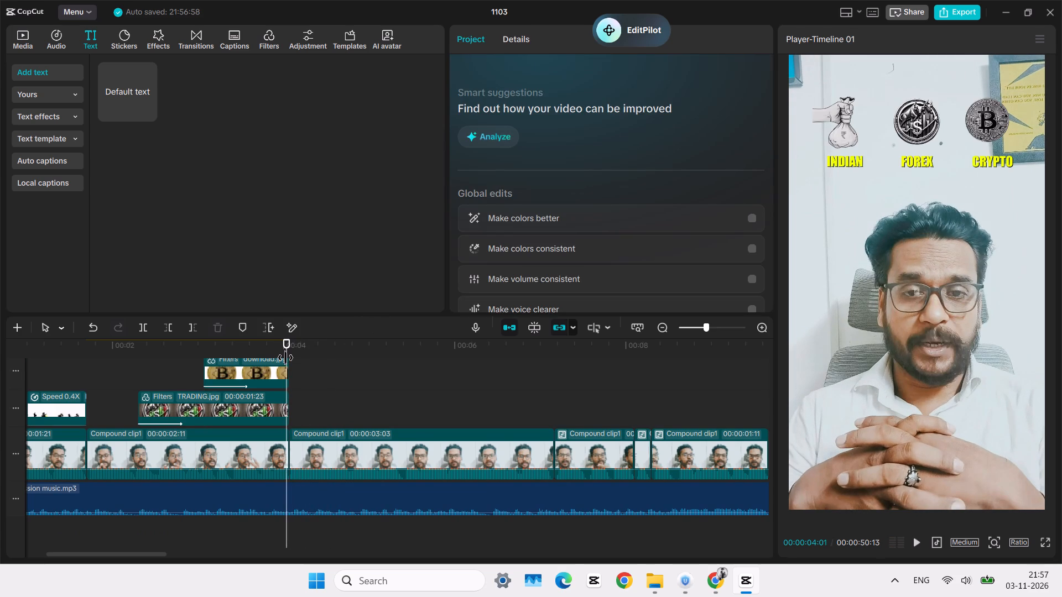
drag(285, 358, 290, 357)
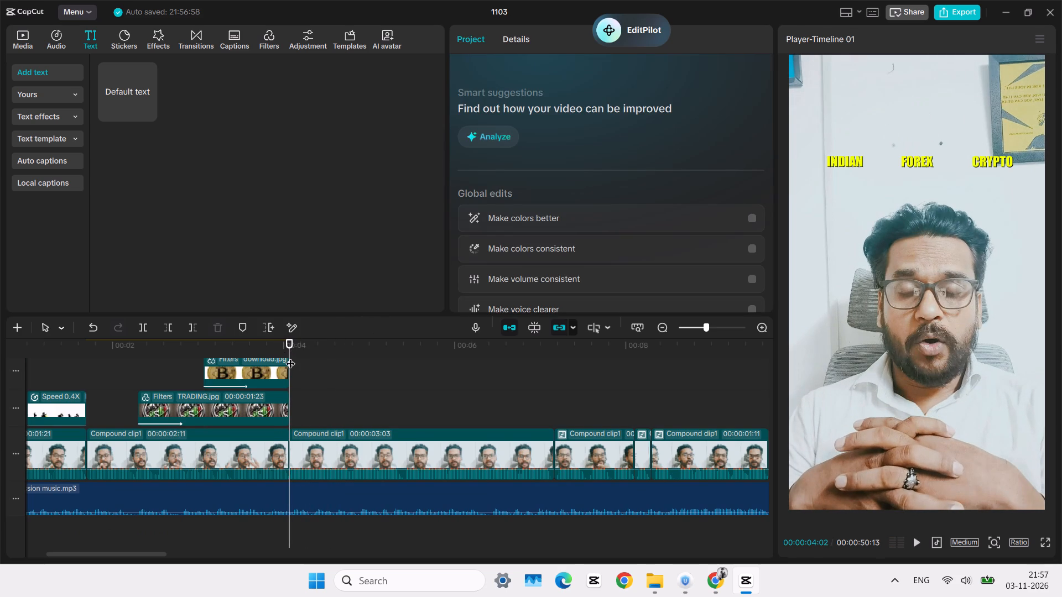
scroll(301, 428, up, 1)
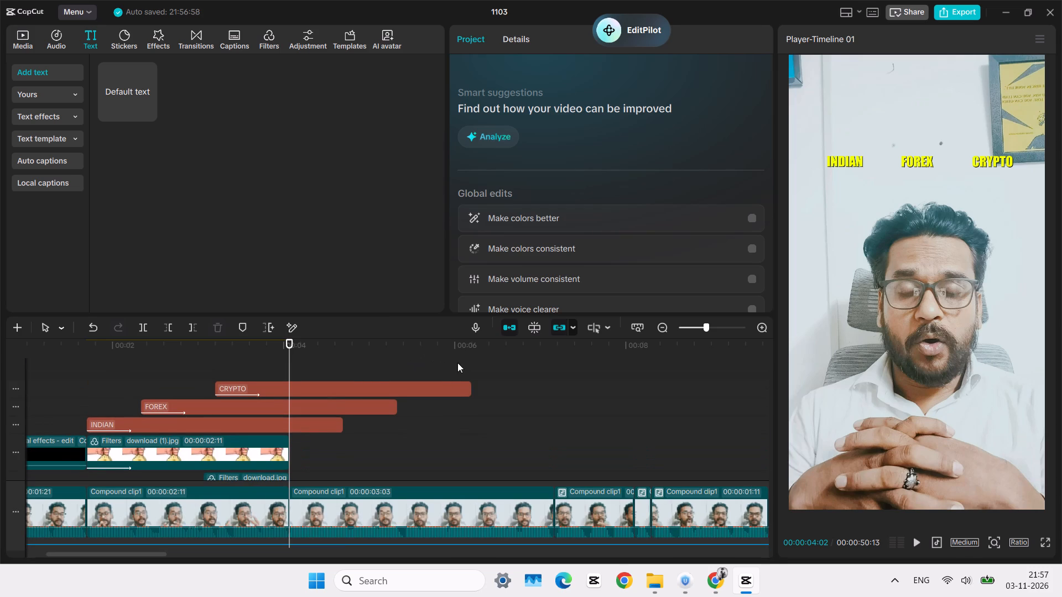
drag(457, 363, 312, 426)
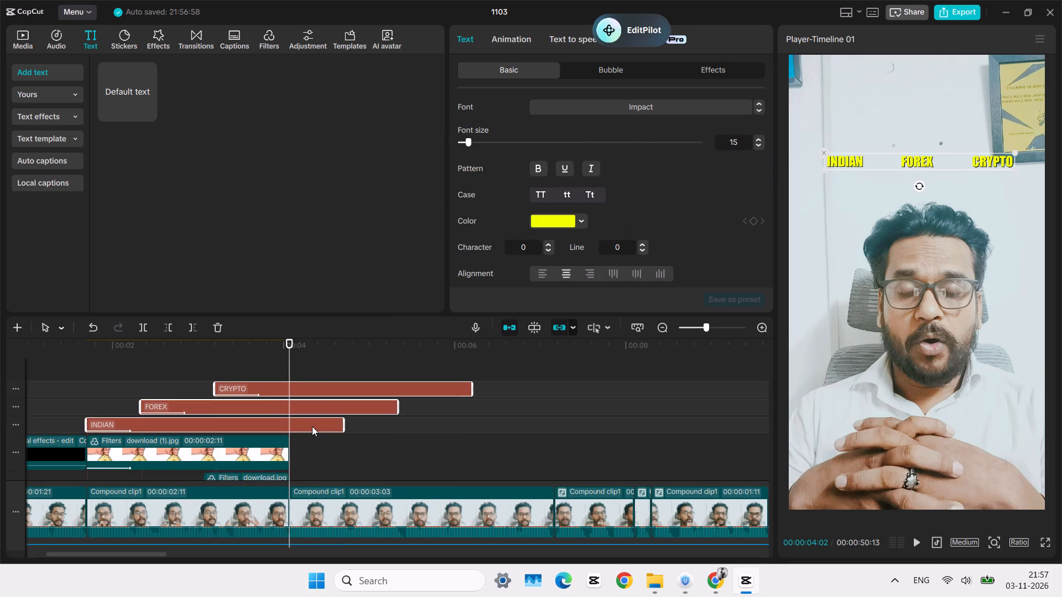
key(w)
Extend the end of the coin overlay clip TRADING.jpg to a duration of 00:00:03:01.
scroll(197, 480, down, 1)
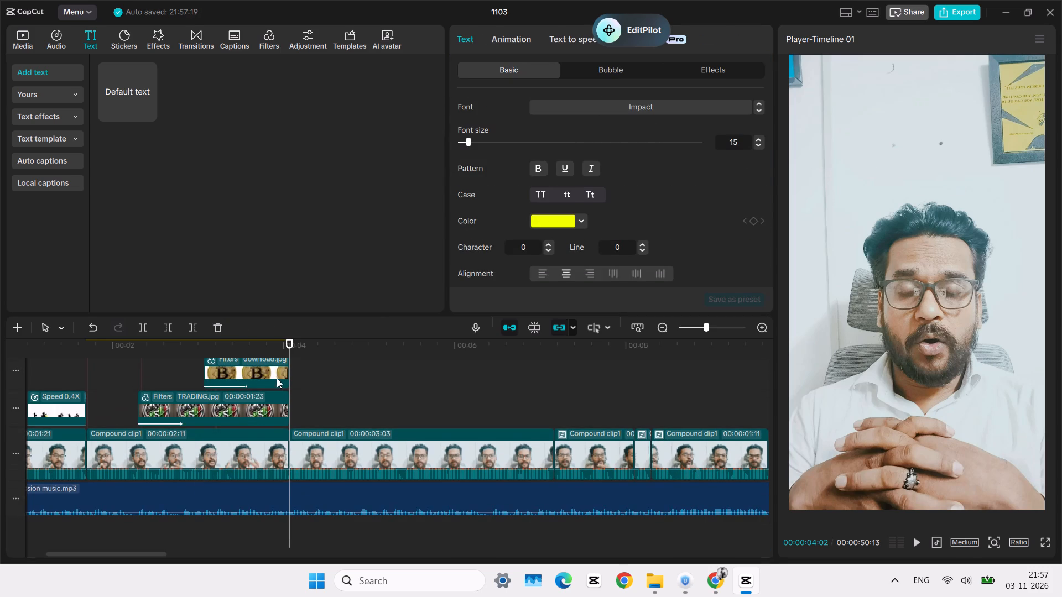
click(280, 401)
drag(288, 401, 396, 404)
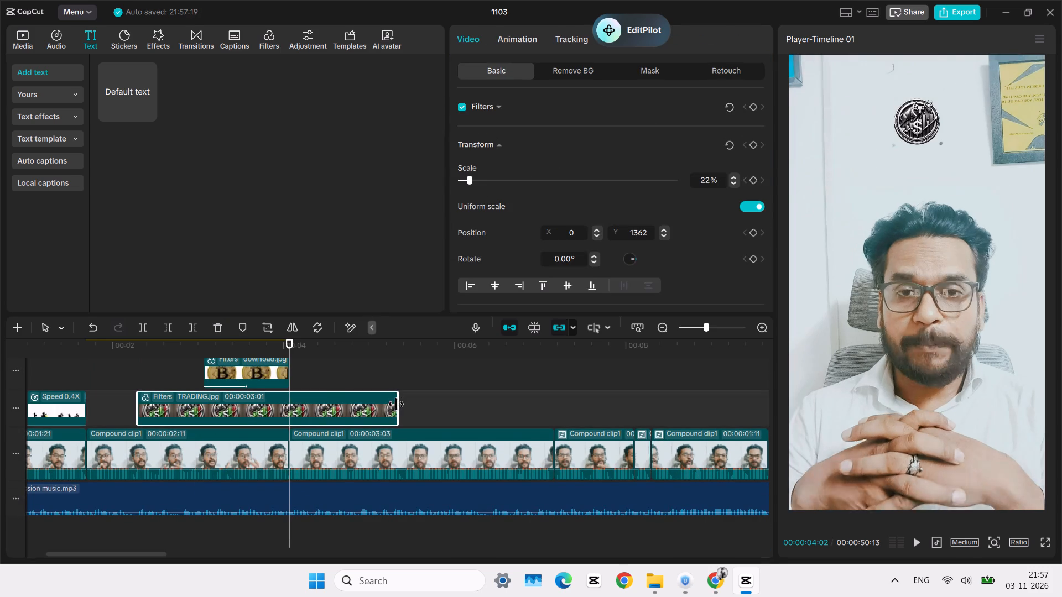
Extend the ends of the bitcoin and money bag overlay clips past the 00:00:04:02 cut, giving the bitcoin clip a duration of 00:00:01:26.
scroll(314, 399, up, 1)
click(282, 405)
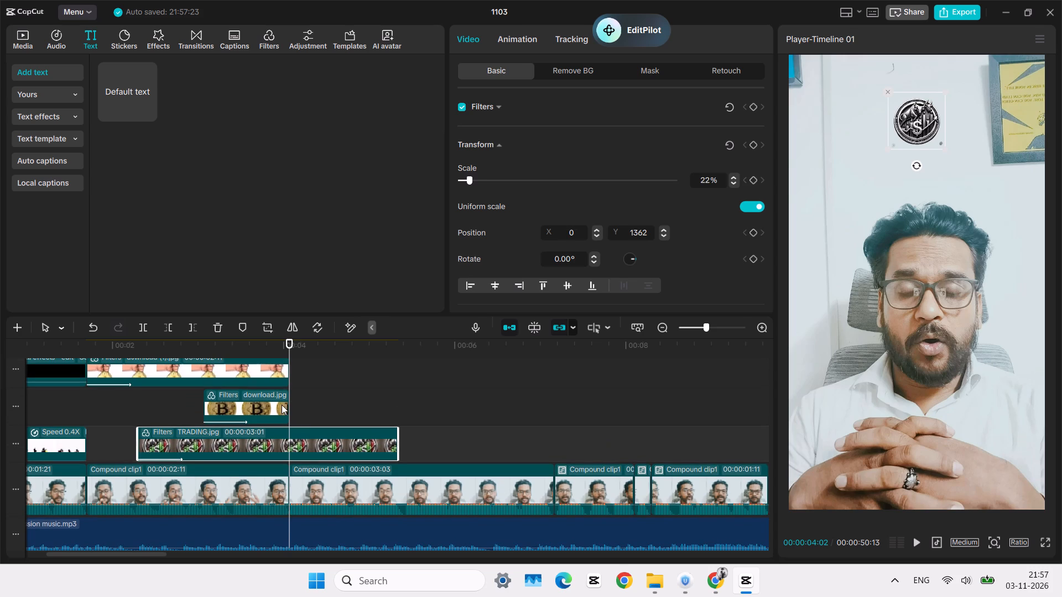
drag(289, 405, 360, 418)
scroll(286, 411, up, 1)
click(281, 408)
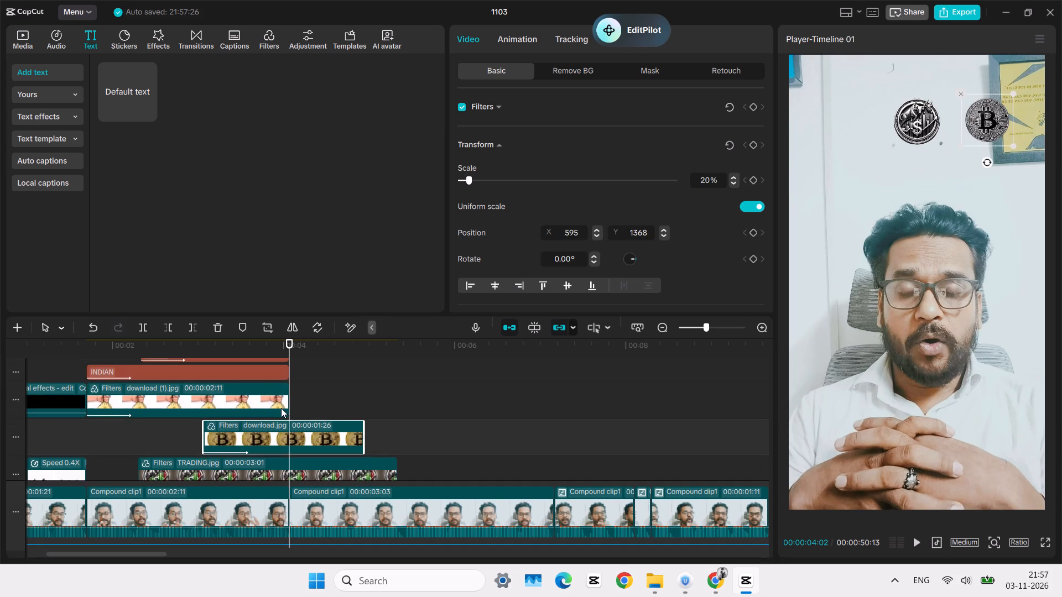
drag(288, 399, 361, 408)
Trim the ends of the money bag, bitcoin and coin overlay clips together at 00:00:04:02.
ctrl+scroll(361, 408, up, 12)
scroll(253, 381, down, 1)
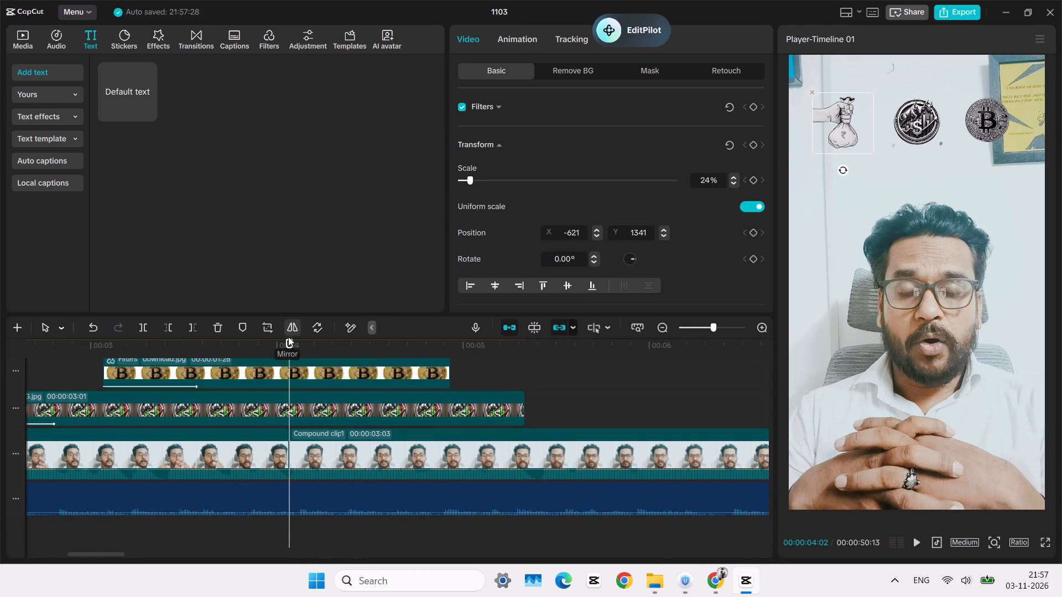
click(285, 347)
click(285, 347)
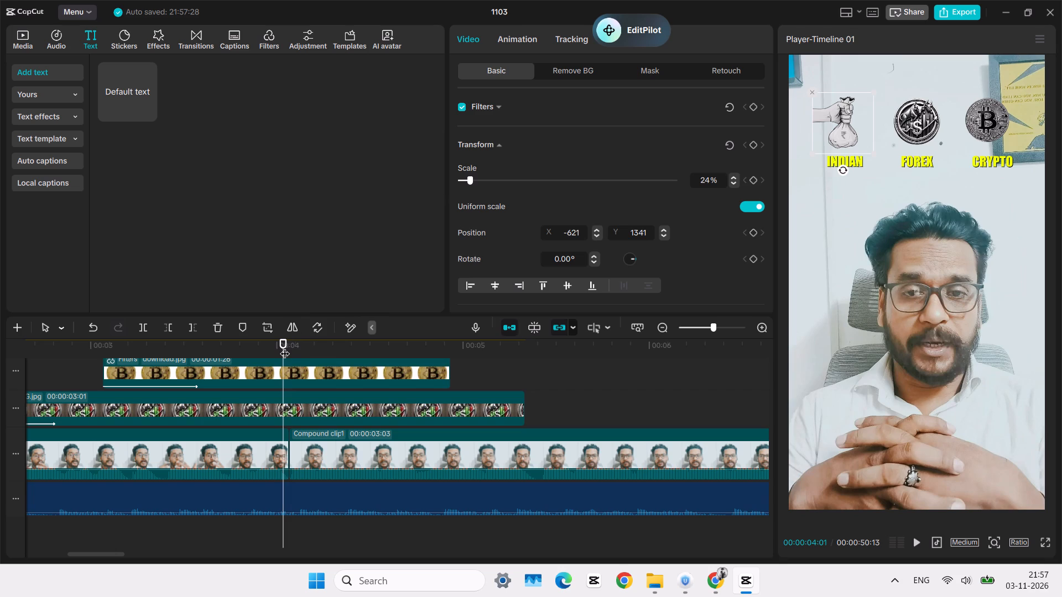
drag(285, 347, 290, 349)
key(space)
key(space)
click(290, 349)
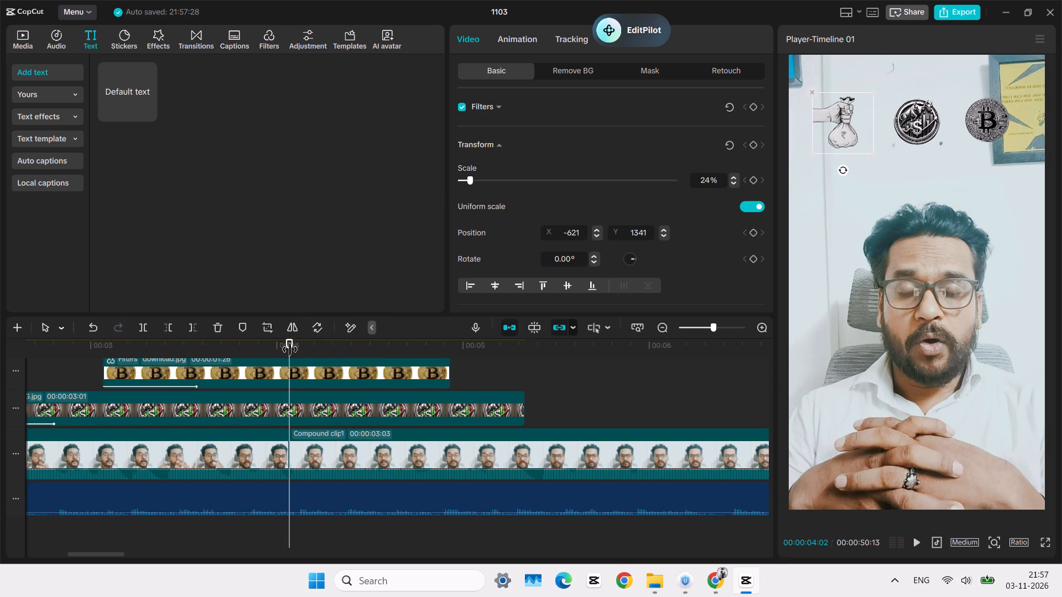
scroll(284, 433, up, 2)
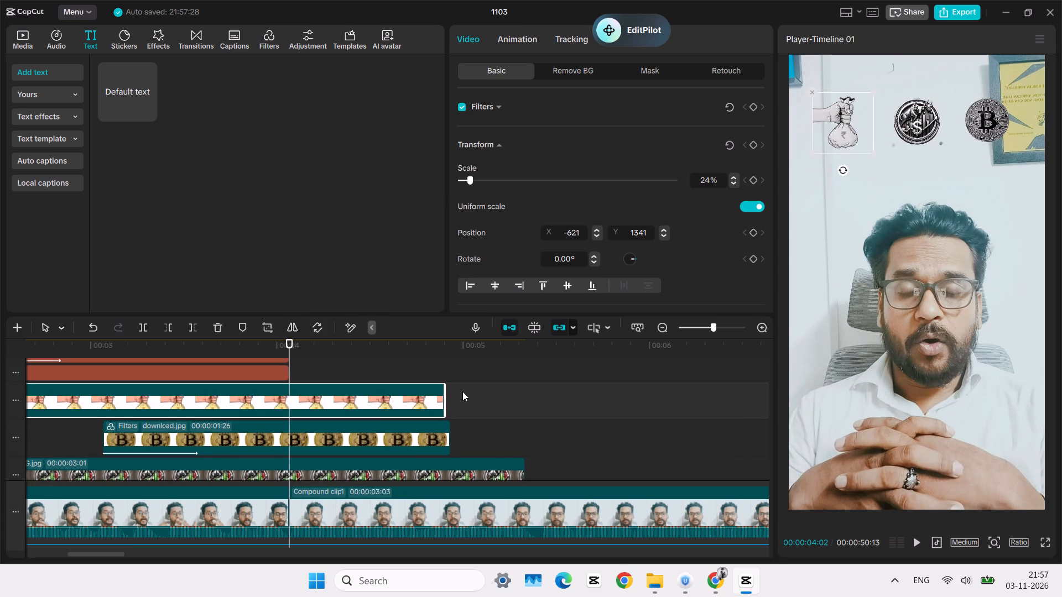
drag(462, 391, 388, 466)
key(w)
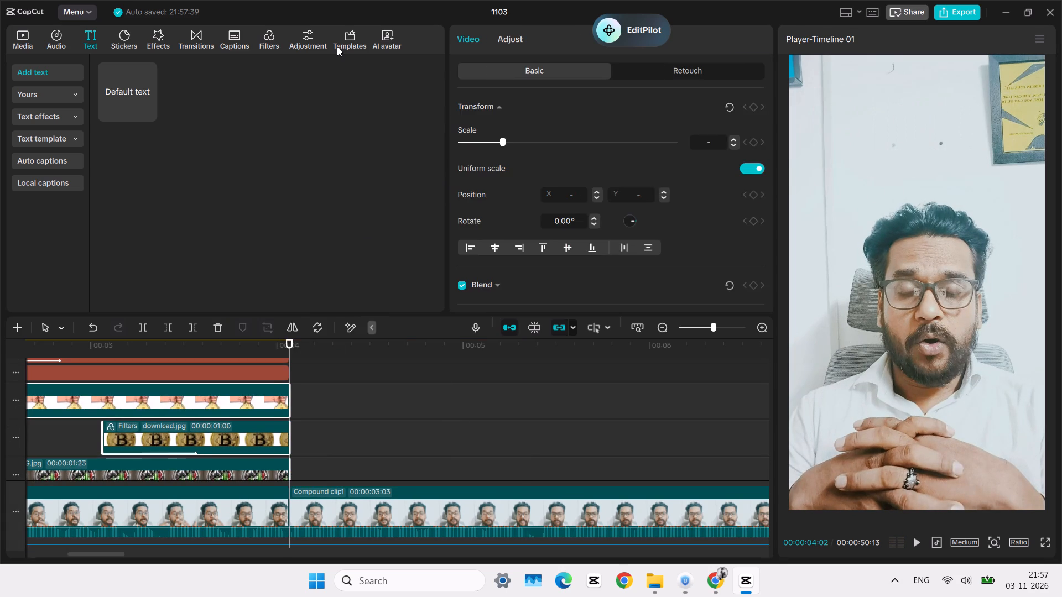
Play the opening from the start to check how the captions and image overlays appear and end.
click(305, 384)
drag(305, 384, 0, 383)
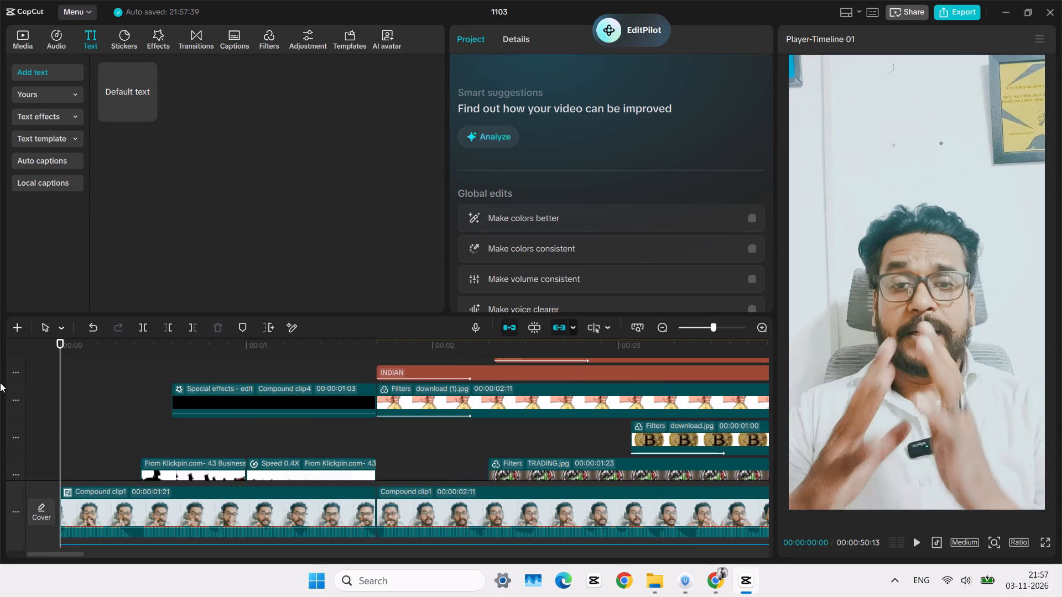
key(space)
key(space)
key(space)
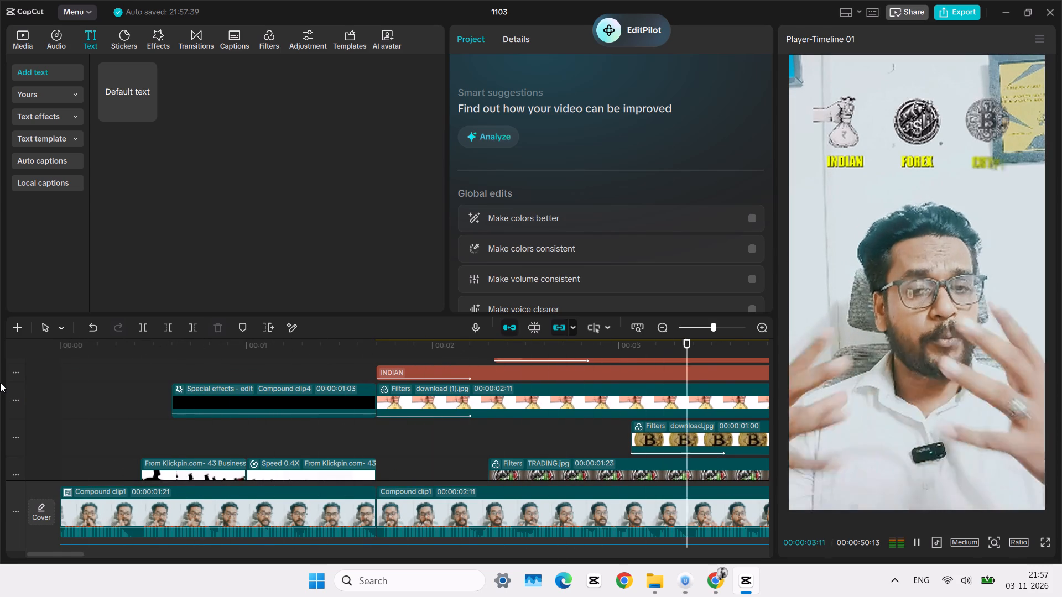
key(space)
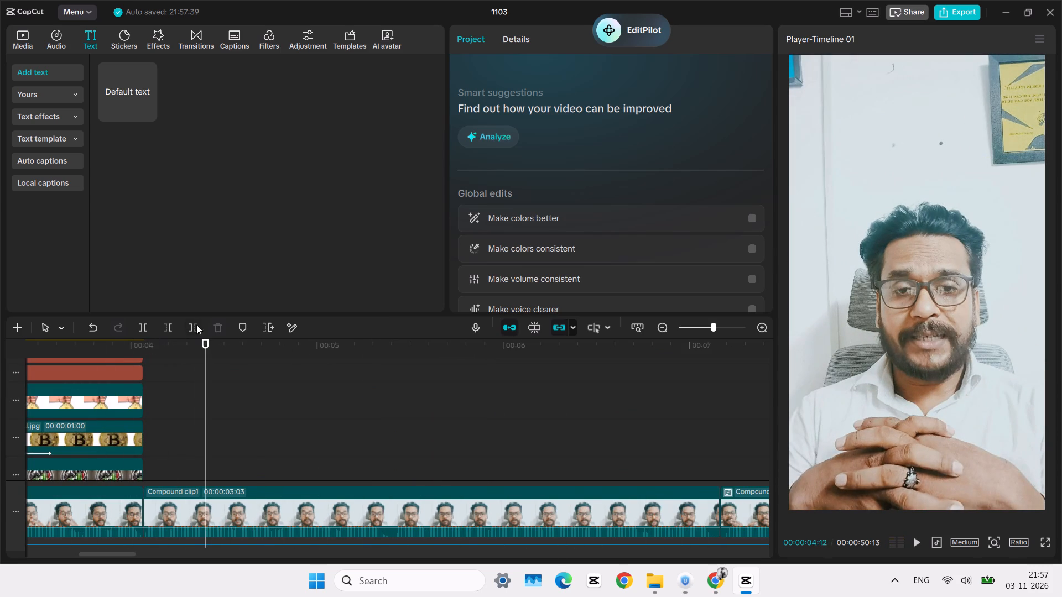
Review the footage following the overlays from 00:00:04:02 to about 00:00:09, and return the playhead to 00:00:04:02.
click(142, 350)
key(space)
key(space)
click(142, 350)
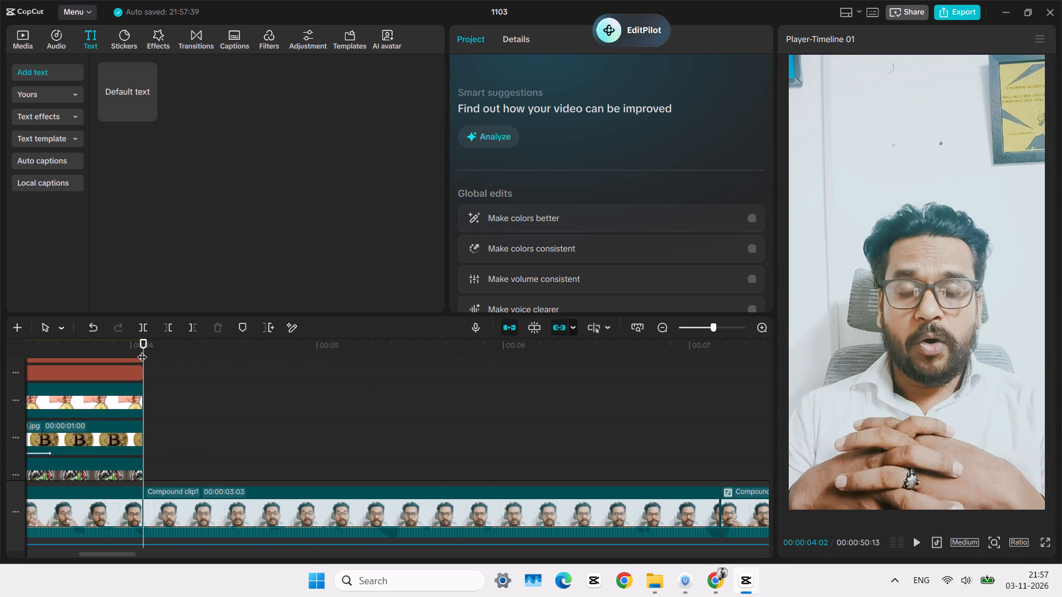
key(space)
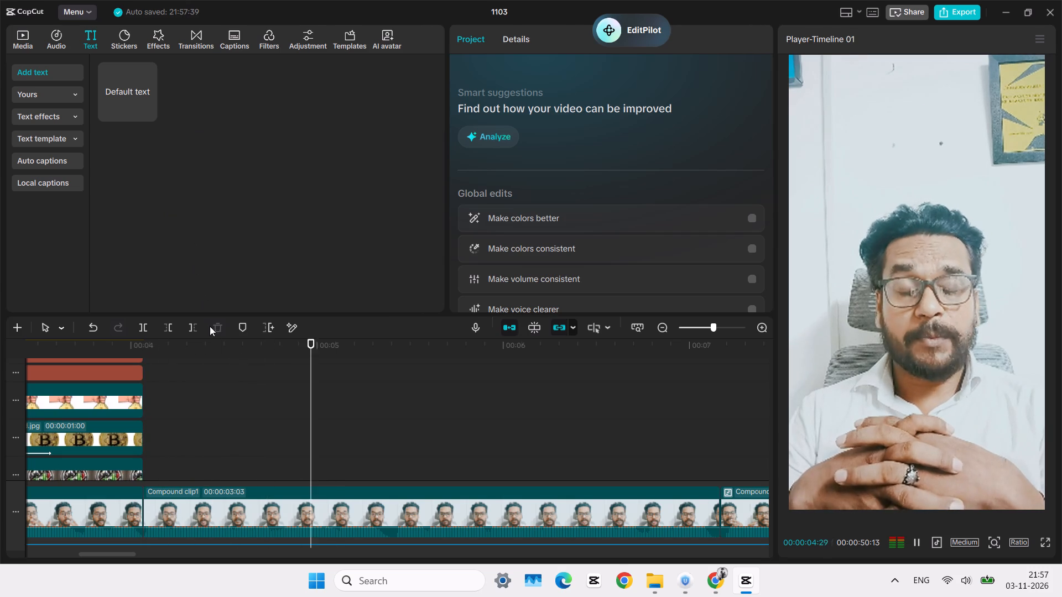
key(space)
key(space)
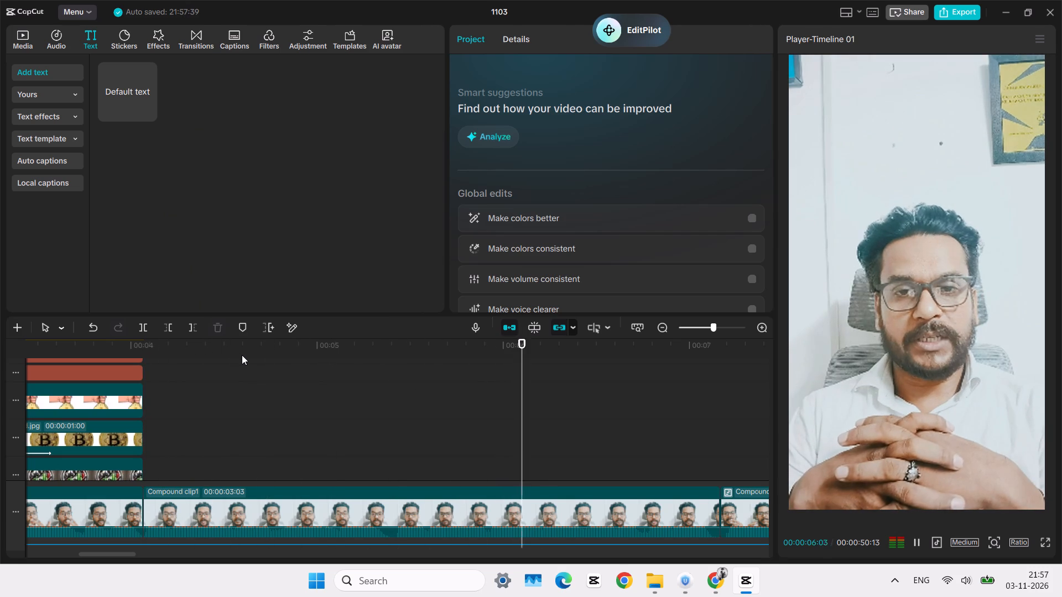
key(space)
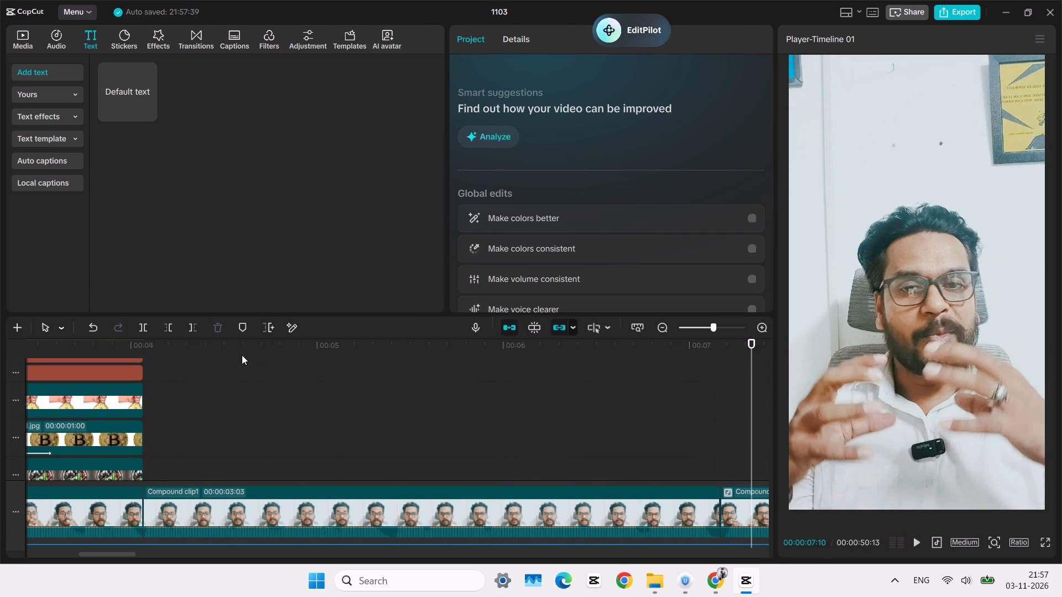
key(space)
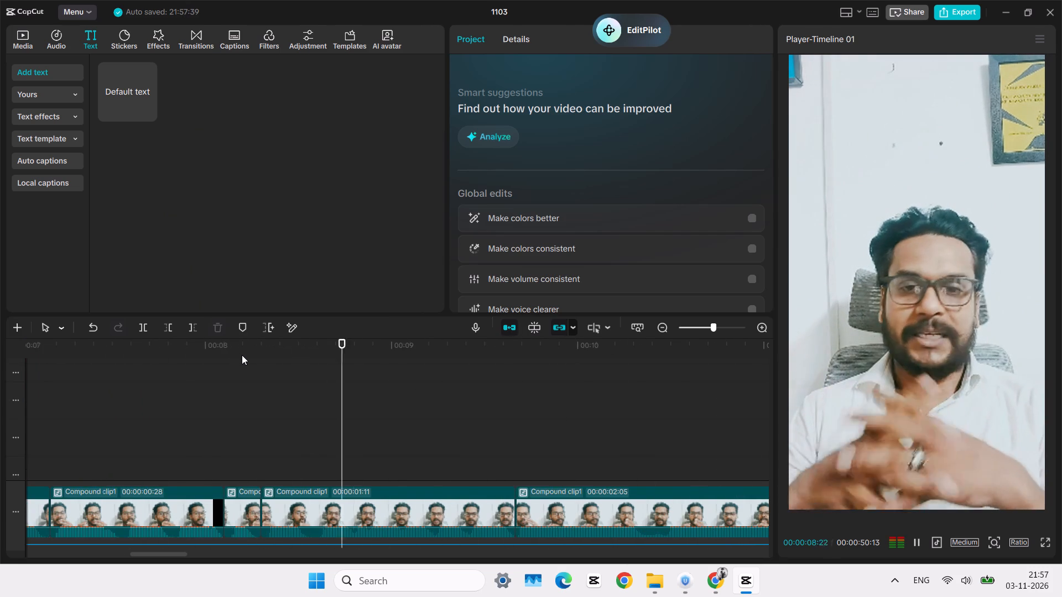
key(space)
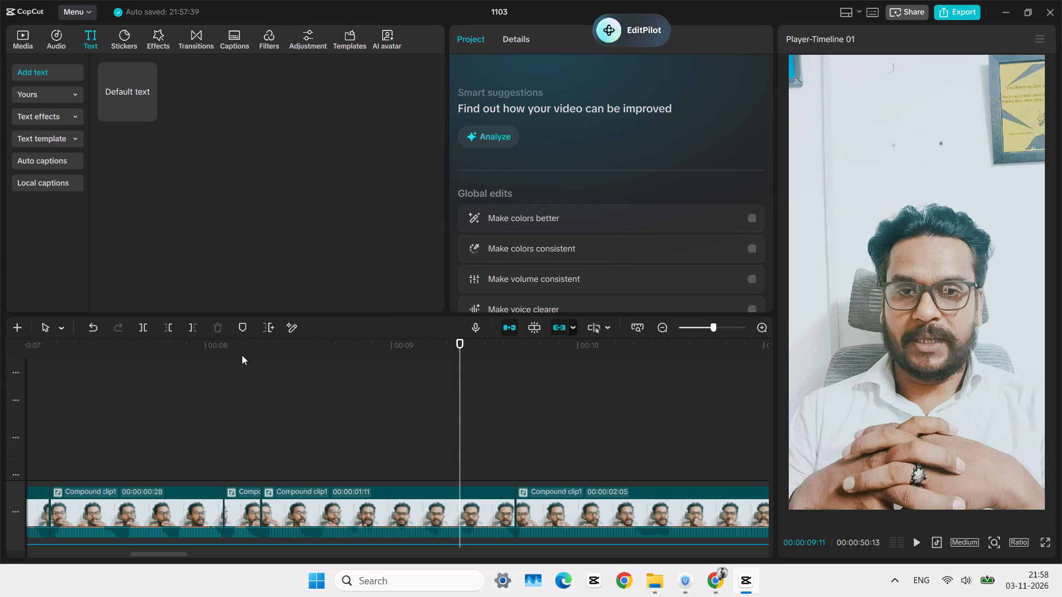
click(185, 387)
drag(185, 387, 103, 412)
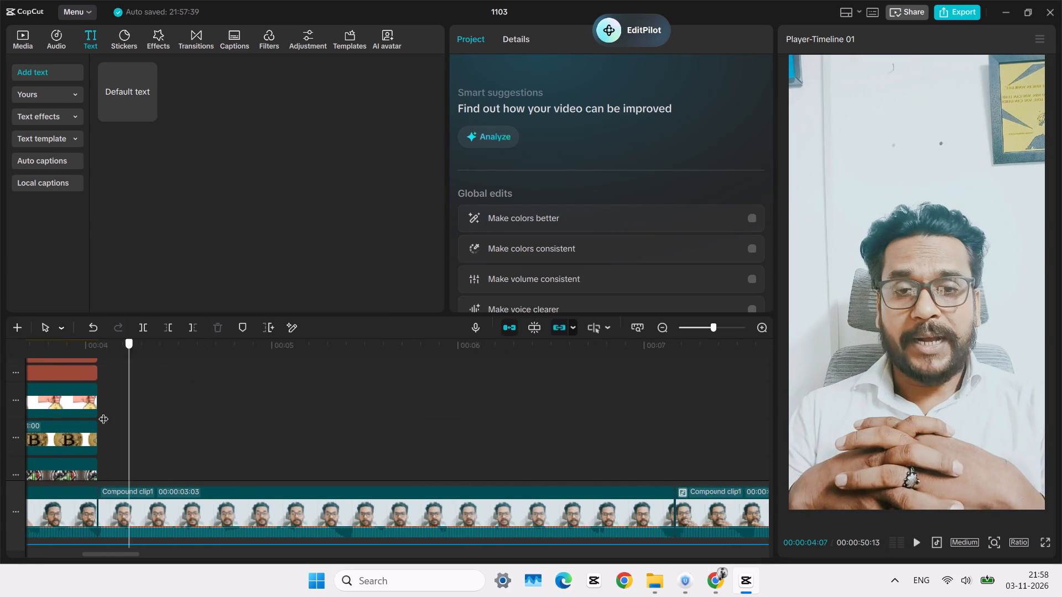
drag(103, 412, 99, 375)
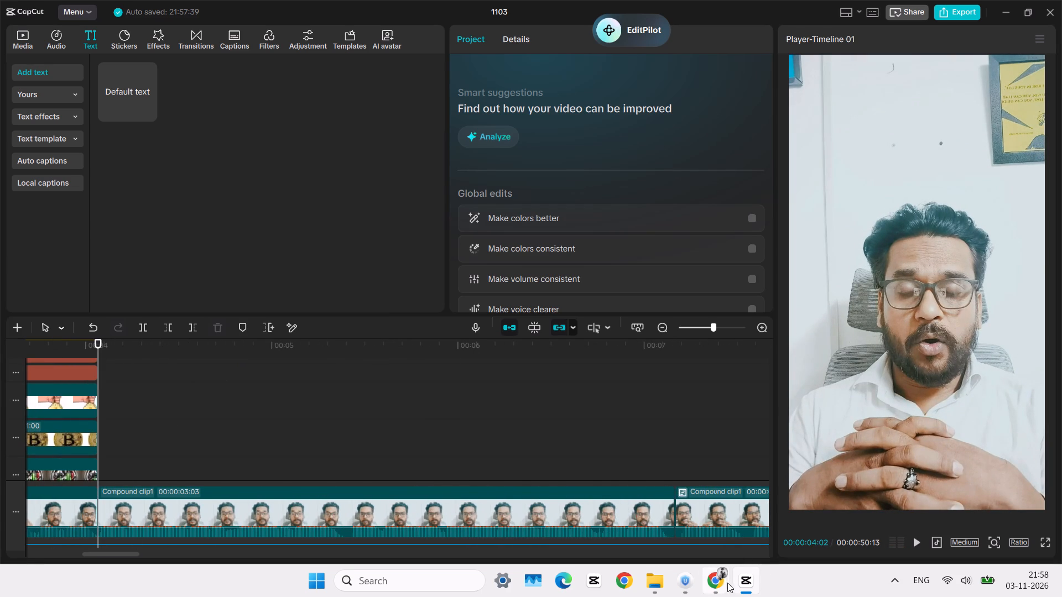
Switch to Pinterest in Chrome and search for "TRADDER PEOBLAM".
click(723, 582)
click(752, 504)
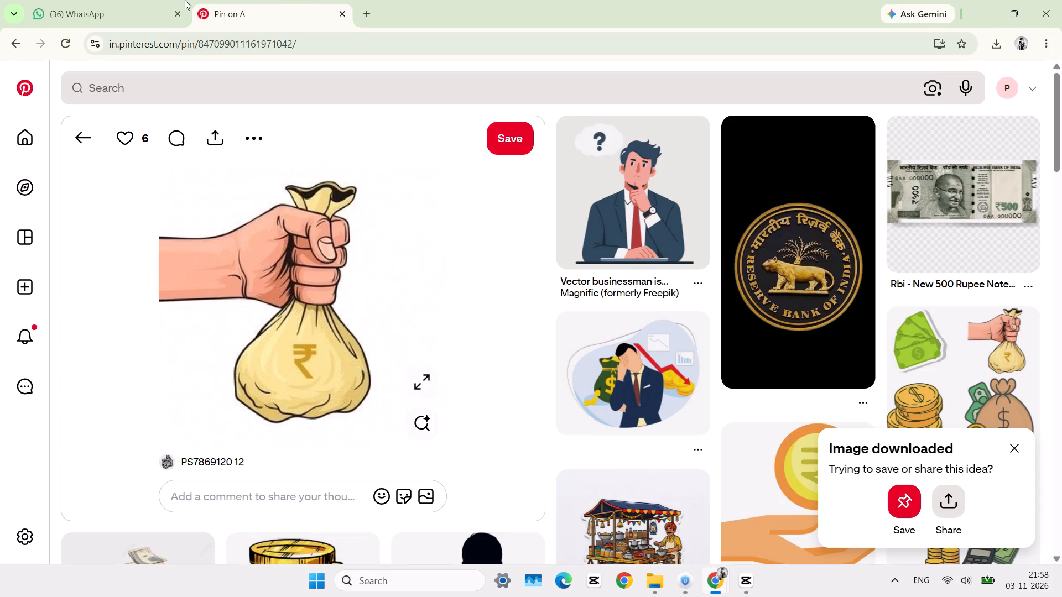
click(317, 83)
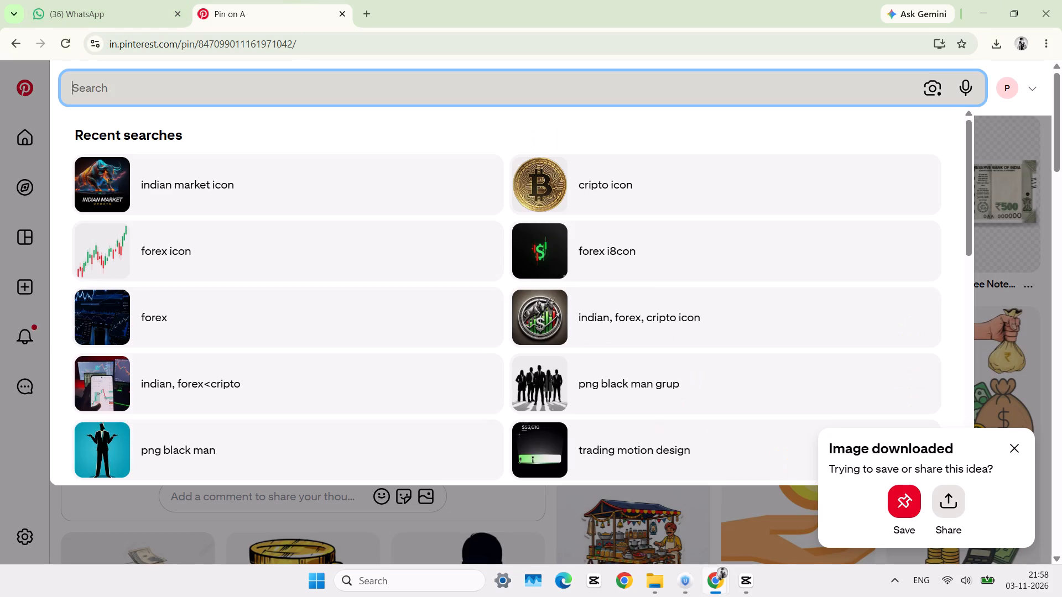
text(TRADDER)
key(space)
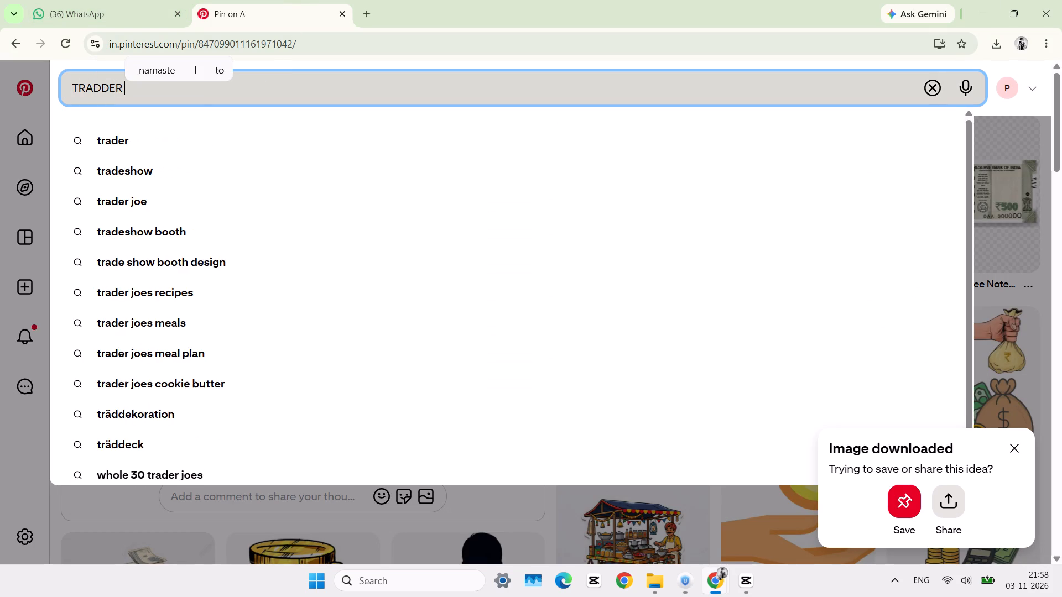
text(PEOBLAM)
key(space)
key(Return)
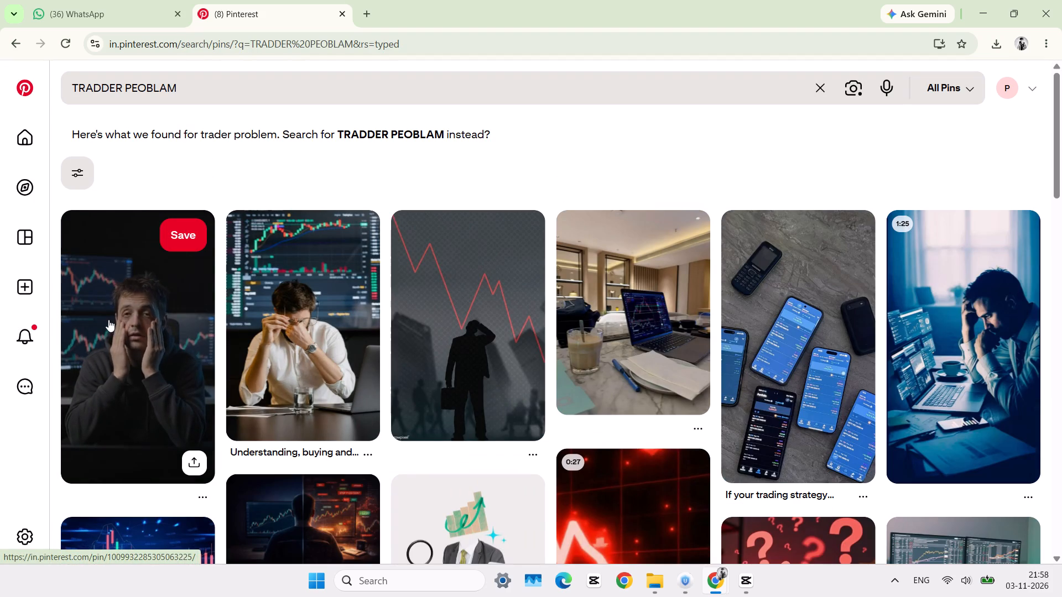
Look over the first search results and open the "Trading Works" video pin of the man in a dark hoodie.
scroll(287, 334, down, 1)
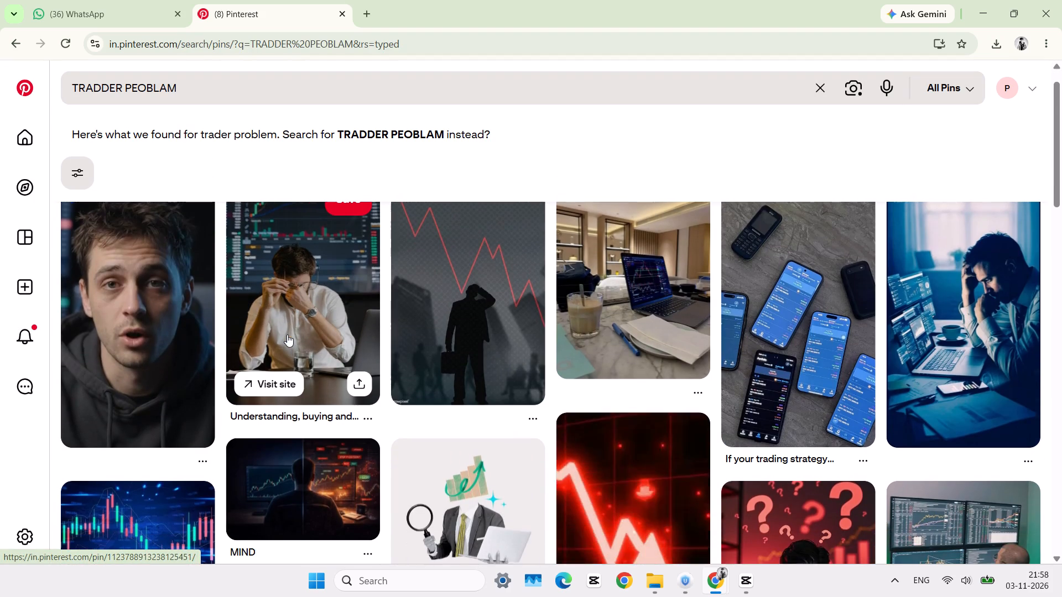
scroll(287, 334, down, 1)
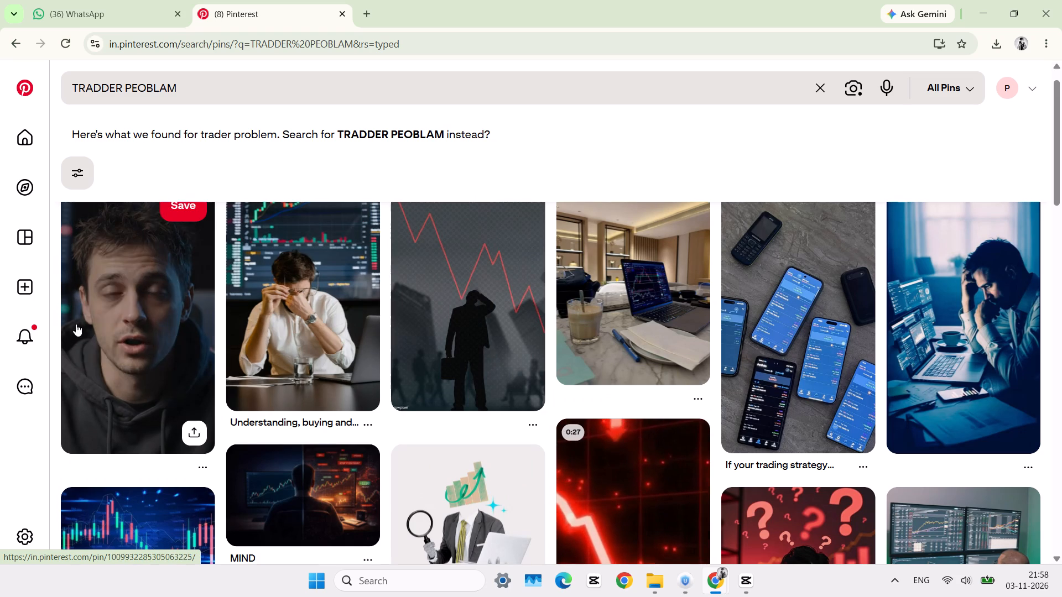
click(122, 322)
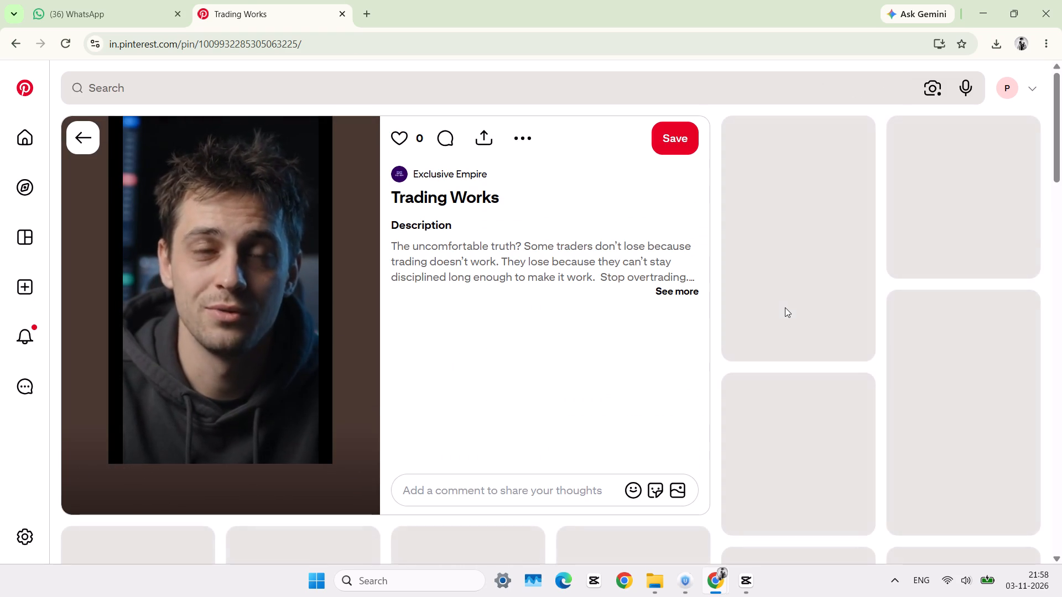
Browse the related pins below the video for clips of troubled traders and trading problems.
scroll(892, 444, down, 1)
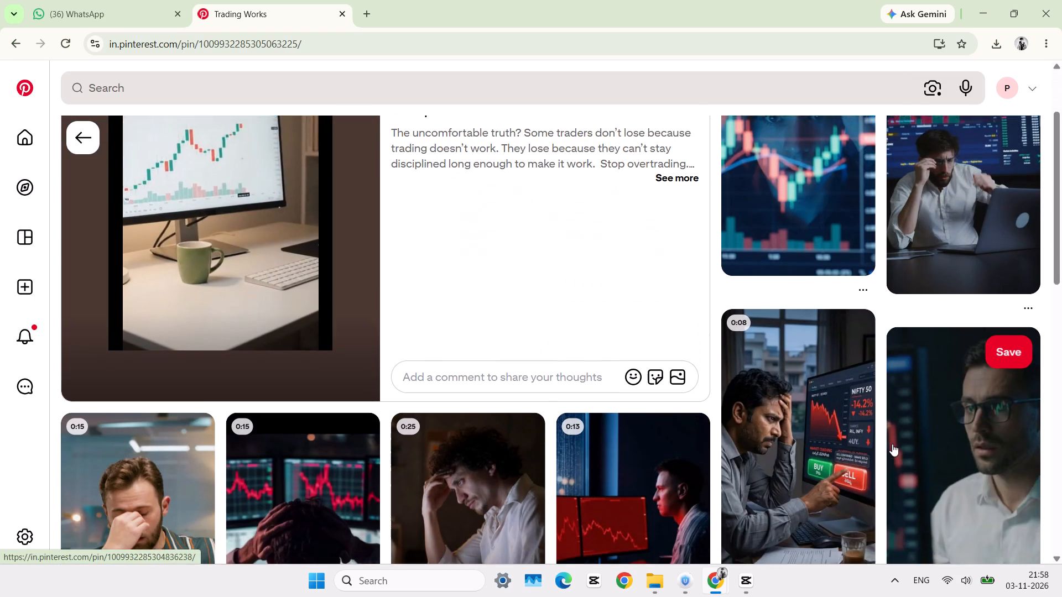
scroll(892, 444, down, 1)
scroll(766, 362, down, 1)
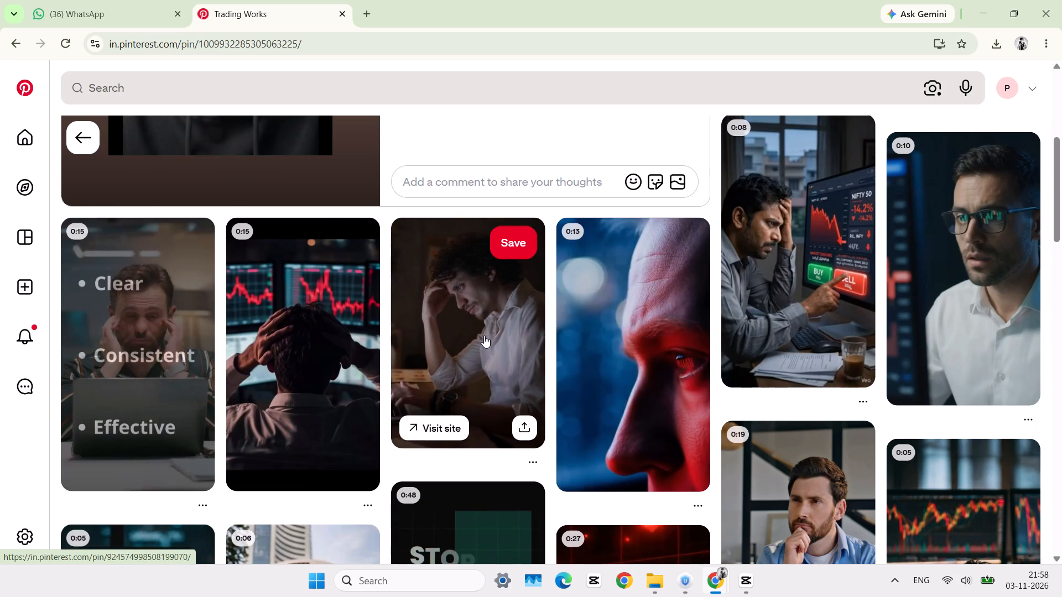
scroll(183, 343, down, 1)
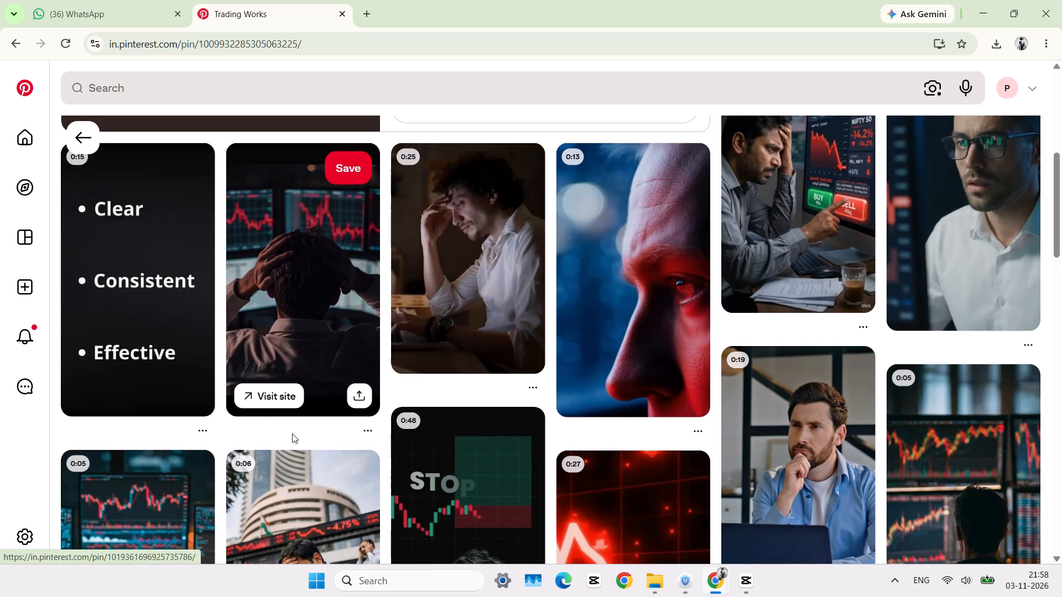
scroll(292, 433, down, 1)
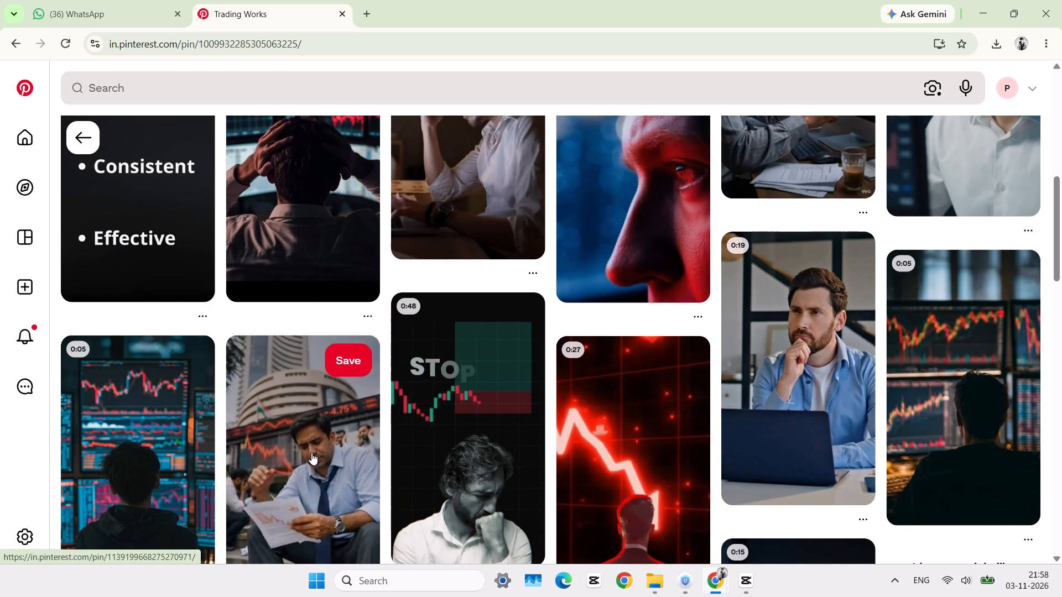
scroll(311, 453, down, 1)
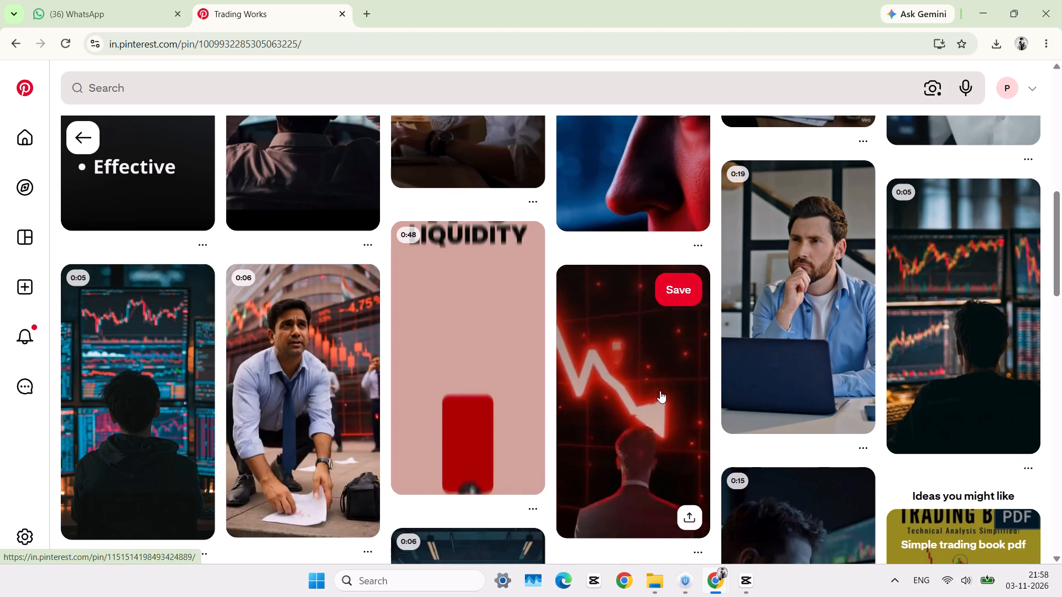
scroll(471, 375, down, 1)
scroll(448, 516, down, 1)
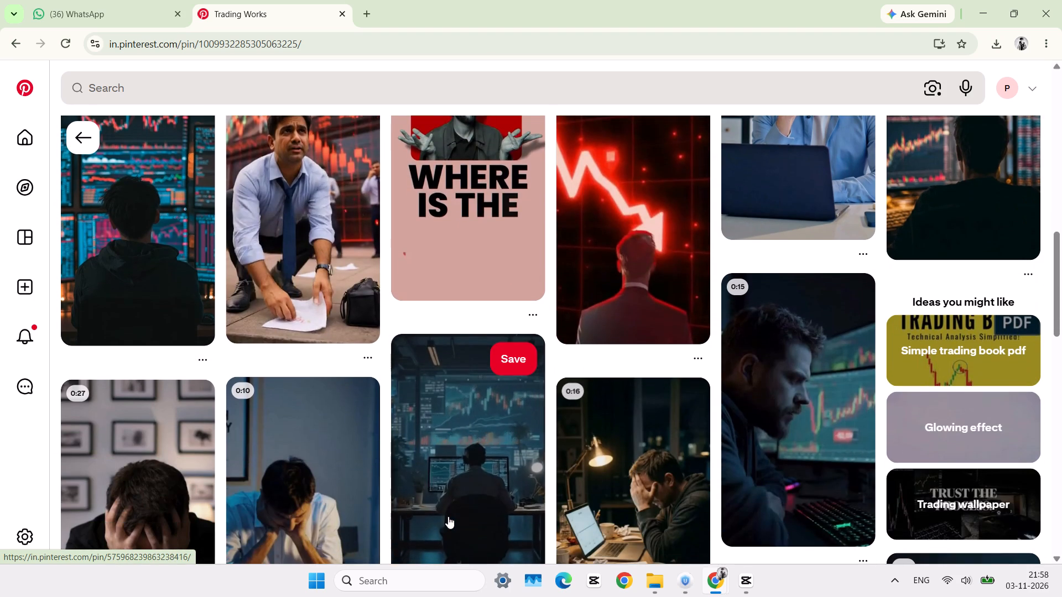
scroll(448, 516, down, 1)
scroll(304, 423, right, 2)
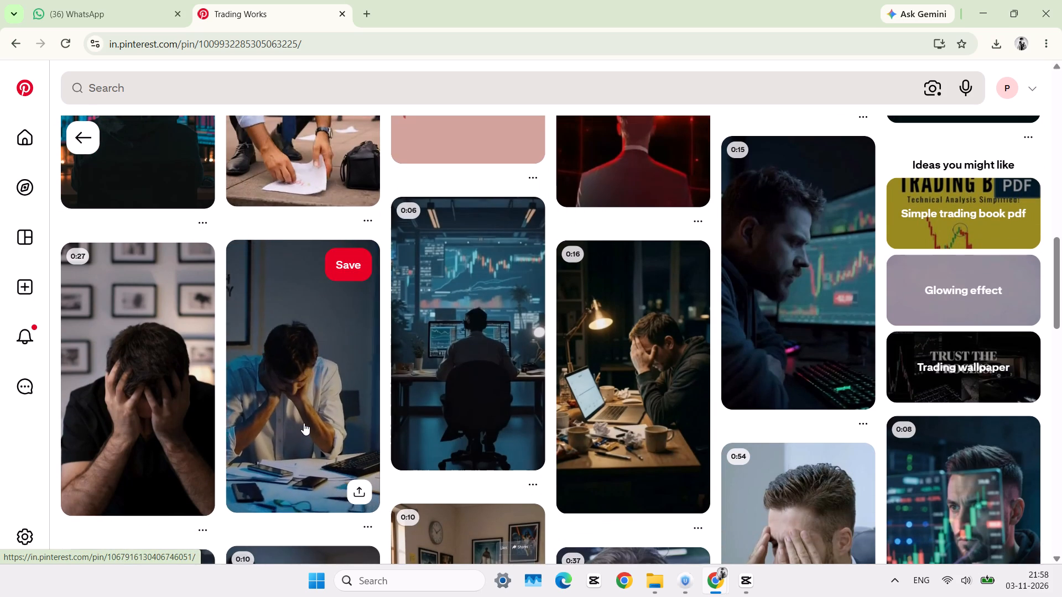
scroll(304, 423, right, 2)
scroll(304, 423, up, 1)
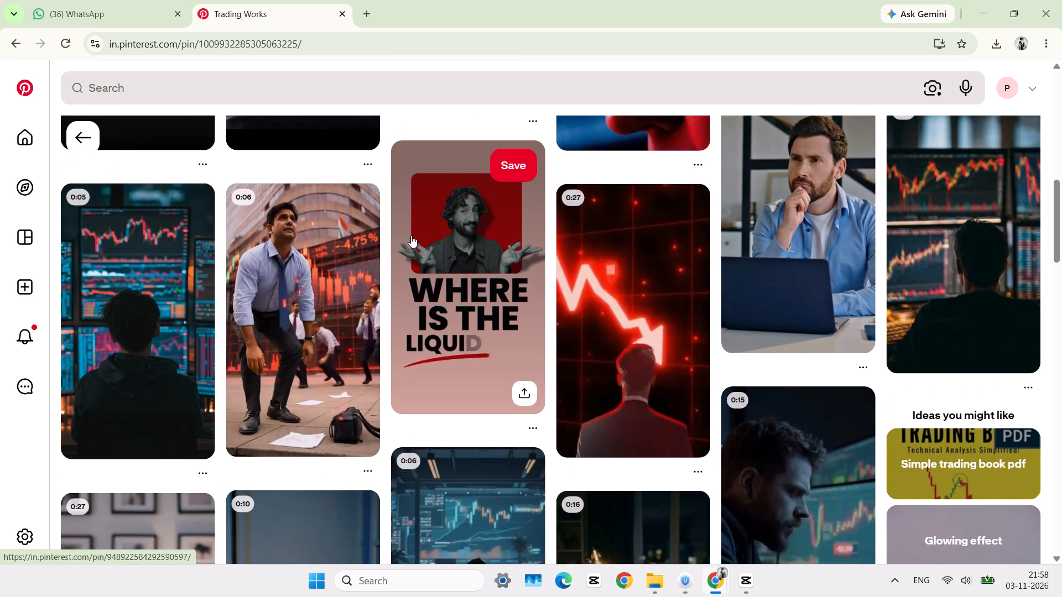
Open the "Online Business That Pays Daily: Trading" video pin and rewind its video to the beginning.
click(411, 235)
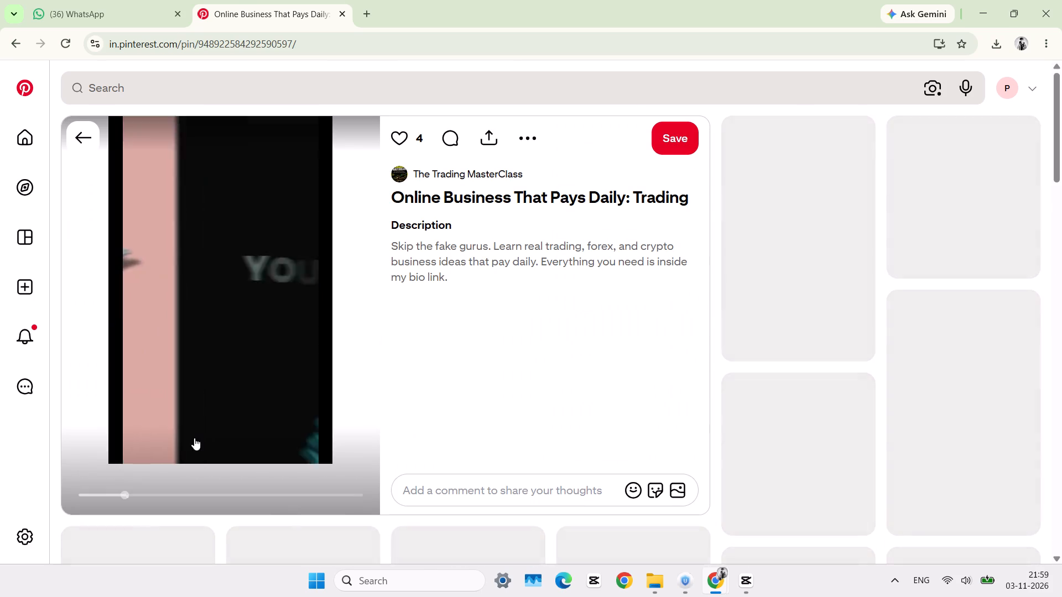
drag(127, 493, 0, 500)
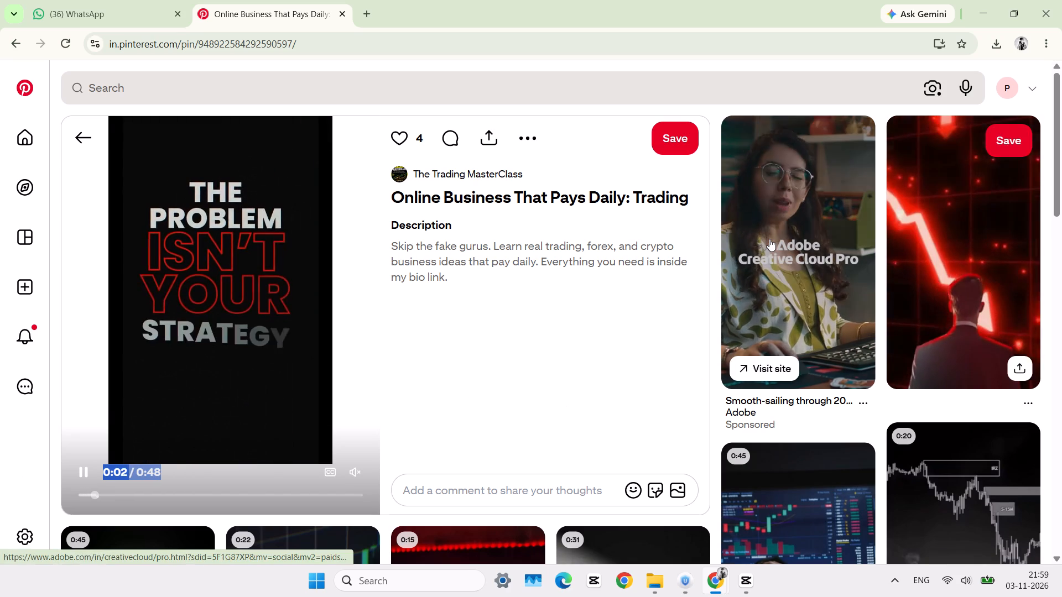
Browse the related pins below the "Online Business That Pays Daily: Trading" video for trader-problem visuals.
scroll(769, 239, down, 1)
scroll(772, 447, down, 2)
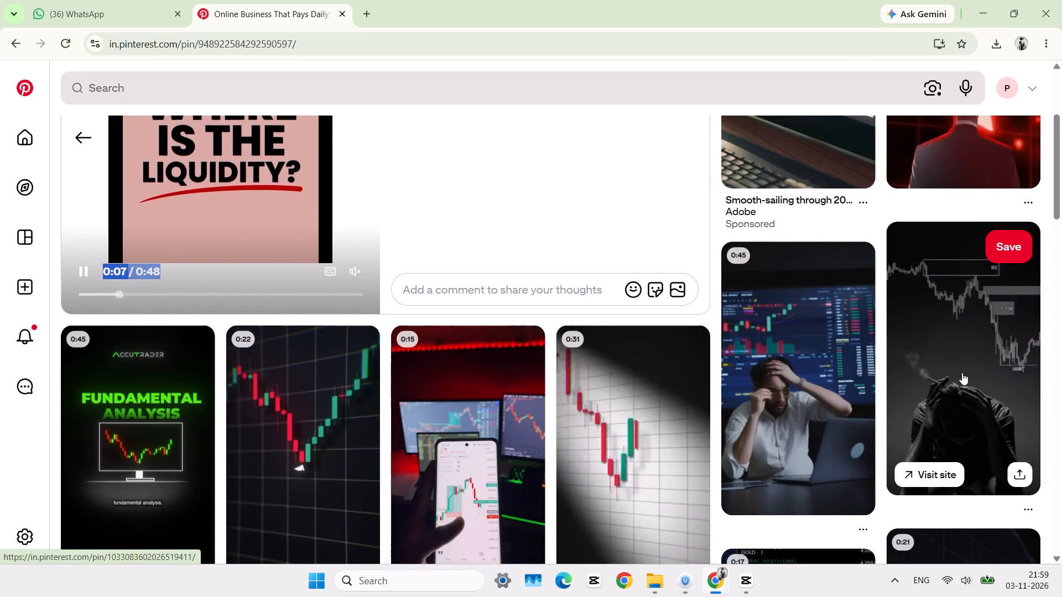
scroll(957, 375, down, 3)
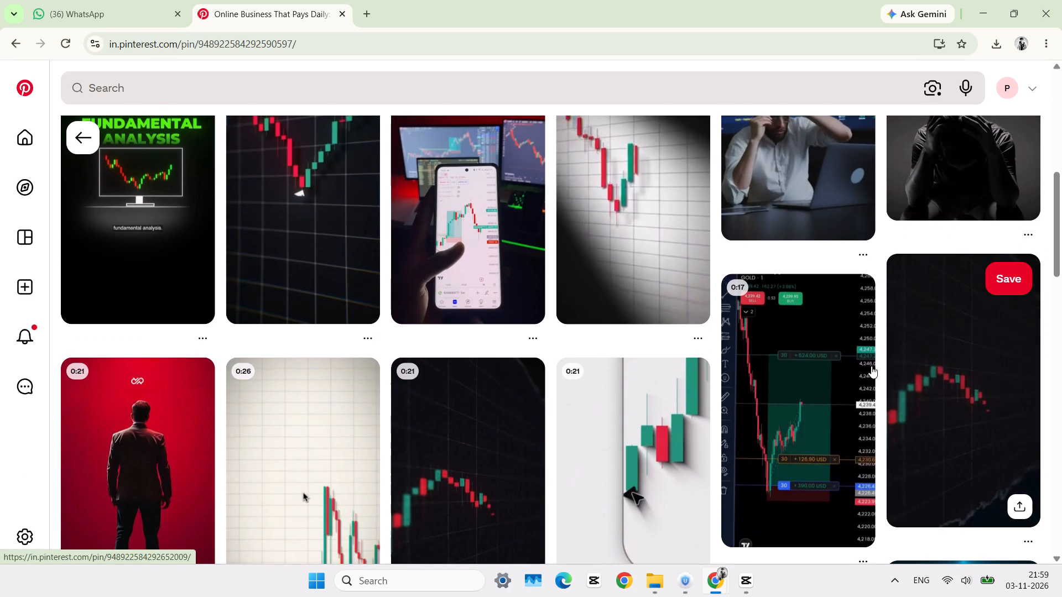
scroll(143, 446, down, 2)
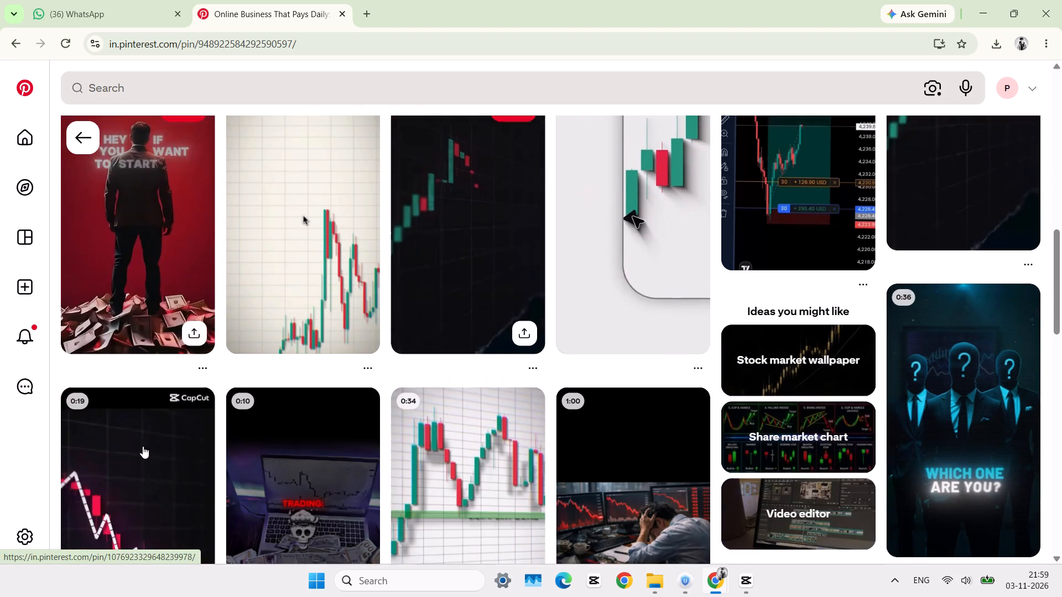
scroll(143, 446, down, 2)
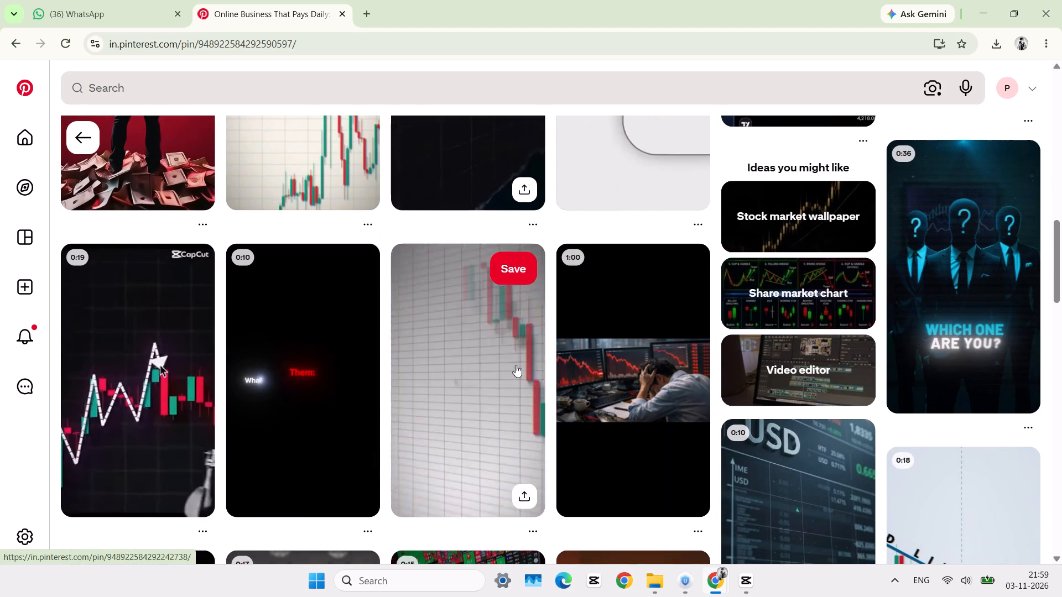
scroll(694, 451, down, 3)
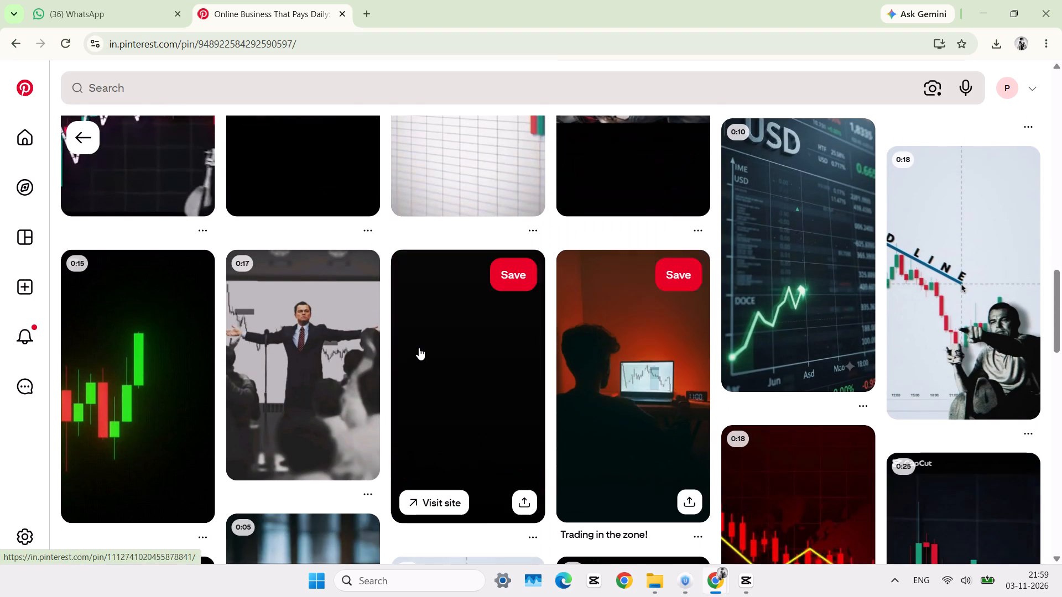
scroll(636, 407, down, 3)
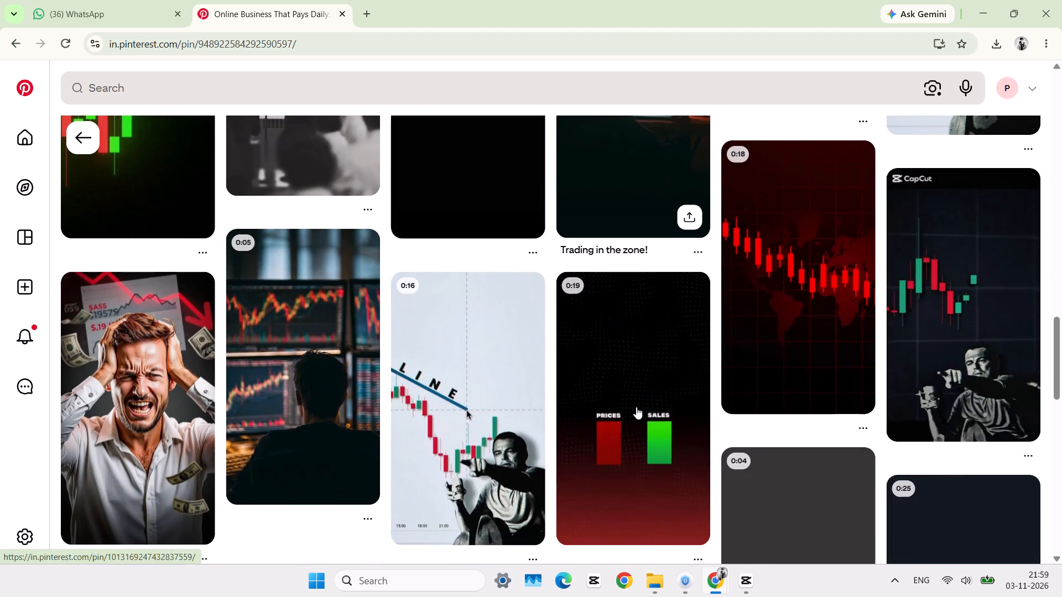
scroll(465, 415, down, 3)
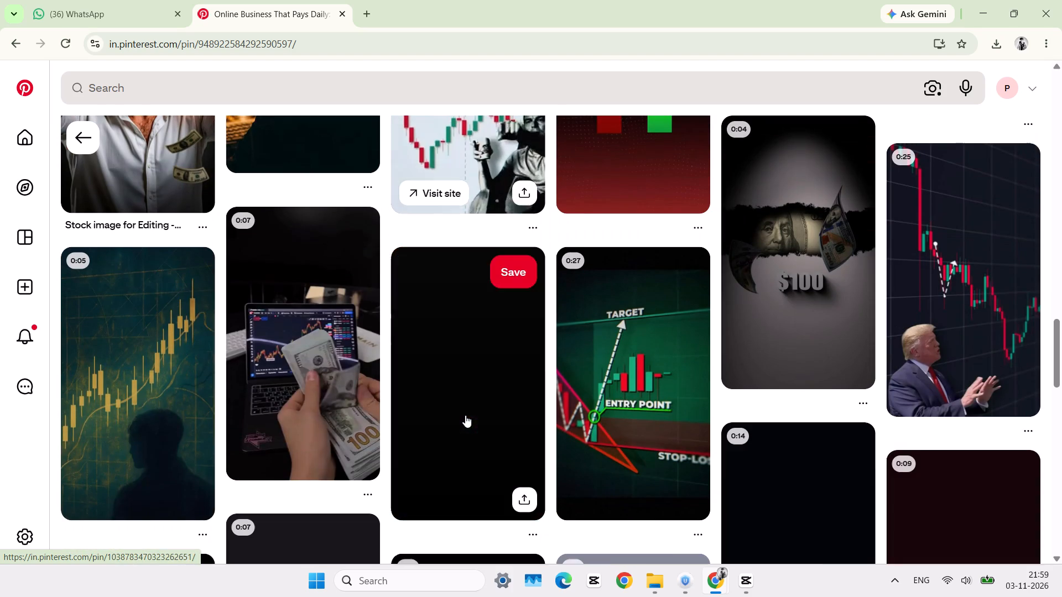
Go back to the "Trading Works" pin and examine its related pins for clips of stressed or losing traders.
click(9, 48)
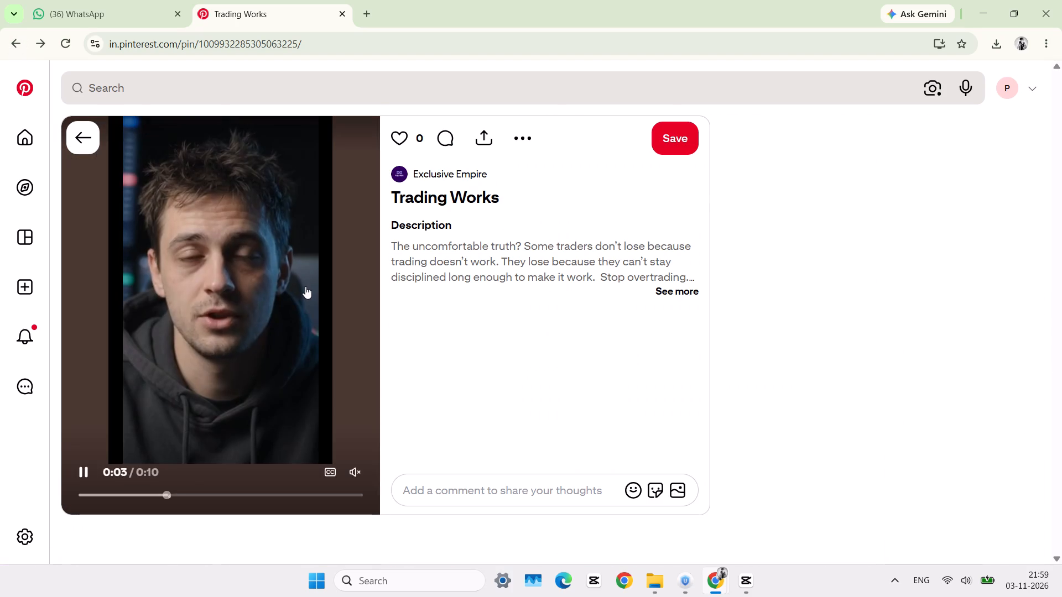
scroll(555, 307, down, 2)
scroll(765, 369, up, 2)
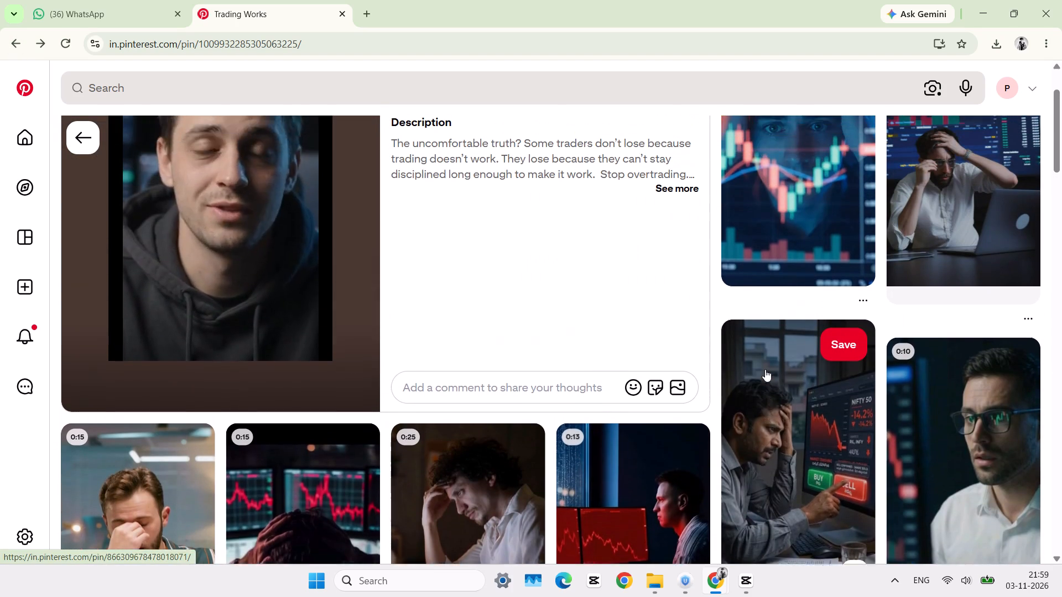
scroll(765, 369, up, 2)
scroll(816, 233, up, 1)
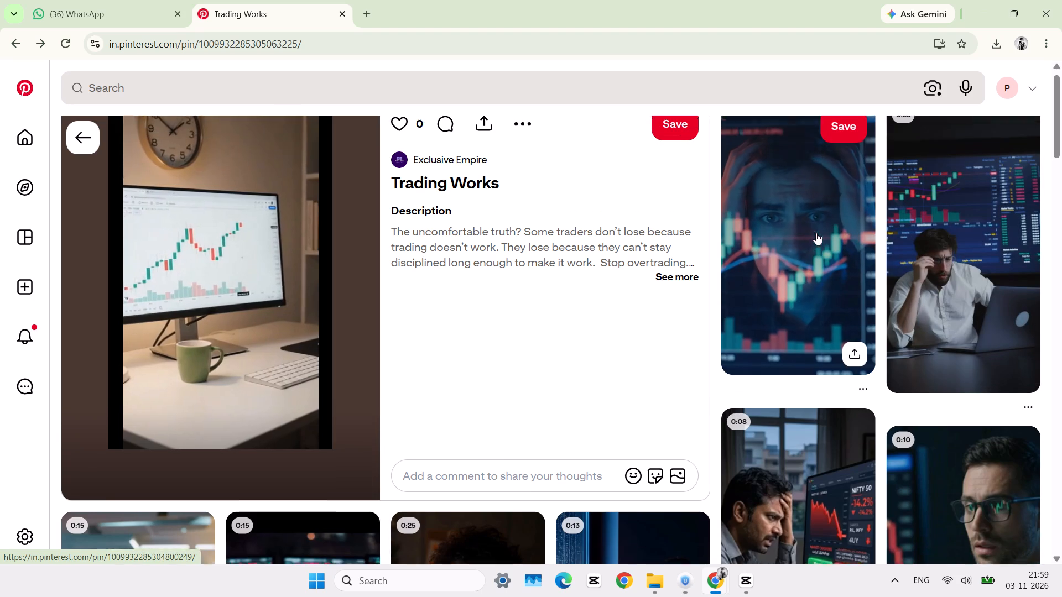
scroll(816, 233, up, 1)
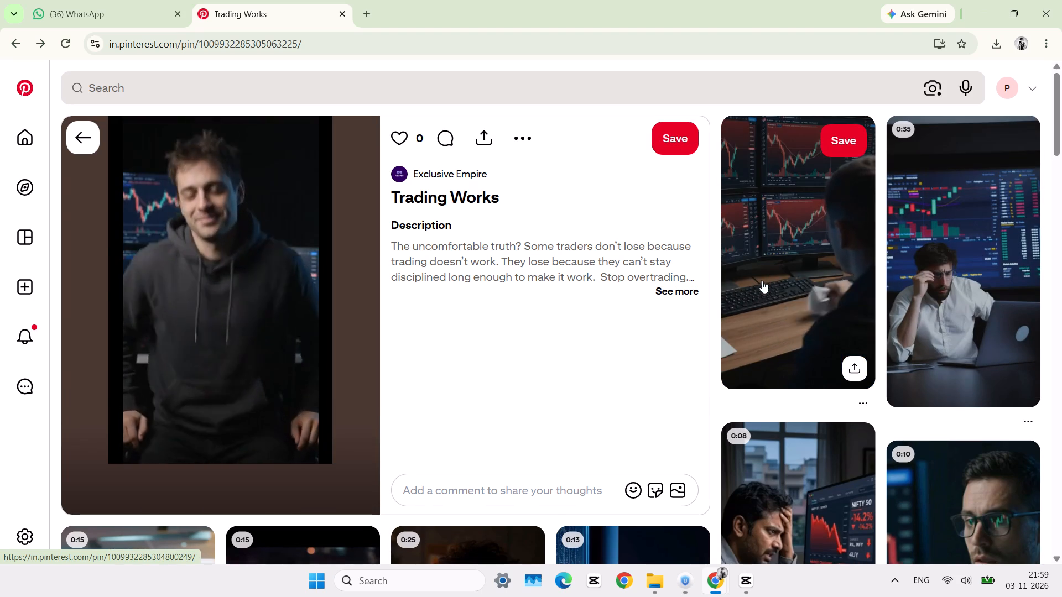
scroll(785, 320, down, 3)
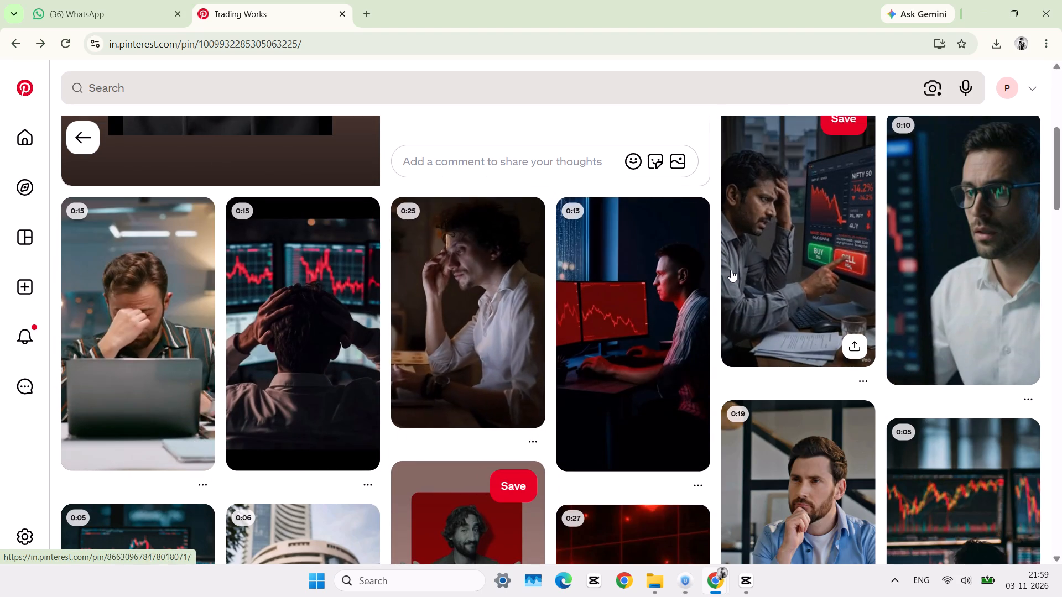
scroll(647, 401, down, 2)
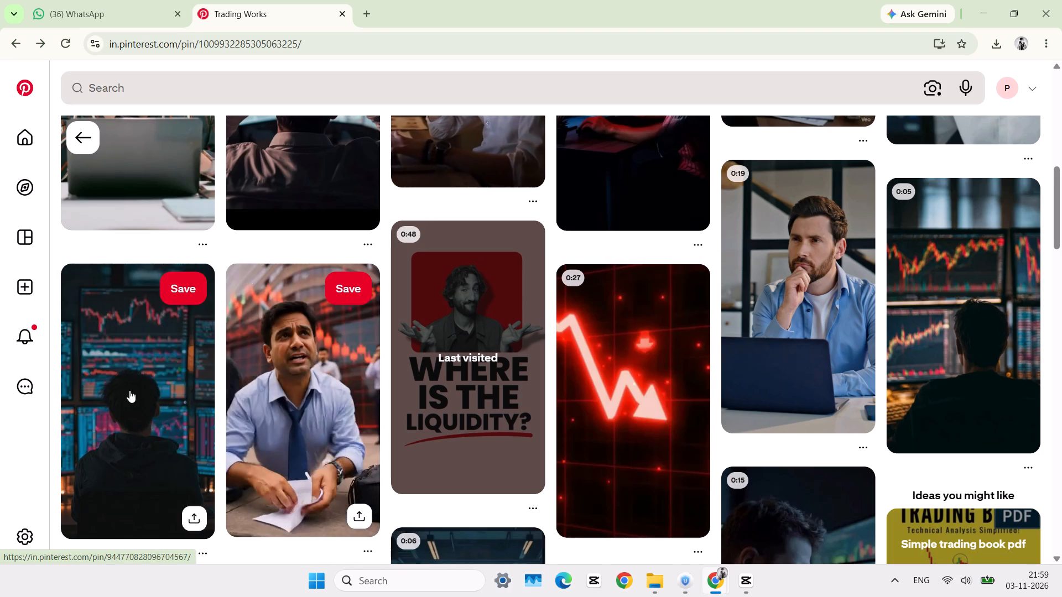
scroll(129, 390, down, 3)
scroll(415, 501, down, 2)
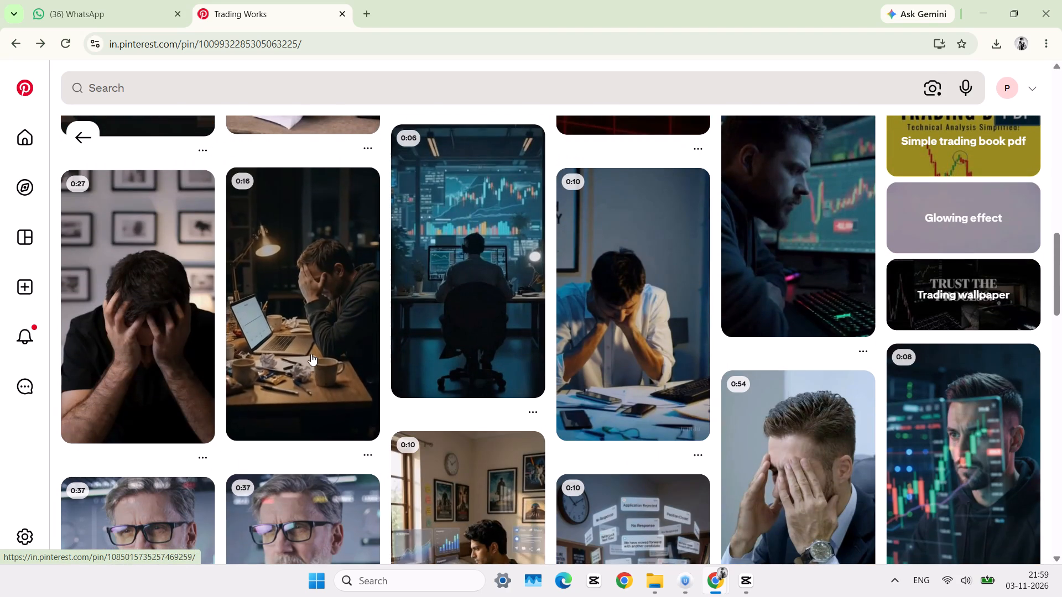
scroll(410, 416, down, 2)
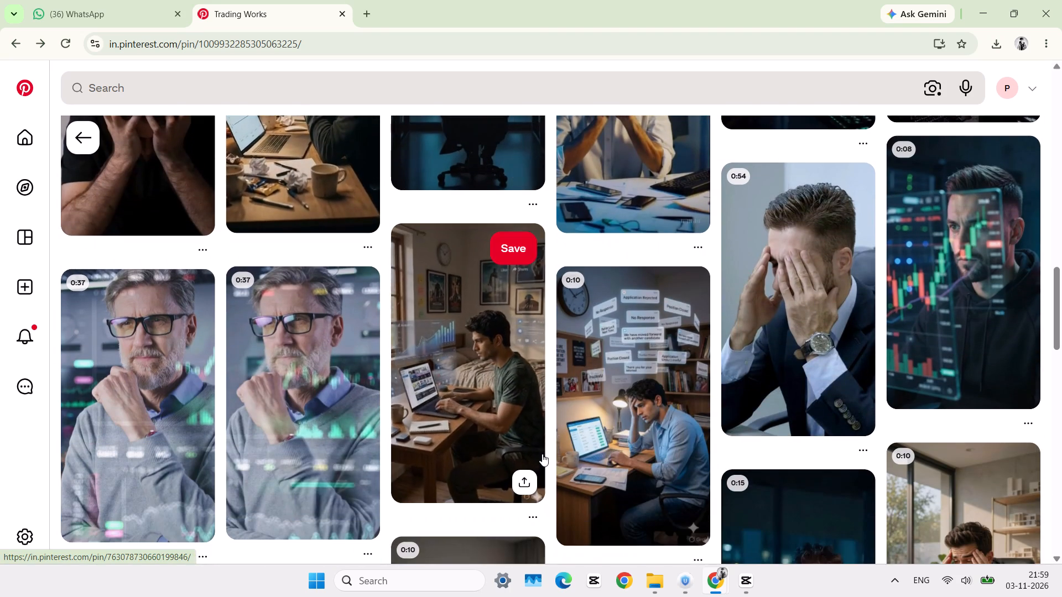
scroll(542, 454, down, 1)
scroll(741, 399, down, 1)
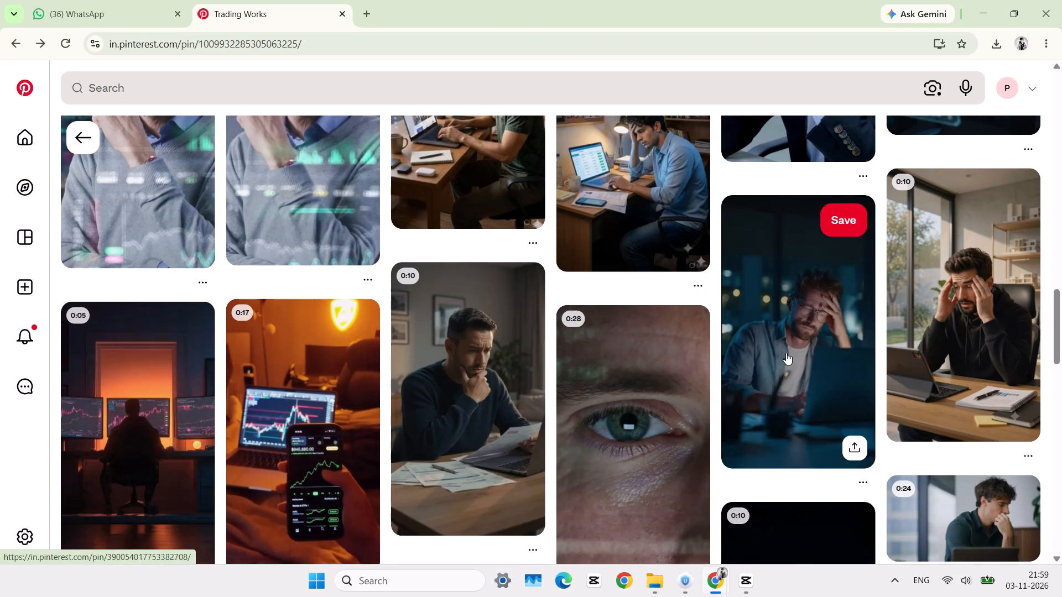
scroll(442, 409, down, 1)
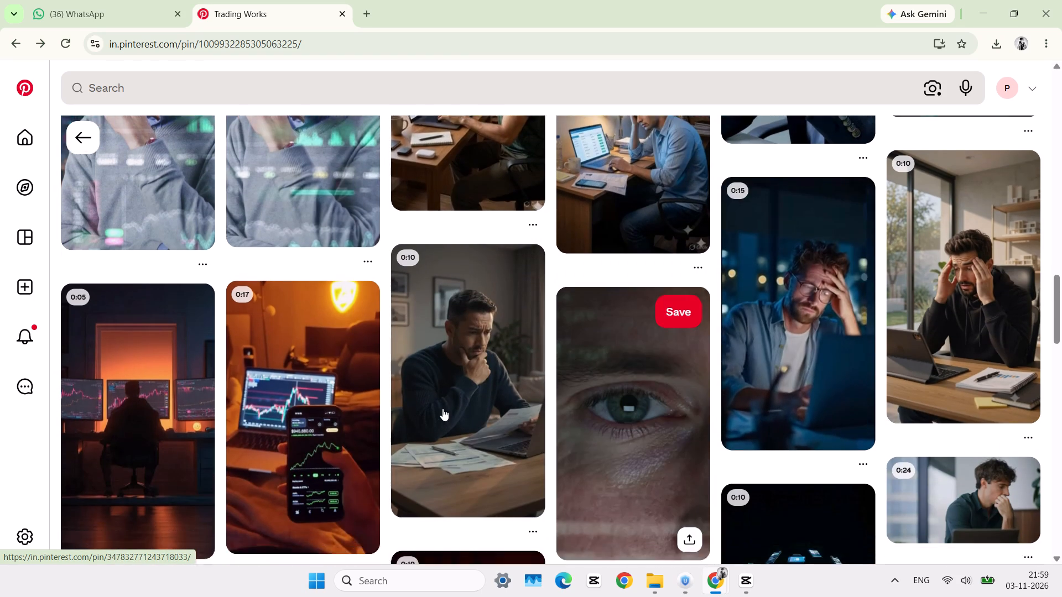
scroll(442, 409, down, 1)
scroll(103, 323, down, 2)
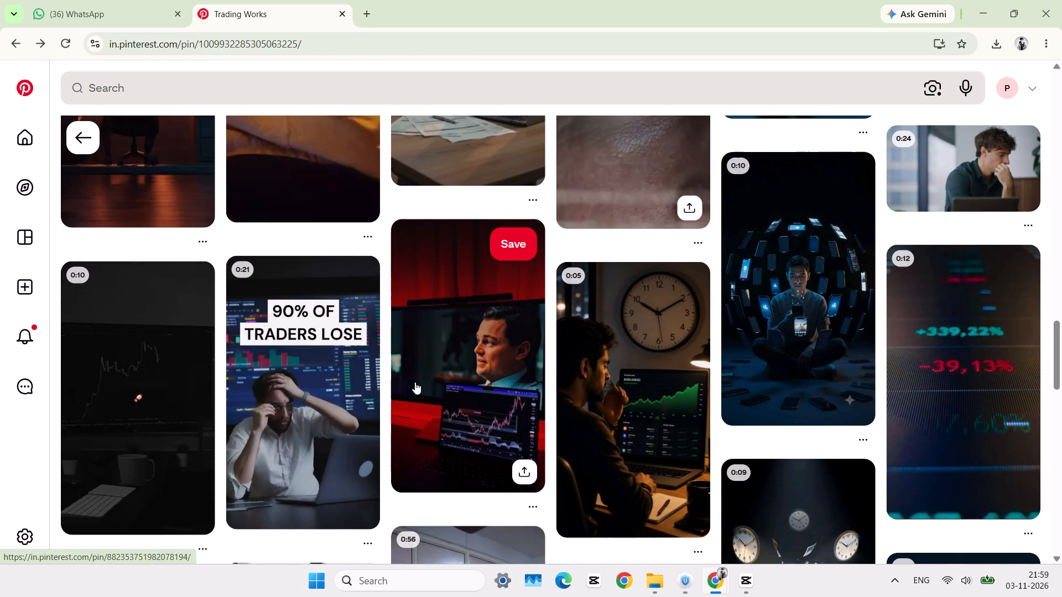
scroll(117, 352, up, 7)
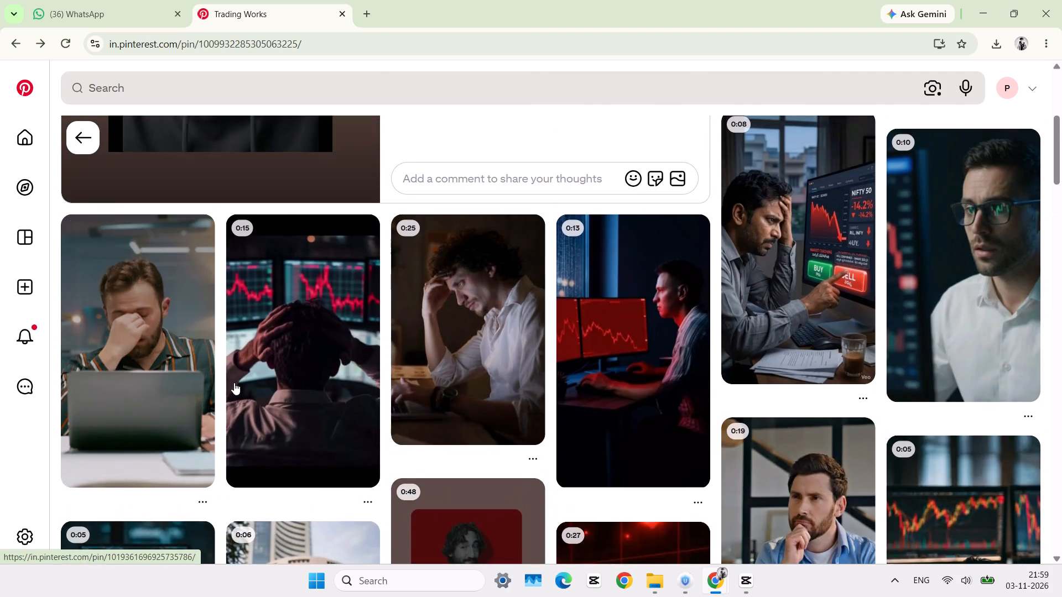
scroll(234, 383, up, 3)
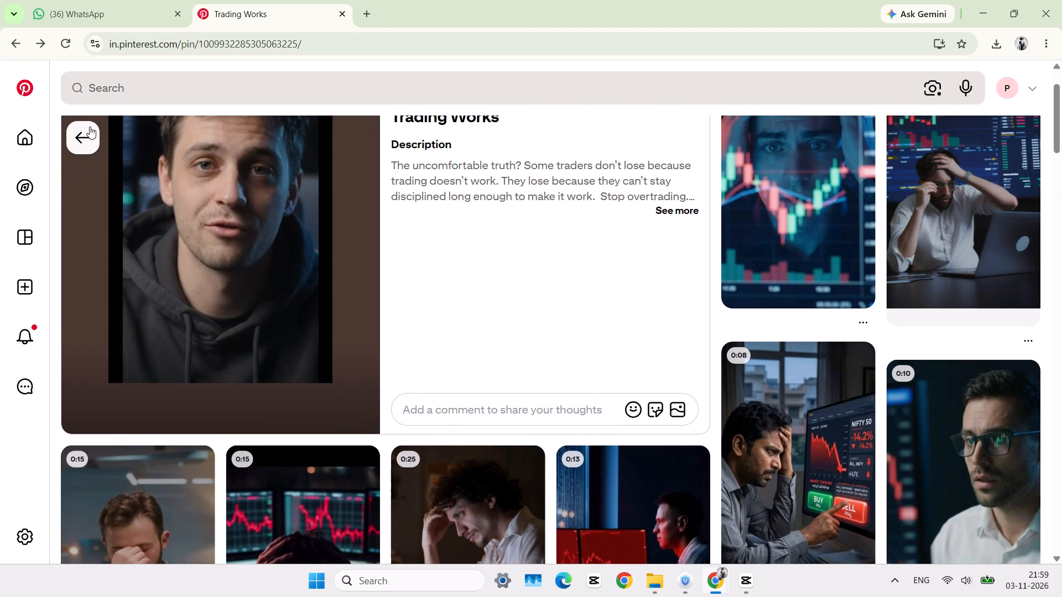
Return to the "TRADDER PEOBLAM" search results and look over the top pins again.
click(86, 136)
scroll(326, 293, down, 1)
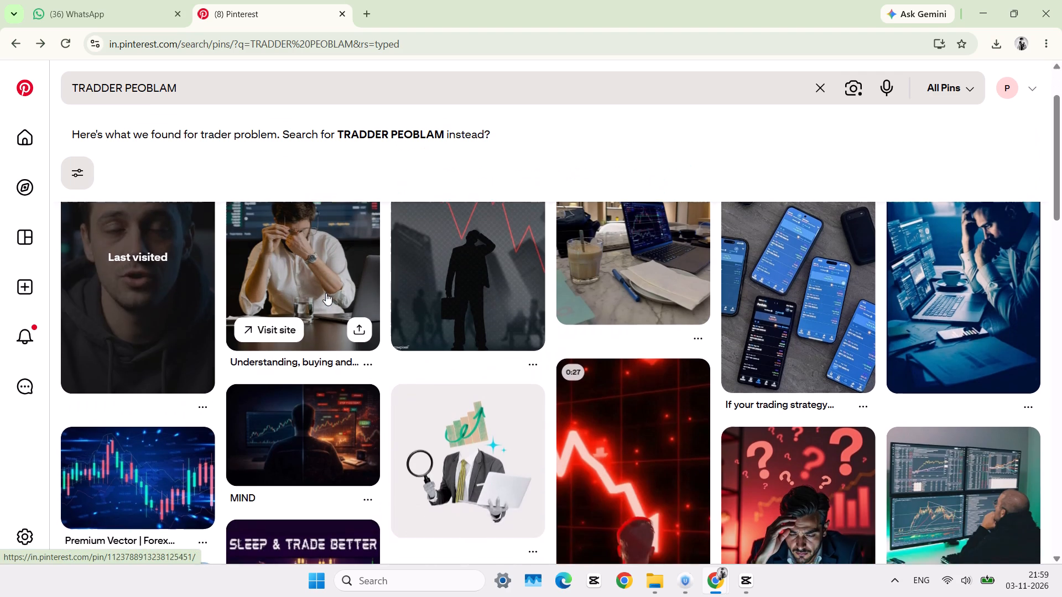
scroll(326, 293, down, 1)
scroll(262, 279, up, 1)
scroll(339, 406, left, 1)
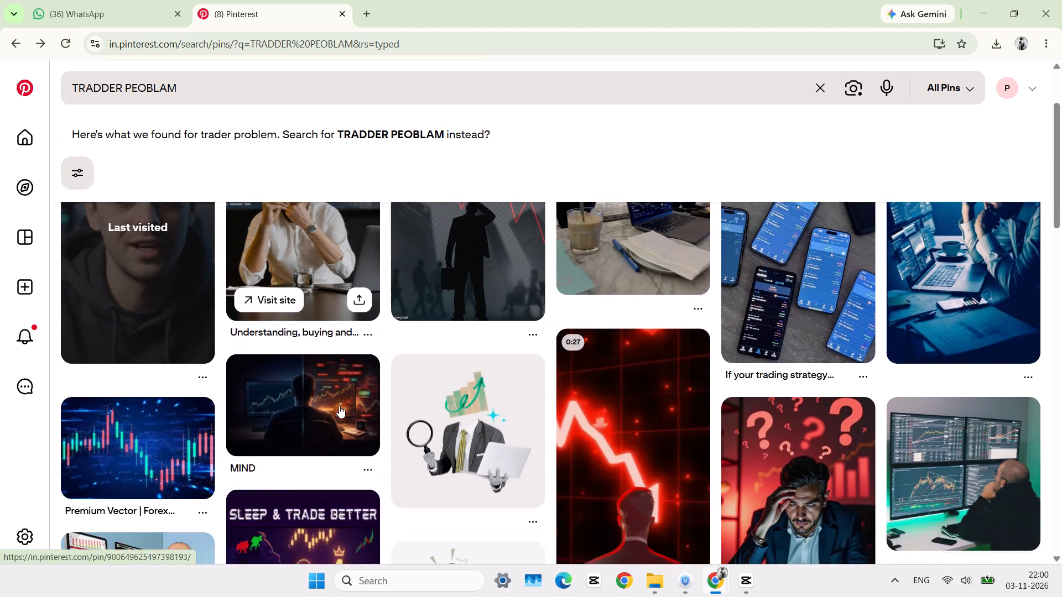
scroll(339, 406, left, 2)
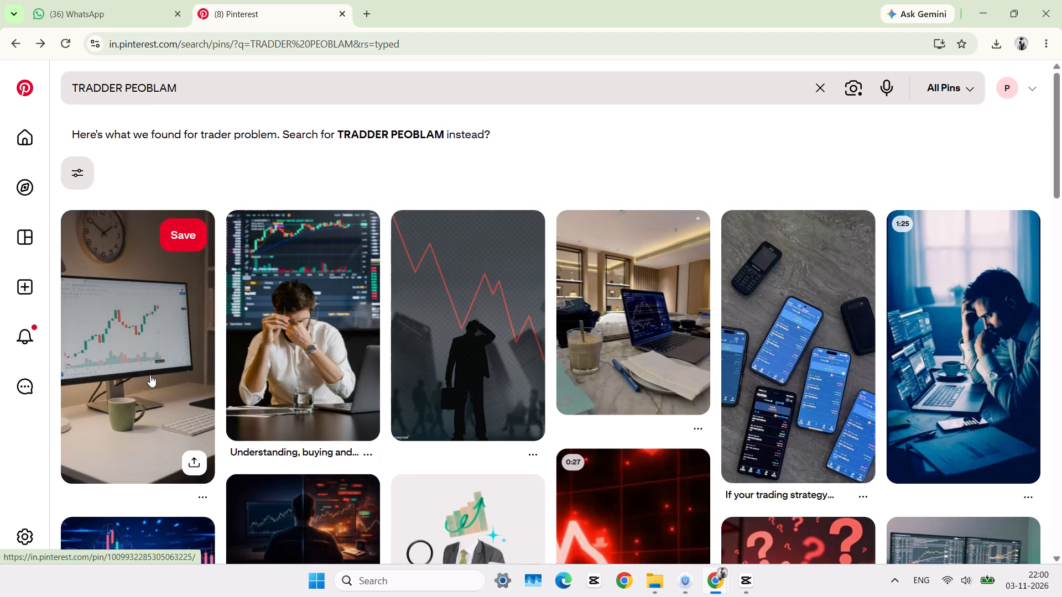
Reopen the "Trading Works" pin and, from its related pins, open the "Digital Focus Work" video of the stressed trader in a white shirt.
click(150, 375)
scroll(561, 431, down, 2)
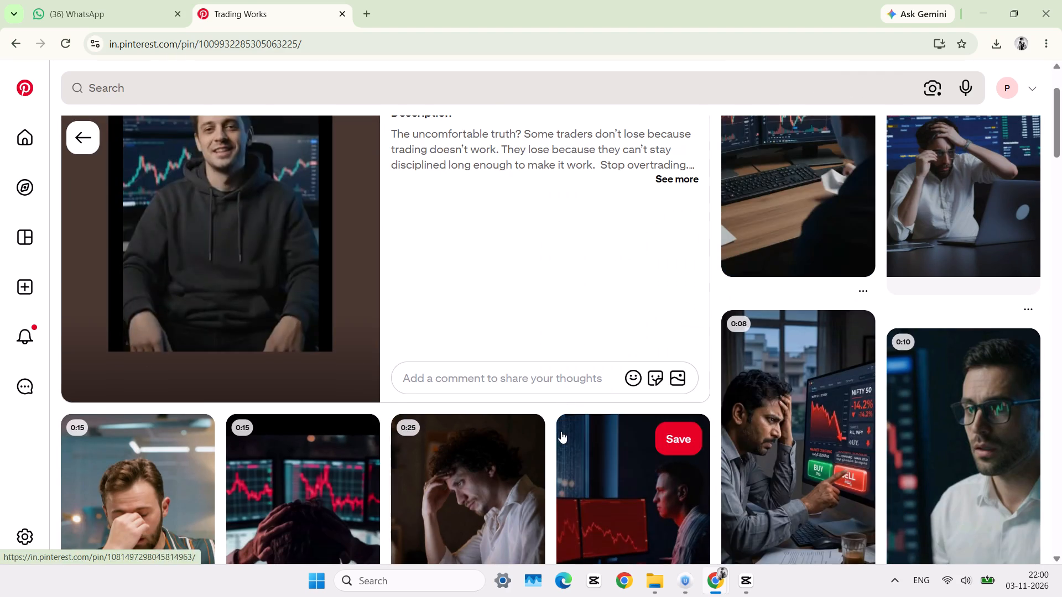
scroll(1022, 145, up, 1)
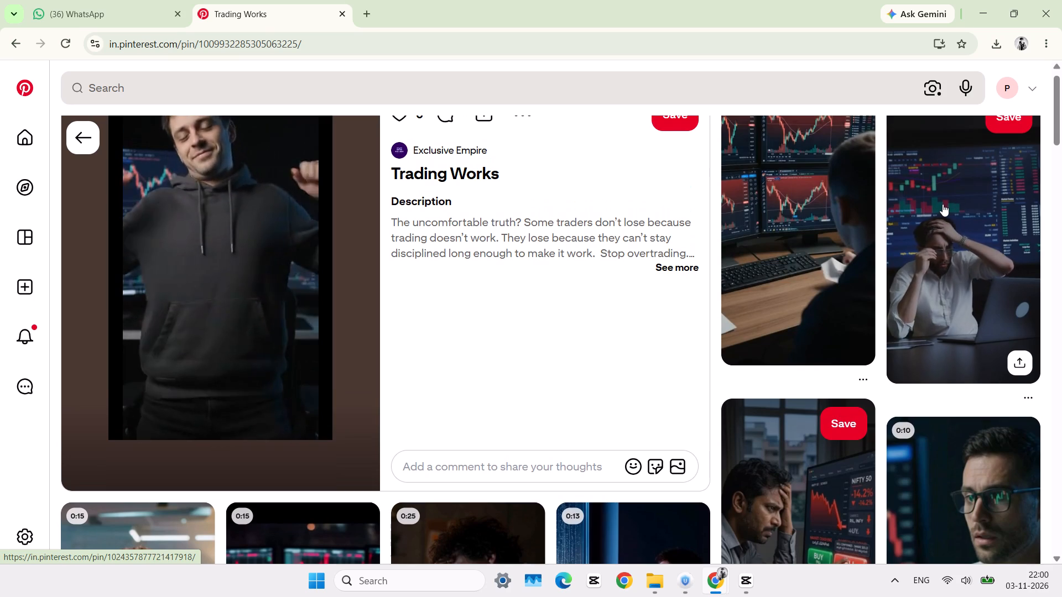
click(943, 204)
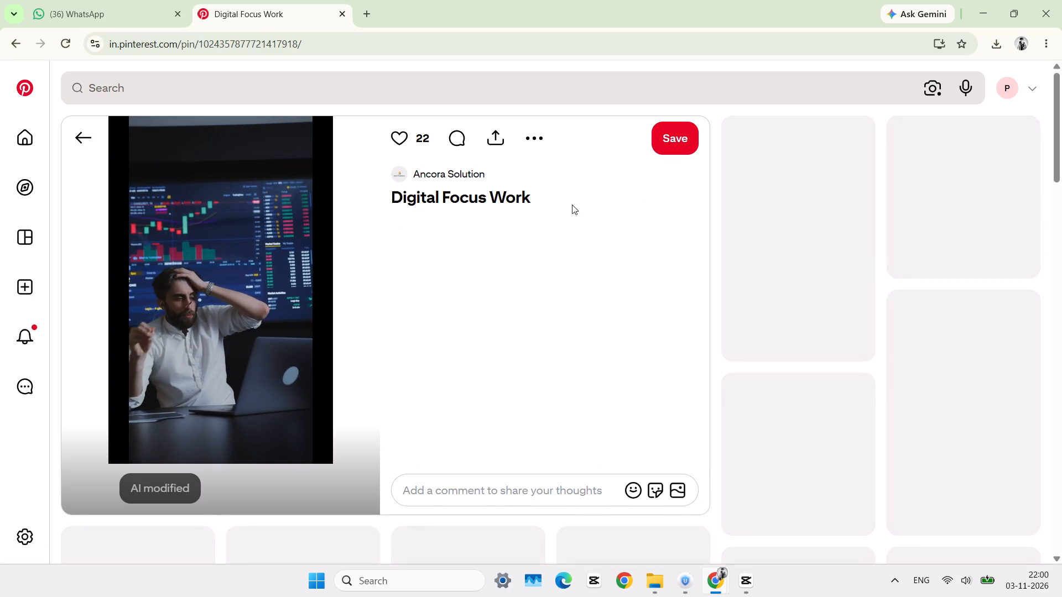
Watch the "Digital Focus Work" pin and browse its related pins for clips of frustrated traders and trading losses.
scroll(439, 256, up, 3)
scroll(295, 250, up, 1)
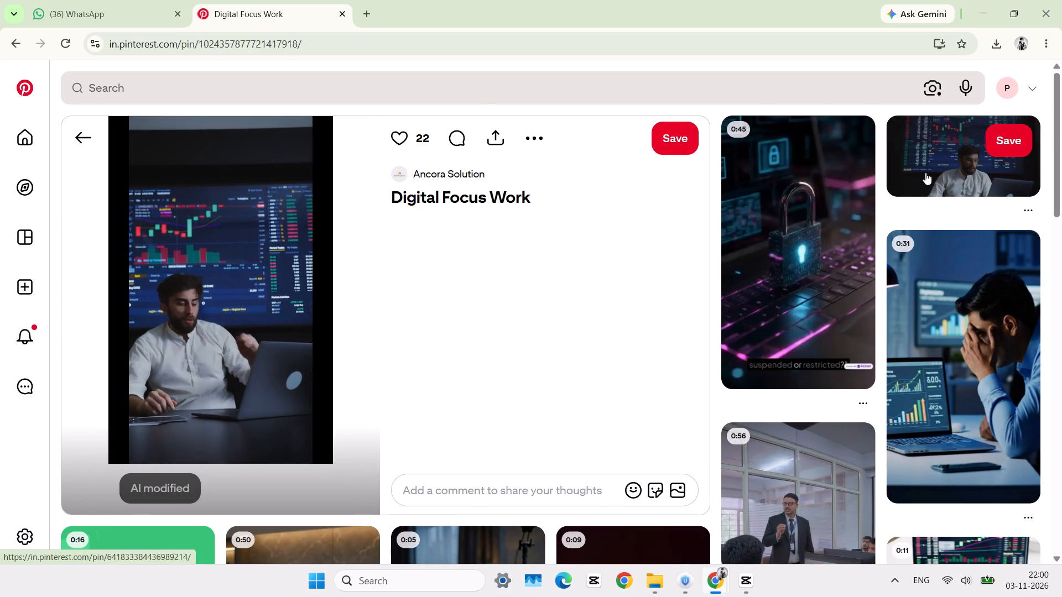
scroll(772, 356, down, 2)
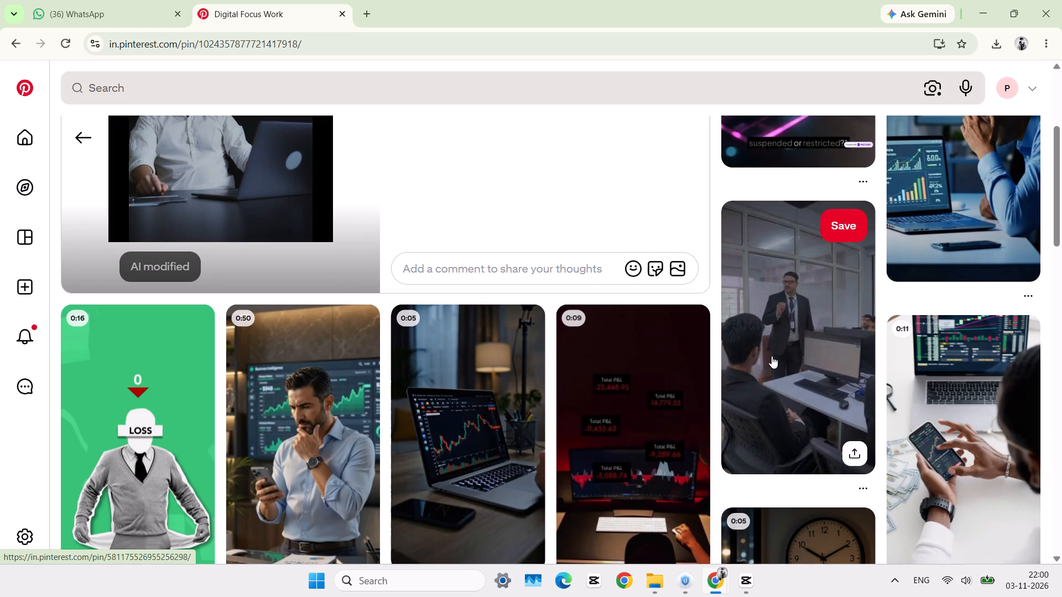
scroll(262, 371, down, 3)
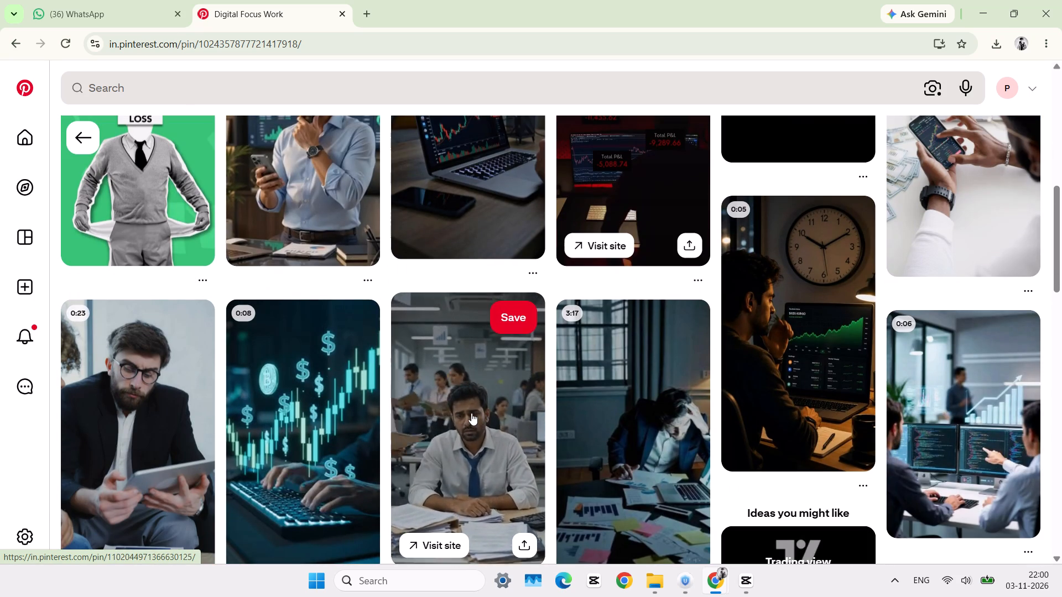
scroll(218, 434, down, 1)
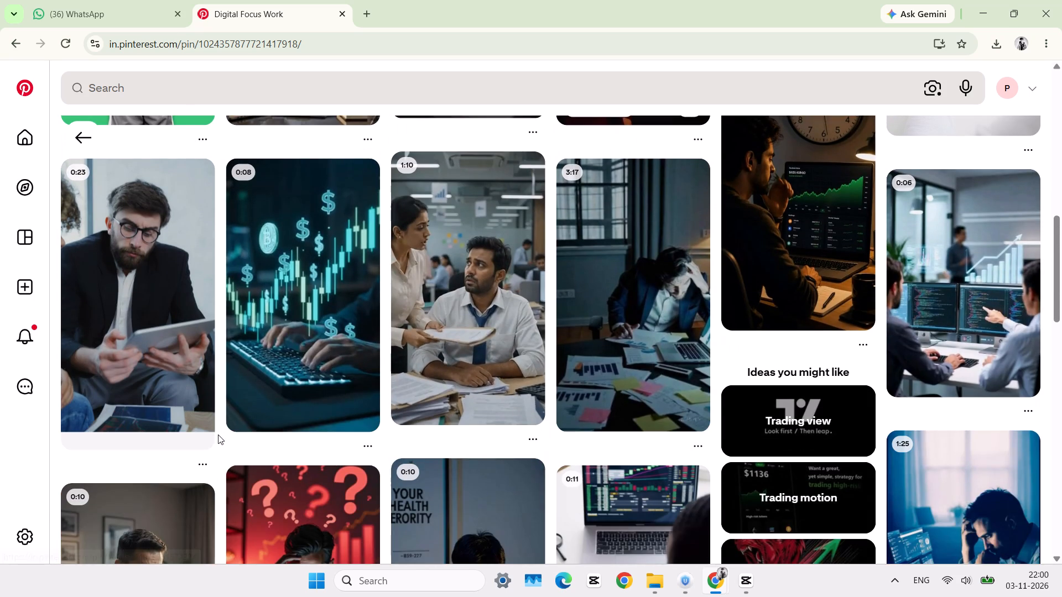
scroll(361, 444, down, 2)
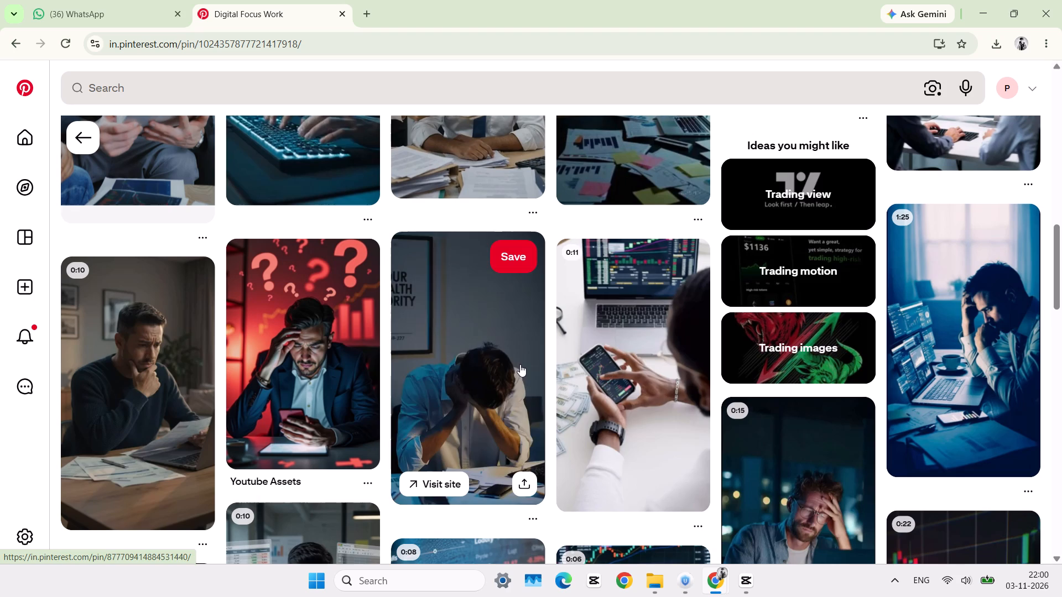
scroll(709, 391, up, 1)
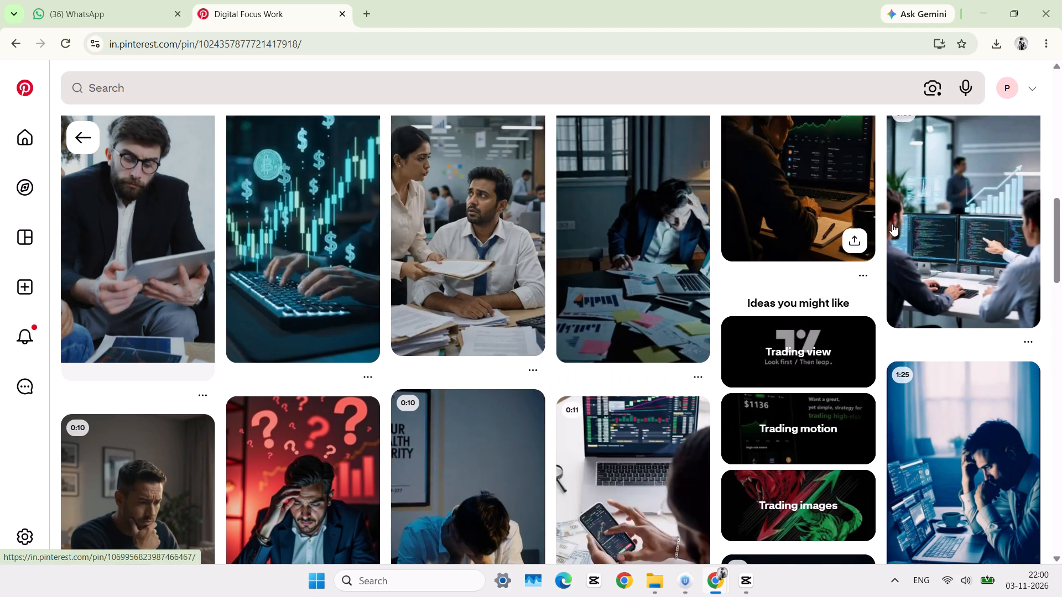
scroll(892, 224, up, 7)
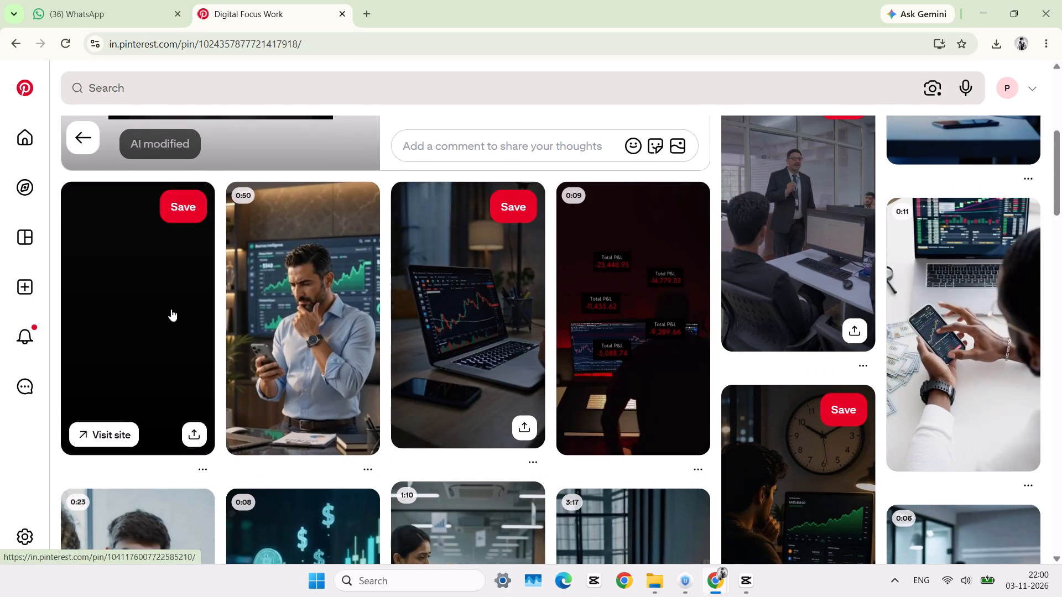
scroll(457, 356, down, 5)
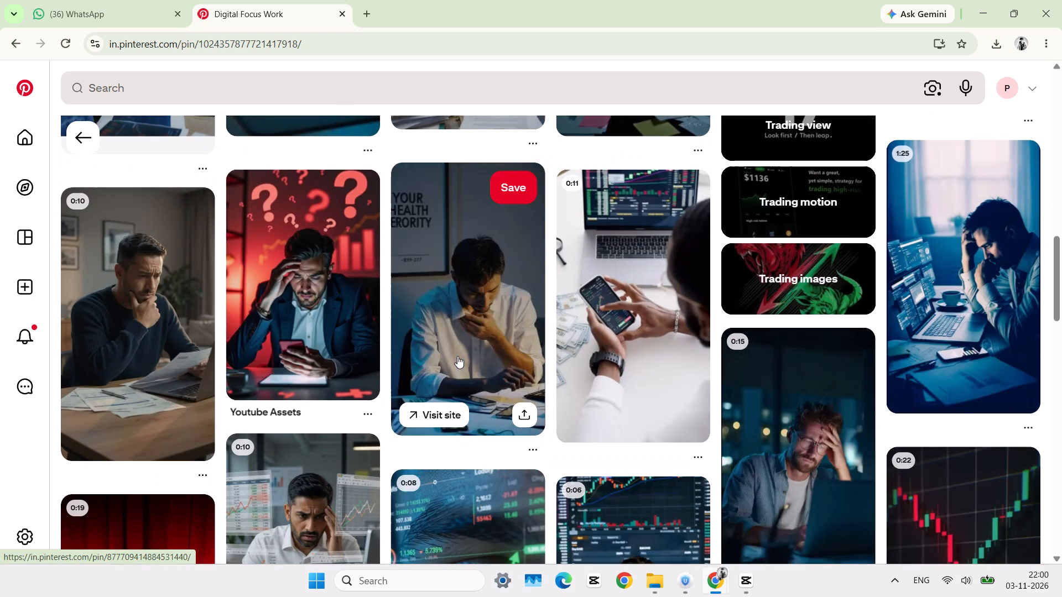
scroll(457, 356, down, 1)
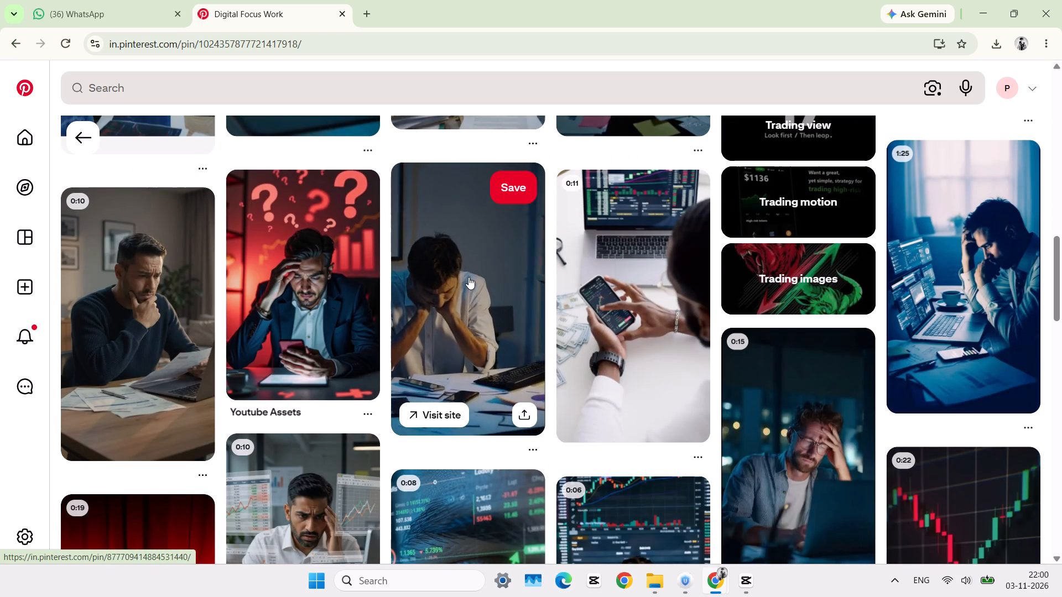
scroll(863, 318, down, 1)
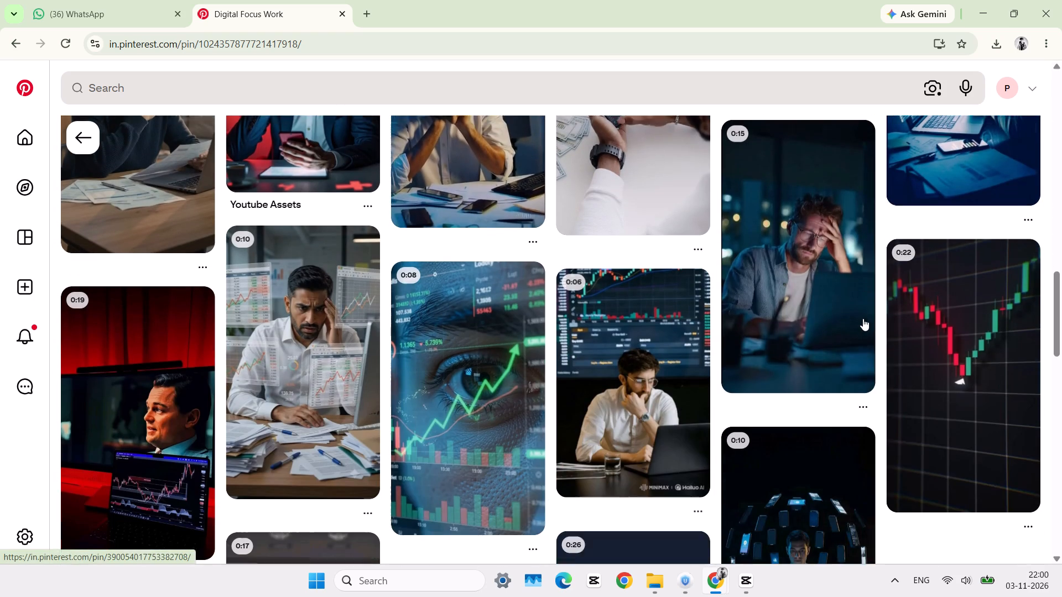
scroll(863, 318, down, 1)
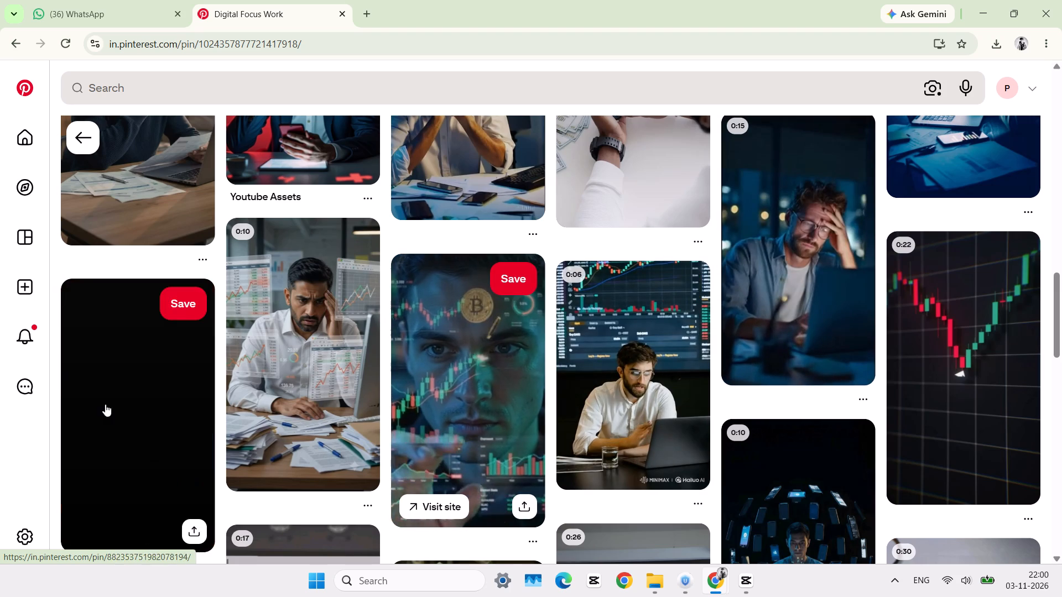
scroll(105, 404, down, 2)
scroll(482, 417, down, 1)
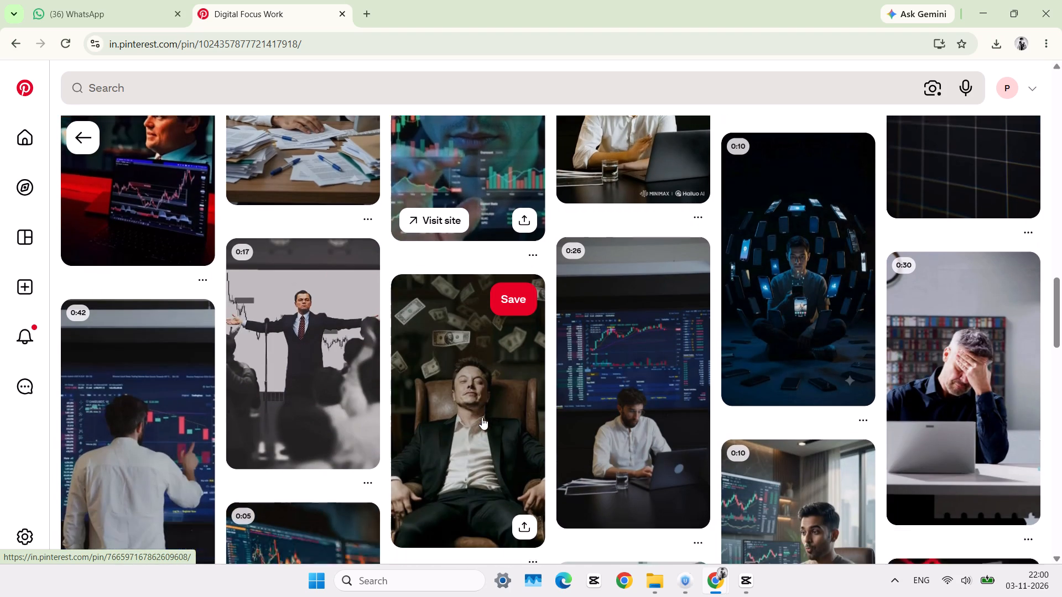
From the related pins, open the "Forex Signals Help Top Traders Make Profitable Trades" video and copy its share link.
scroll(482, 417, down, 1)
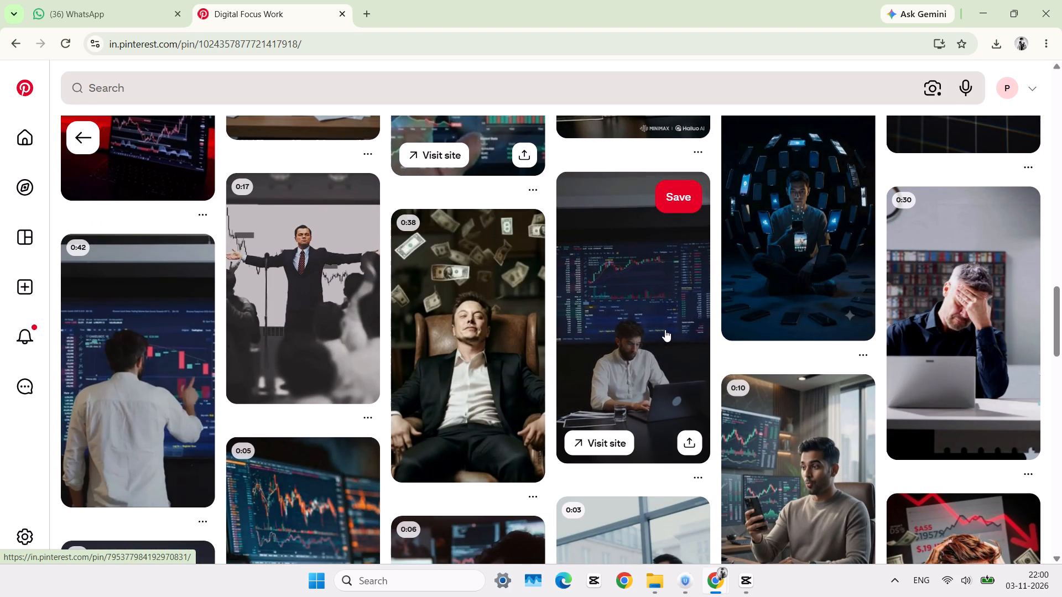
scroll(653, 331, down, 1)
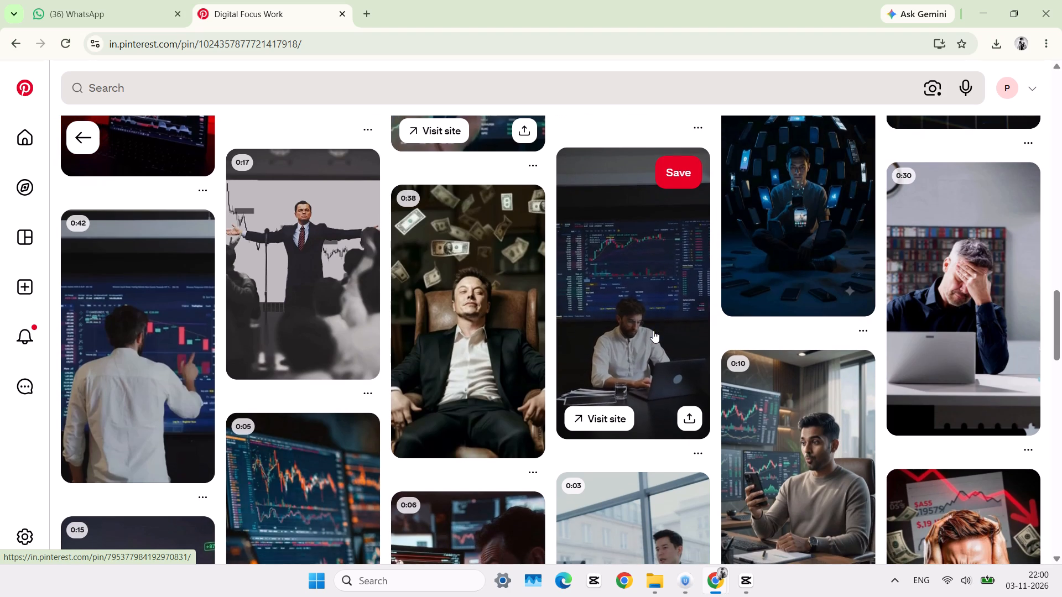
scroll(618, 316, down, 1)
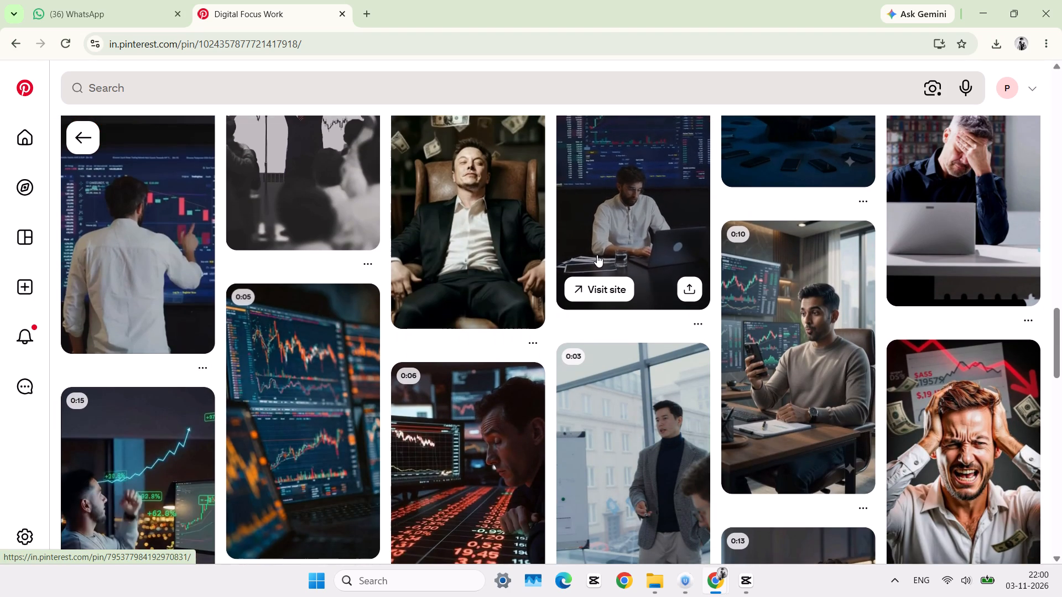
scroll(597, 255, up, 1)
click(597, 255)
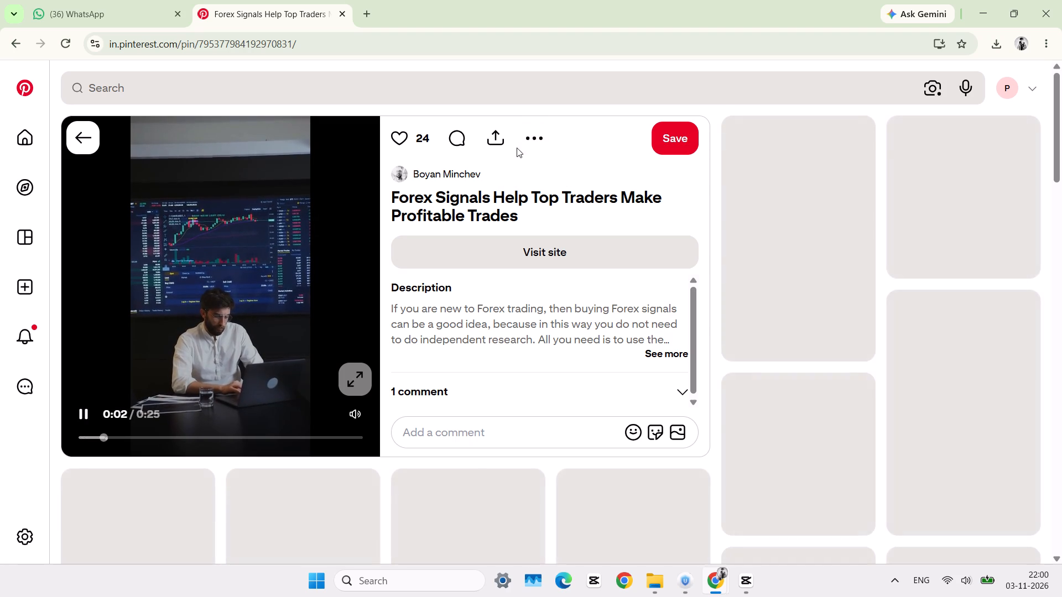
click(497, 145)
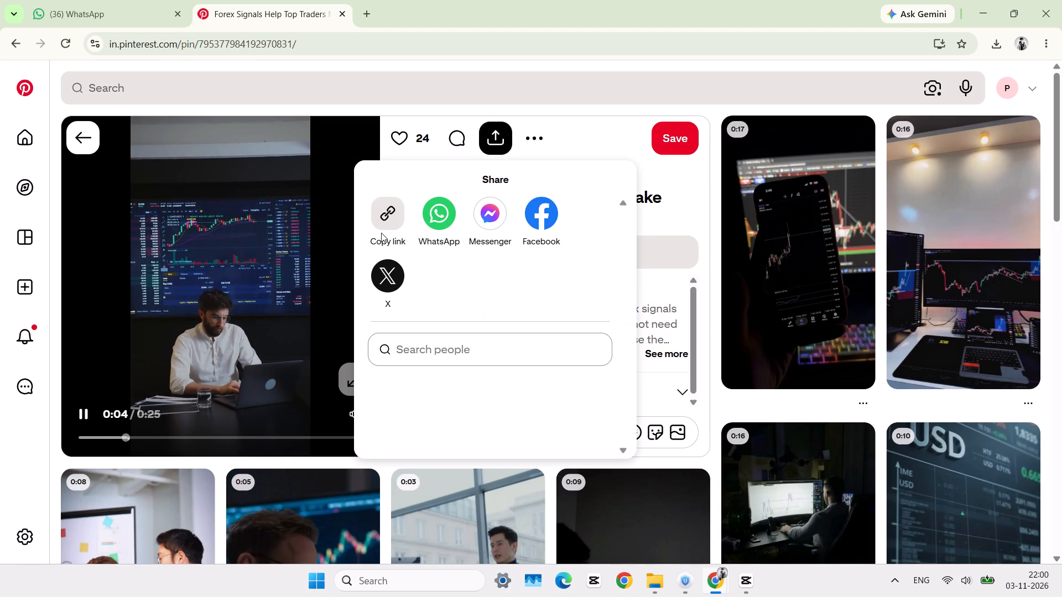
click(389, 211)
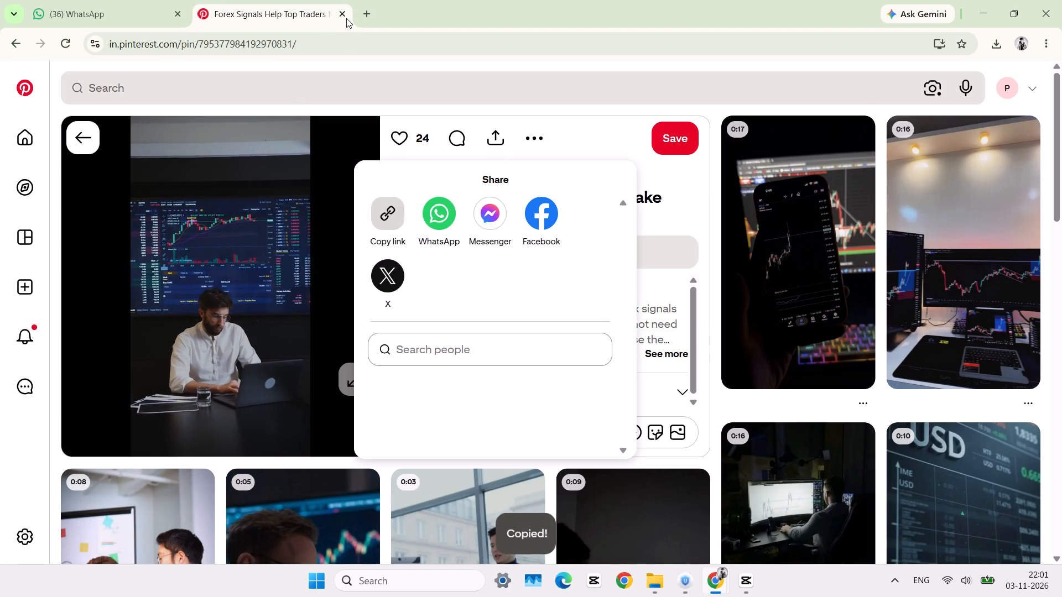
In a new browser tab, search Google for "pinterest video downloader" and open the klickpin.com result.
click(359, 13)
right_click(360, 279)
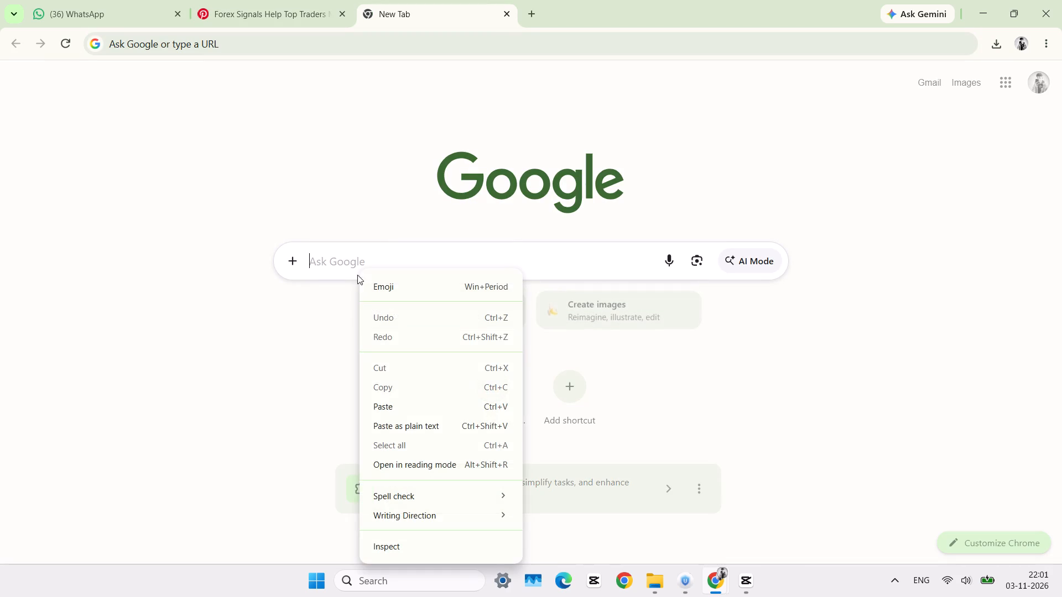
click(358, 258)
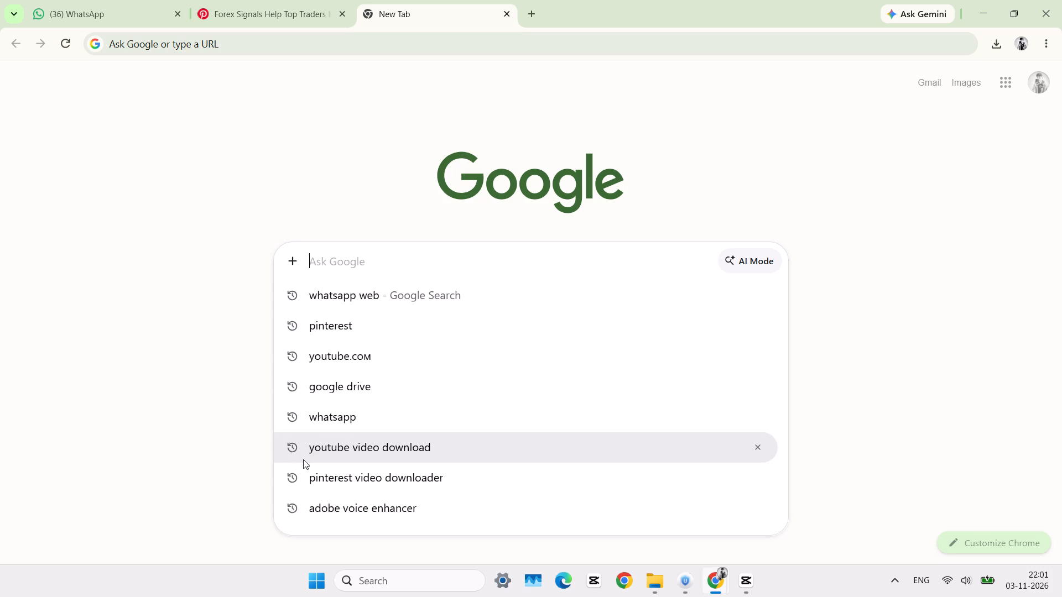
click(320, 483)
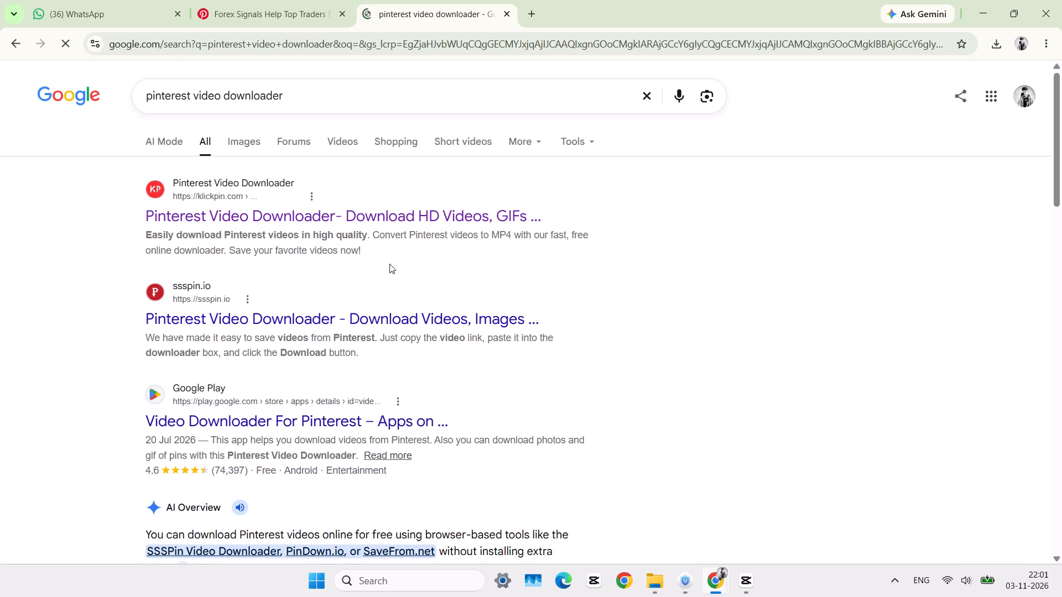
click(213, 224)
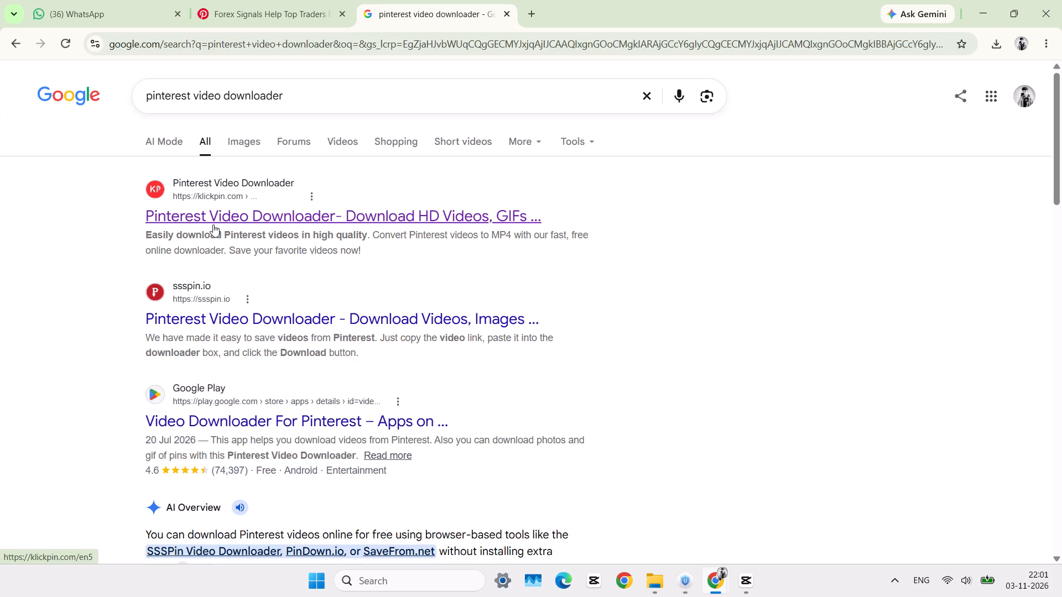
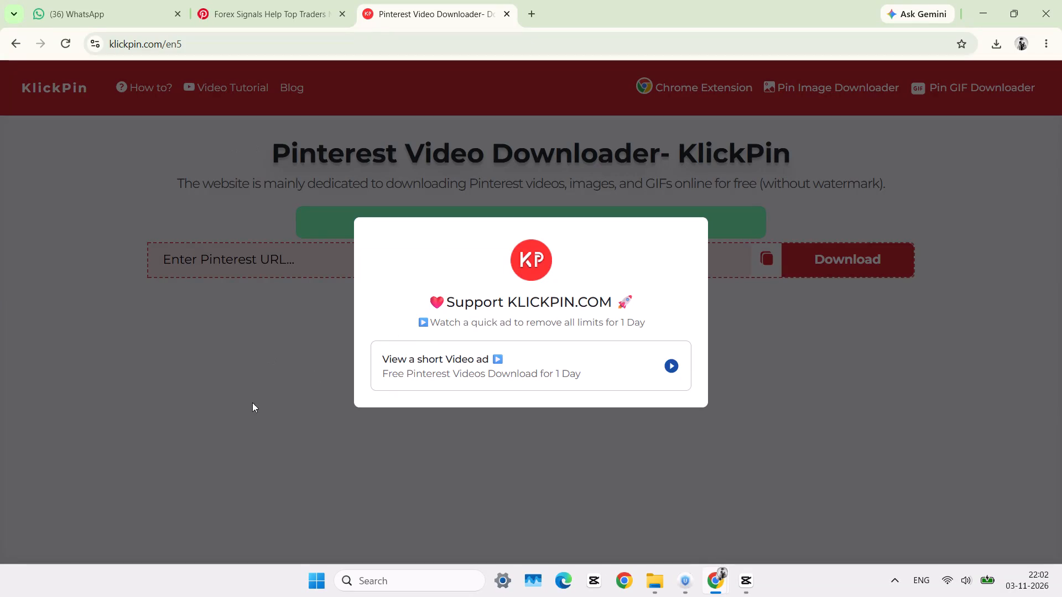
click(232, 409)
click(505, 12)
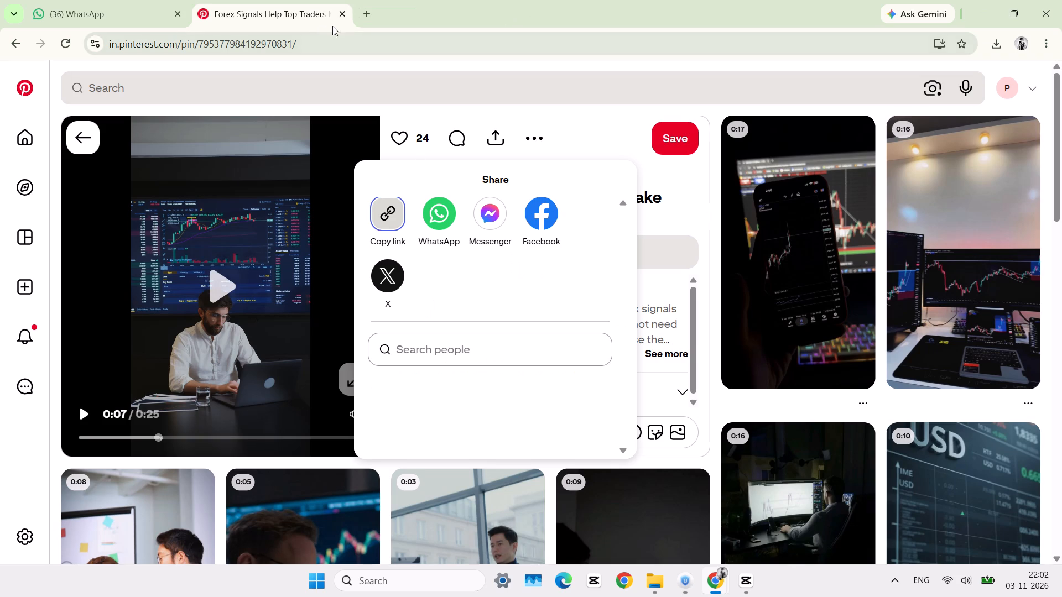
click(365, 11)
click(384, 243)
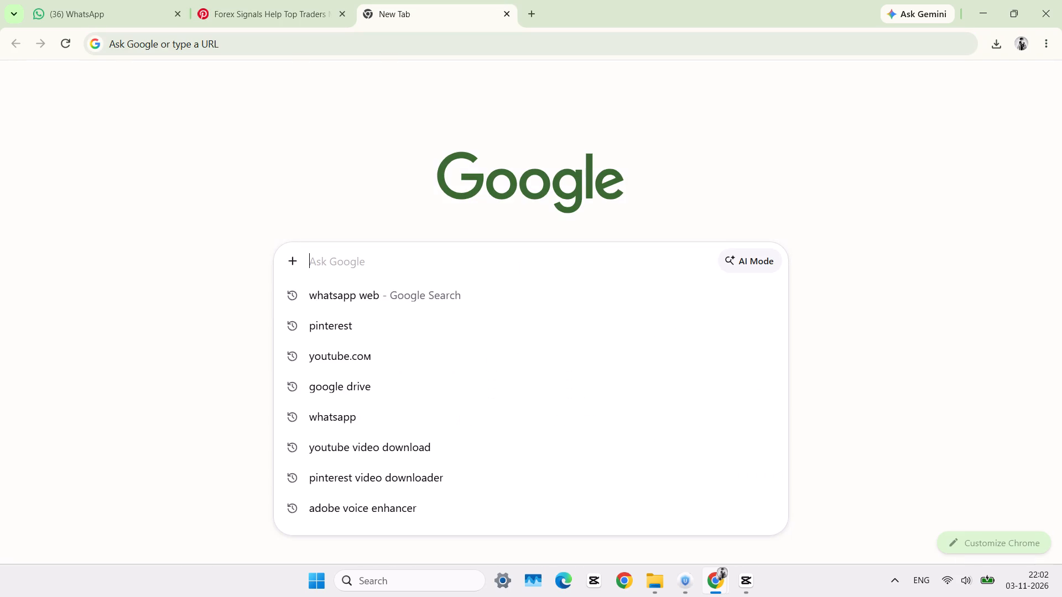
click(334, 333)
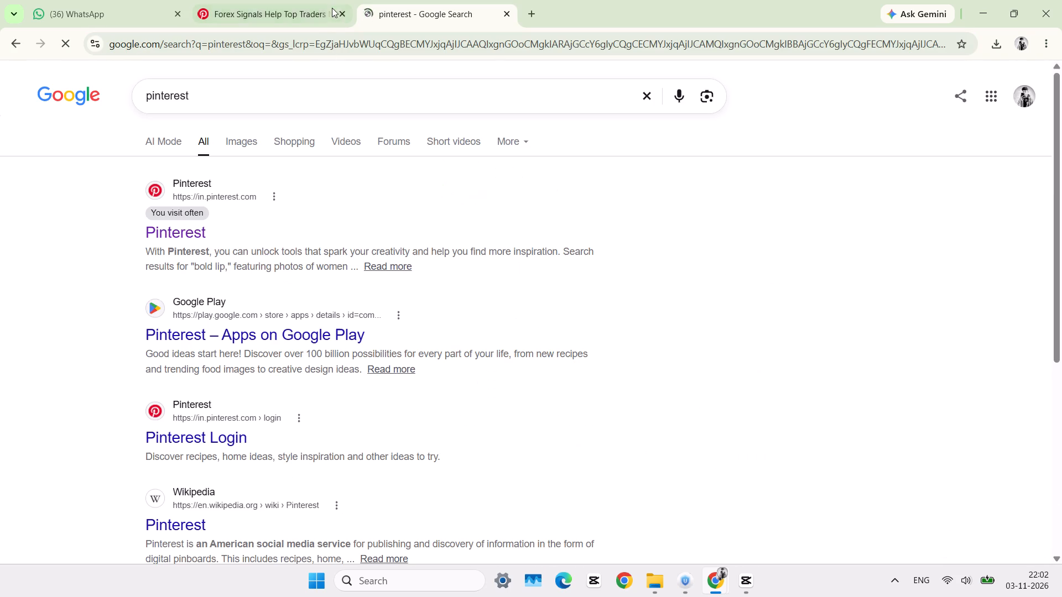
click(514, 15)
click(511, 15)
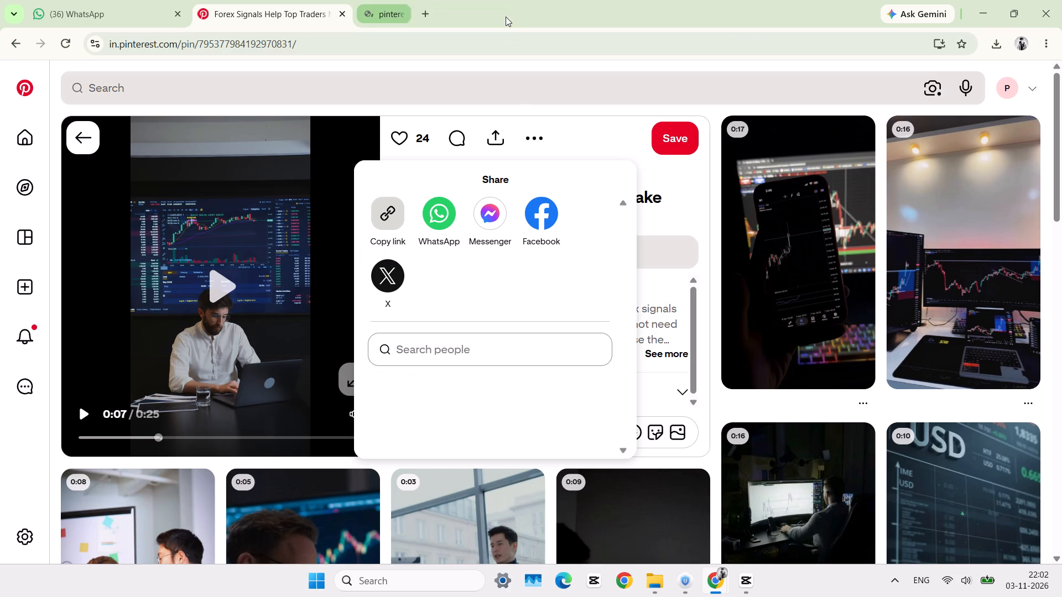
Search for a Pinterest video downloader in a new tab, open KlickPin, and download the trader video from the copied pin link.
click(371, 12)
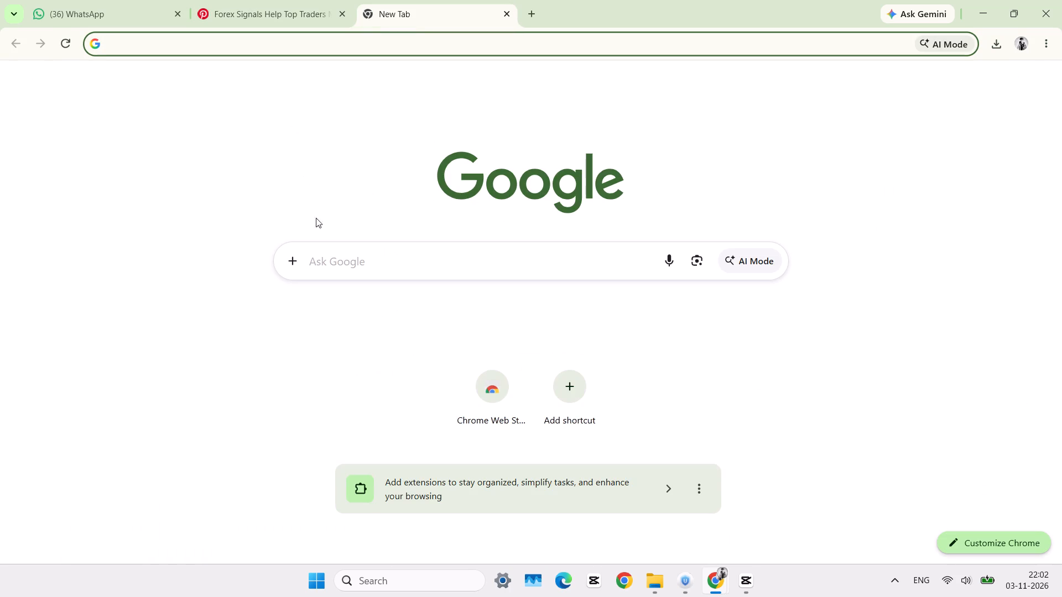
click(329, 267)
click(334, 303)
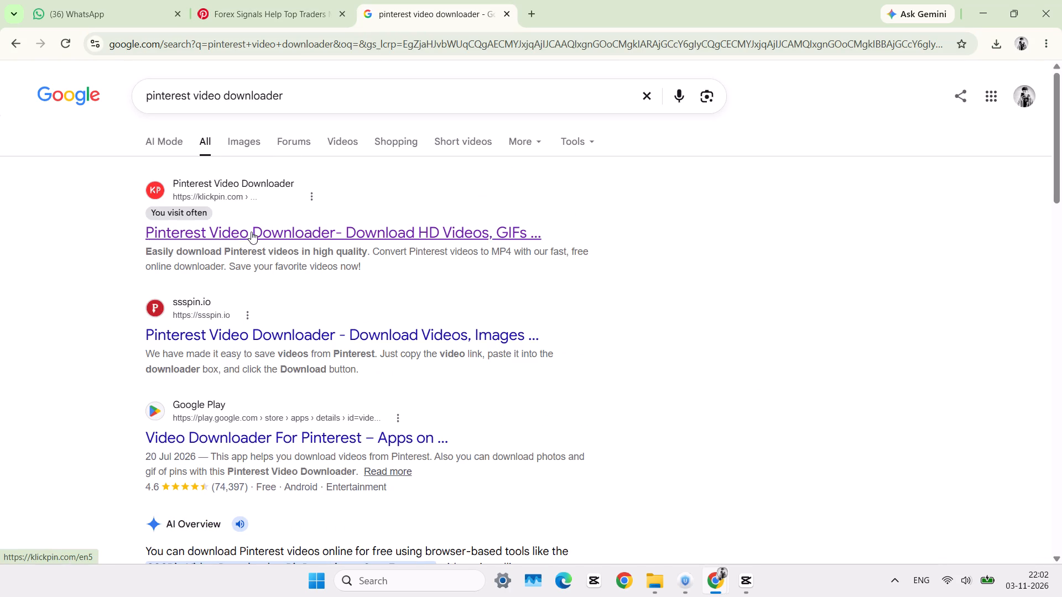
click(276, 232)
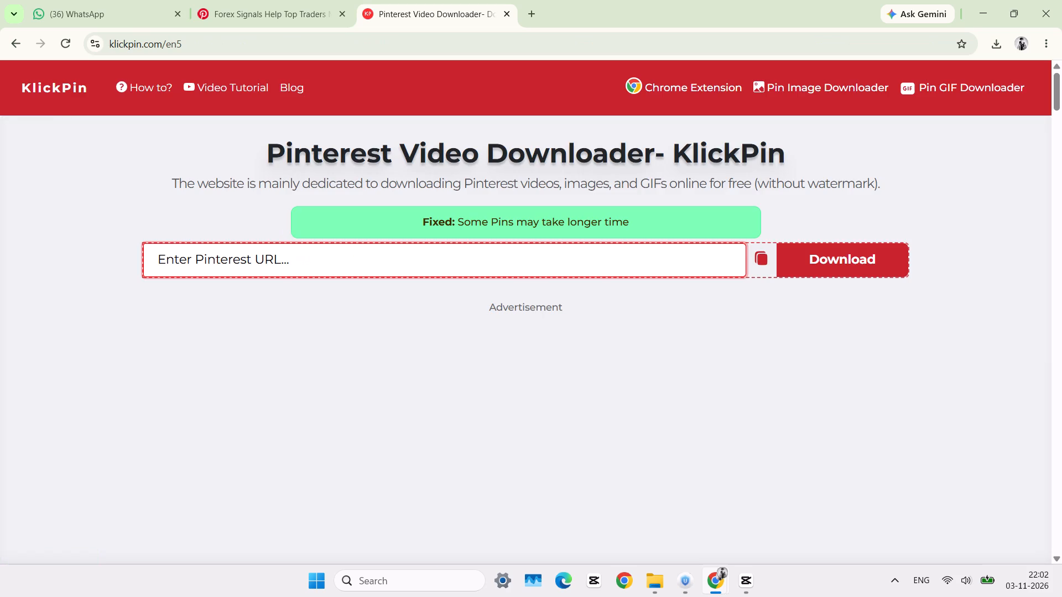
click(269, 275)
key(ctrl+v)
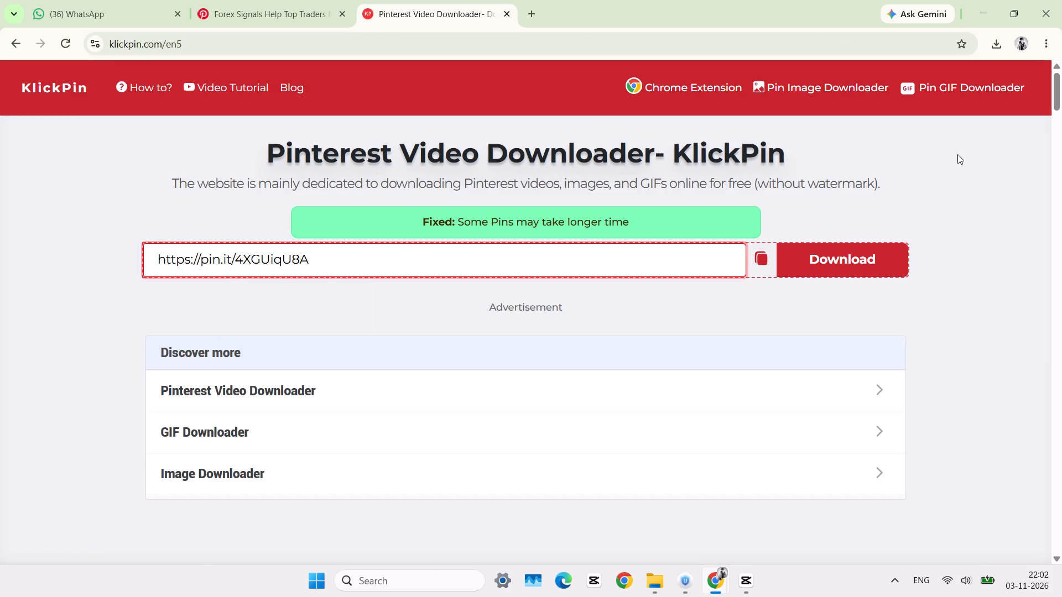
click(857, 258)
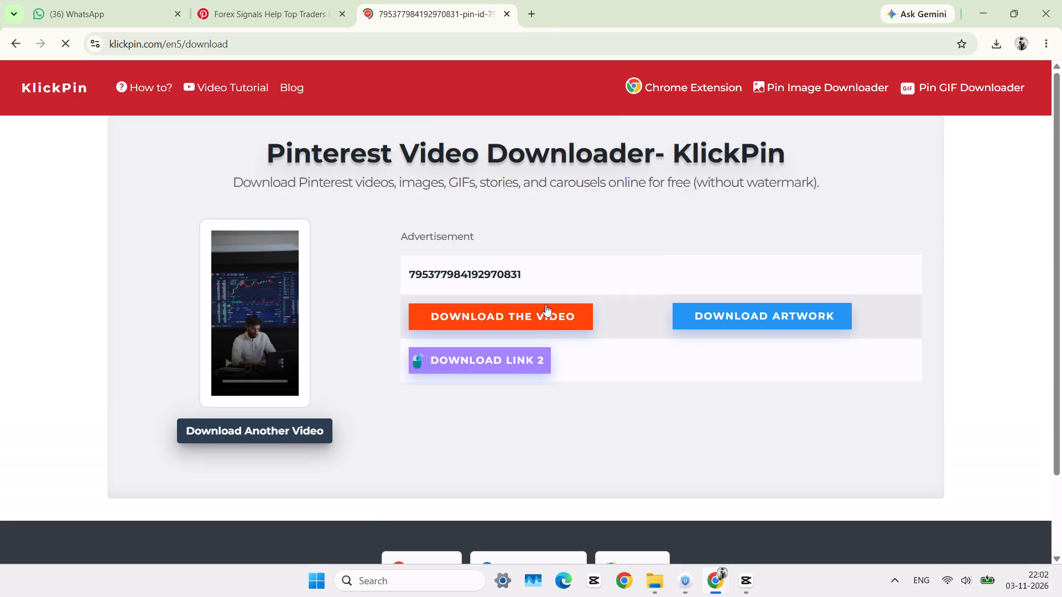
click(545, 305)
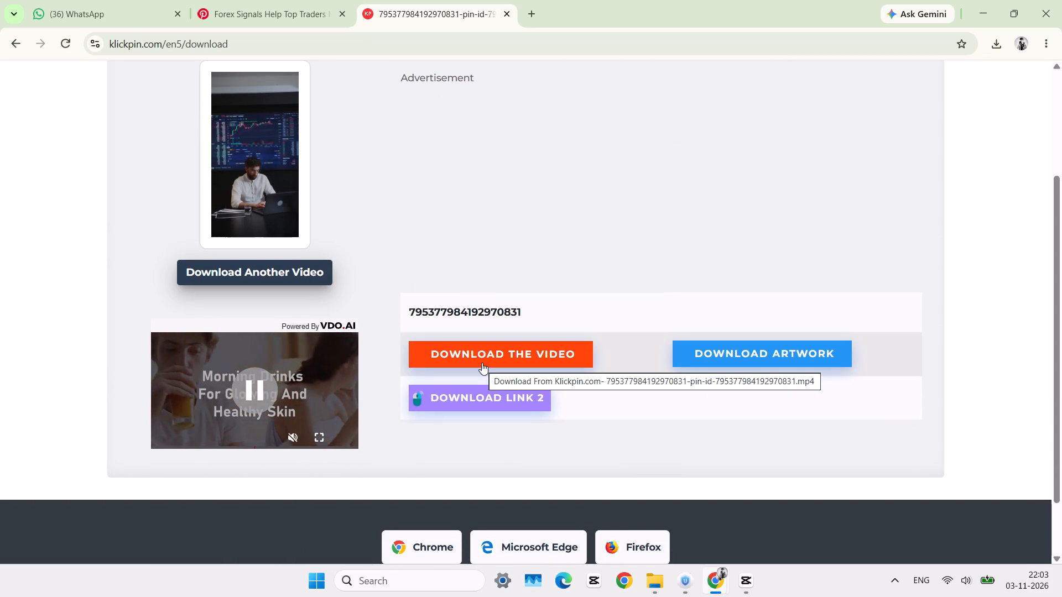
click(482, 363)
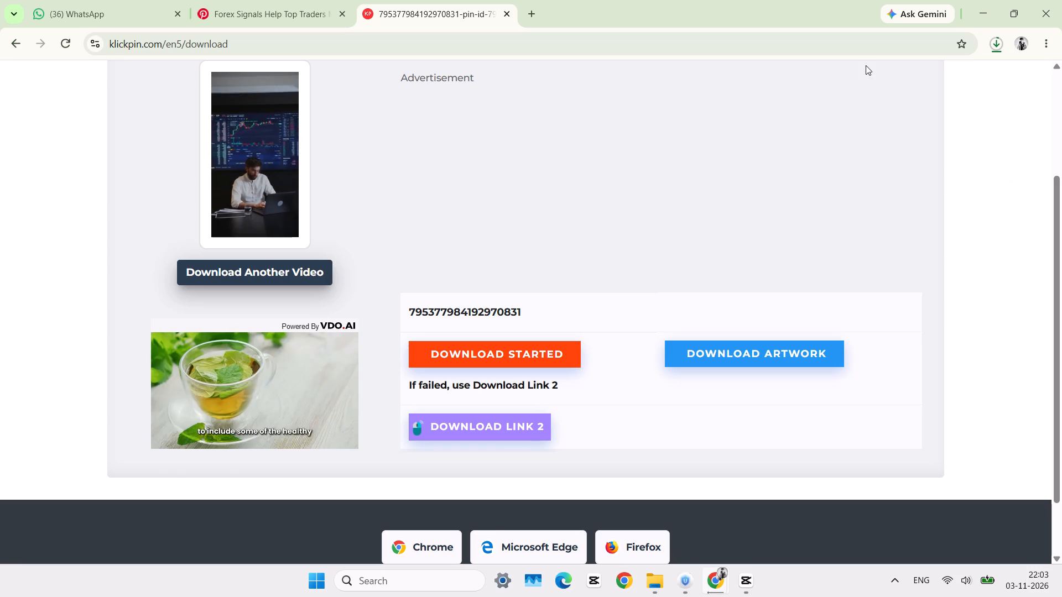
Move the downloaded KlickPin video from Downloads into the "3 nov" folder inside Atul Creatives on the Desktop.
click(988, 49)
click(988, 49)
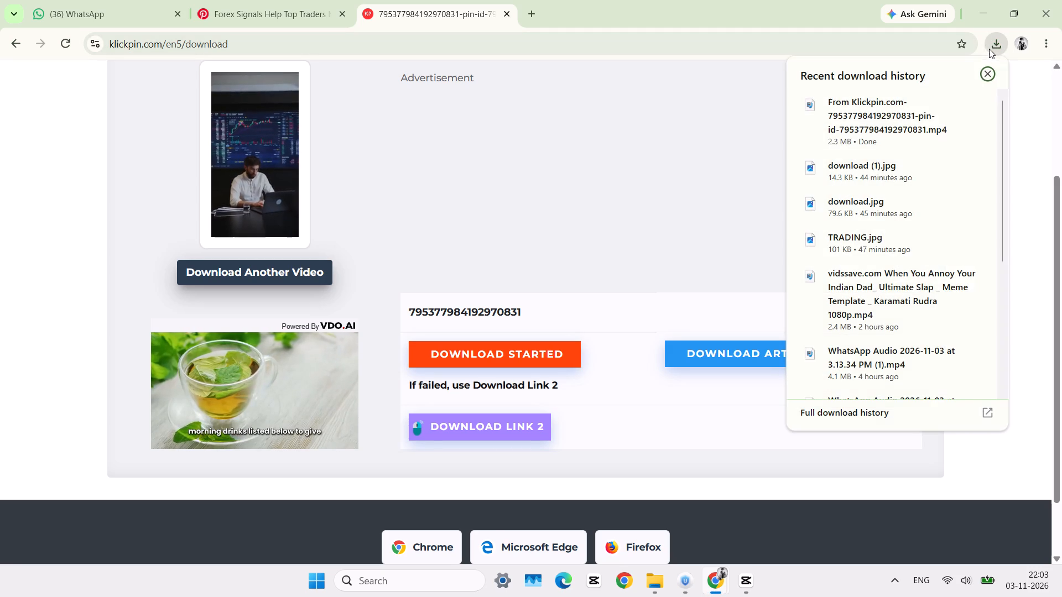
click(946, 108)
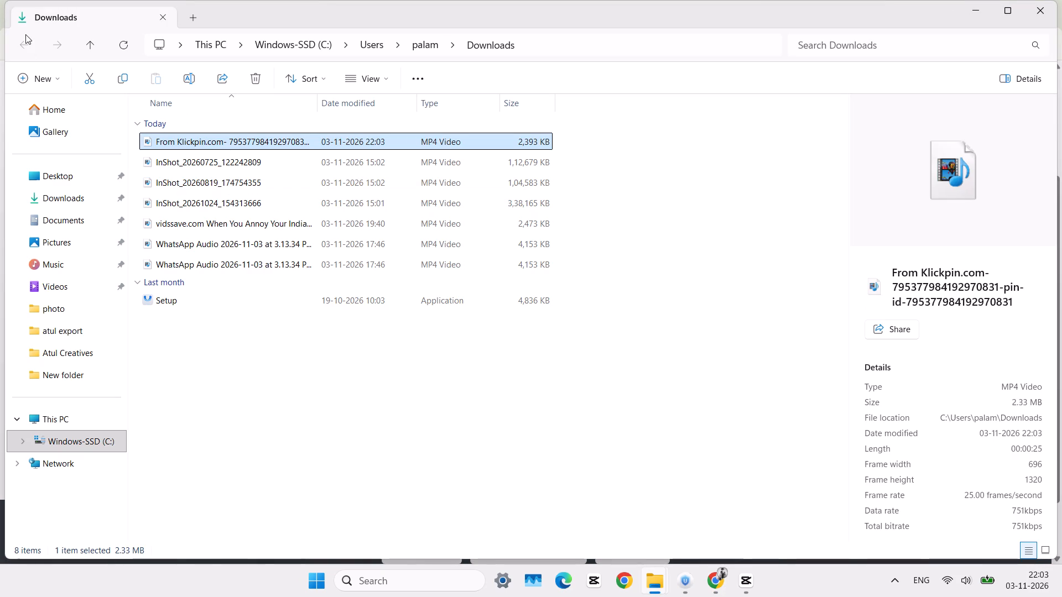
click(87, 77)
click(62, 167)
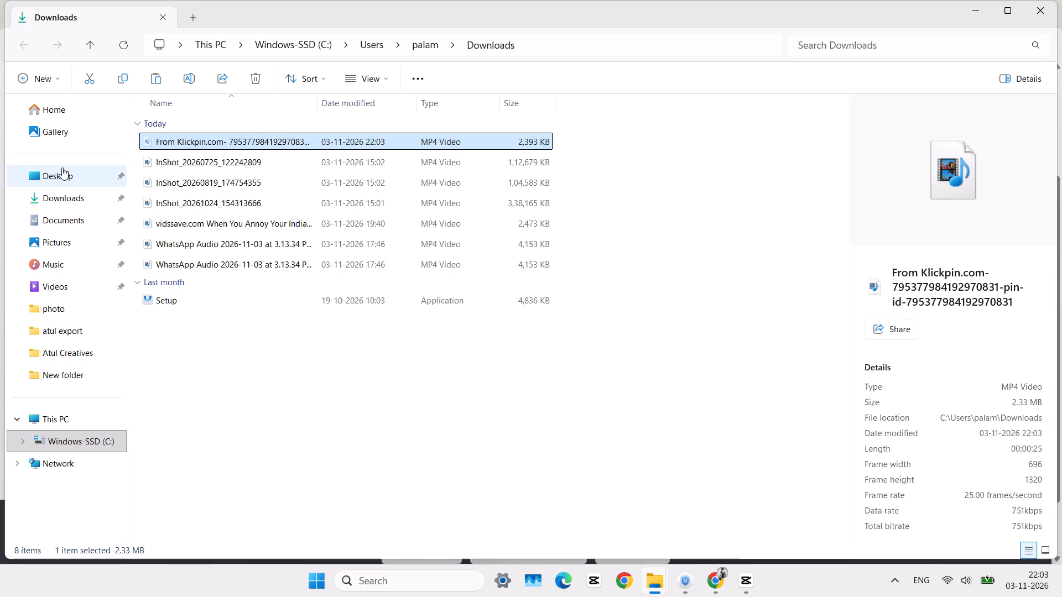
double_click(154, 130)
double_click(160, 133)
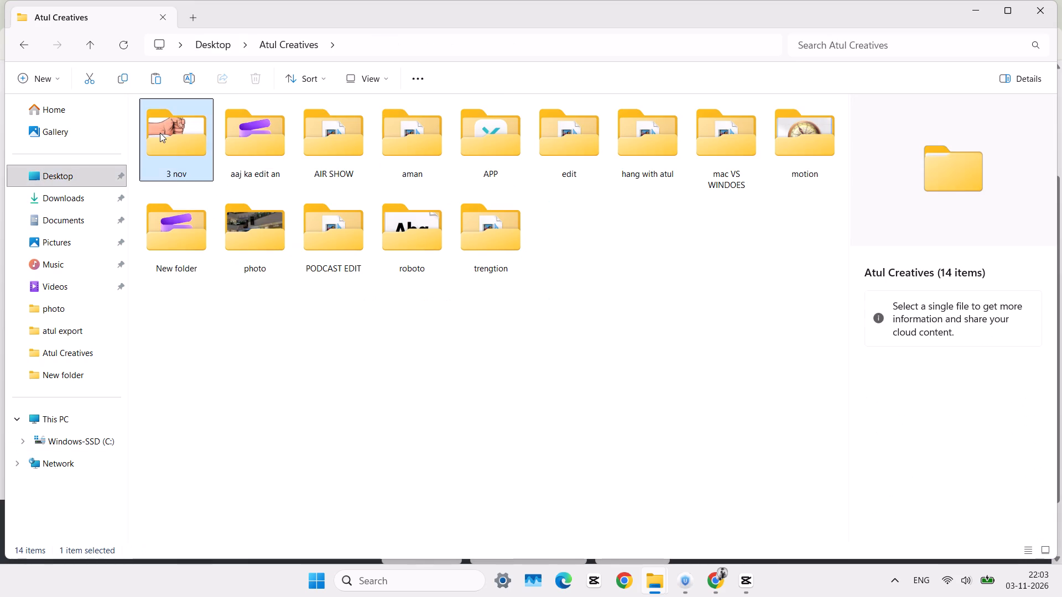
click(155, 80)
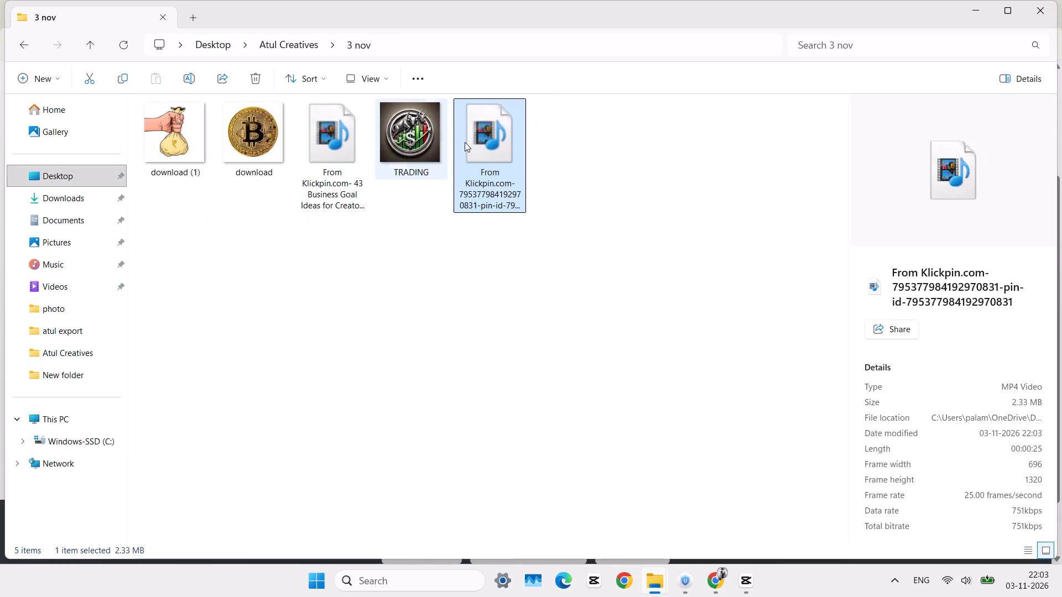
Switch to CapCut and add the moved trader video above the speaker clip, starting where the INDIAN, FOREX and CRYPTO captions end.
drag(485, 139, 746, 530)
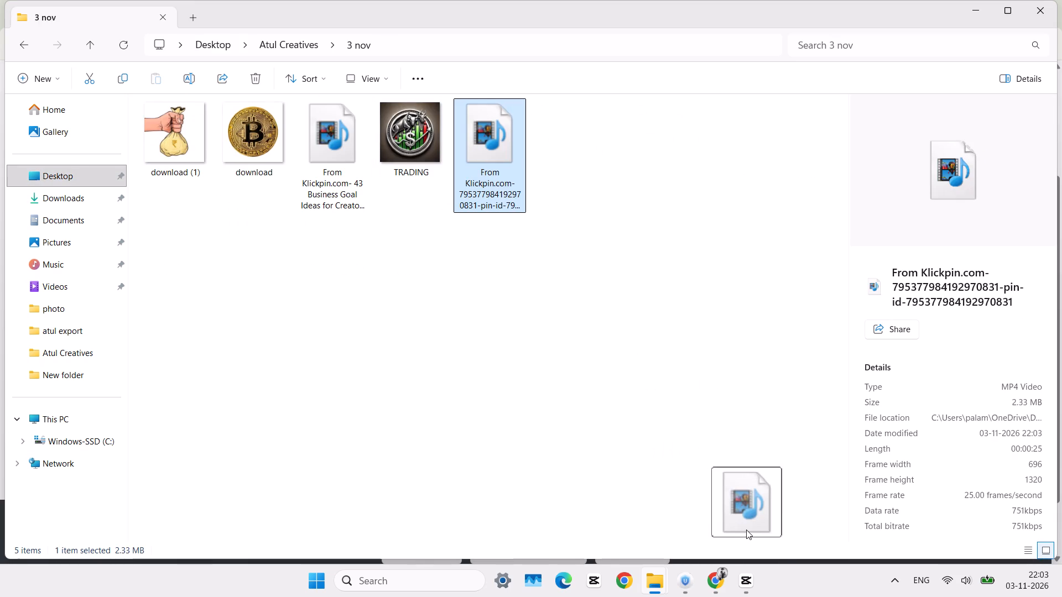
drag(746, 530, 243, 188)
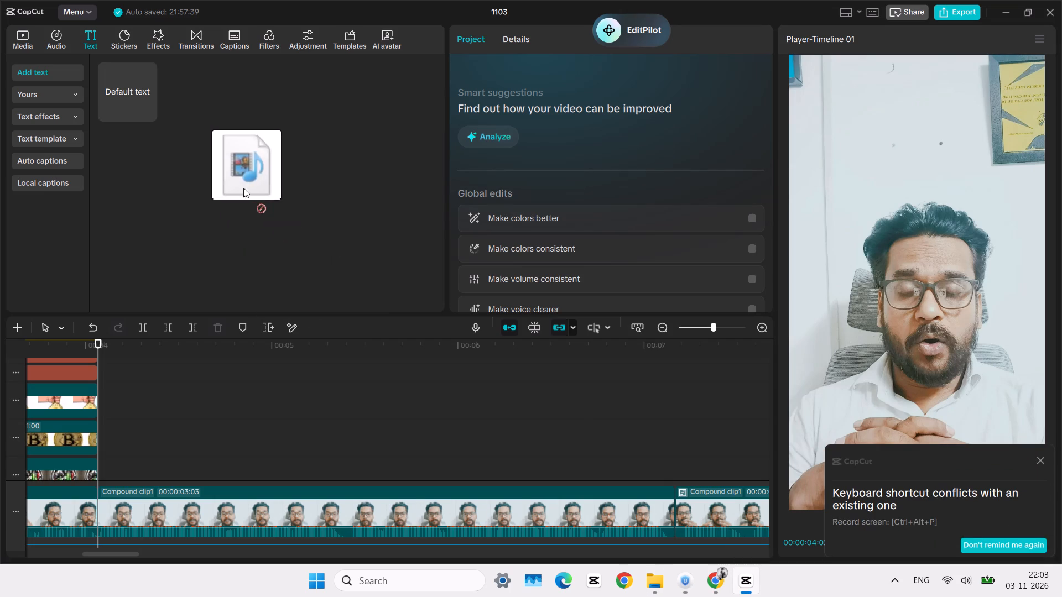
drag(243, 188, 353, 437)
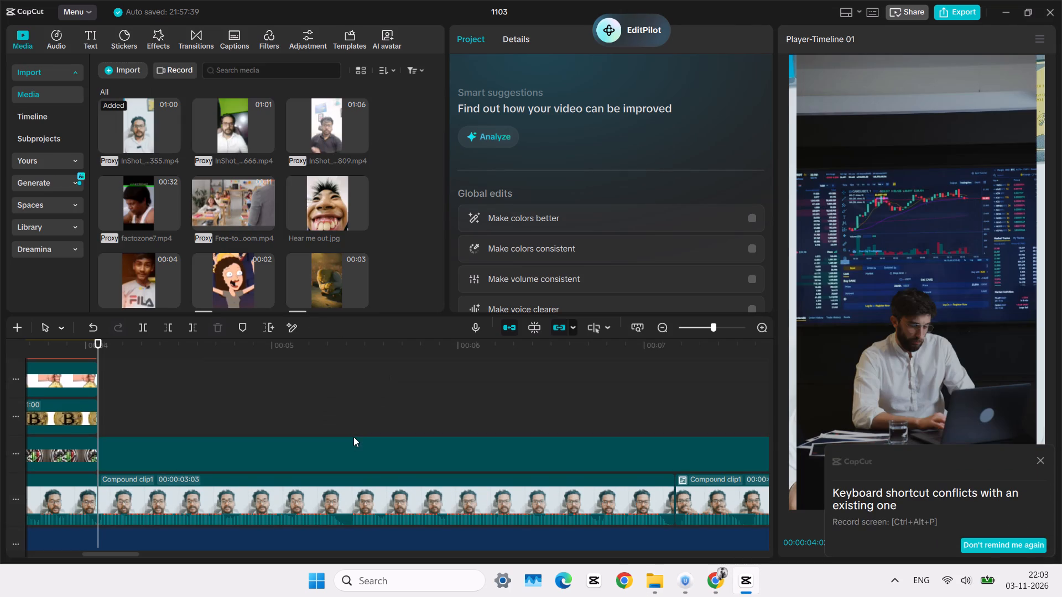
click(143, 418)
scroll(143, 418, down, 1)
Scale the trader video overlay to 108% so it covers the full width of the vertical frame.
double_click(111, 378)
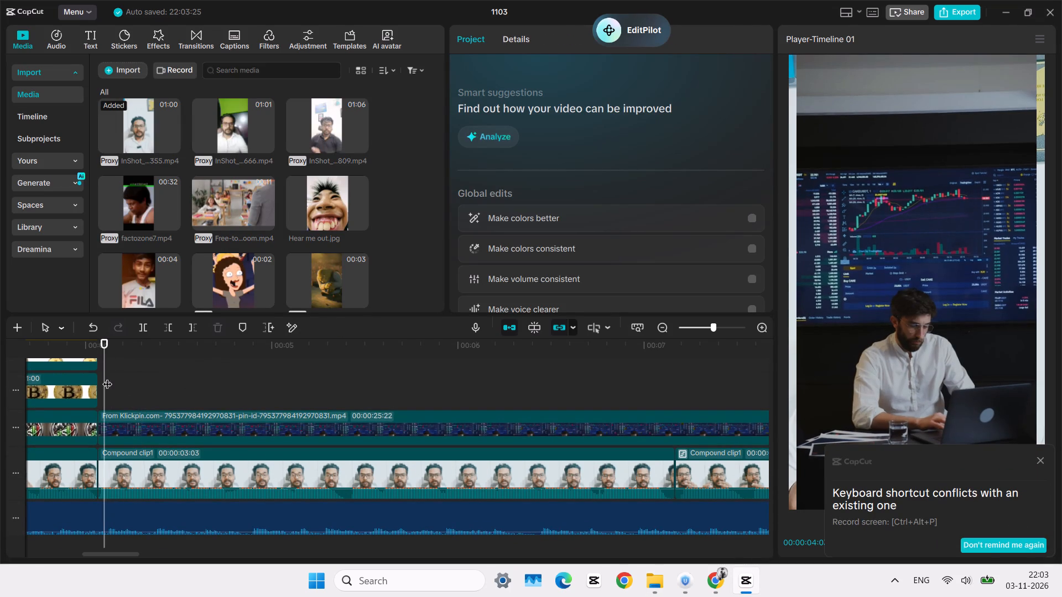
key(space)
click(112, 378)
click(184, 426)
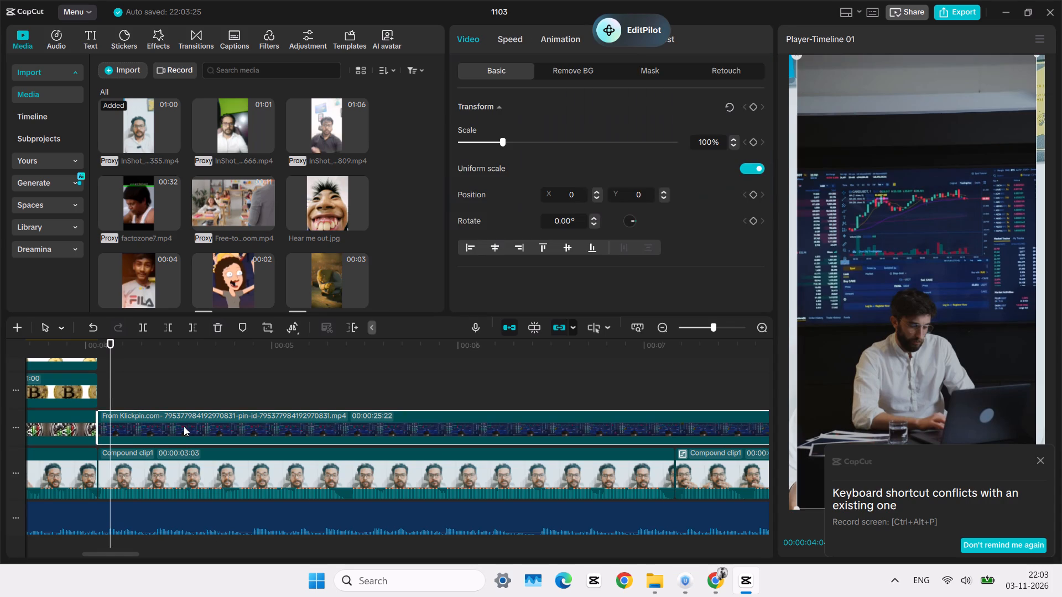
double_click(1042, 459)
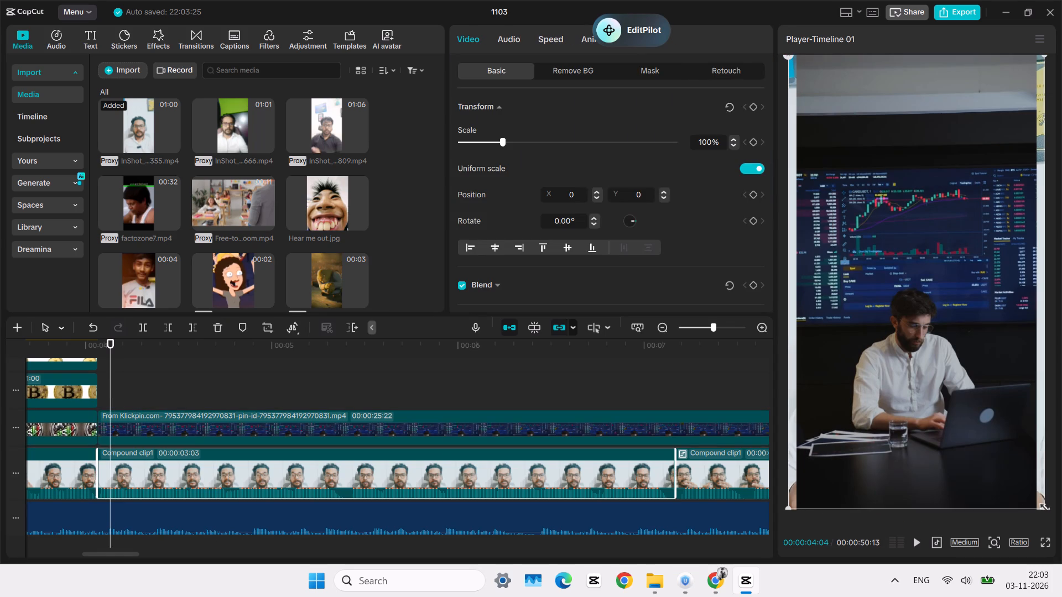
drag(1043, 506, 1024, 513)
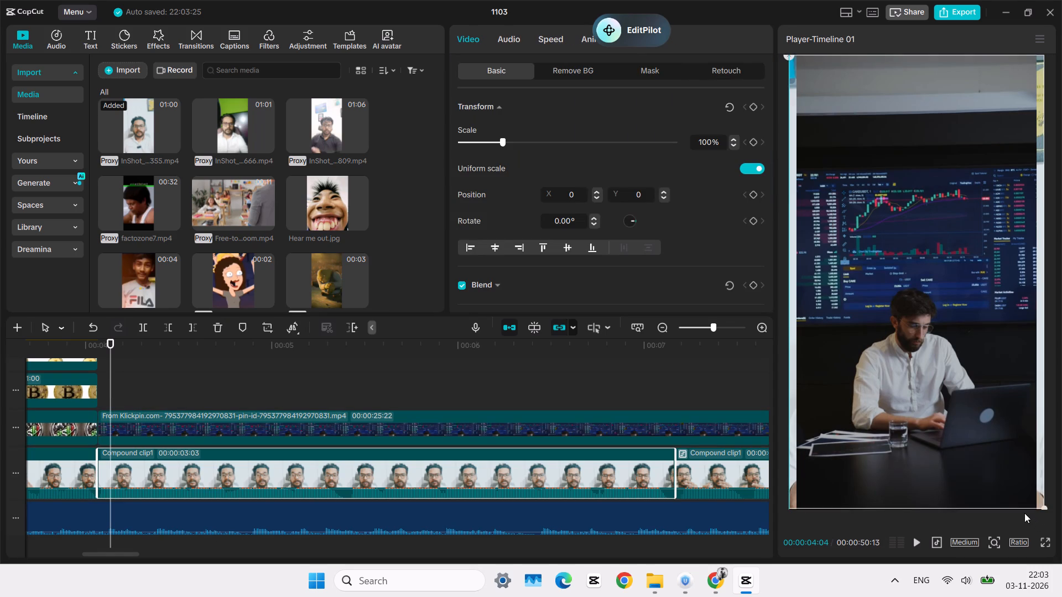
drag(1024, 513, 1028, 526)
click(948, 459)
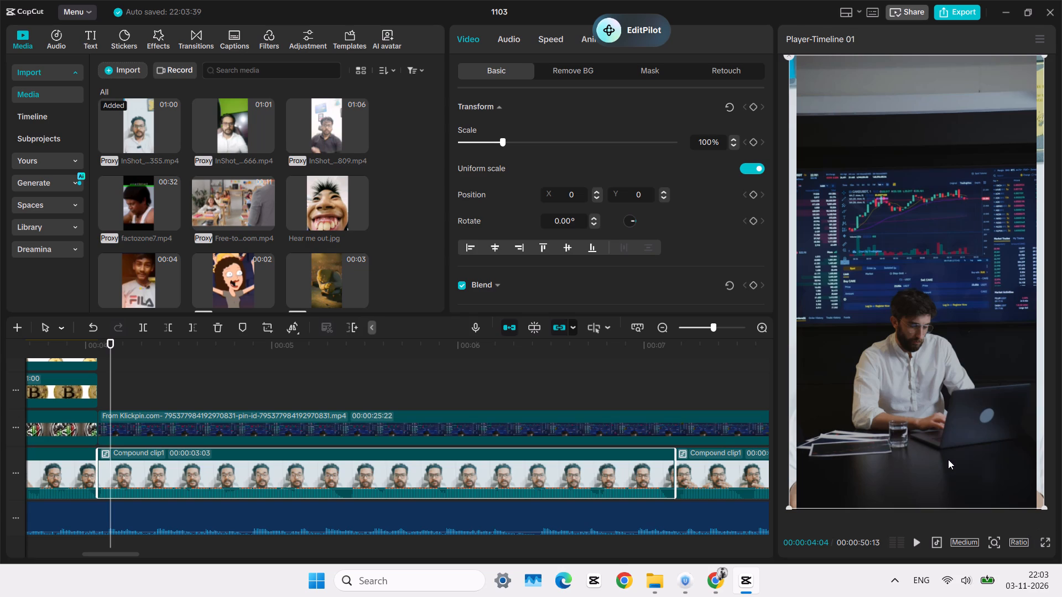
click(362, 427)
click(362, 410)
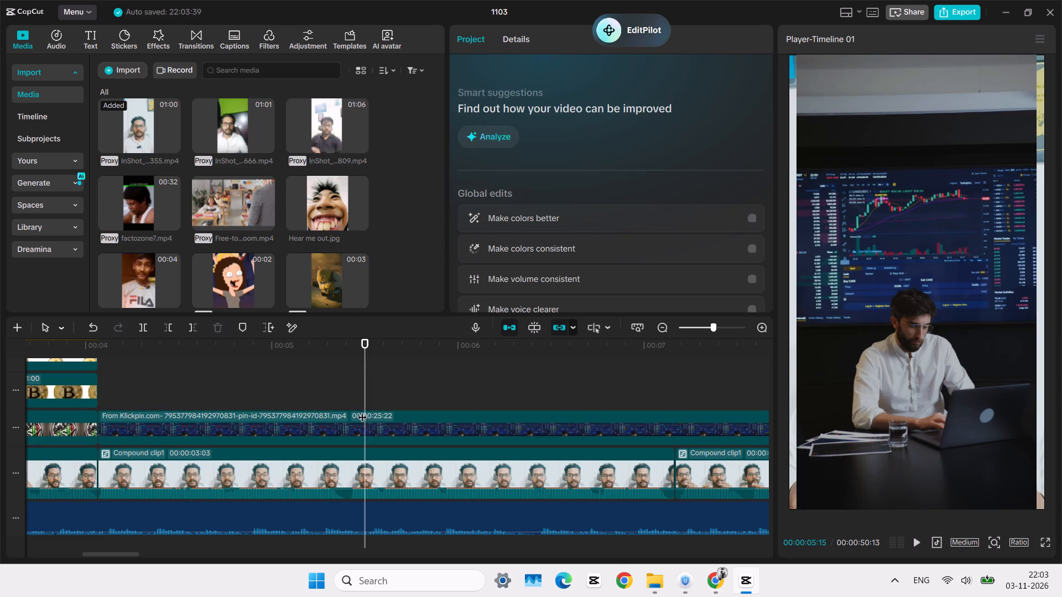
click(364, 433)
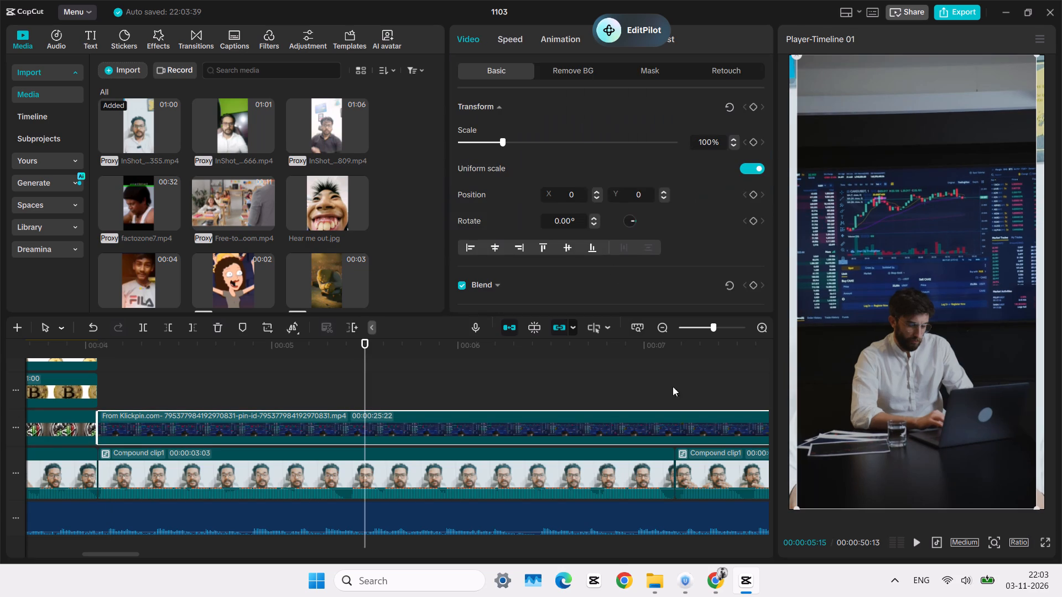
drag(798, 506, 779, 520)
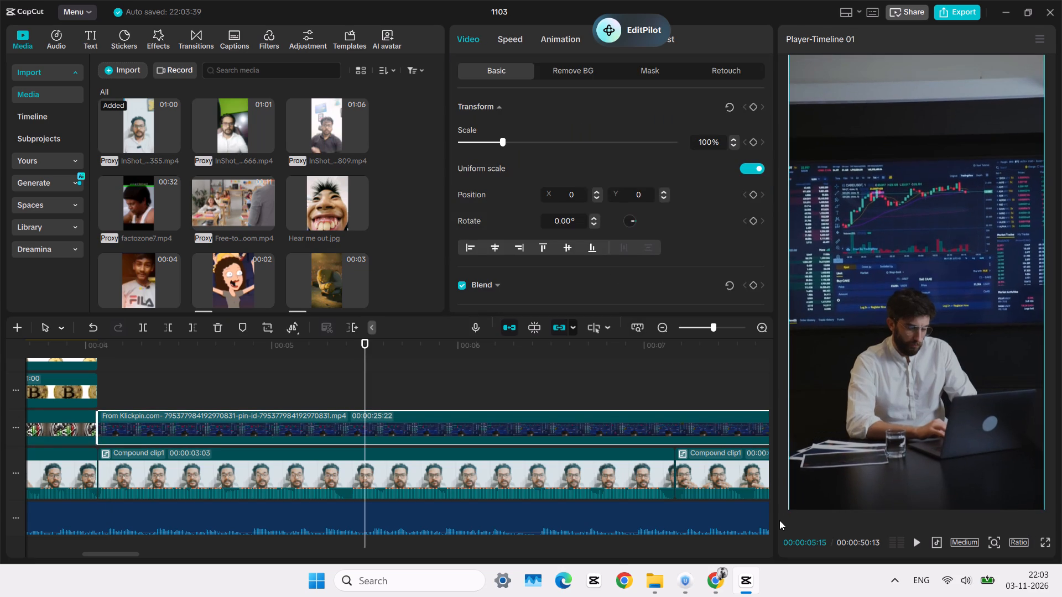
drag(779, 520, 771, 527)
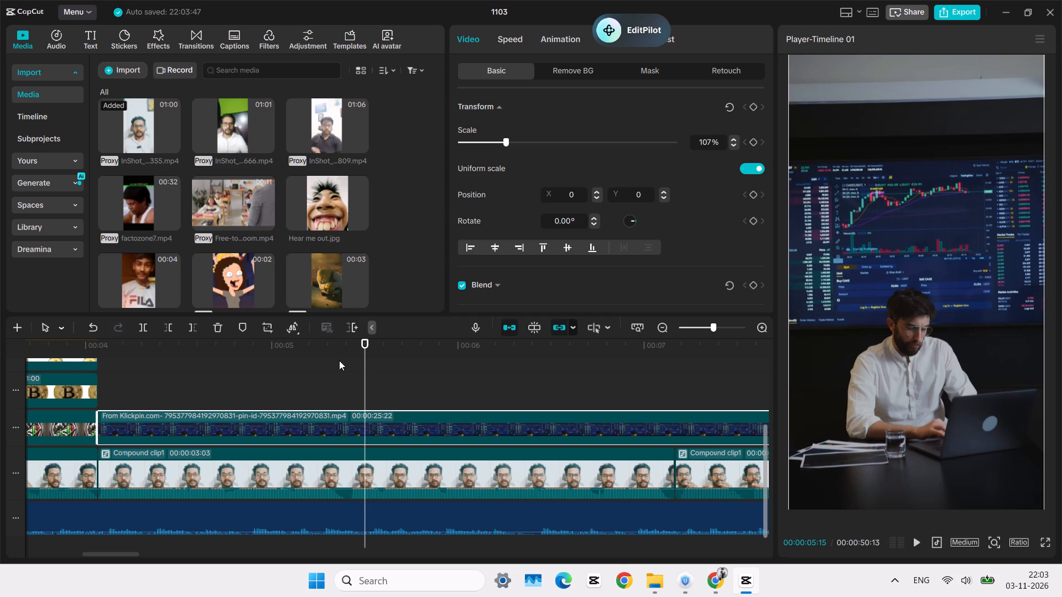
triple_click(736, 138)
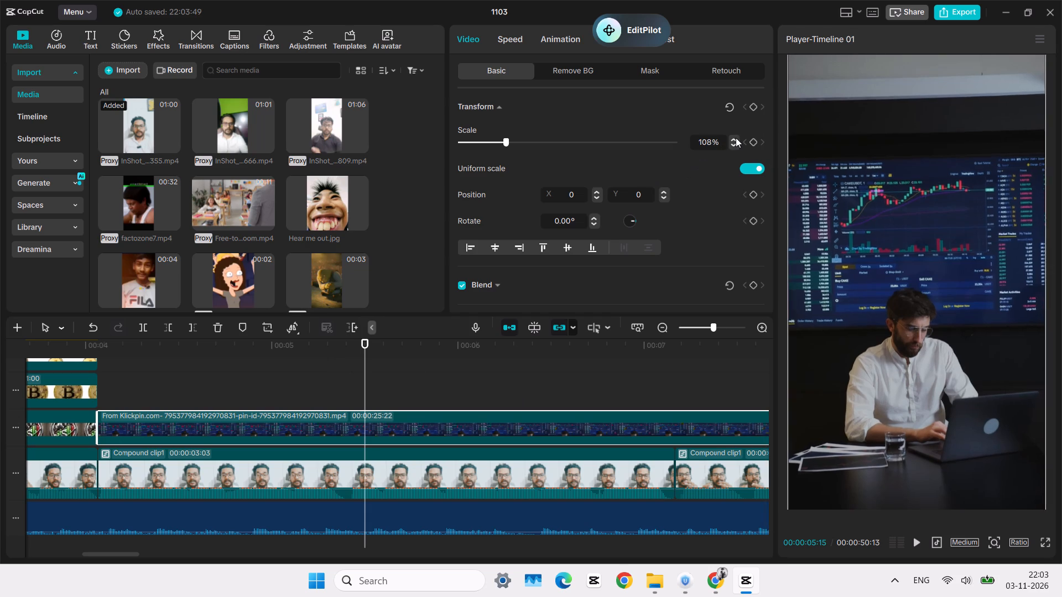
Play back the section with the INDIAN, FOREX and CRYPTO captions and its change to the trader video to check the flow.
click(188, 373)
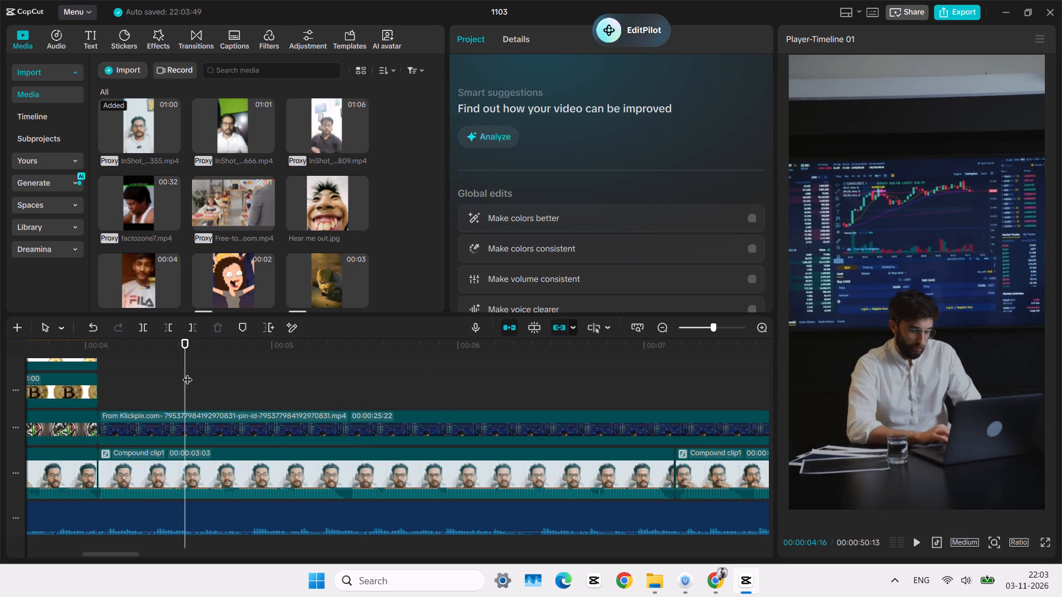
drag(188, 373, 0, 368)
scroll(301, 378, up, 1)
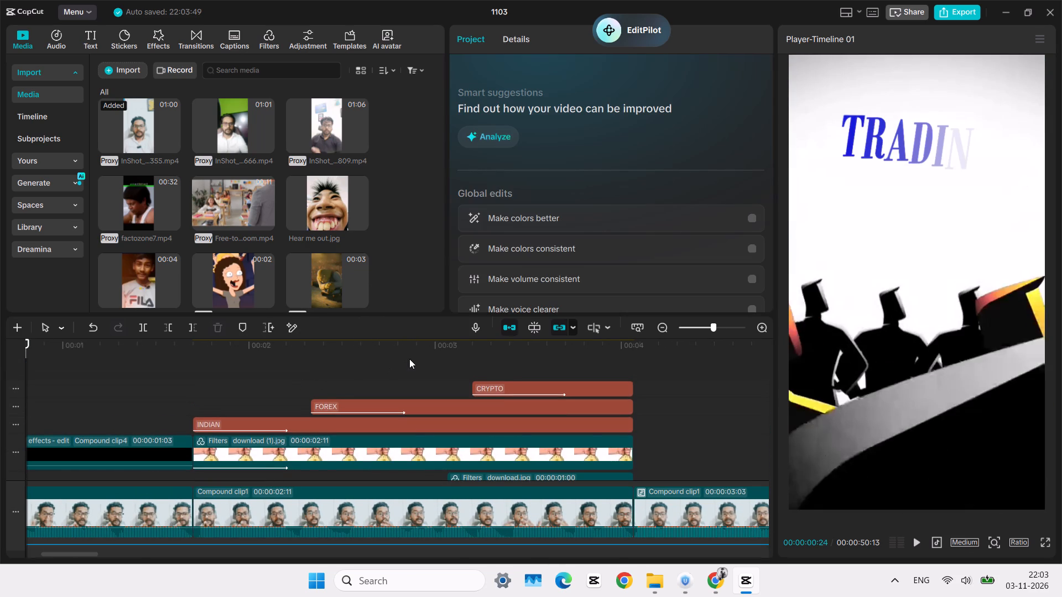
click(409, 359)
key(space)
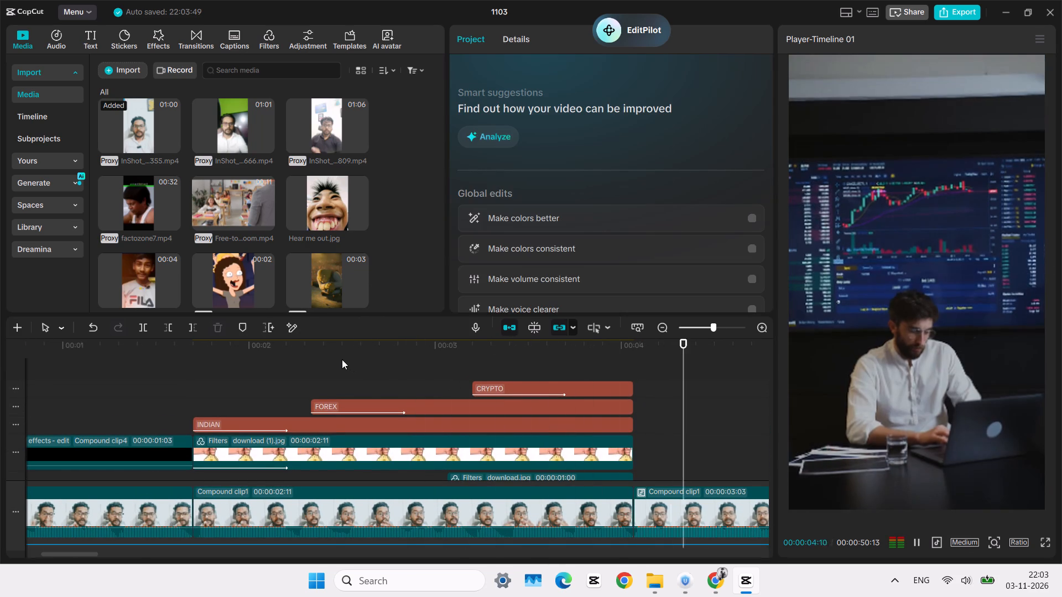
click(337, 359)
ctrl+scroll(337, 359, down, 5)
click(337, 359)
key(space)
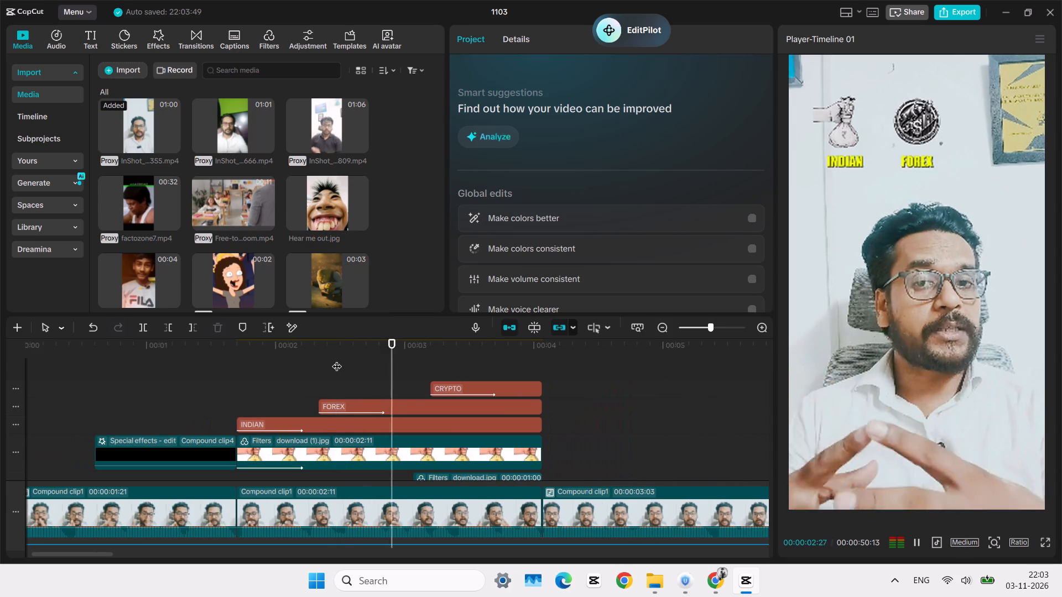
key(space)
key(space)
key(space)
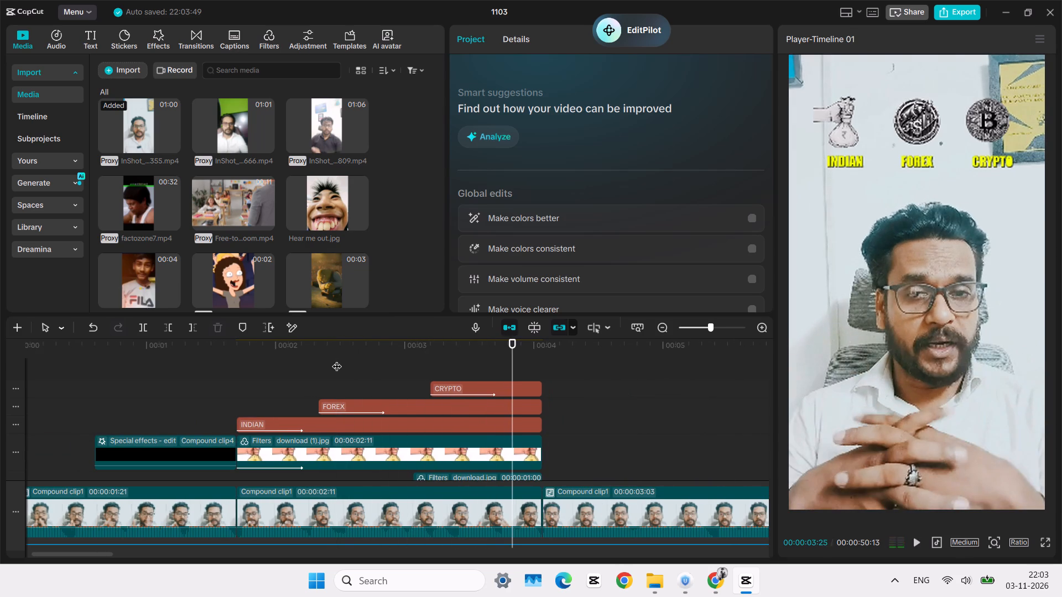
Play and skip through the trader video overlay from the CRYPTO caption to about 19 seconds to check its footage.
key(space)
key(space)
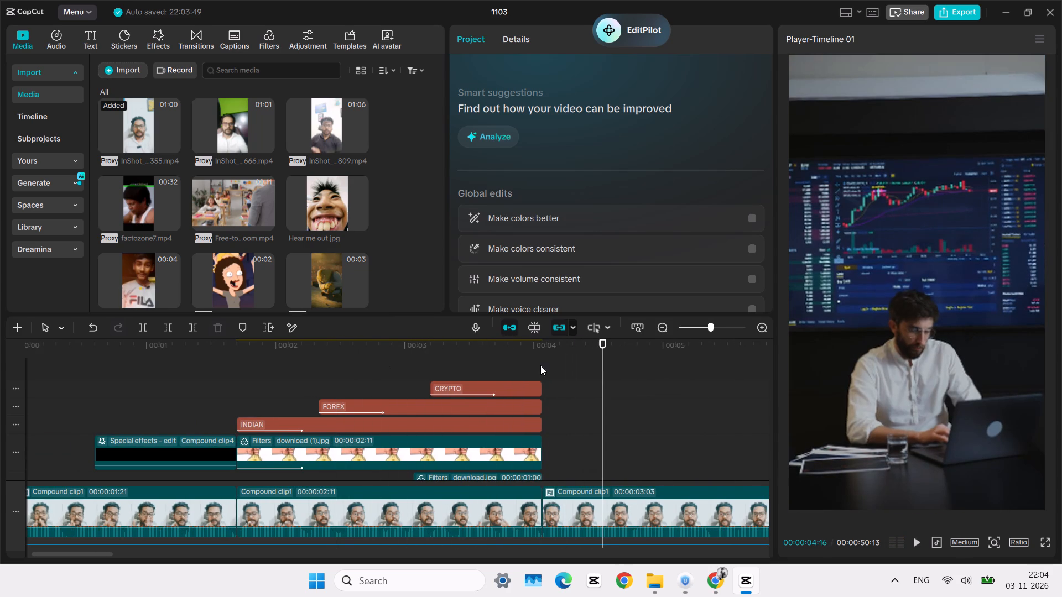
click(541, 365)
key(space)
scroll(628, 386, left, 1)
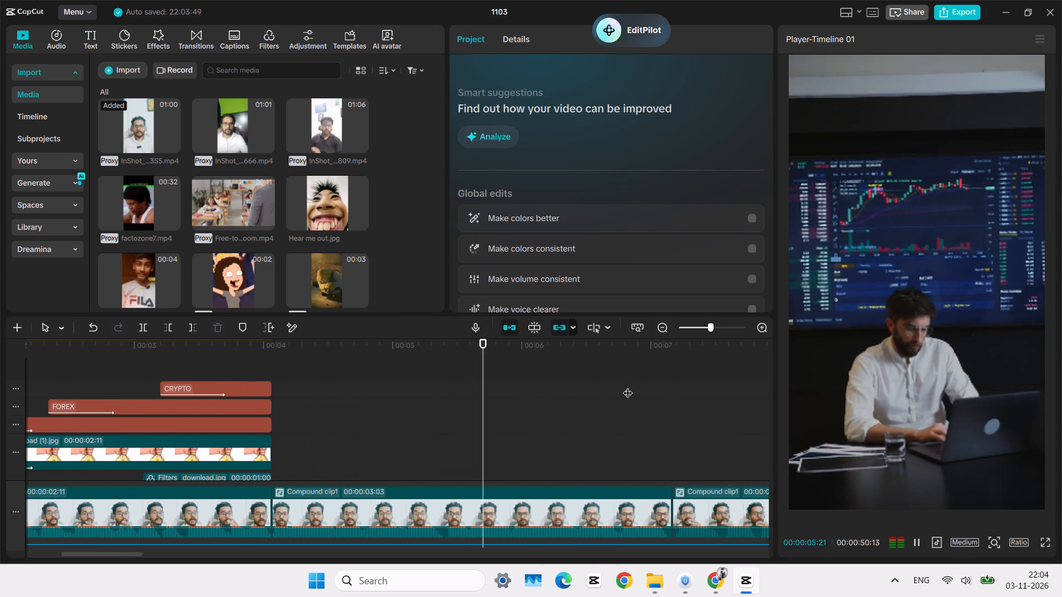
scroll(549, 410, left, 1)
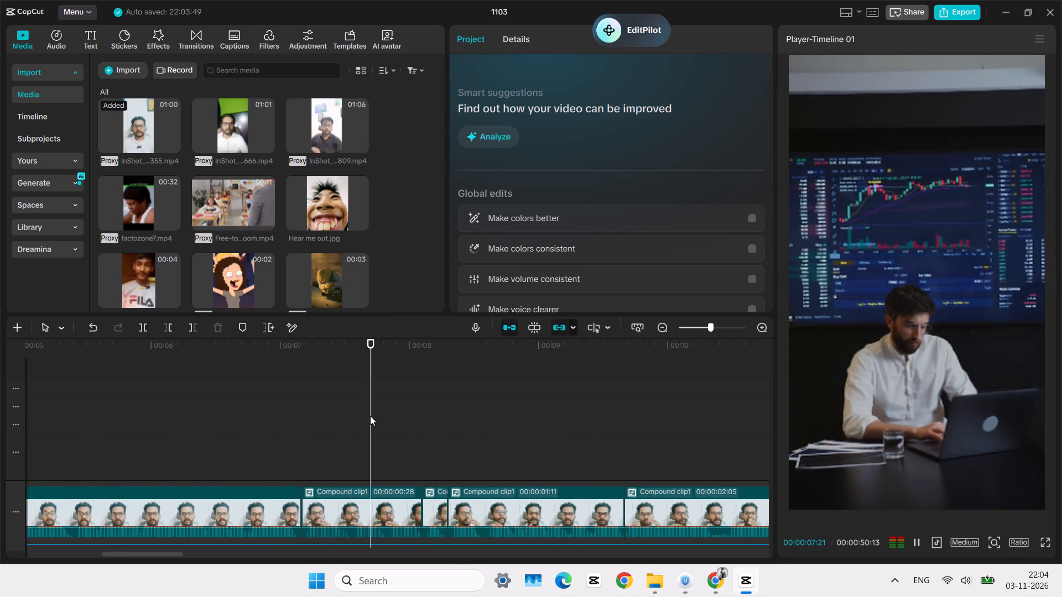
scroll(366, 419, down, 2)
scroll(537, 407, left, 1)
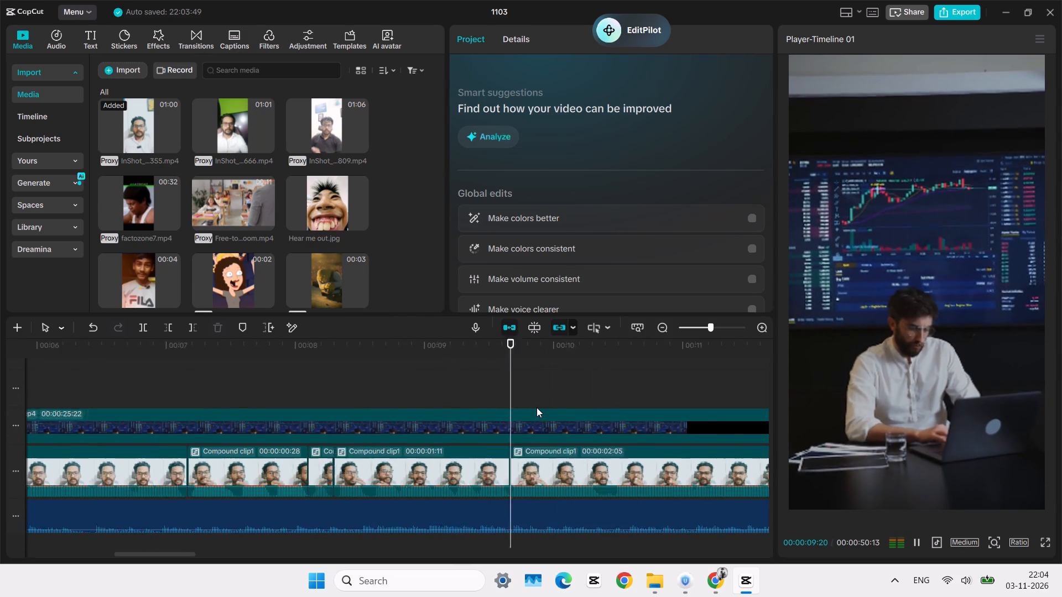
scroll(537, 407, left, 2)
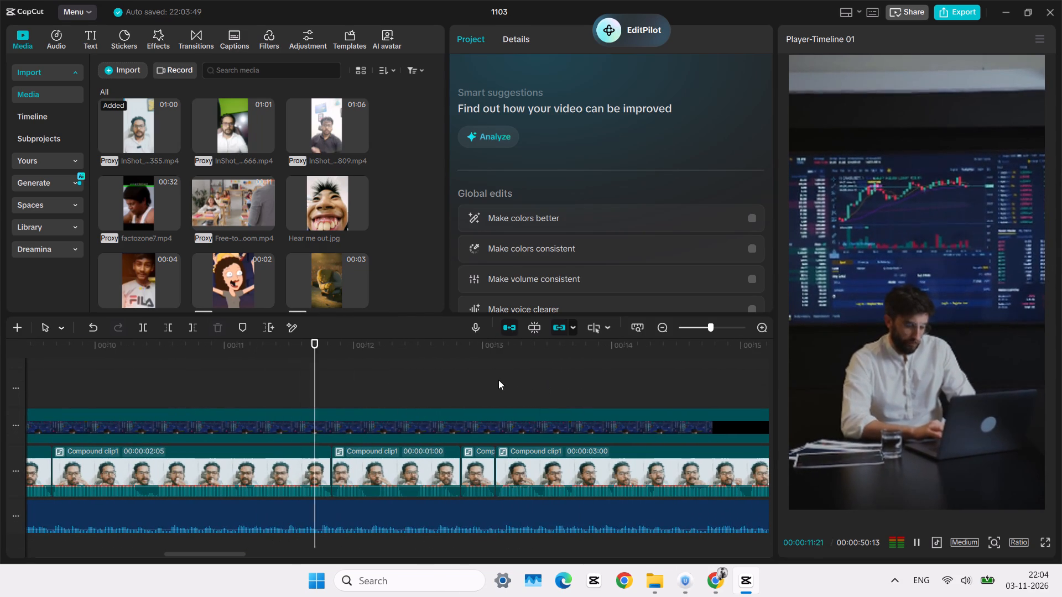
click(498, 379)
key(space)
scroll(498, 379, left, 1)
click(498, 379)
key(space)
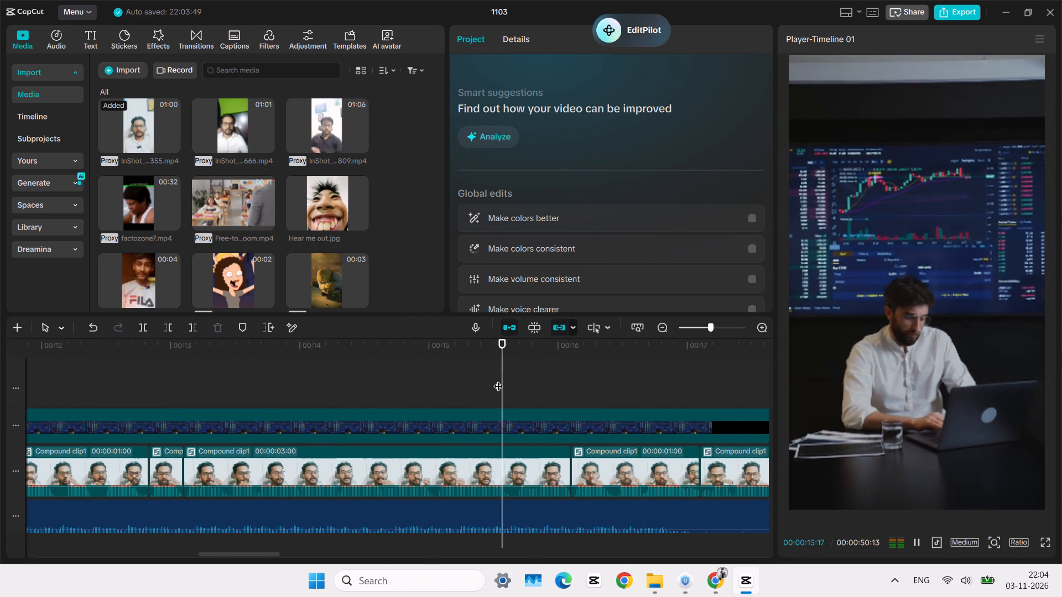
scroll(498, 379, left, 1)
click(578, 378)
key(space)
scroll(578, 378, left, 1)
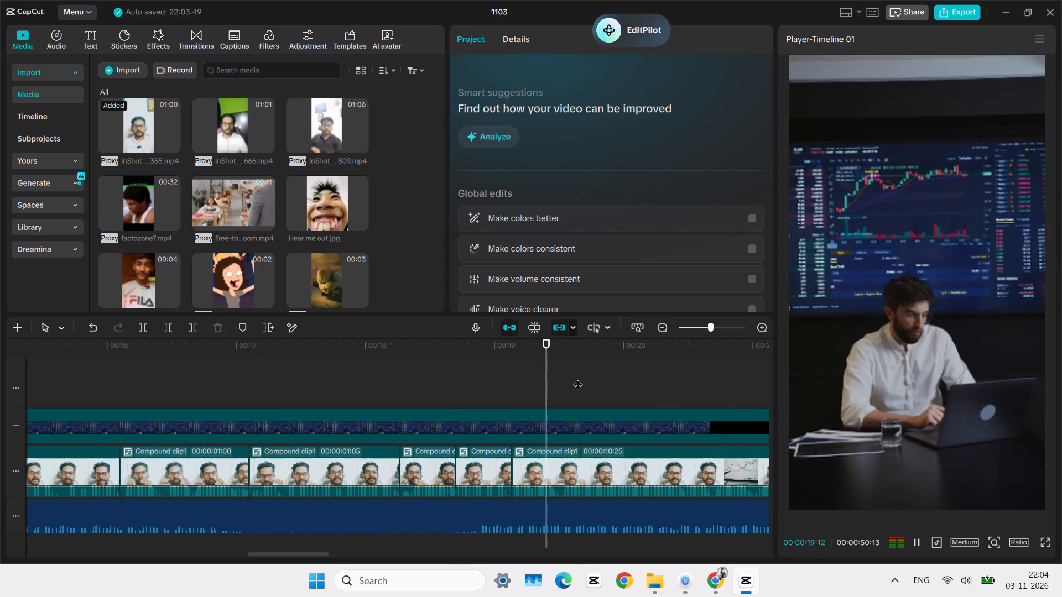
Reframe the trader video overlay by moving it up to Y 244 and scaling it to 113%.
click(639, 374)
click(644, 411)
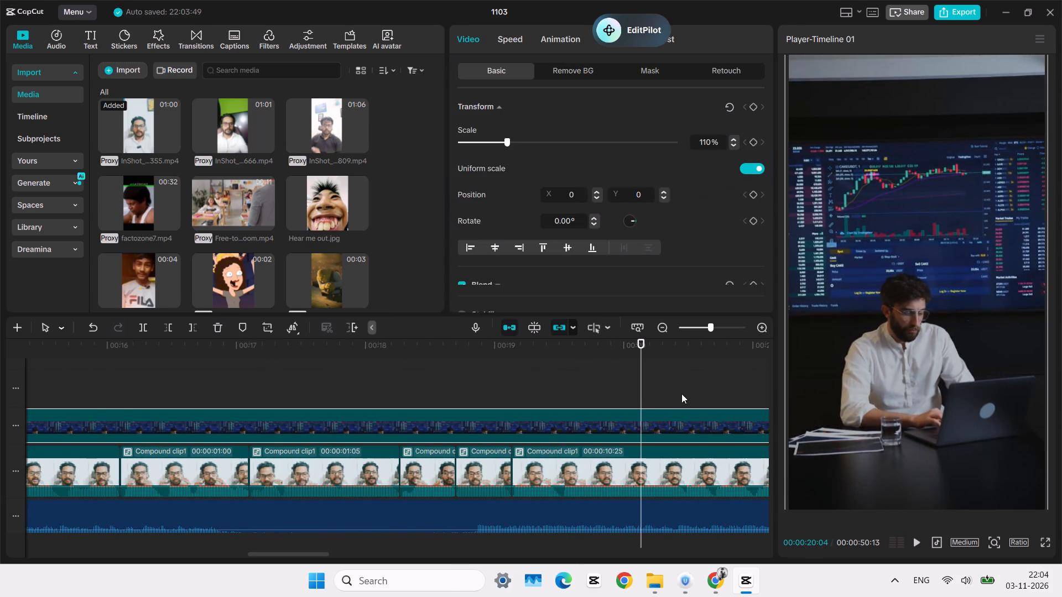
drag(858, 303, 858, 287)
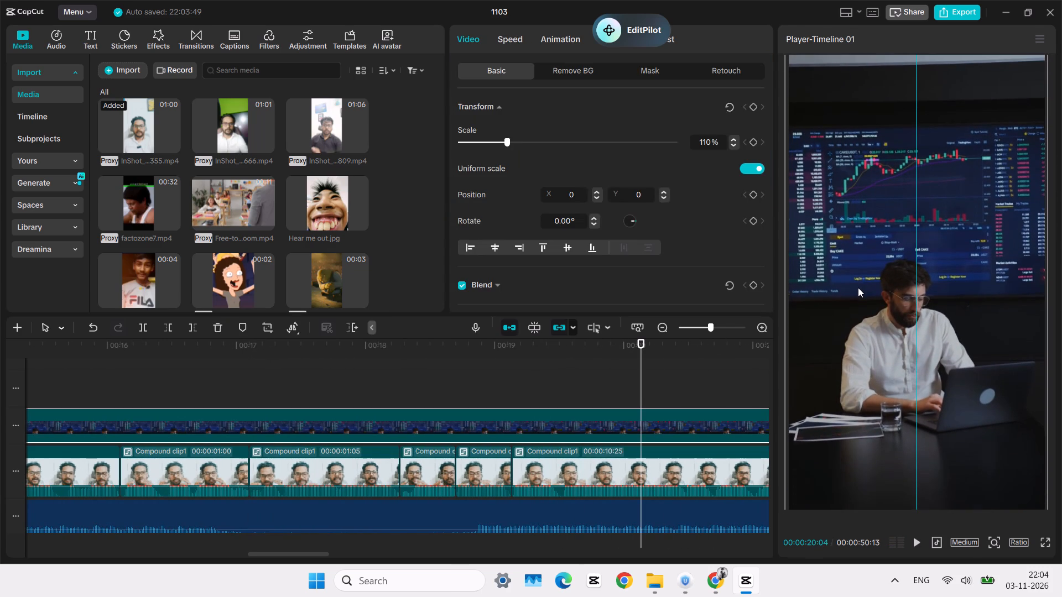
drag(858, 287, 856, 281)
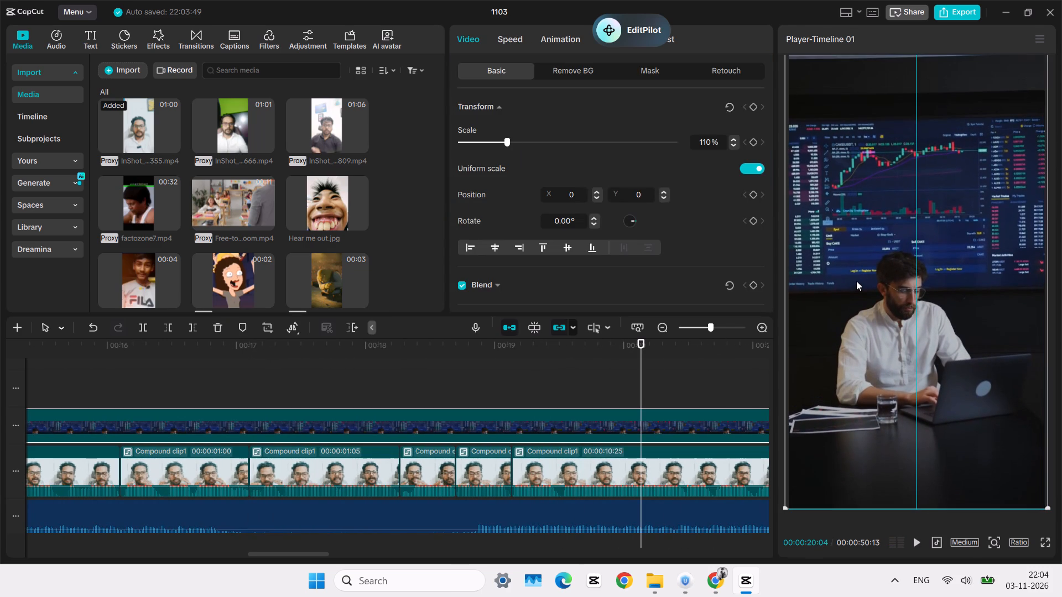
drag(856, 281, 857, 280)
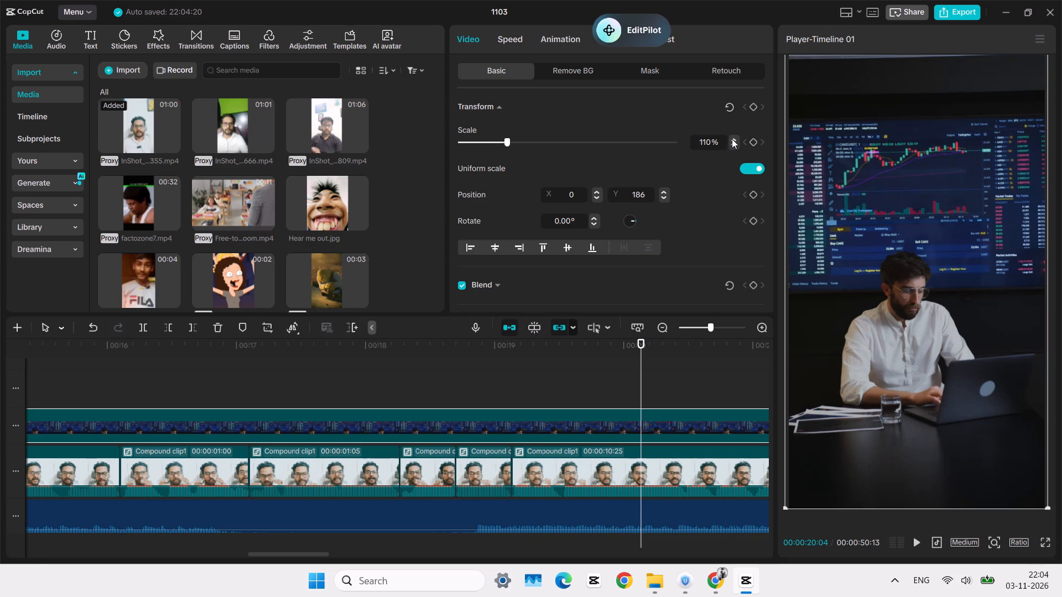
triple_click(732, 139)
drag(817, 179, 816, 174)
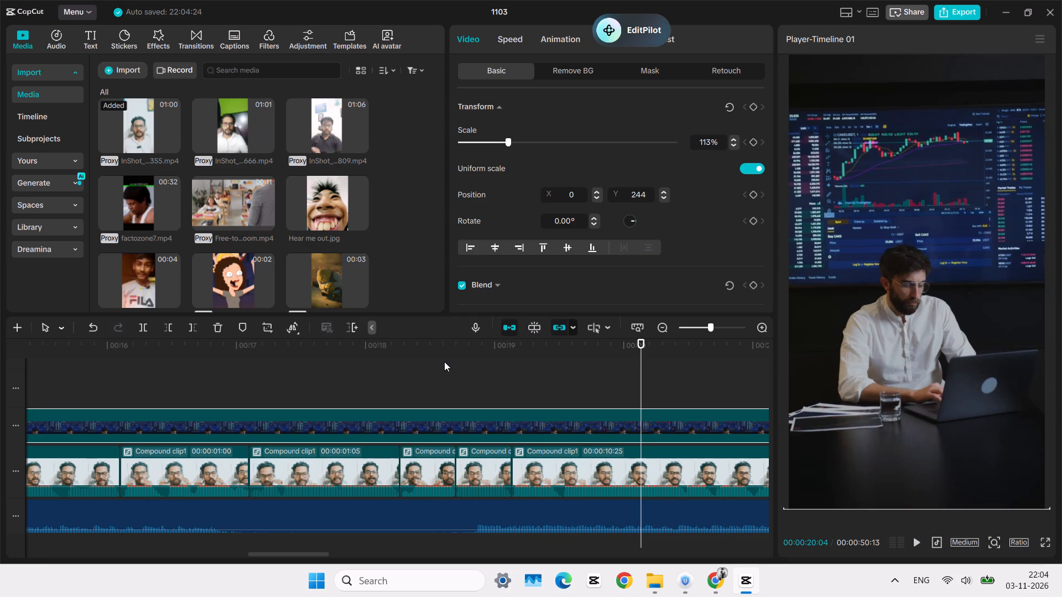
Replay the trader video from where the captions end to check the new framing.
click(445, 362)
key(space)
click(404, 374)
scroll(404, 374, right, 1)
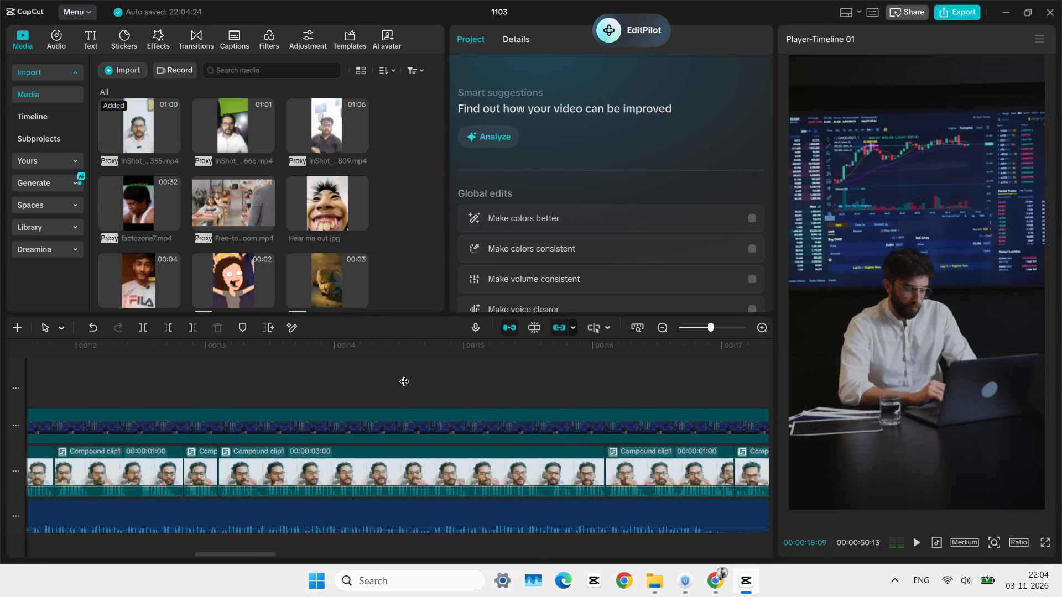
scroll(404, 374, right, 1)
scroll(468, 384, right, 4)
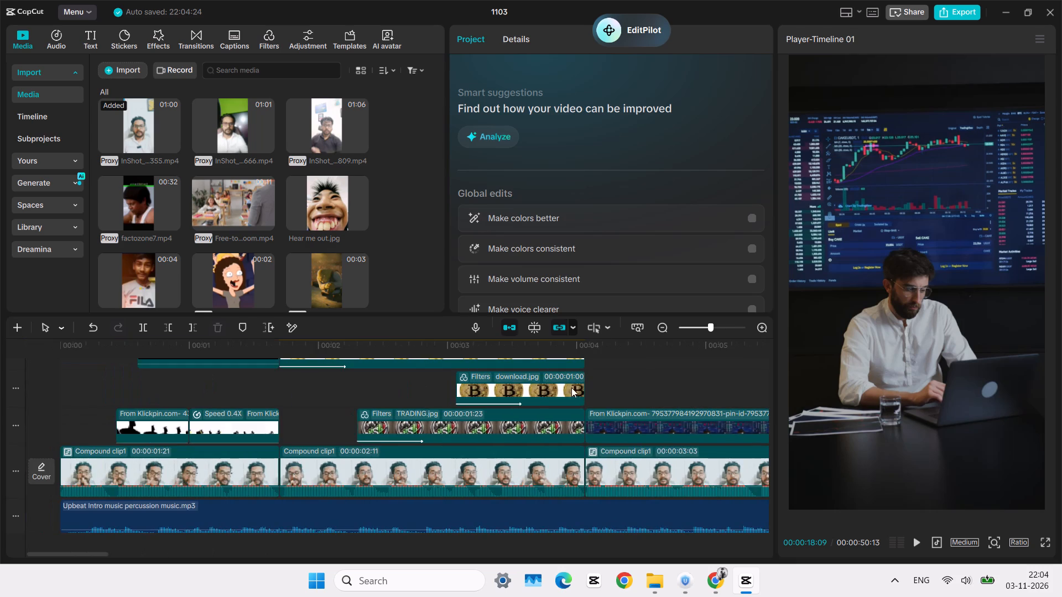
scroll(576, 389, left, 1)
click(363, 349)
key(space)
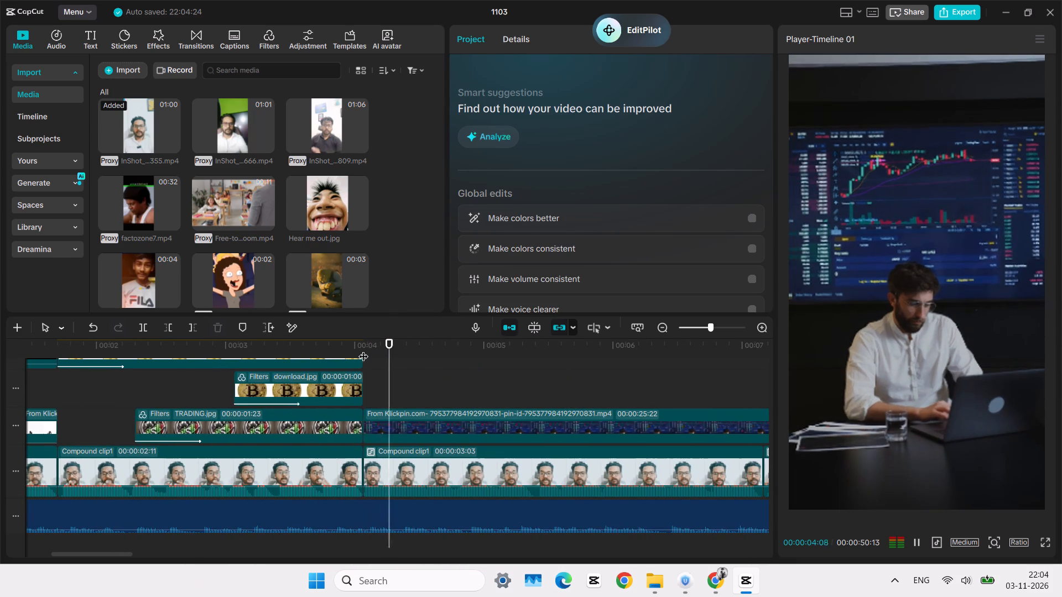
scroll(578, 405, left, 1)
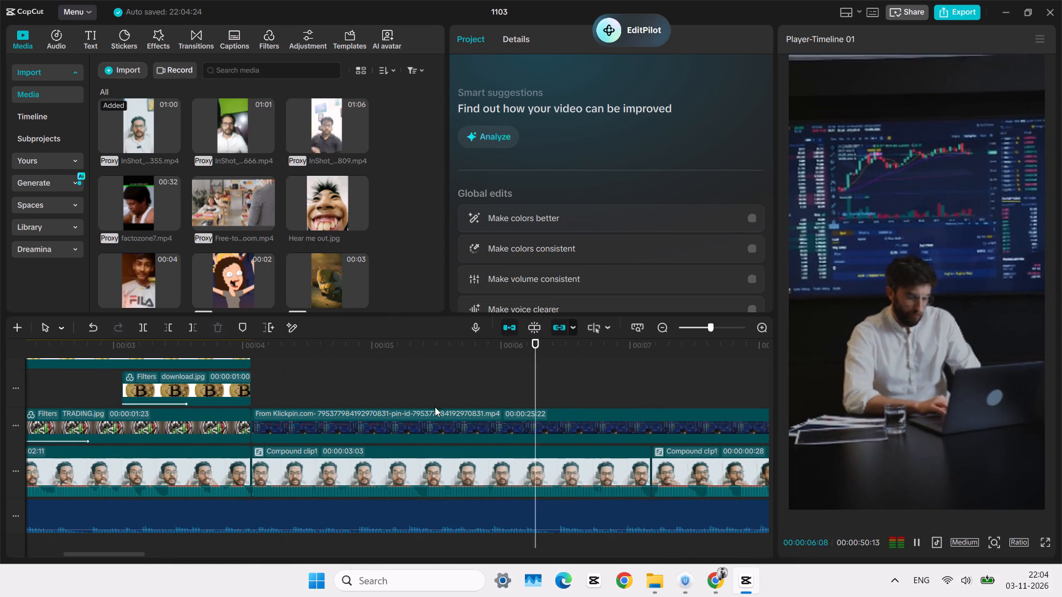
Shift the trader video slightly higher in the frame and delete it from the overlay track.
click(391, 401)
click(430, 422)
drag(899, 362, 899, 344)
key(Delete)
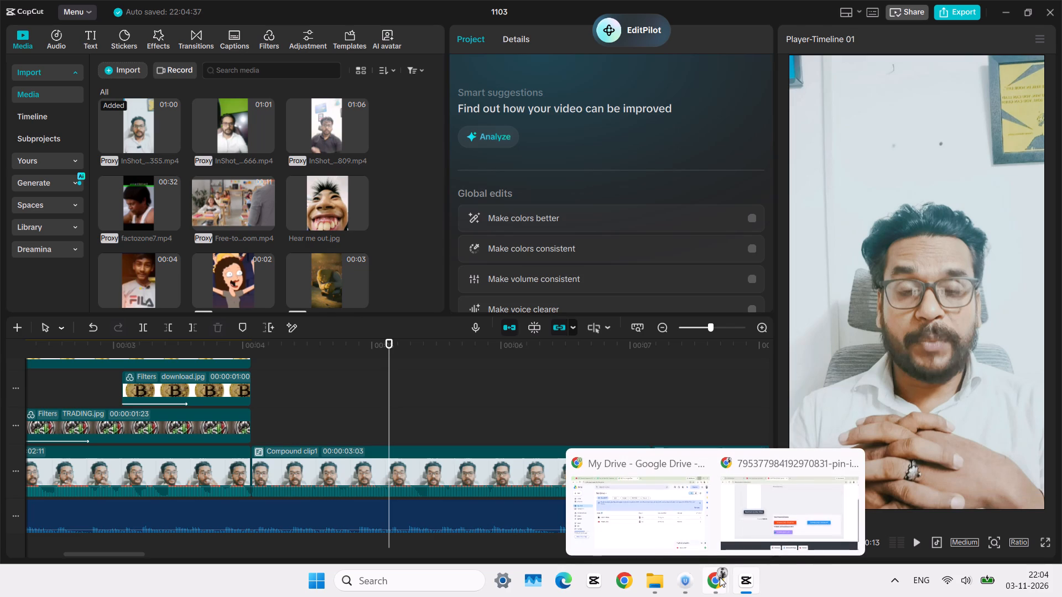
Switch to Chrome and go back on Pinterest from the Forex Signals pin to the Digital Focus Work pin.
click(667, 503)
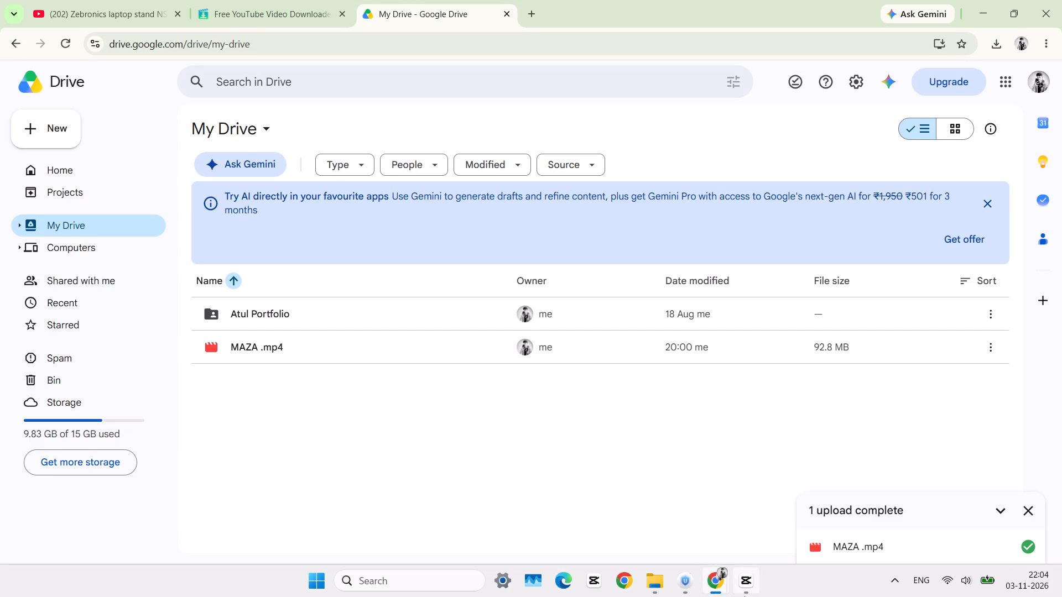
click(758, 495)
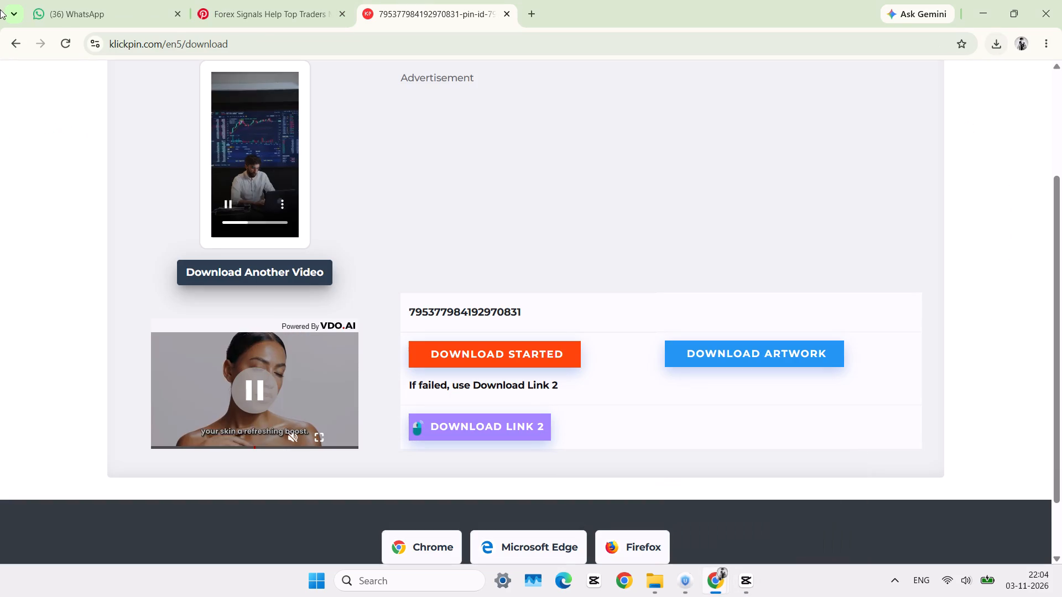
click(210, 4)
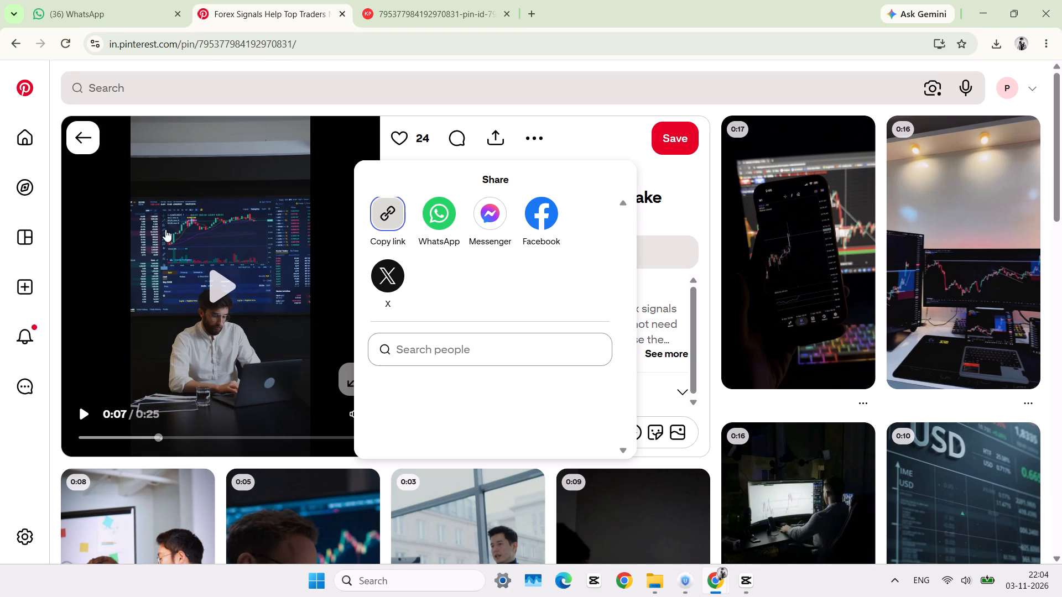
scroll(407, 443, down, 1)
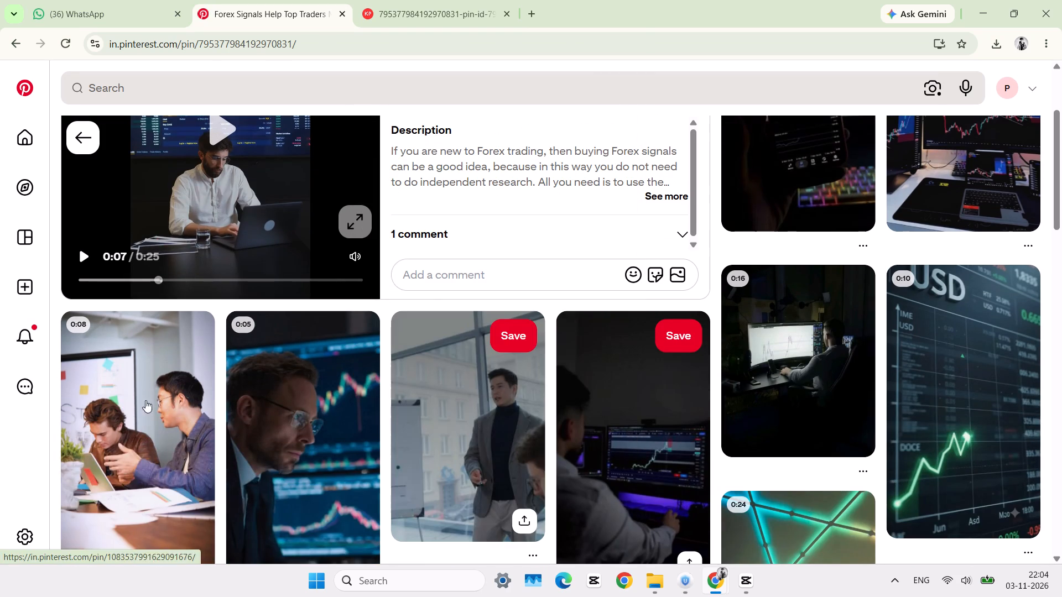
click(81, 145)
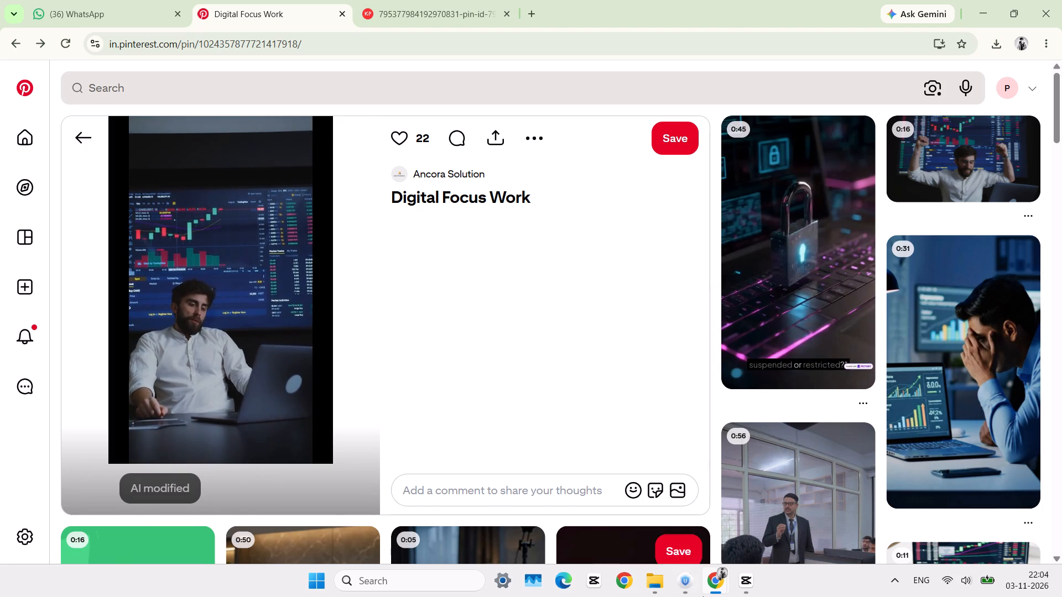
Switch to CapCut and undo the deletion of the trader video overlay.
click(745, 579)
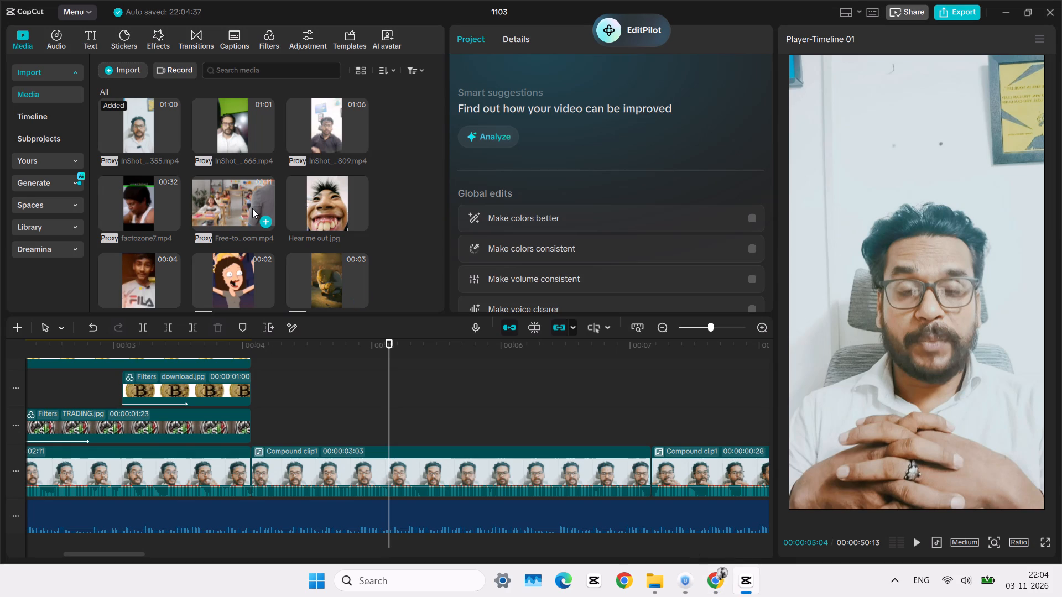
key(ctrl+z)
Skim the trader video overlay between about 14 and 28 seconds to examine its footage against the clips below.
click(461, 402)
scroll(461, 402, left, 6)
click(539, 387)
scroll(539, 387, left, 2)
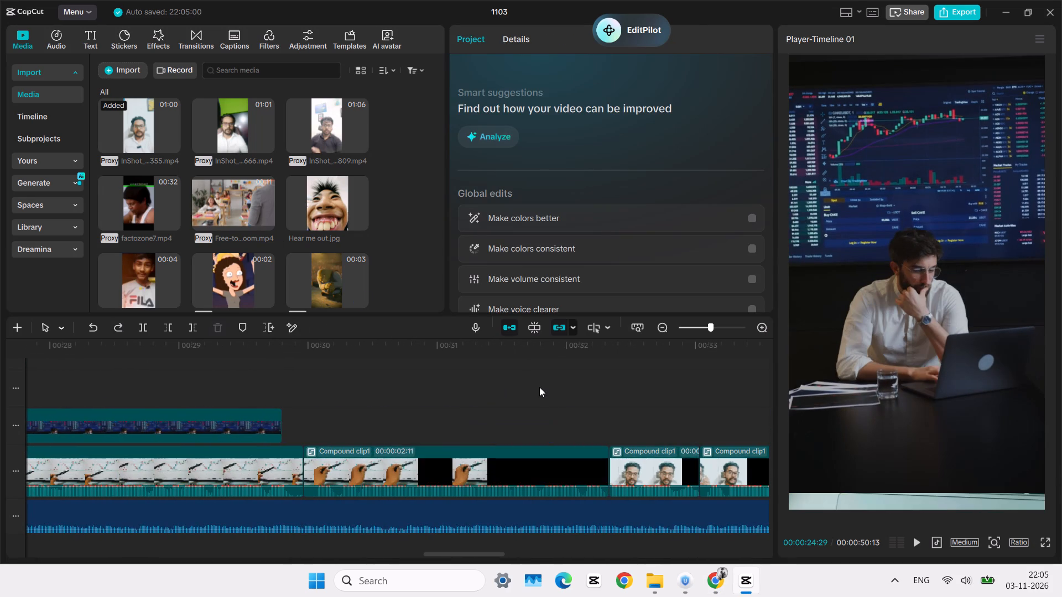
click(539, 387)
click(150, 384)
scroll(150, 384, right, 2)
click(150, 384)
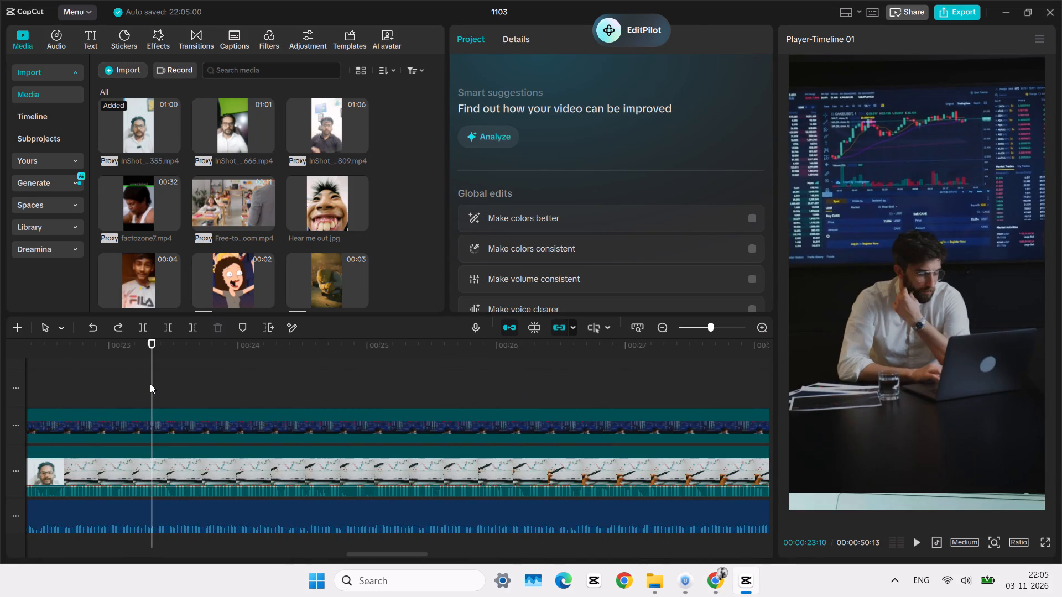
drag(150, 384, 163, 346)
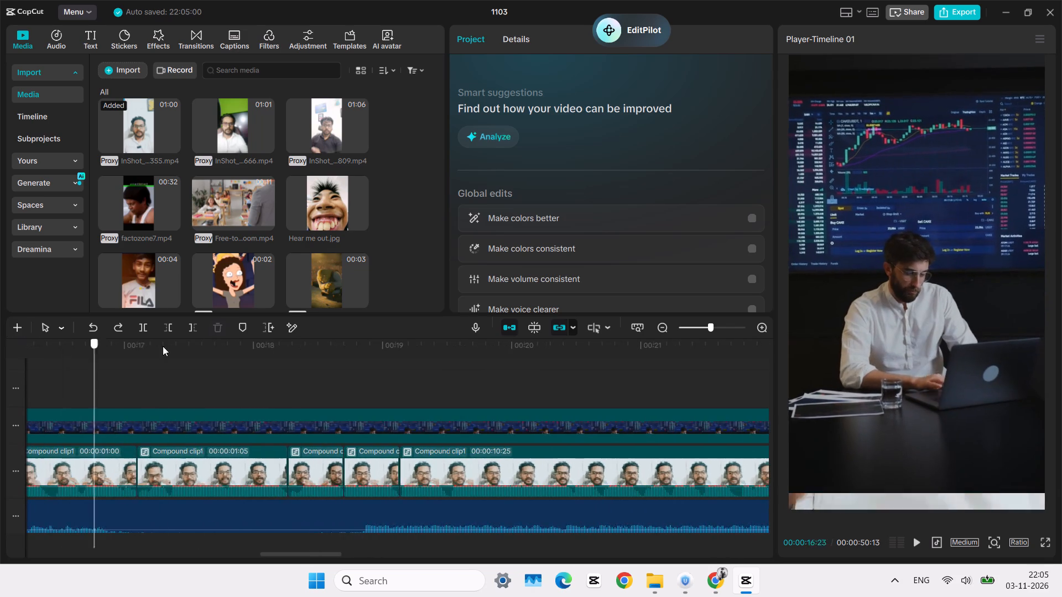
drag(163, 346, 654, 465)
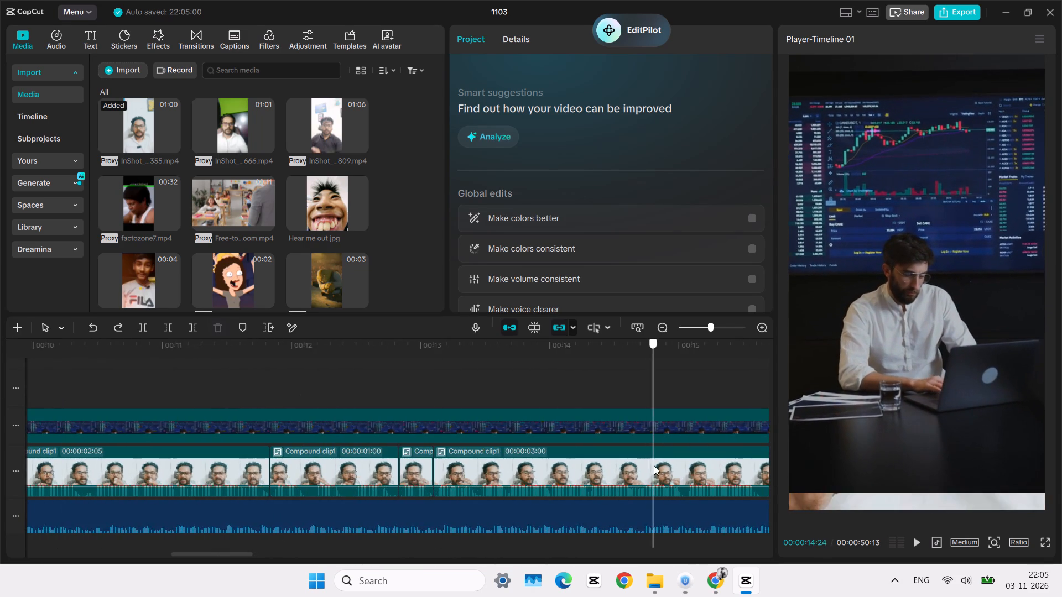
drag(654, 465, 0, 382)
scroll(0, 363, left, 2)
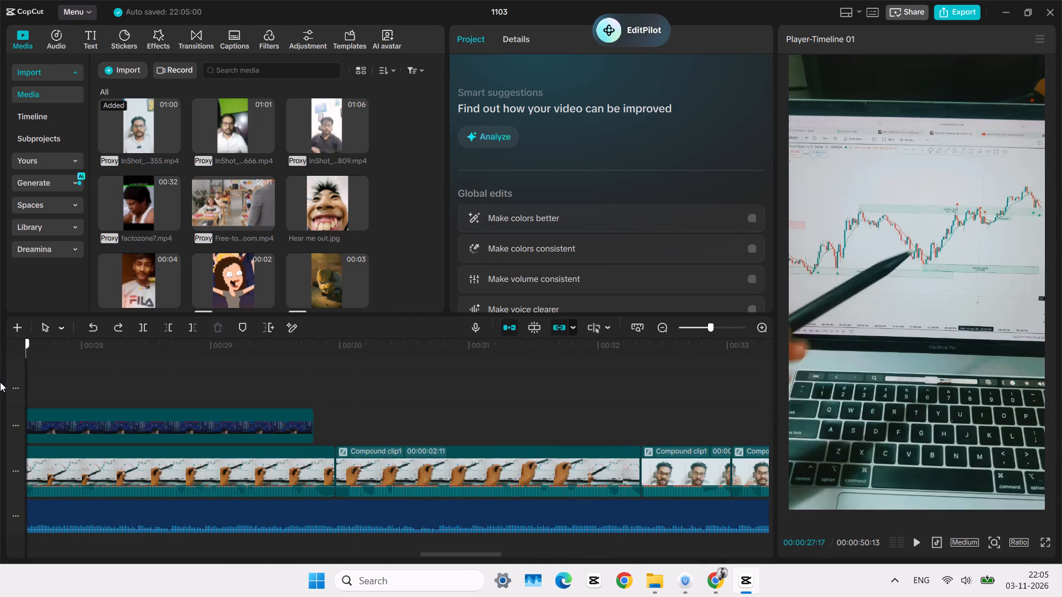
drag(0, 382, 445, 497)
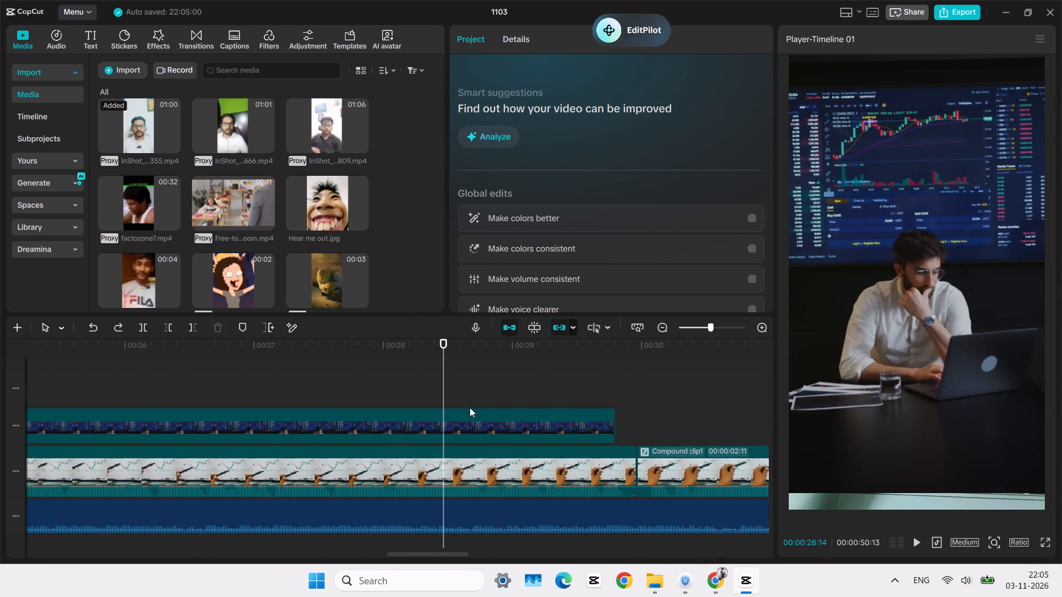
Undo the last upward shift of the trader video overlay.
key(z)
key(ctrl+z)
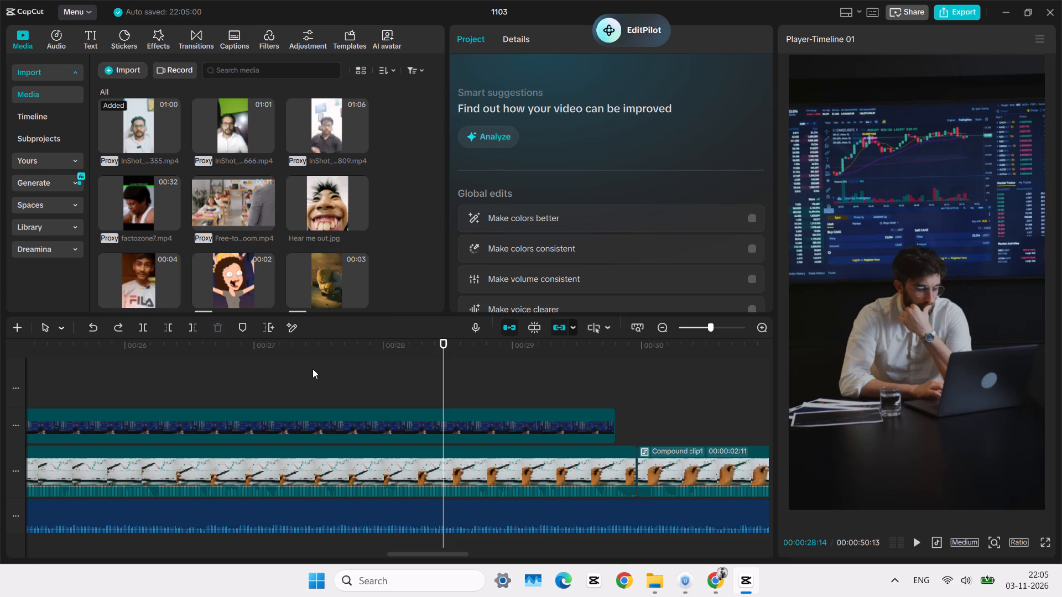
Delete the trader video overlay from the track above the speaker clip.
click(379, 429)
key(Delete)
Switch to Chrome, browse Pinterest's related trading pins and open the video of a trader holding his head before red charts.
click(719, 570)
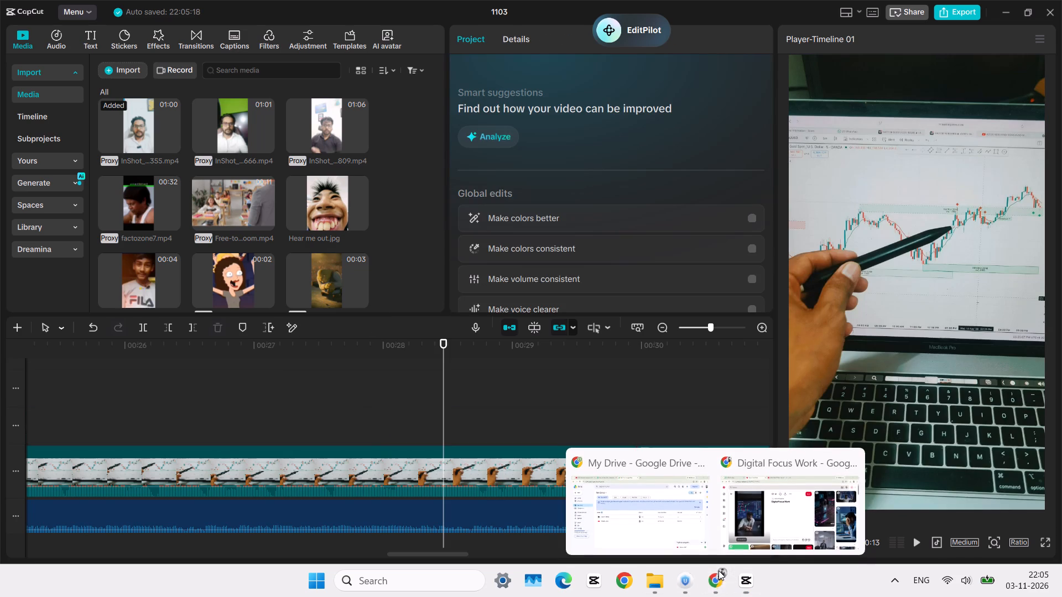
click(775, 514)
scroll(284, 124, down, 2)
scroll(336, 427, down, 3)
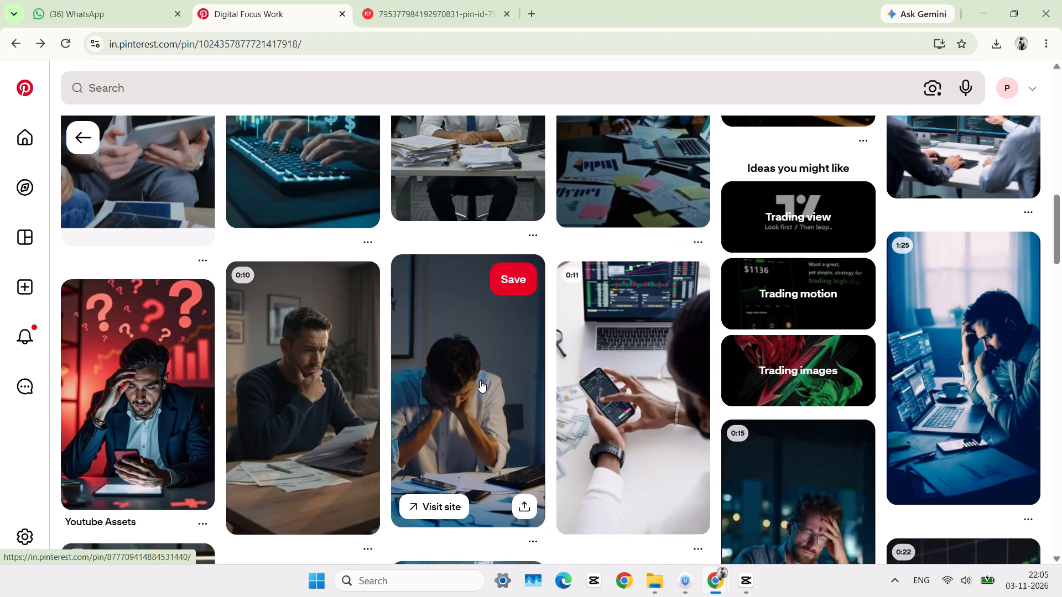
click(70, 129)
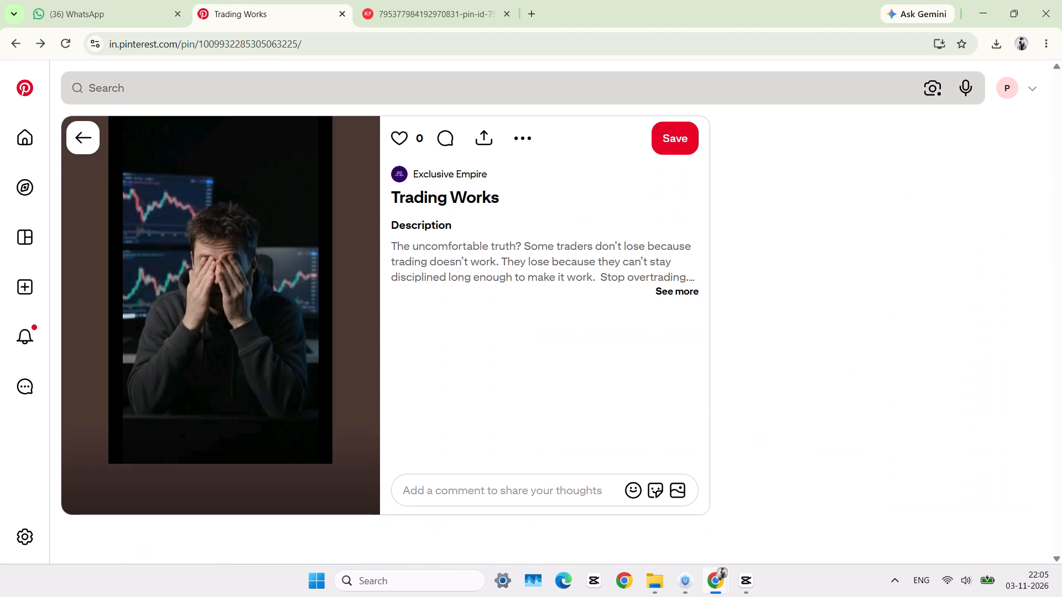
scroll(373, 321, down, 4)
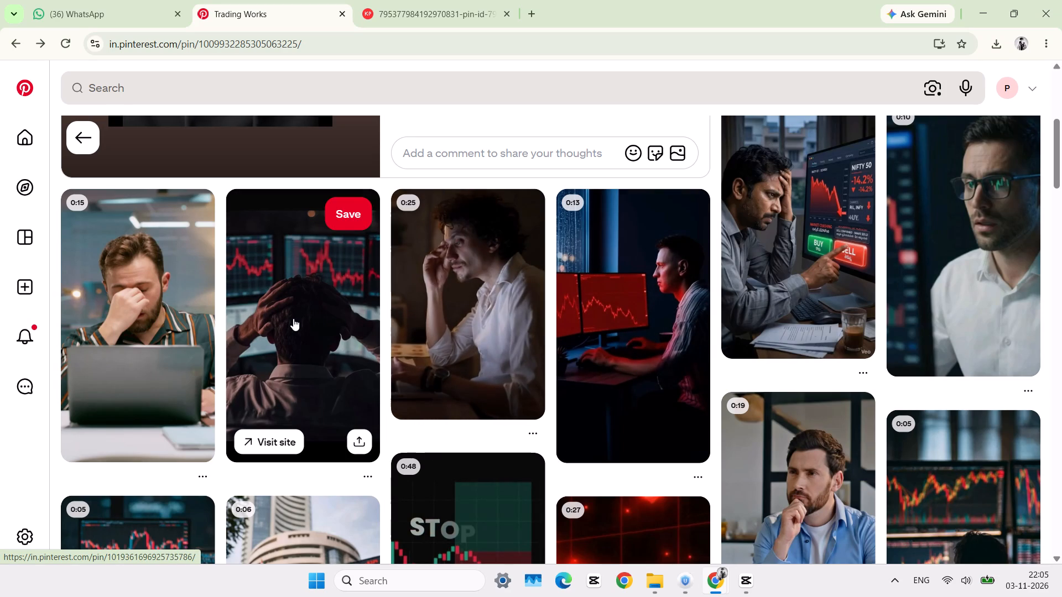
click(288, 353)
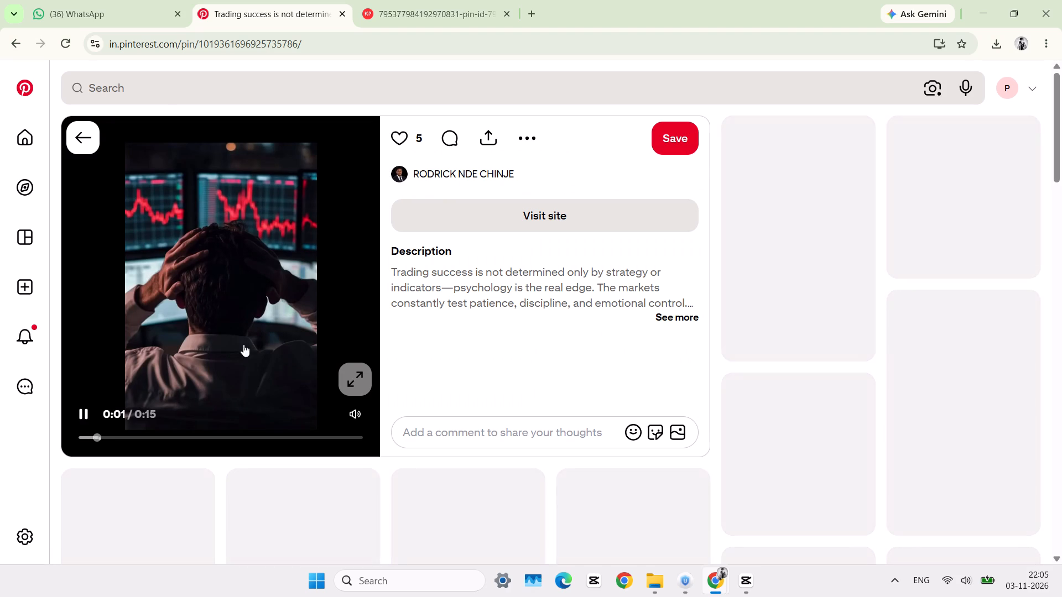
Examine the related pins beneath the head-holding trader video for better stressed-trader or falling-market footage.
scroll(163, 327, down, 3)
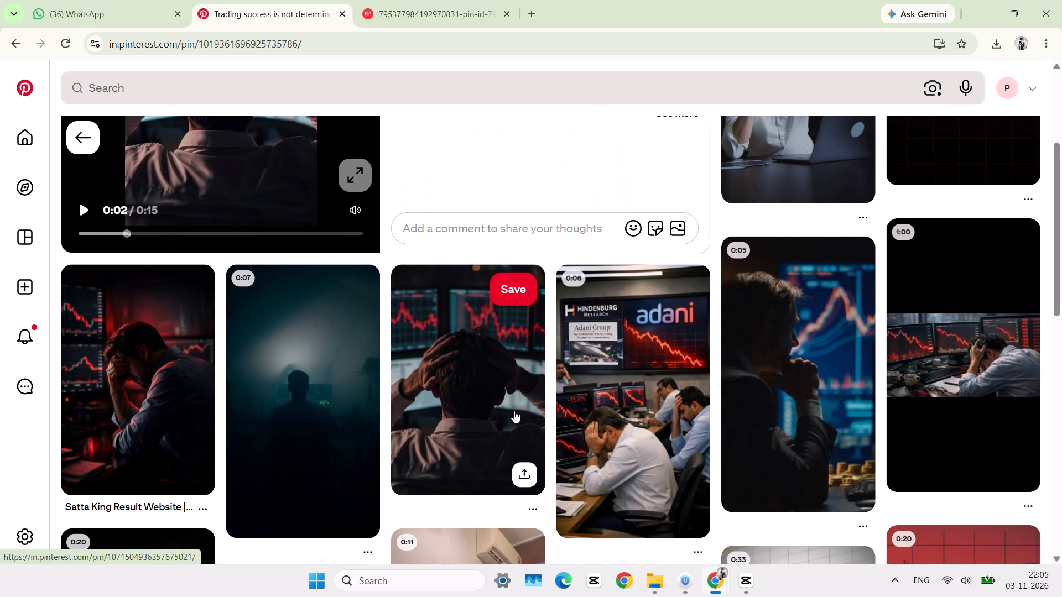
scroll(144, 355, down, 1)
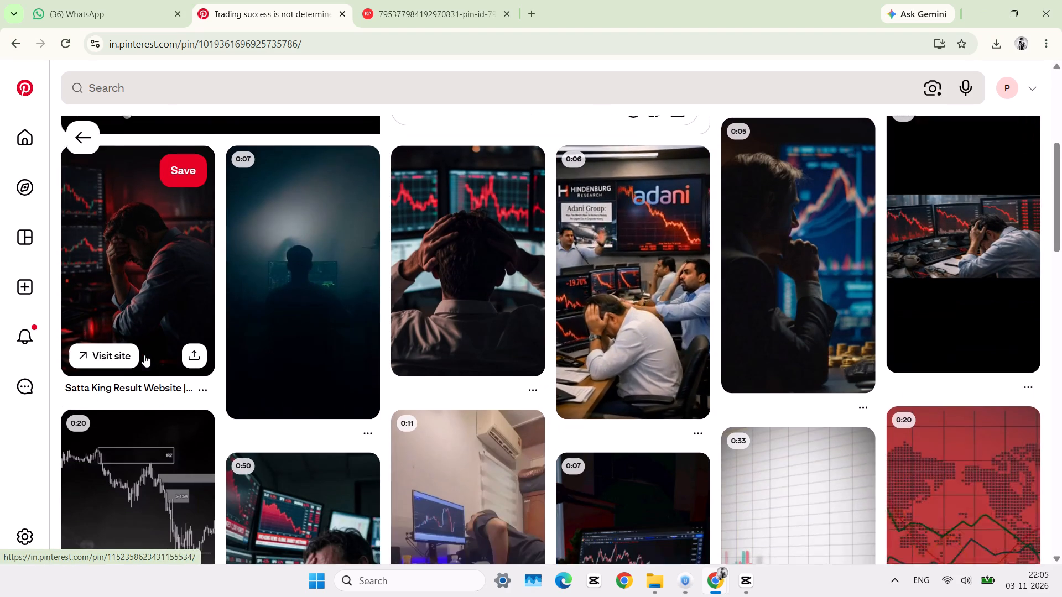
scroll(144, 355, down, 1)
scroll(636, 317, up, 1)
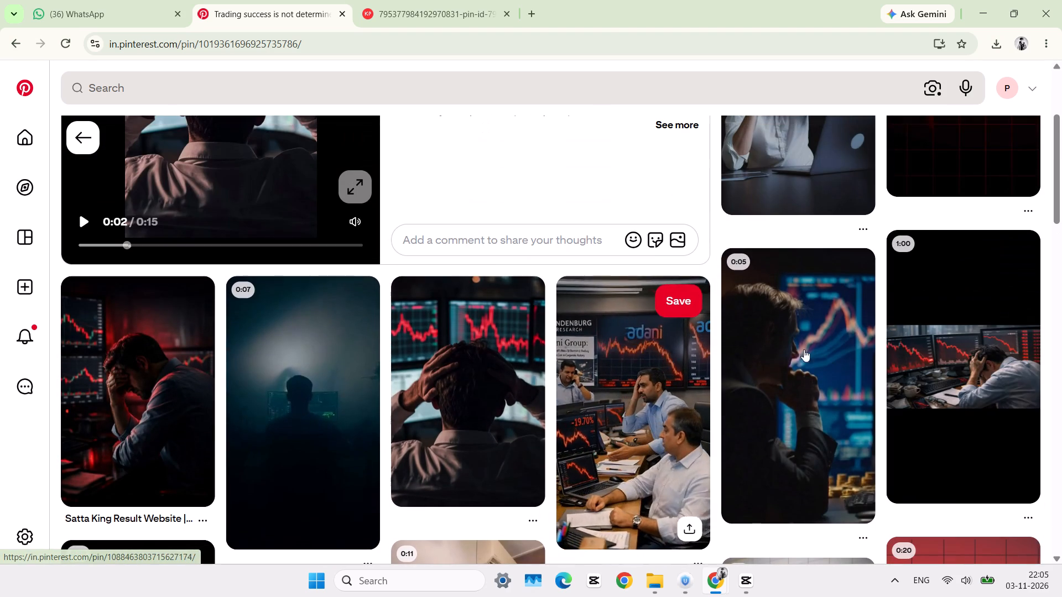
scroll(806, 398, up, 3)
scroll(792, 285, down, 2)
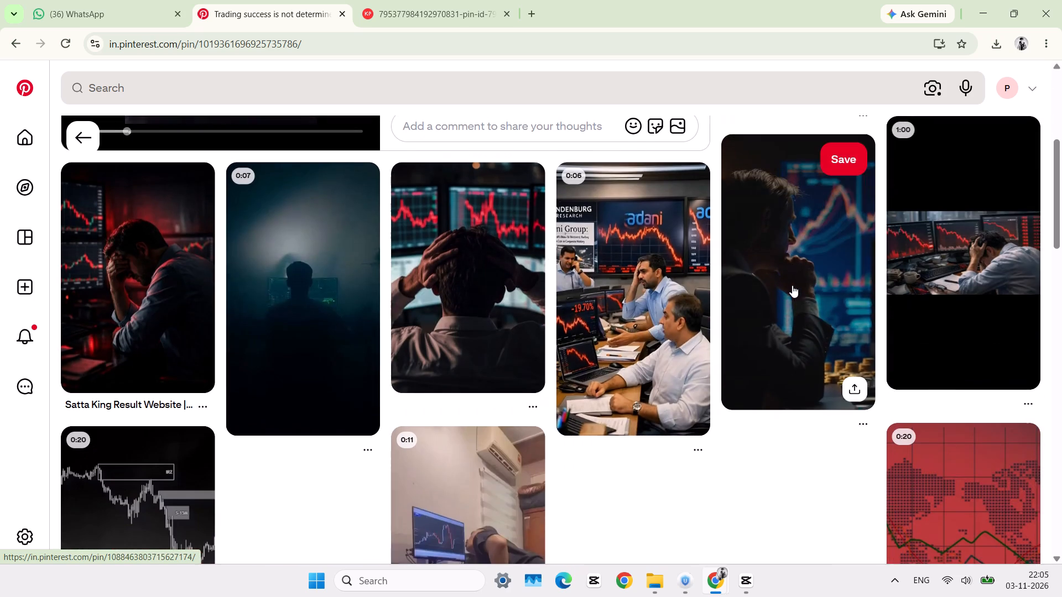
scroll(792, 285, down, 3)
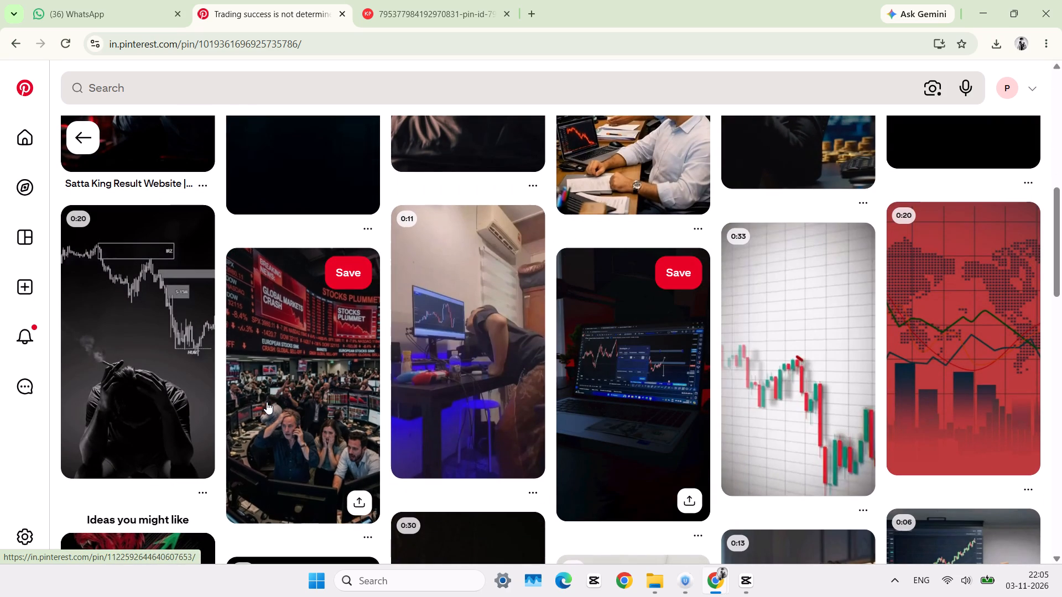
scroll(322, 413, down, 1)
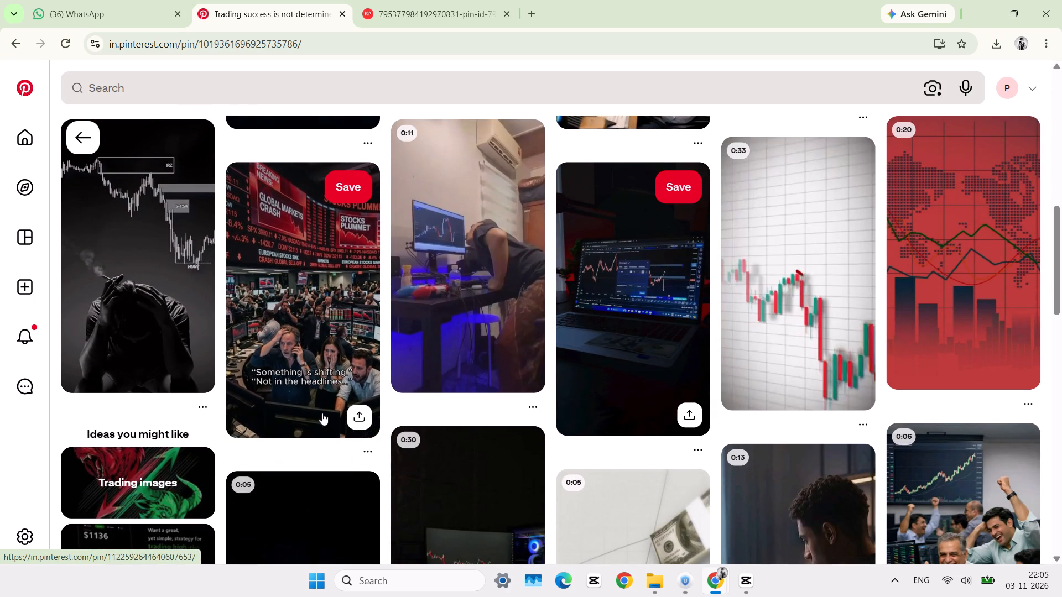
scroll(206, 422, down, 2)
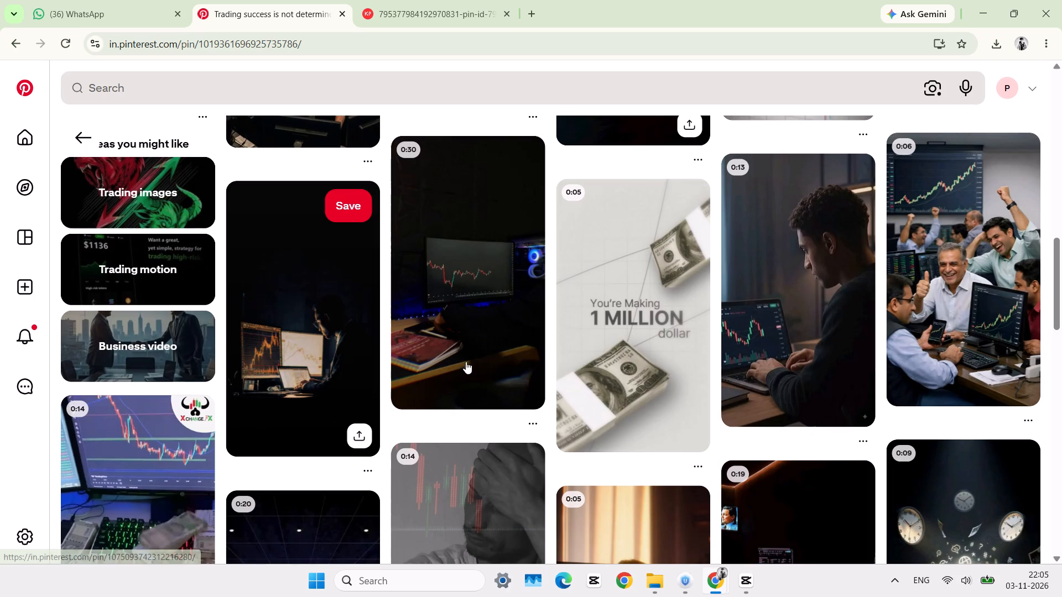
scroll(959, 298, down, 2)
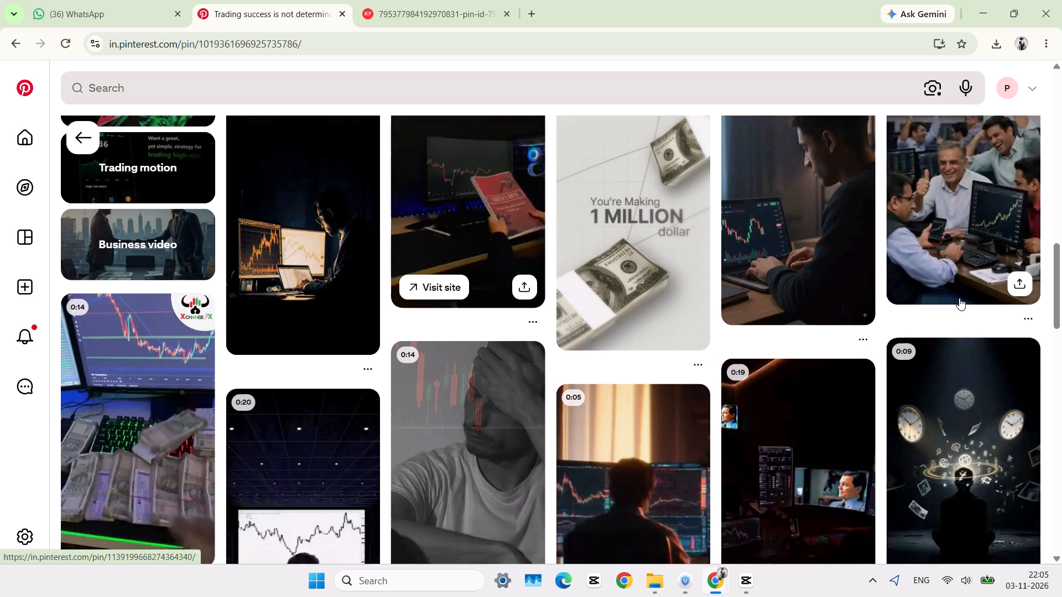
scroll(959, 298, down, 1)
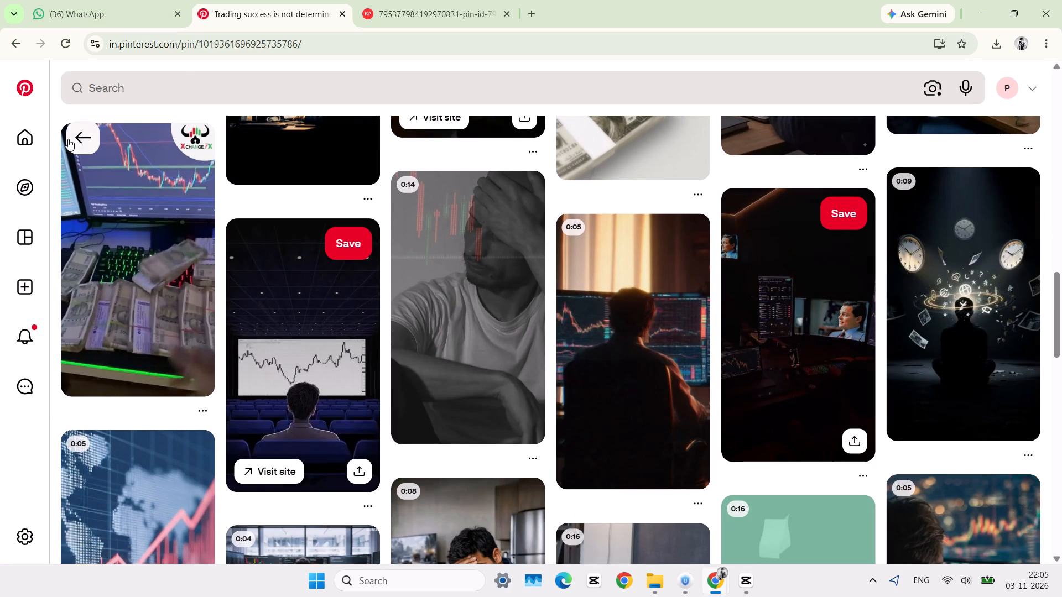
Return to the TRADDER PEOBLAM search results on Pinterest and look through the trader pins for usable videos.
click(77, 138)
click(77, 138)
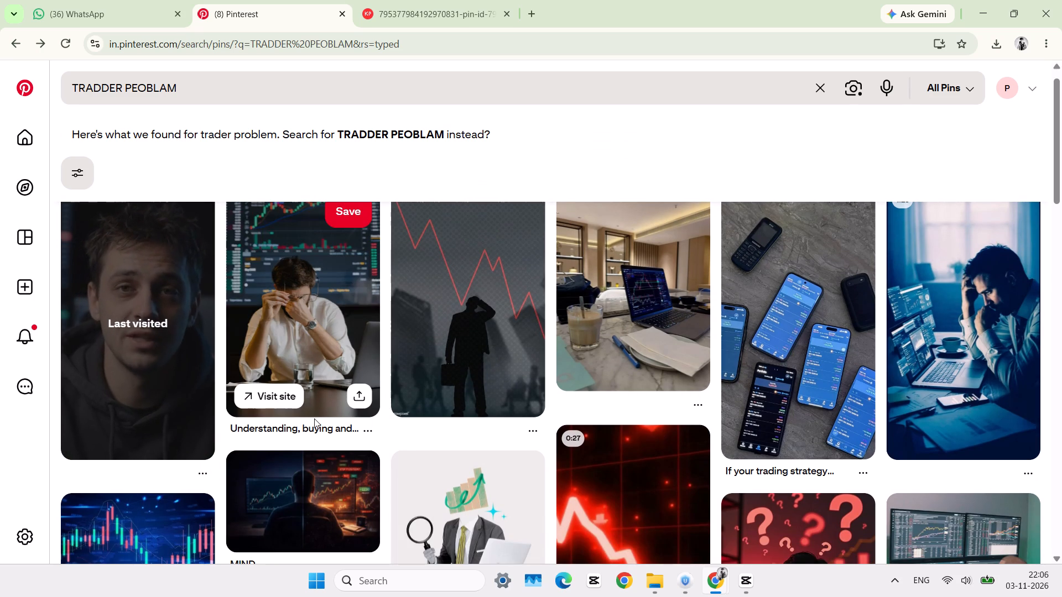
scroll(303, 512, down, 4)
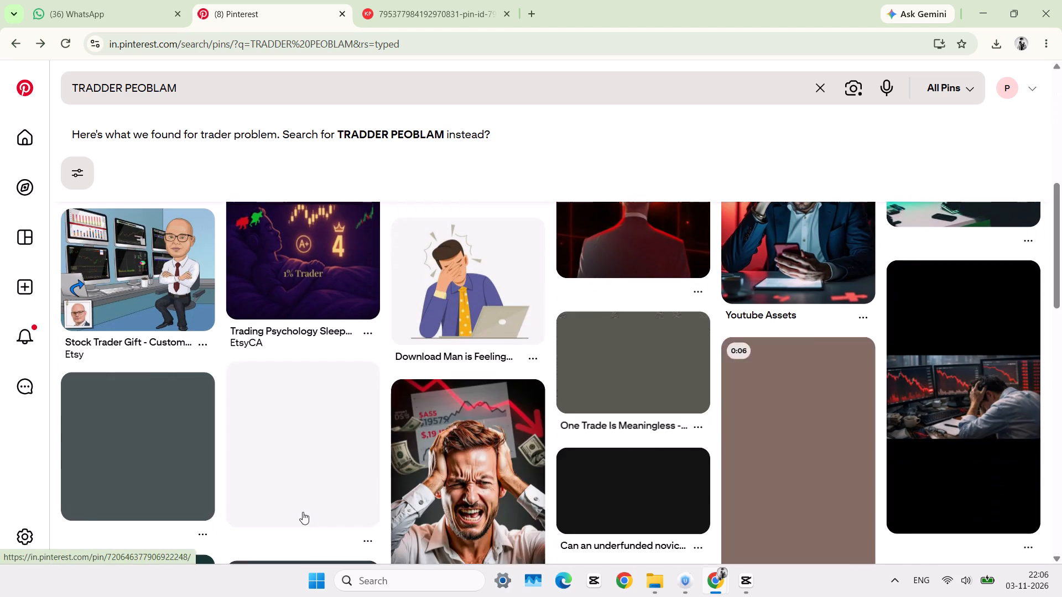
scroll(499, 470, down, 2)
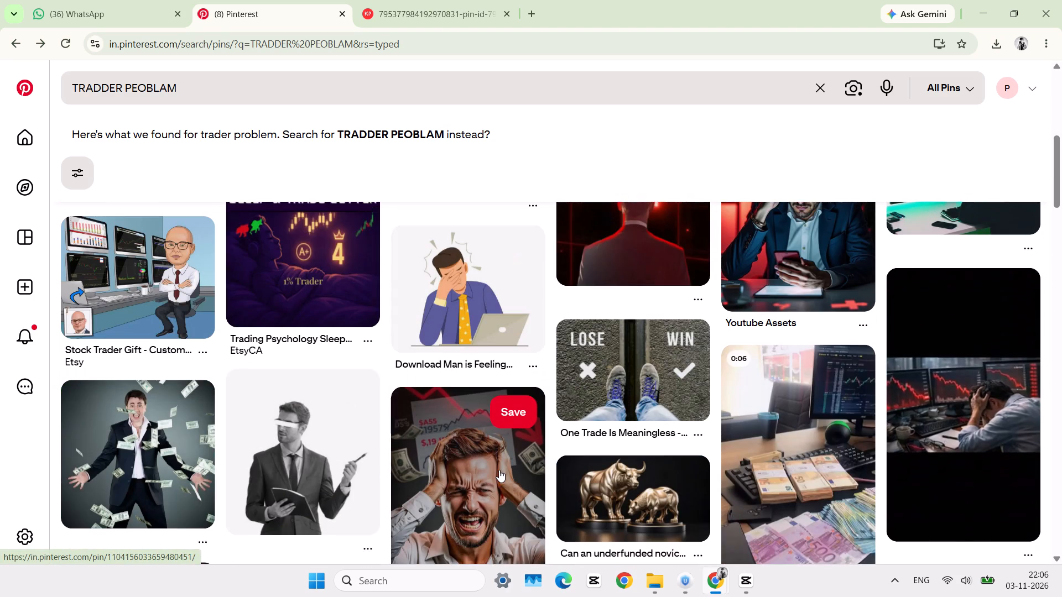
scroll(499, 470, down, 2)
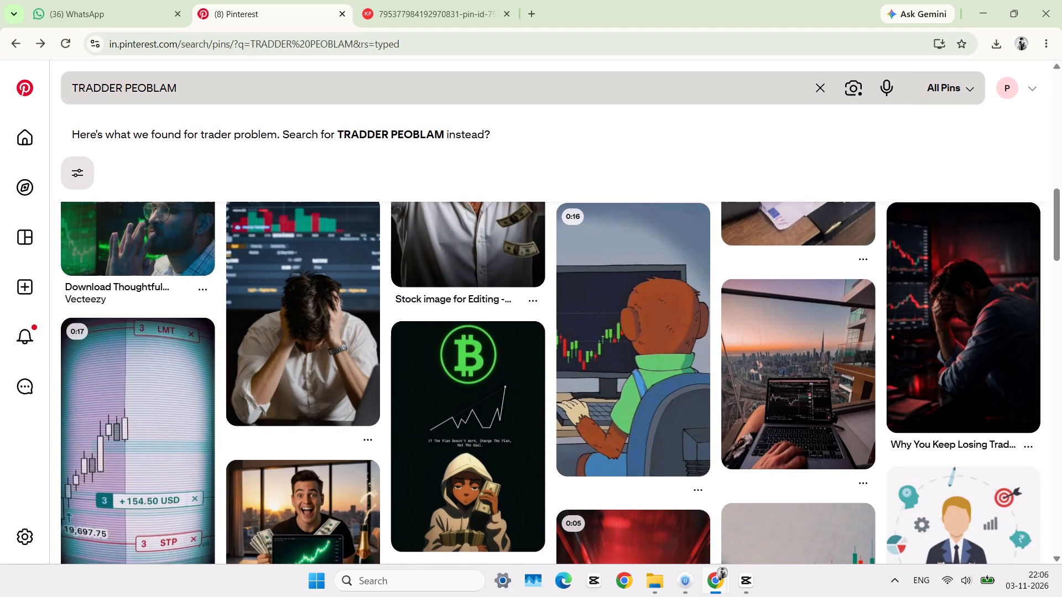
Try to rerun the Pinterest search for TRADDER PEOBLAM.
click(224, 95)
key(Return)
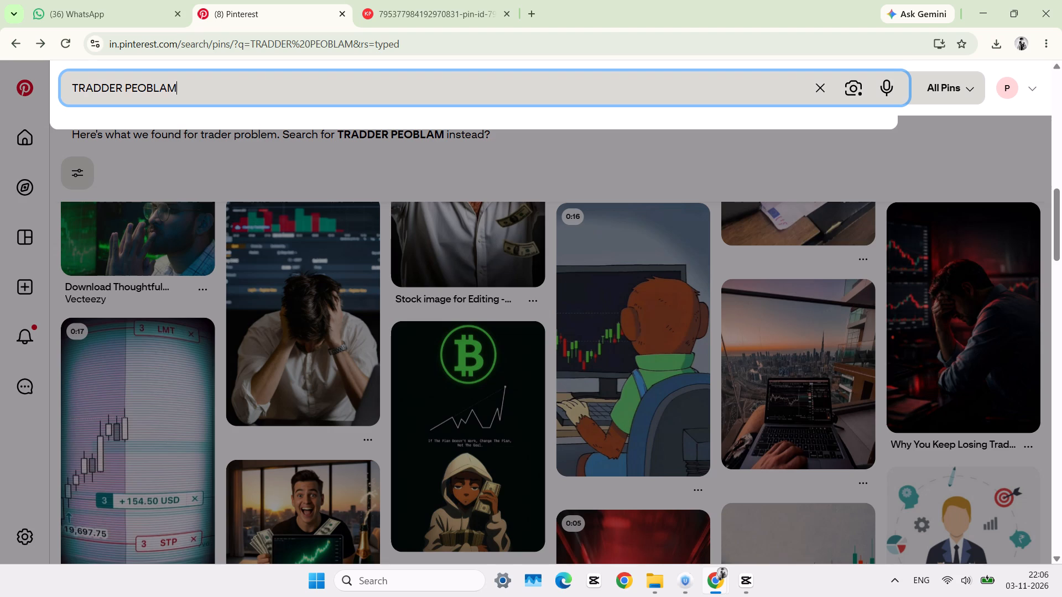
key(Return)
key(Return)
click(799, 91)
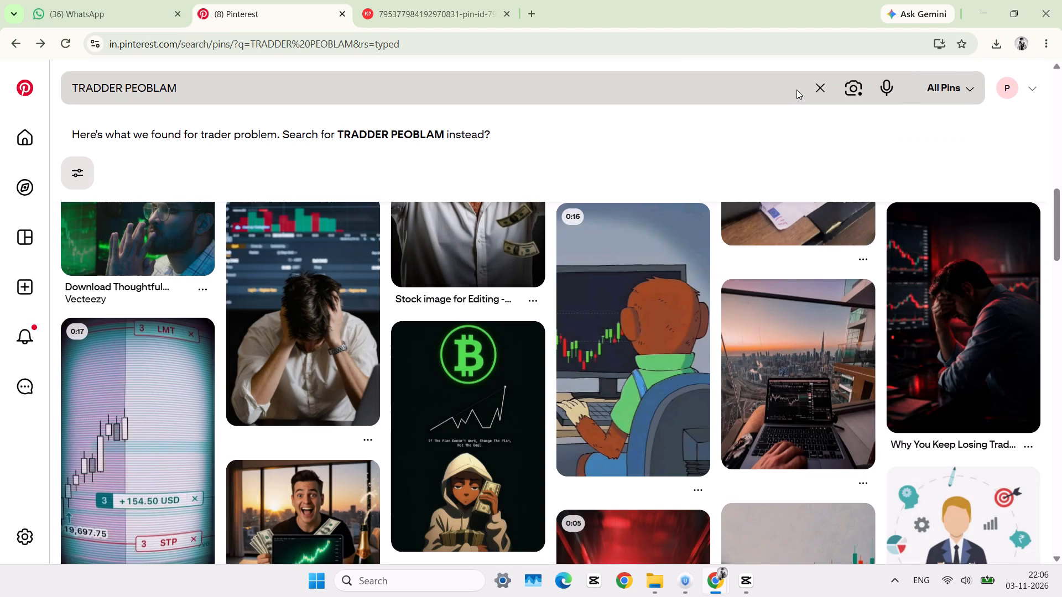
Look over the search results and open the video of the hooded trader covering his face.
scroll(574, 263, down, 3)
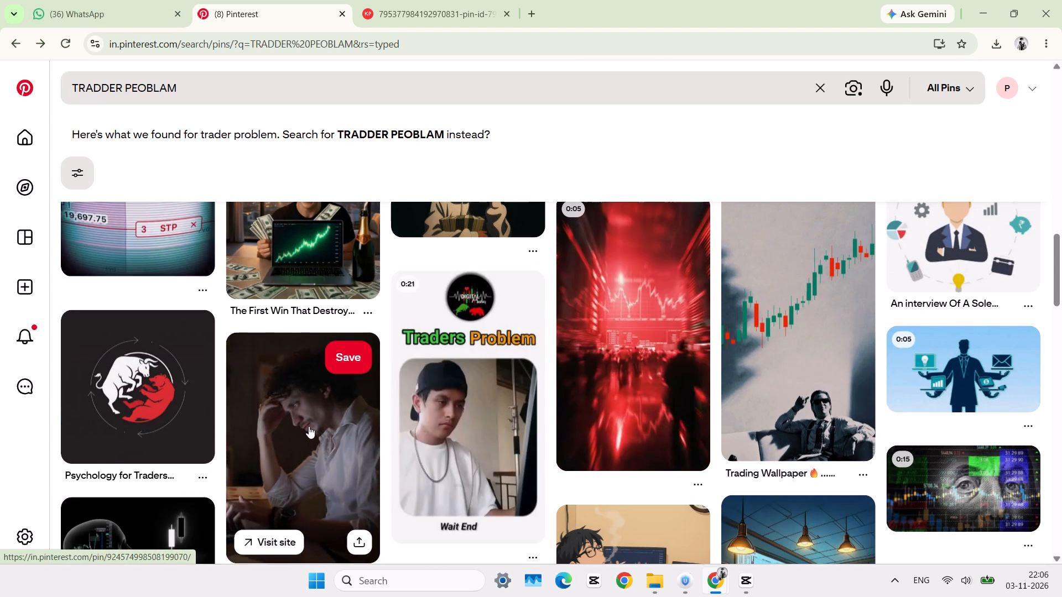
scroll(239, 401, up, 8)
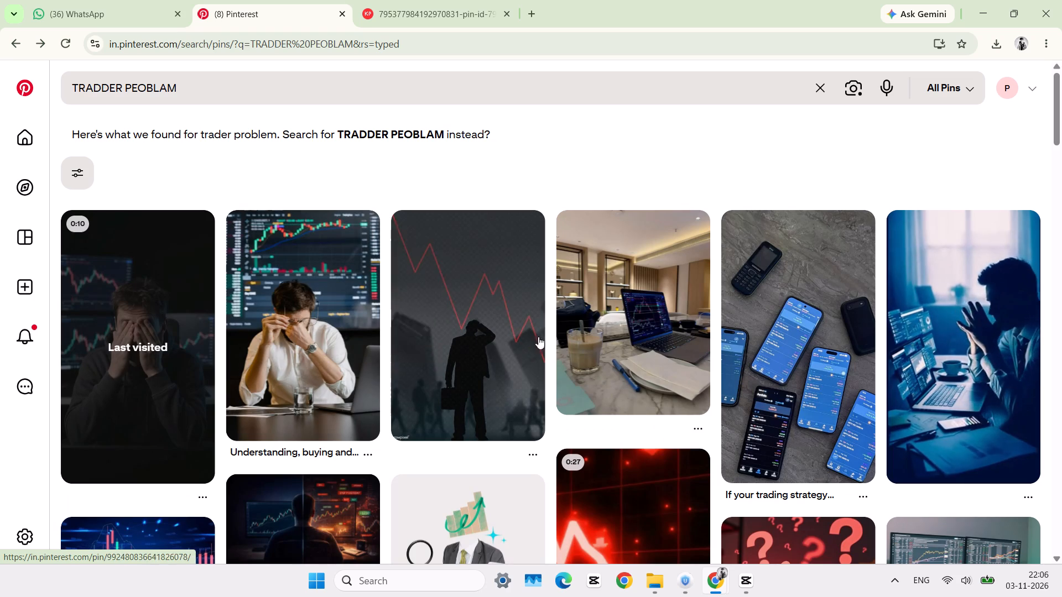
scroll(615, 474, down, 1)
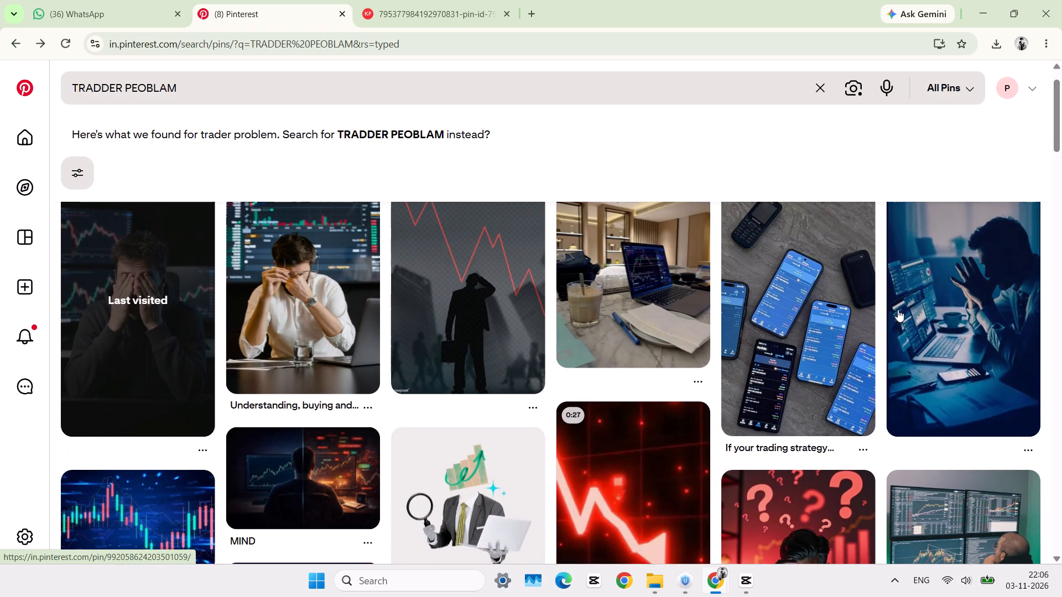
scroll(674, 282, left, 1)
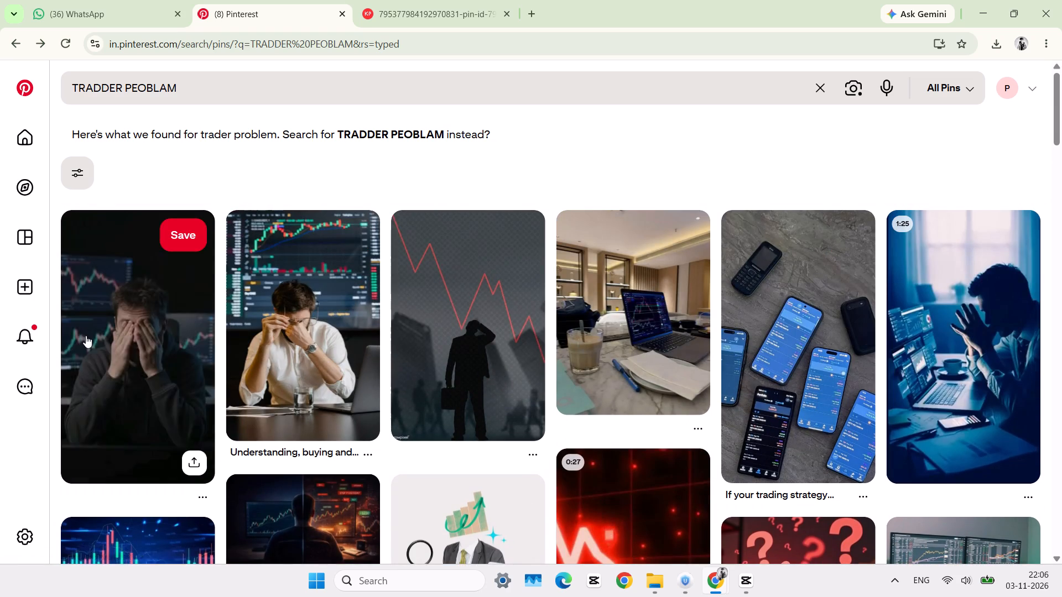
click(86, 336)
Browse the pins related to the Trading Works video and open the one of a worried man facing a falling NIFTY 50 chart.
scroll(602, 295, down, 1)
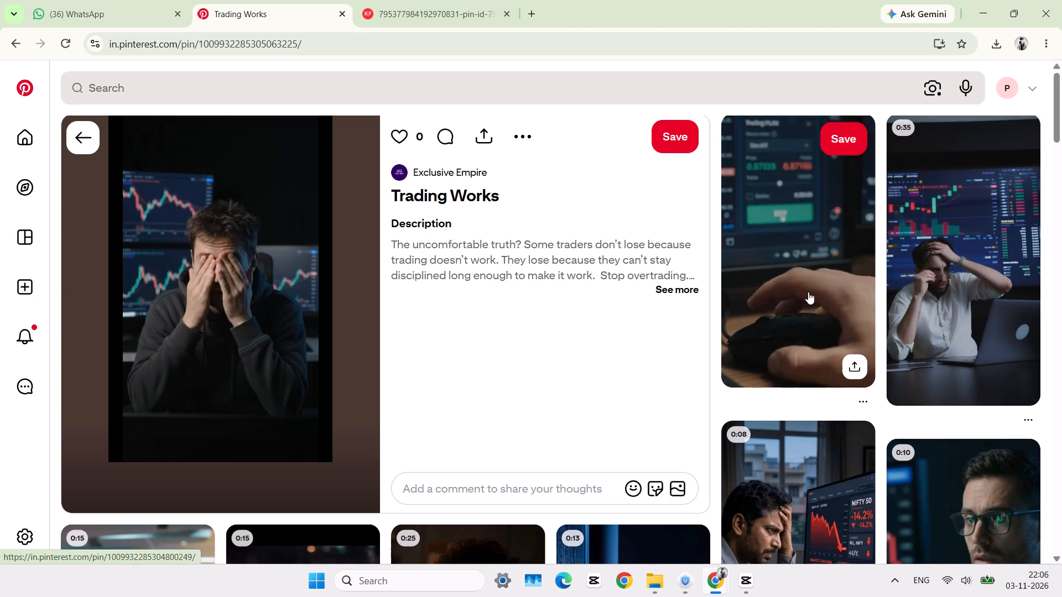
scroll(805, 292, down, 2)
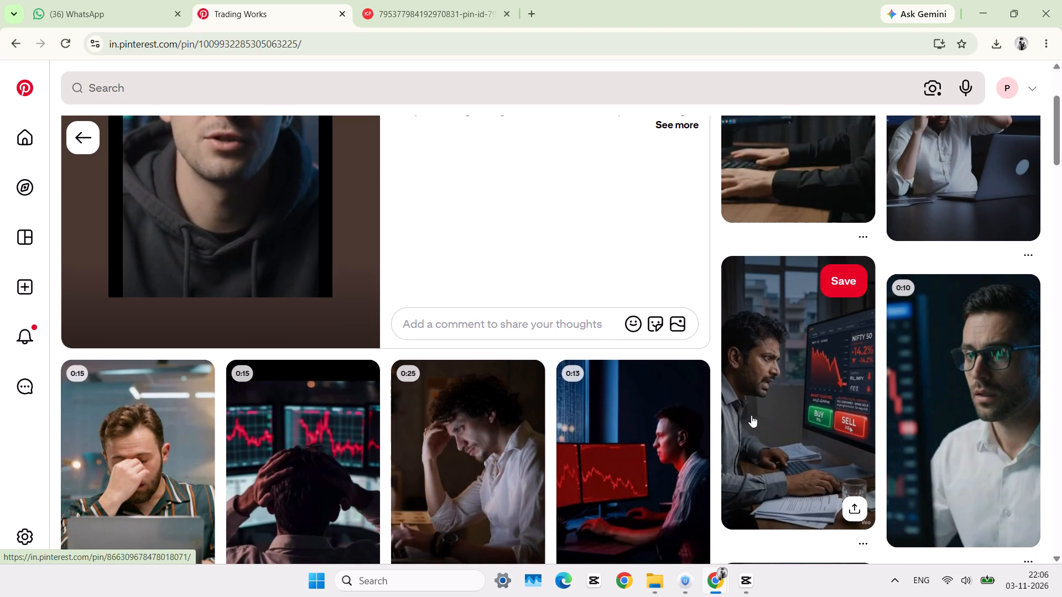
scroll(764, 415, down, 1)
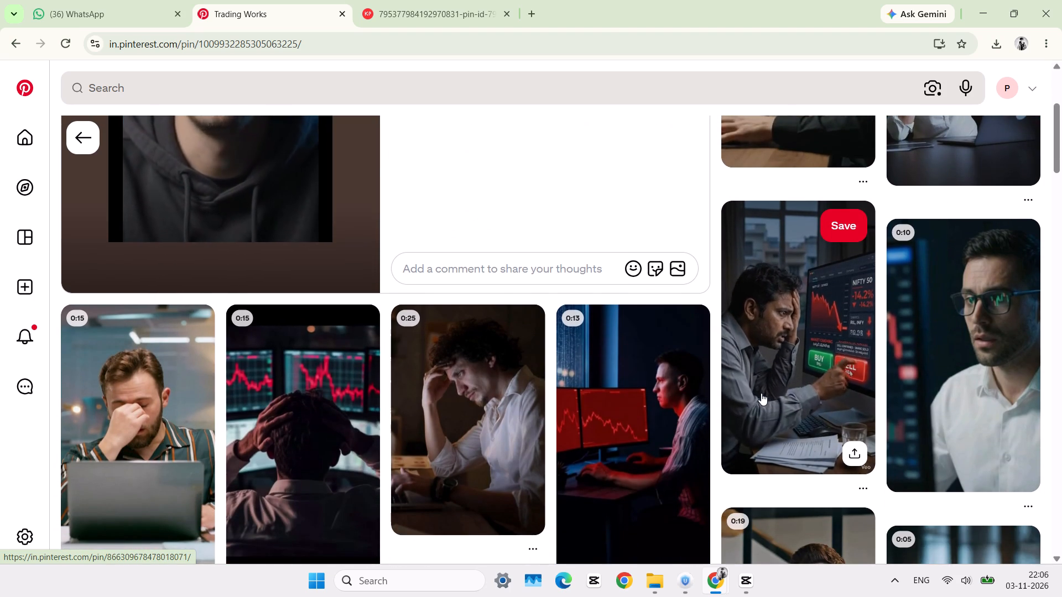
scroll(761, 393, down, 1)
click(769, 333)
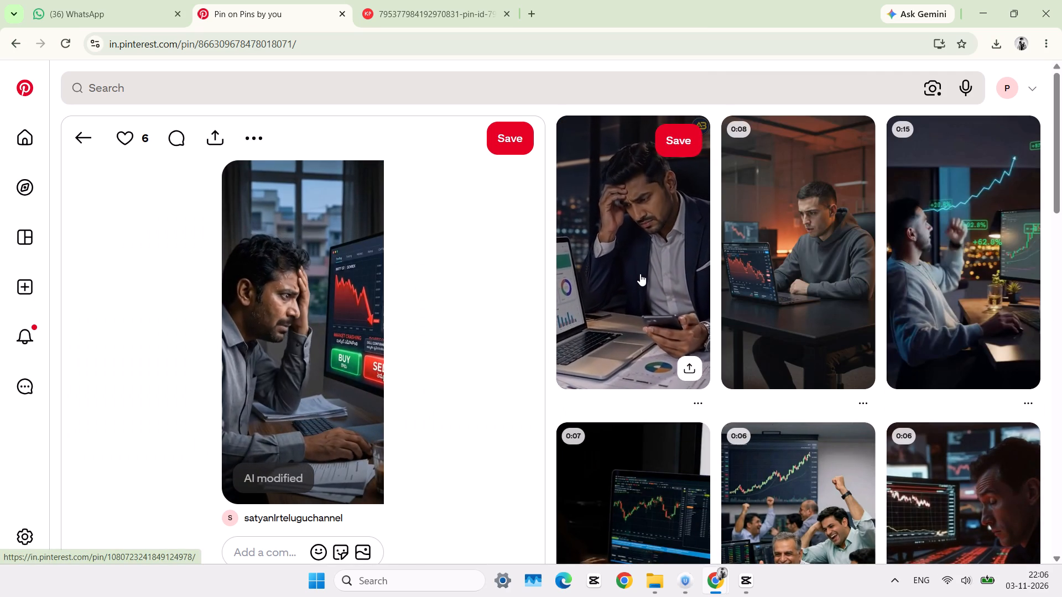
Open the related video of the stressed businessman in a suit holding a phone and copy its pin link.
click(640, 274)
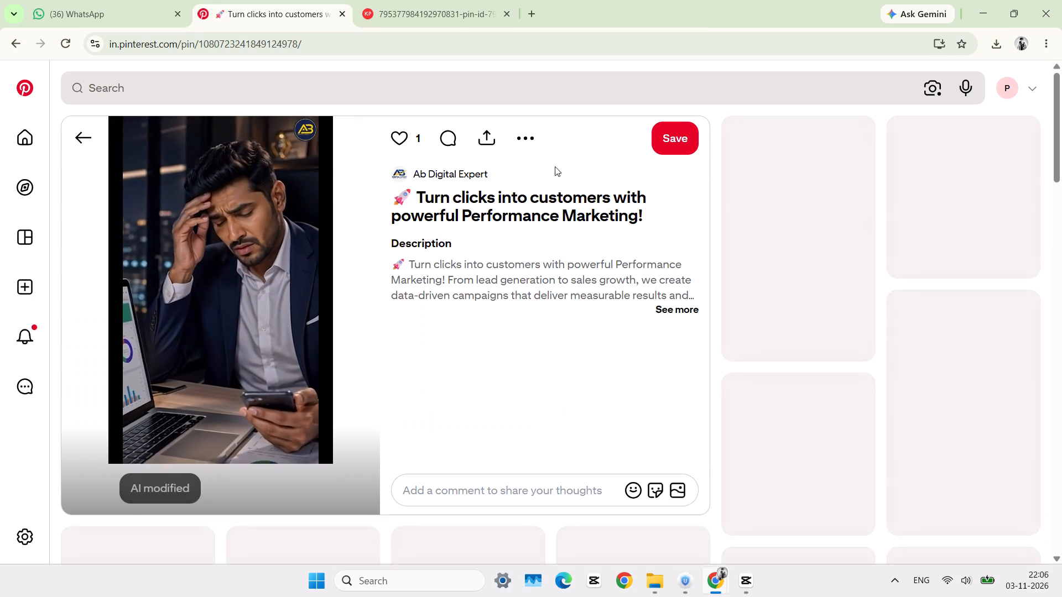
click(477, 136)
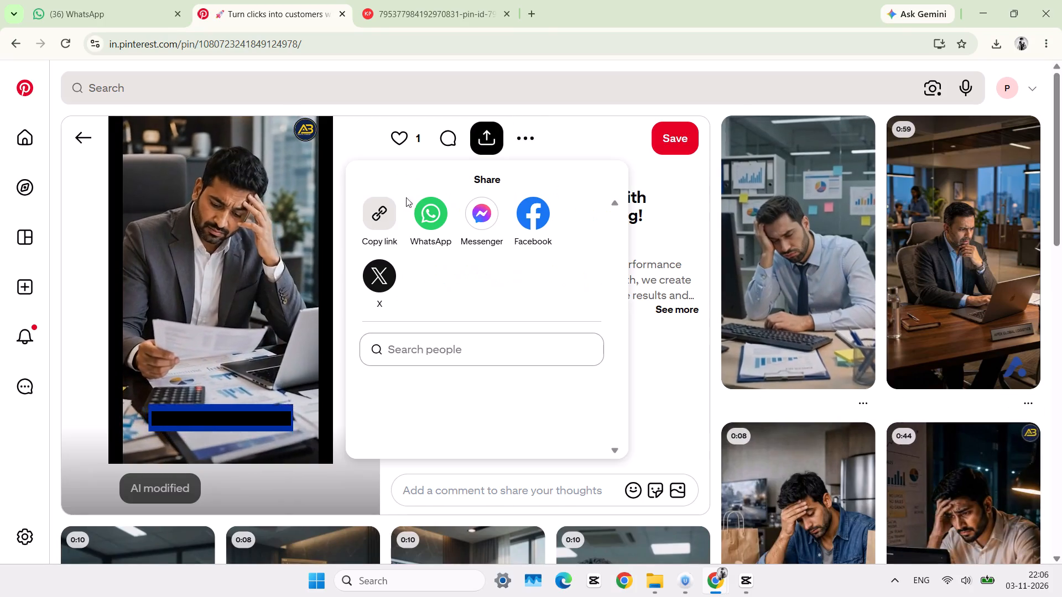
click(371, 219)
Switch to the KlickPin downloader page and return from the previous video's download result to the link entry form.
click(426, 0)
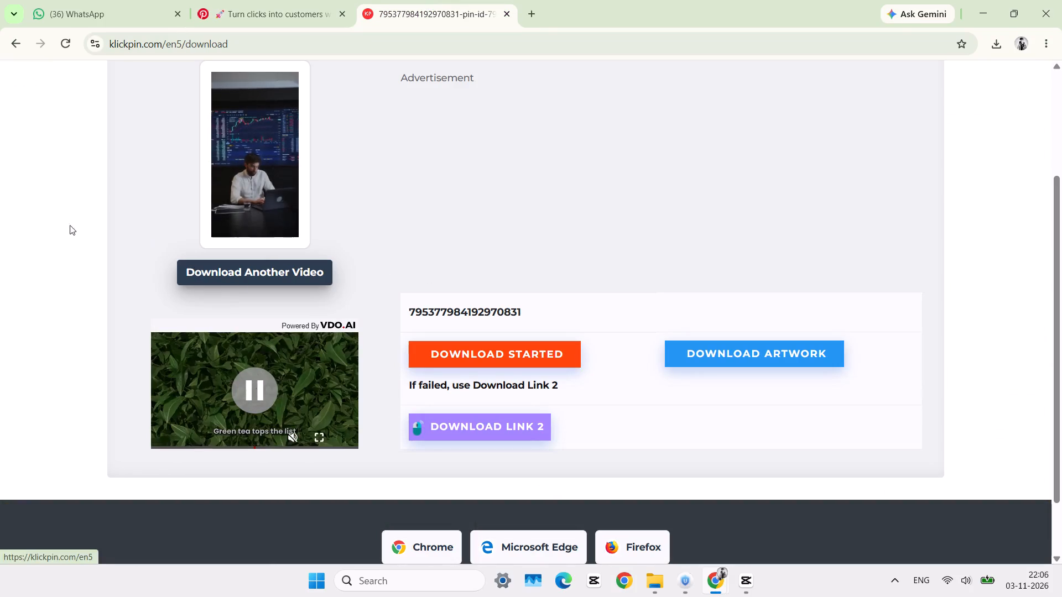
scroll(308, 218, up, 1)
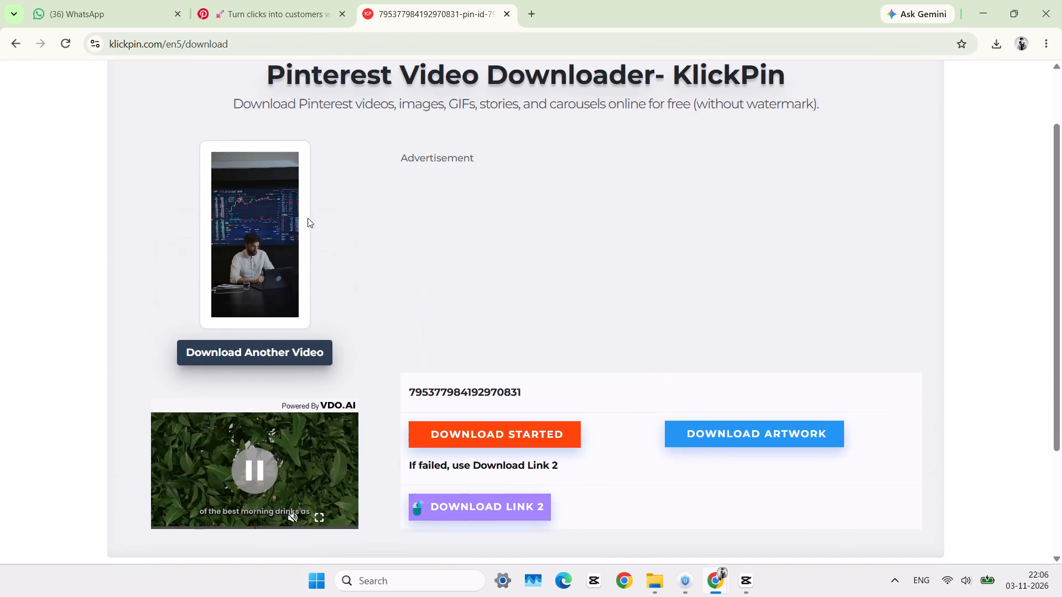
scroll(308, 218, up, 5)
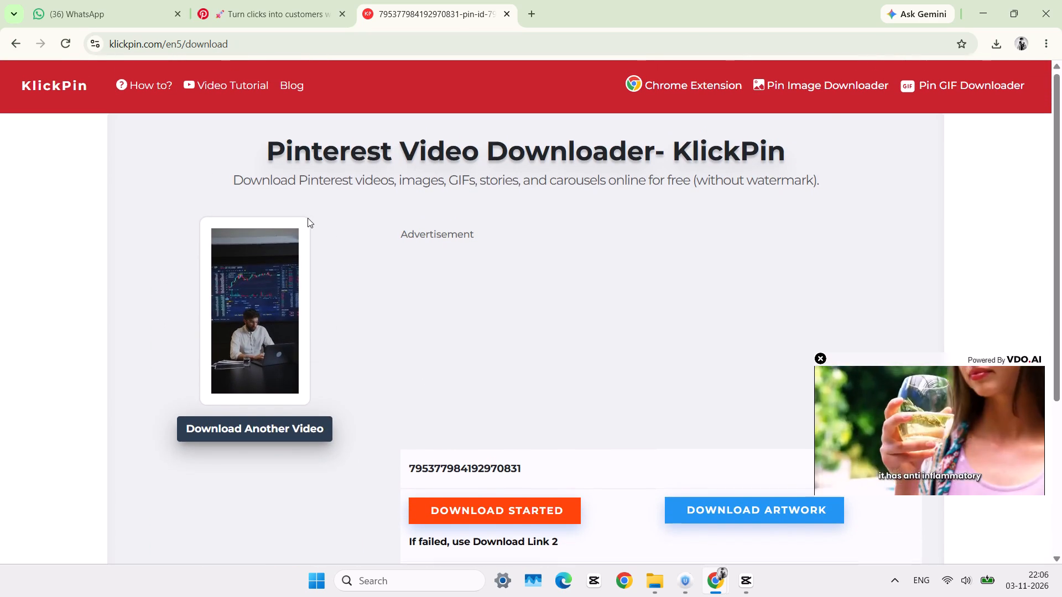
scroll(308, 218, up, 3)
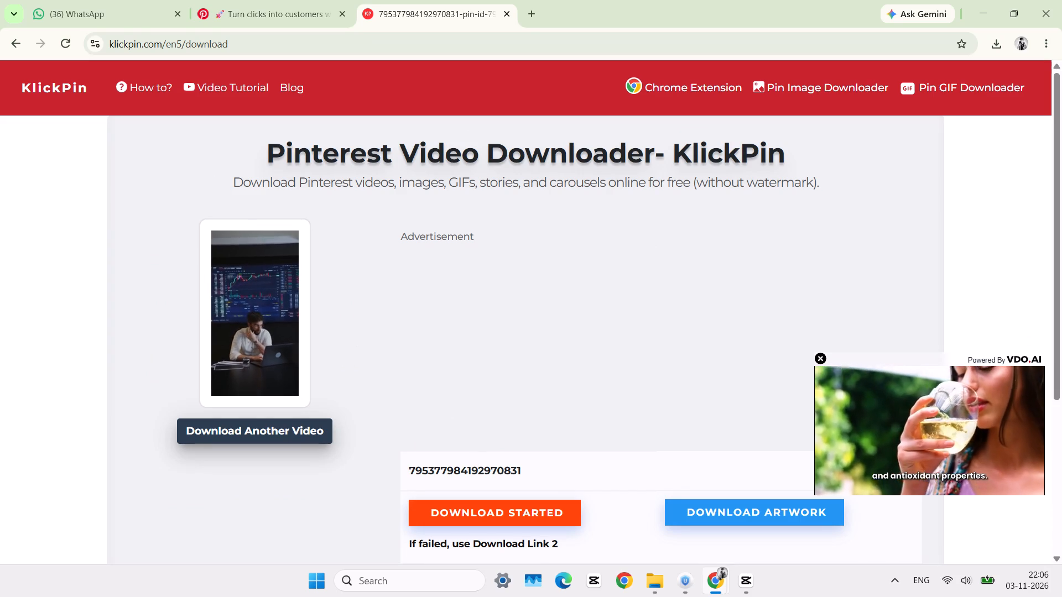
scroll(479, 468, up, 1)
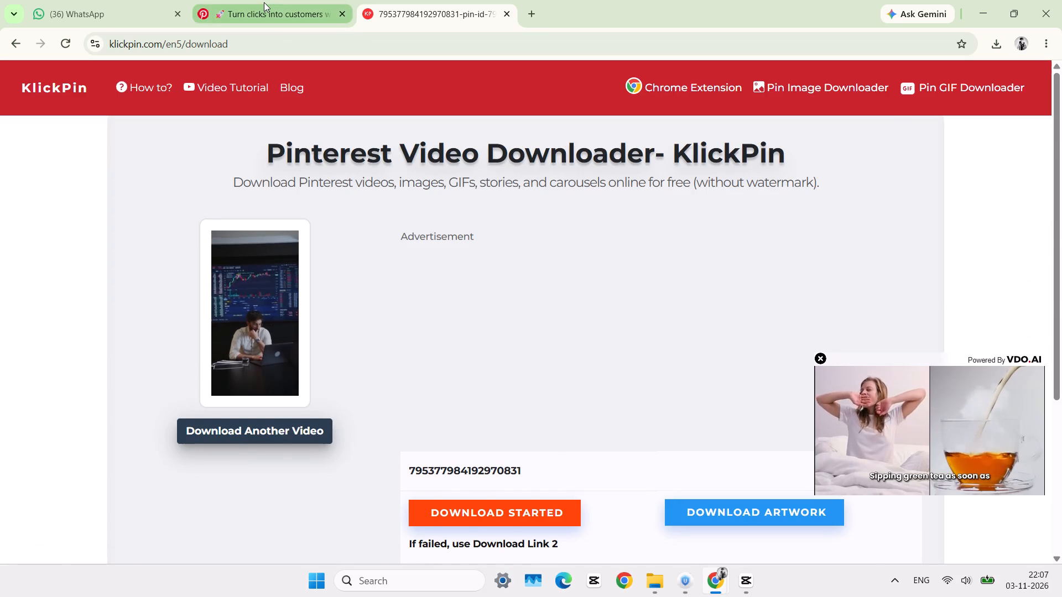
click(264, 2)
click(418, 11)
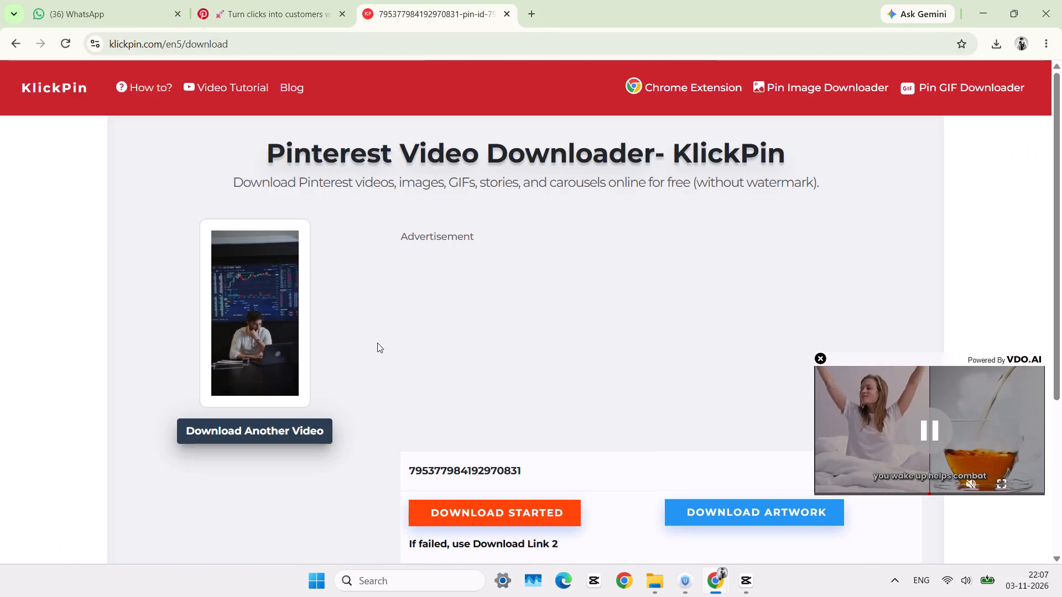
scroll(391, 417, left, 1)
click(14, 49)
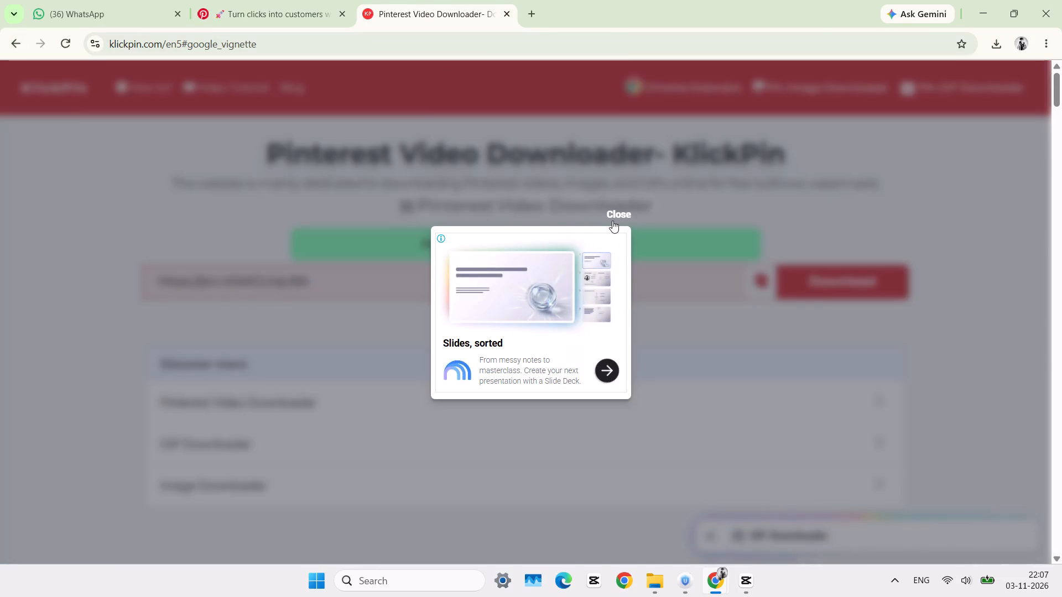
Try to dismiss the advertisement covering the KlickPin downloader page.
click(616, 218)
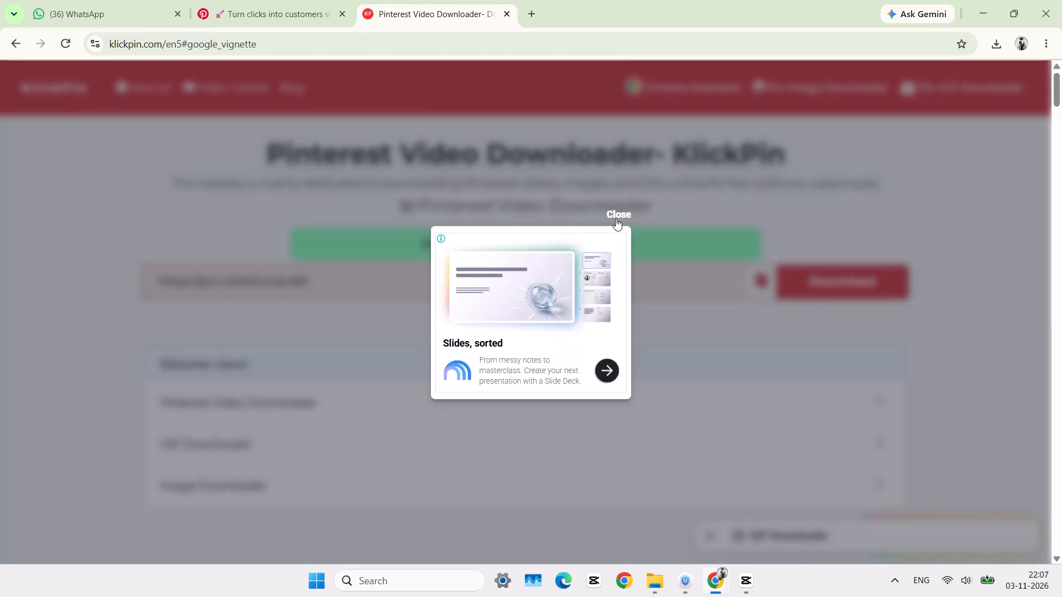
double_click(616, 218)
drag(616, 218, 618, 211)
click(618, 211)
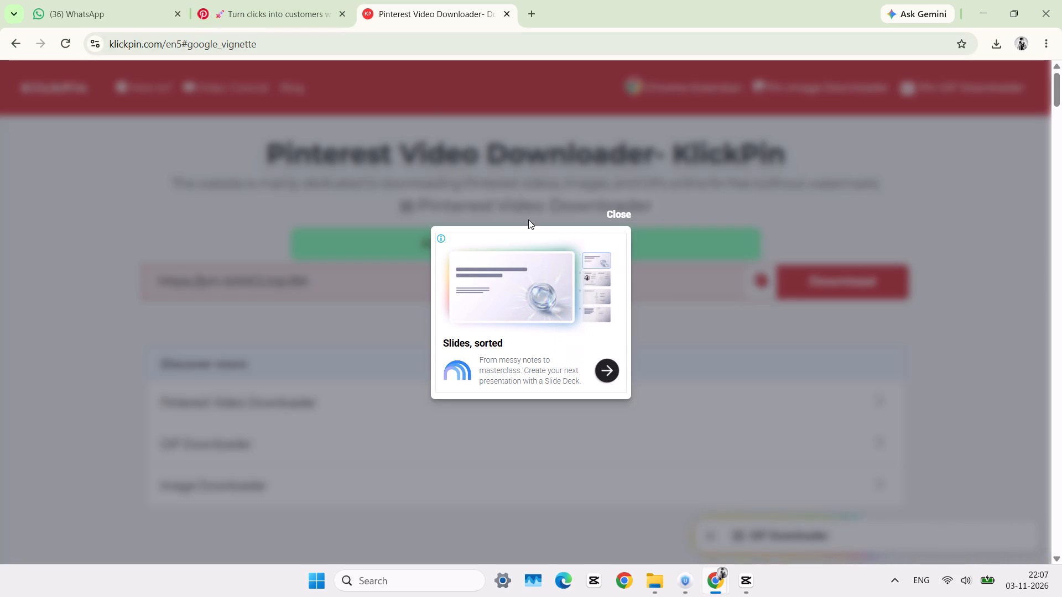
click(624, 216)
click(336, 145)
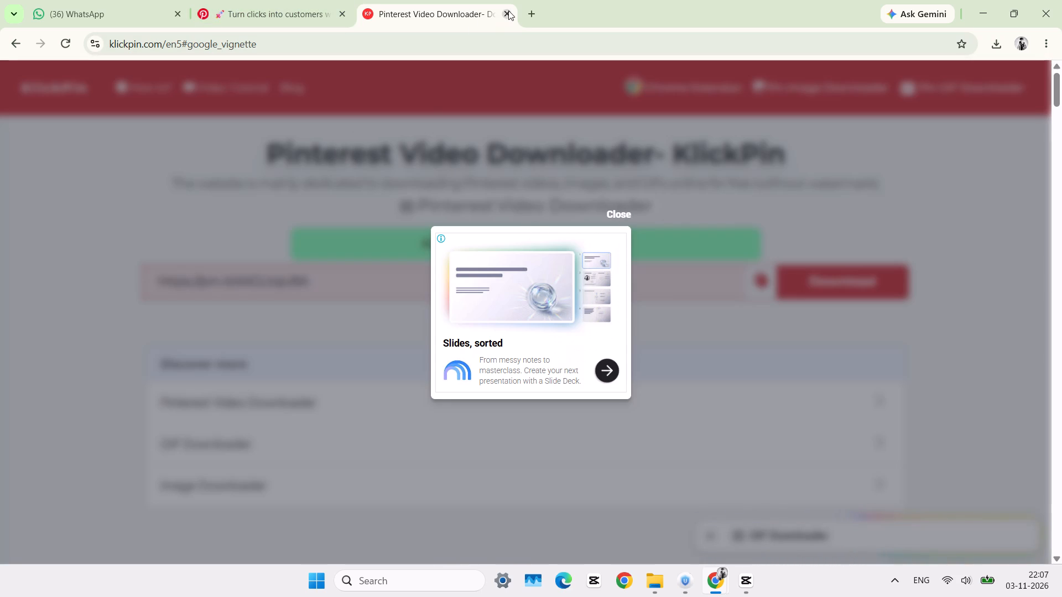
Replace the KlickPin tab with the ssspin.io downloader, found through a Google search for "pinterest video downloader".
click(508, 11)
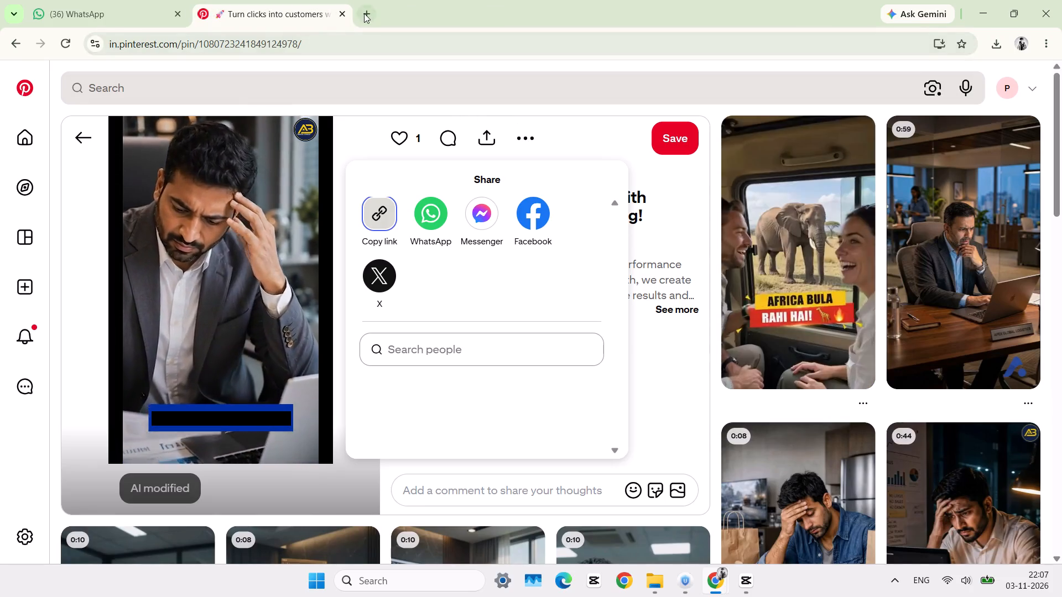
click(364, 13)
click(360, 261)
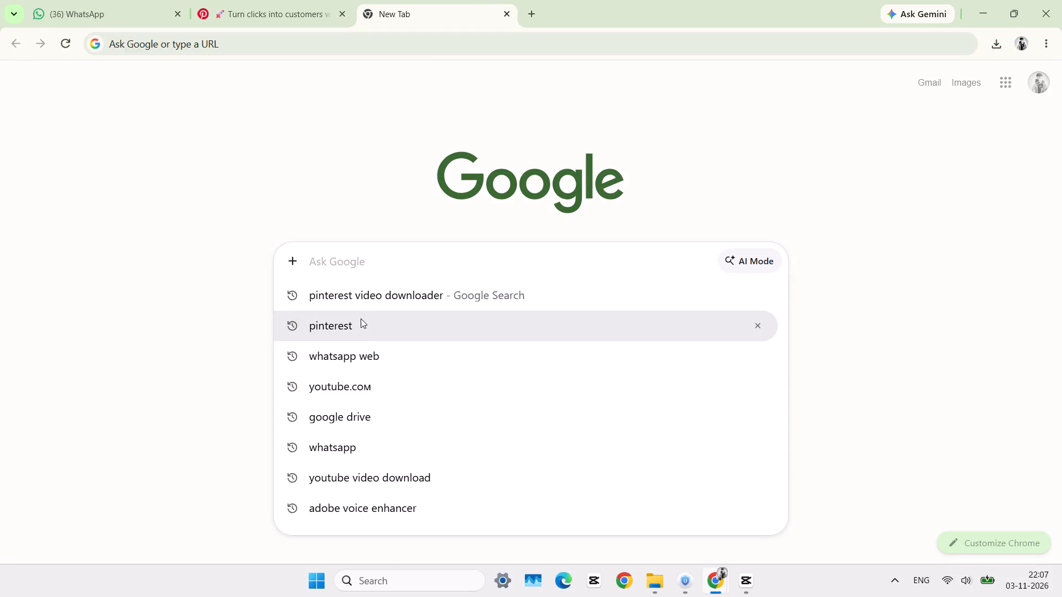
click(366, 298)
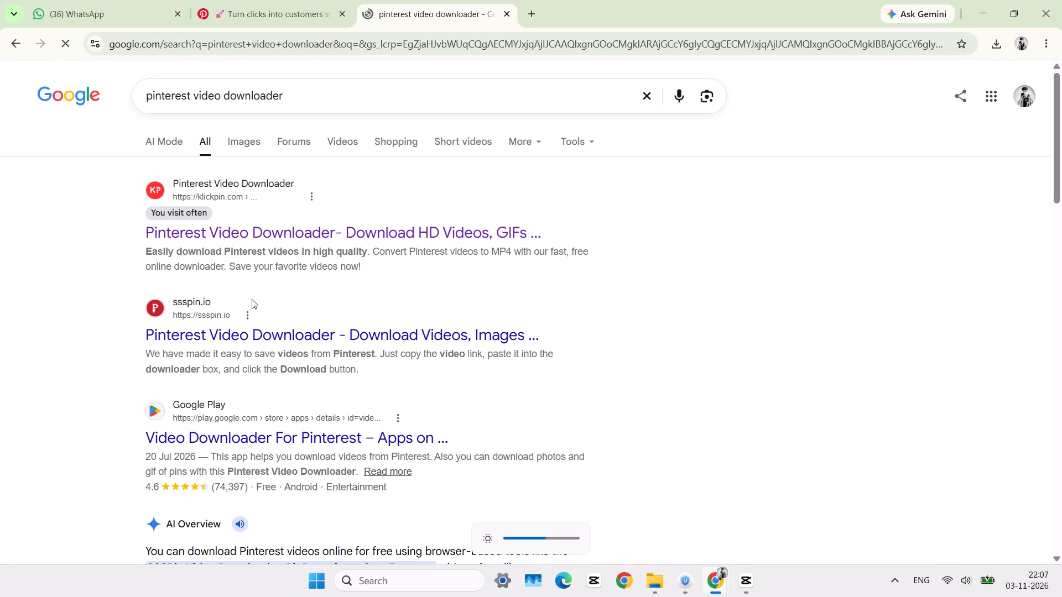
click(253, 328)
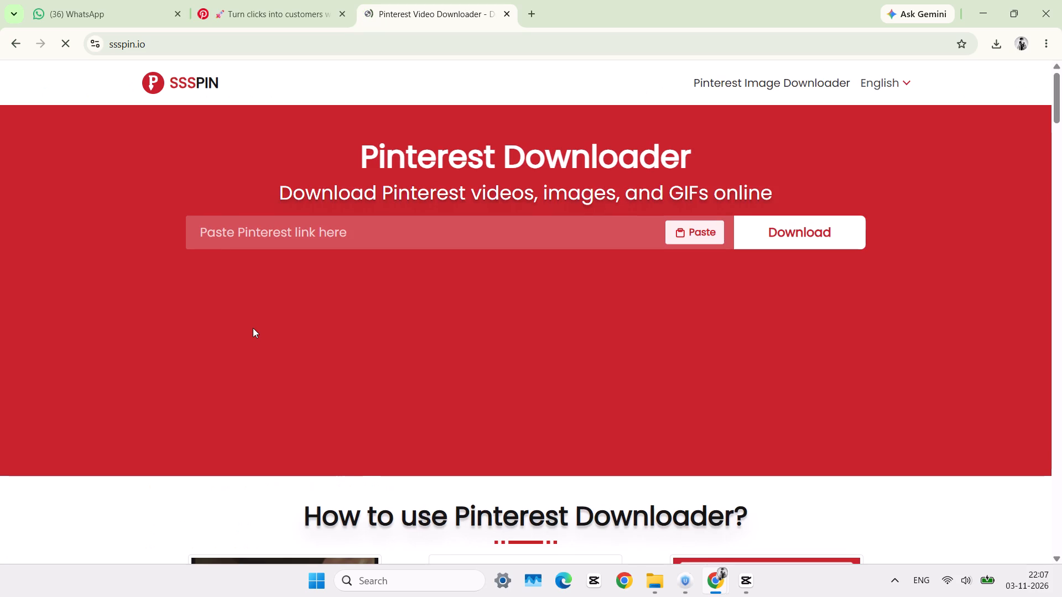
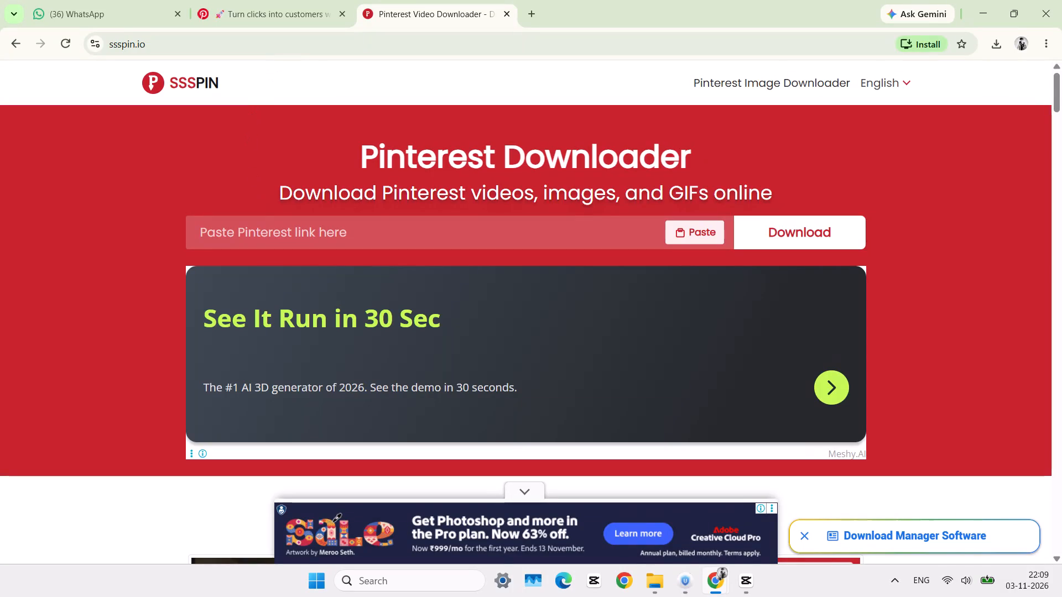
click(265, 230)
key(ctrl+v)
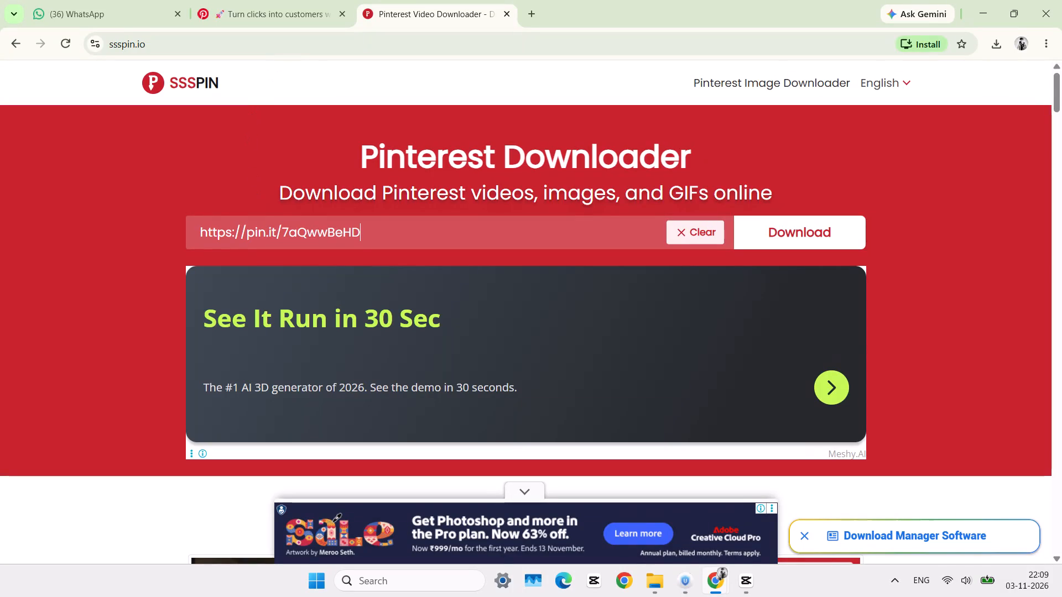
drag(265, 230, 824, 225)
click(824, 225)
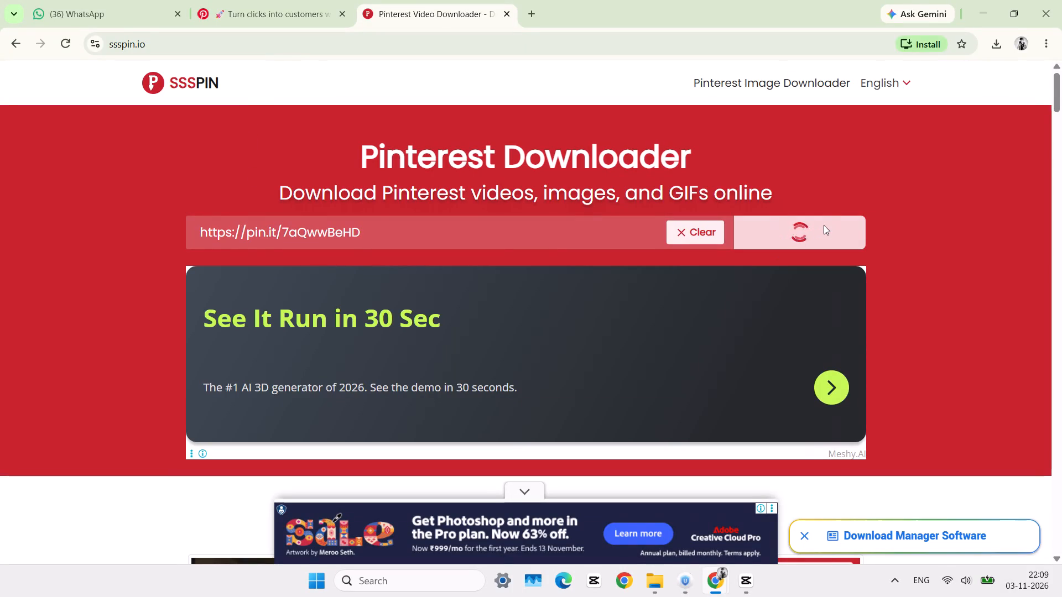
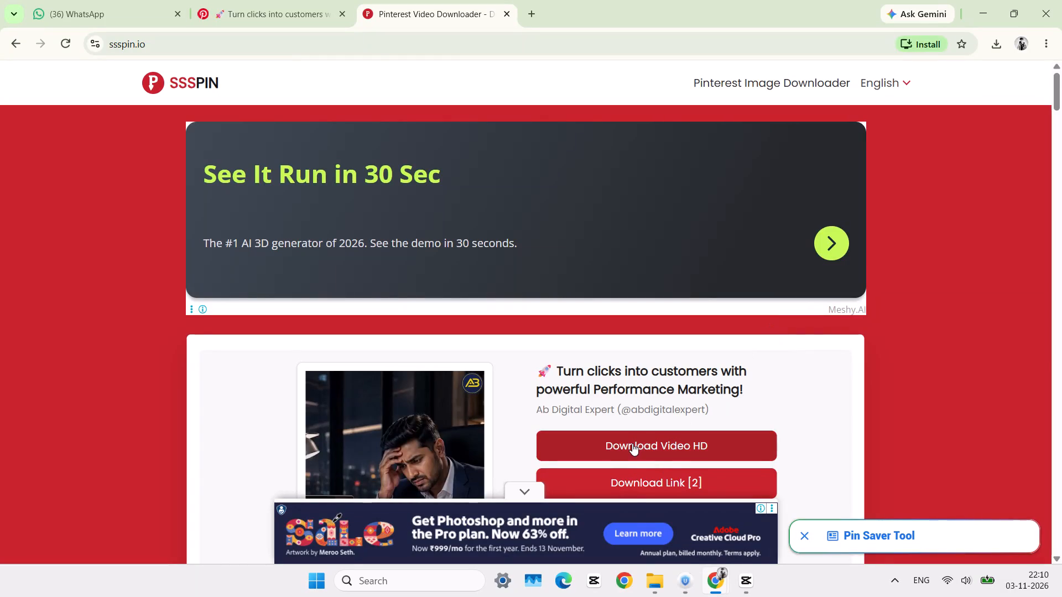
Download the stressed-businessman video in HD from the Pinterest downloader and dismiss the ad that covers the page.
click(642, 439)
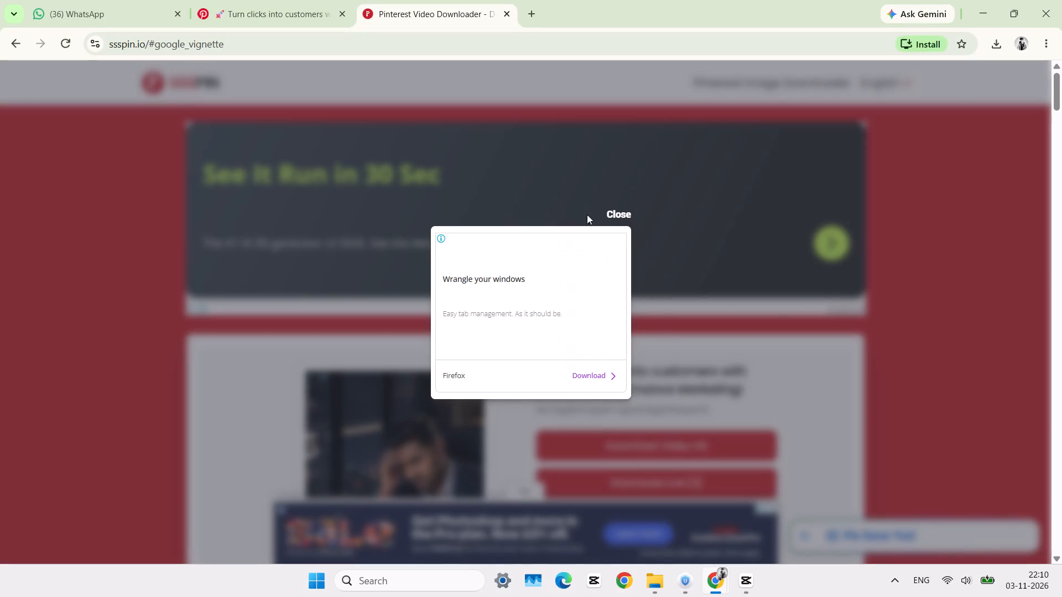
click(614, 215)
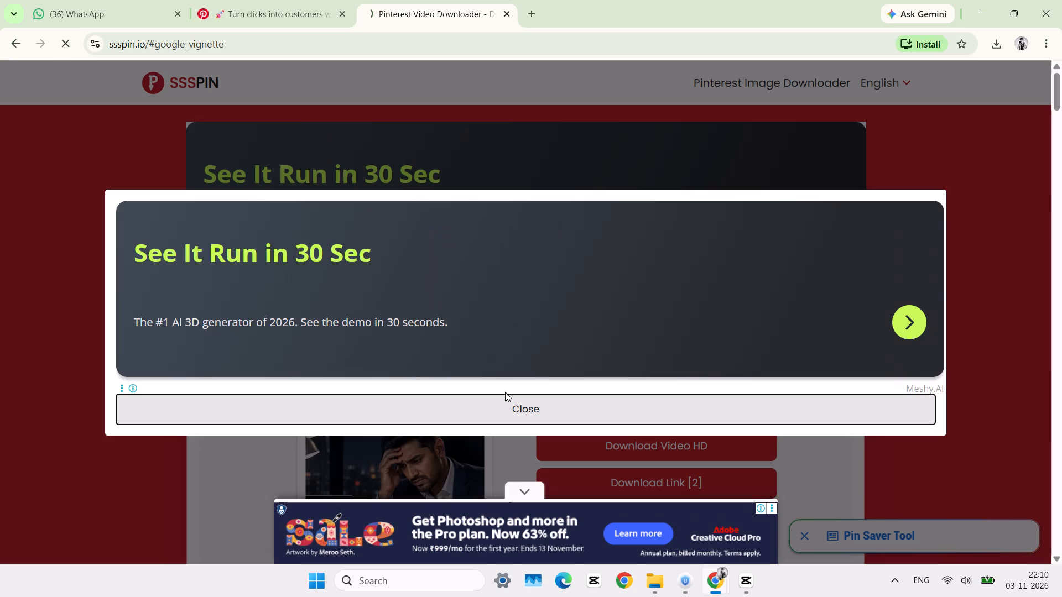
Import the downloaded abdigitalexpert_ssspin.io video from the Downloads folder into the media library of CapCut project 1103.
click(1008, 49)
click(953, 111)
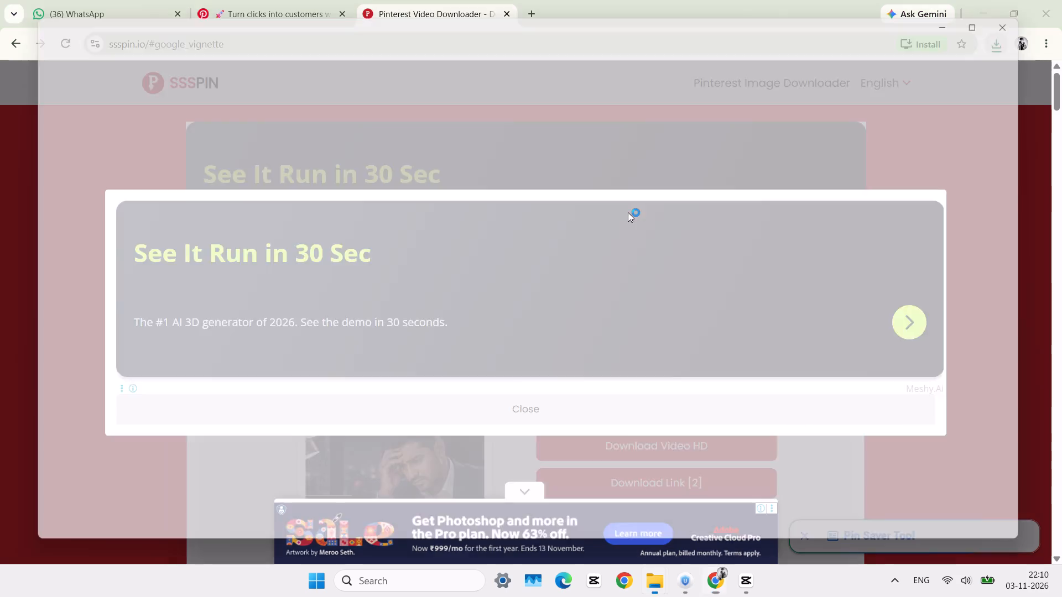
drag(206, 140, 671, 492)
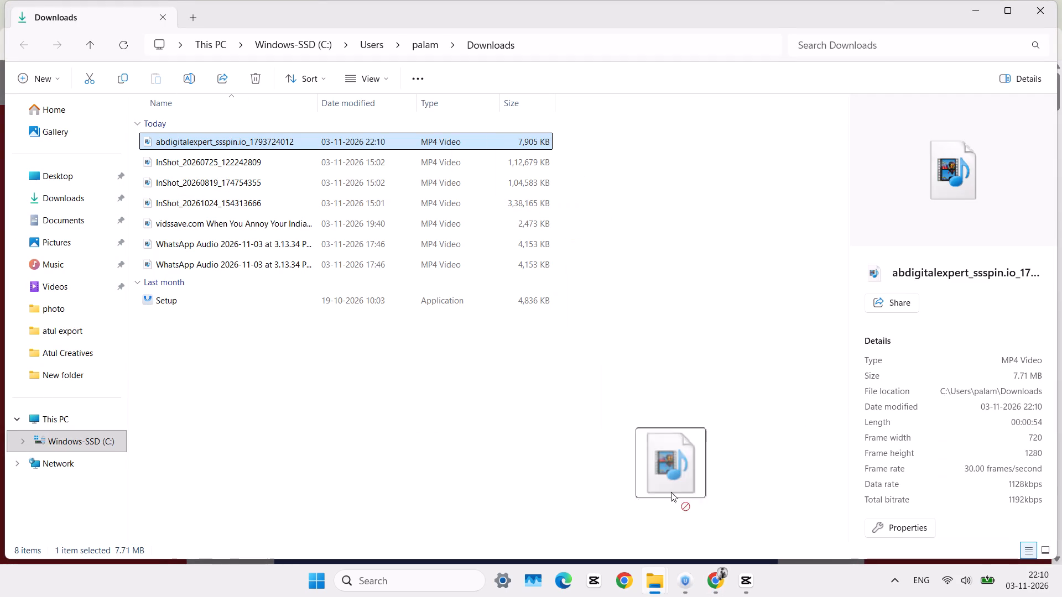
drag(671, 492, 403, 329)
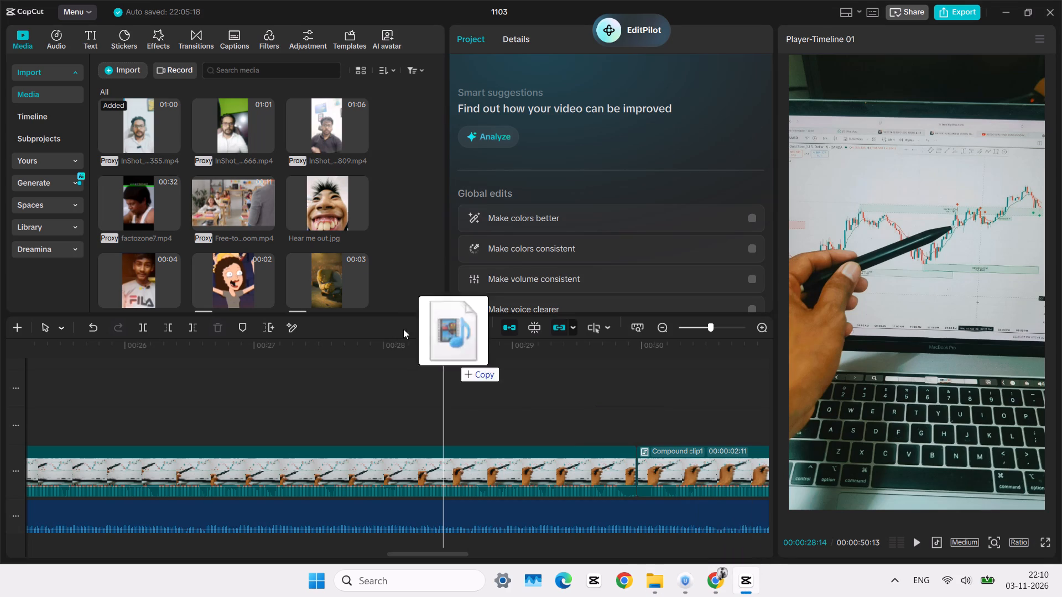
drag(403, 329, 298, 250)
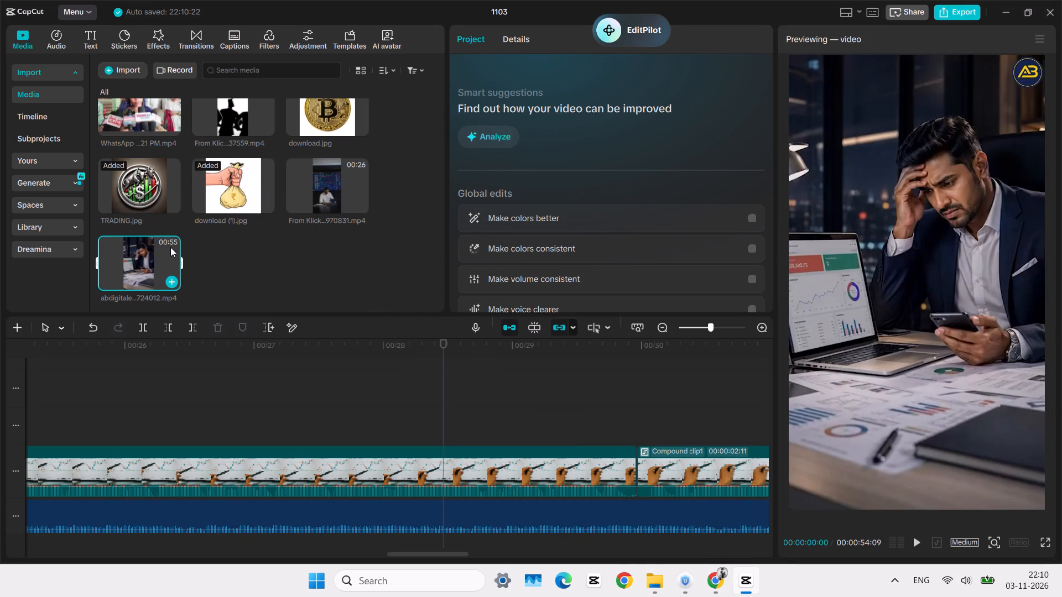
Place the stressed-businessman clip on the overlay track at about 4 seconds, directly after the TRADING.jpg clip.
drag(153, 256, 441, 426)
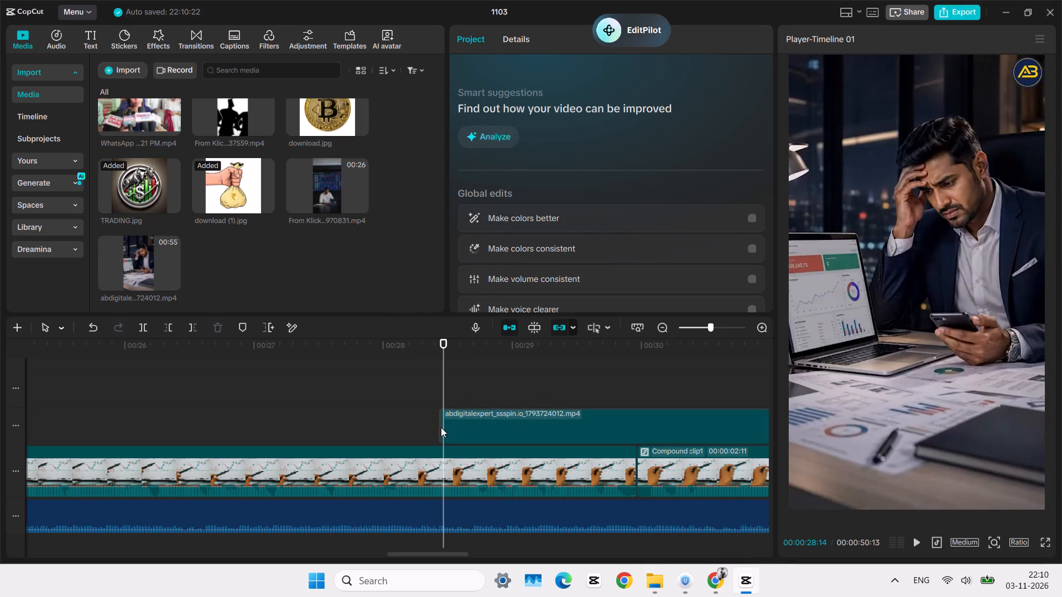
click(437, 392)
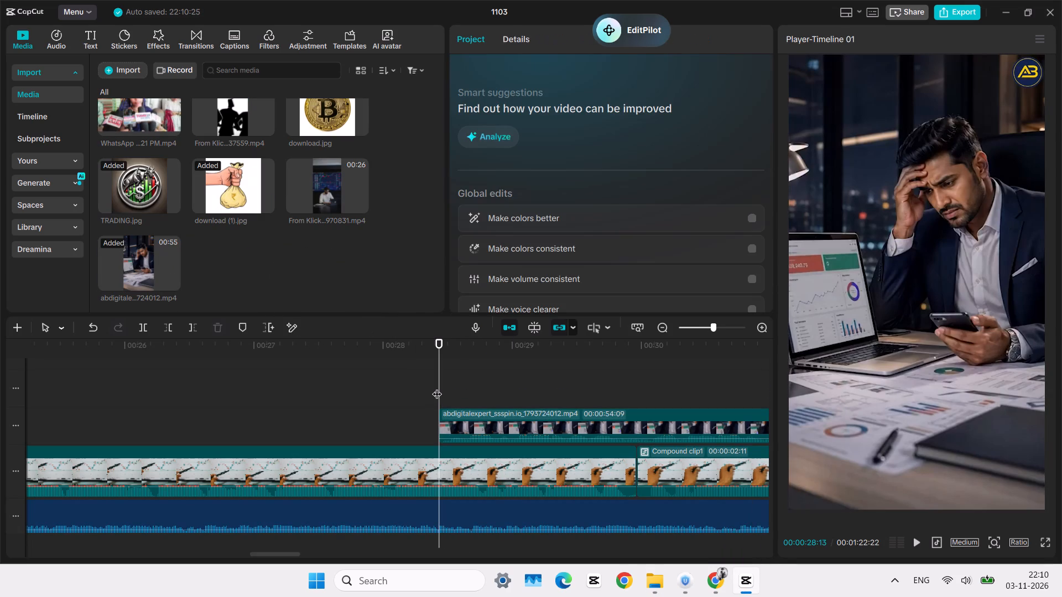
key(space)
drag(376, 380, 378, 394)
drag(462, 421, 0, 410)
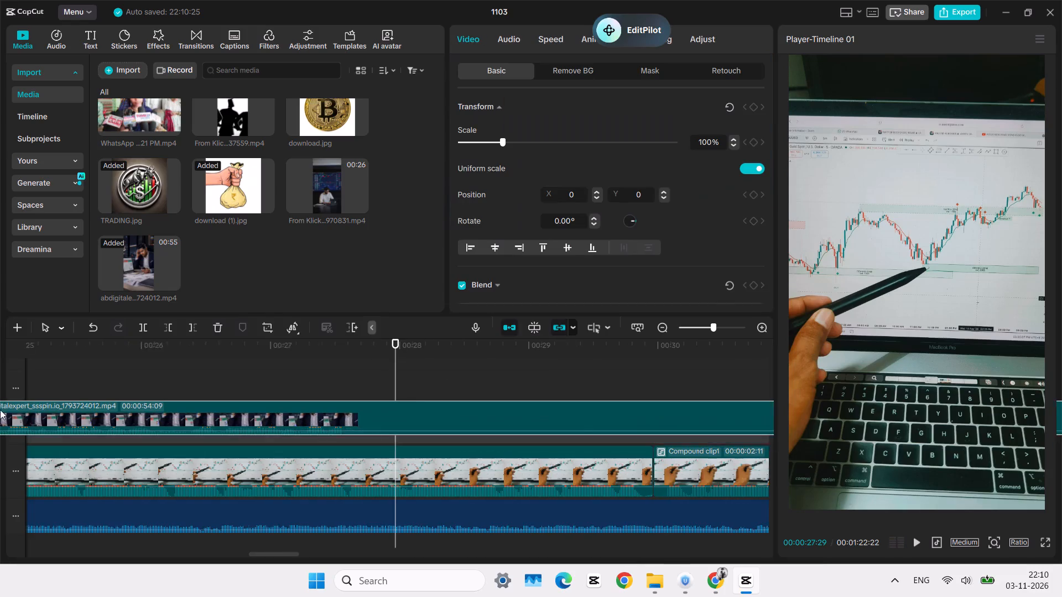
drag(0, 410, 360, 382)
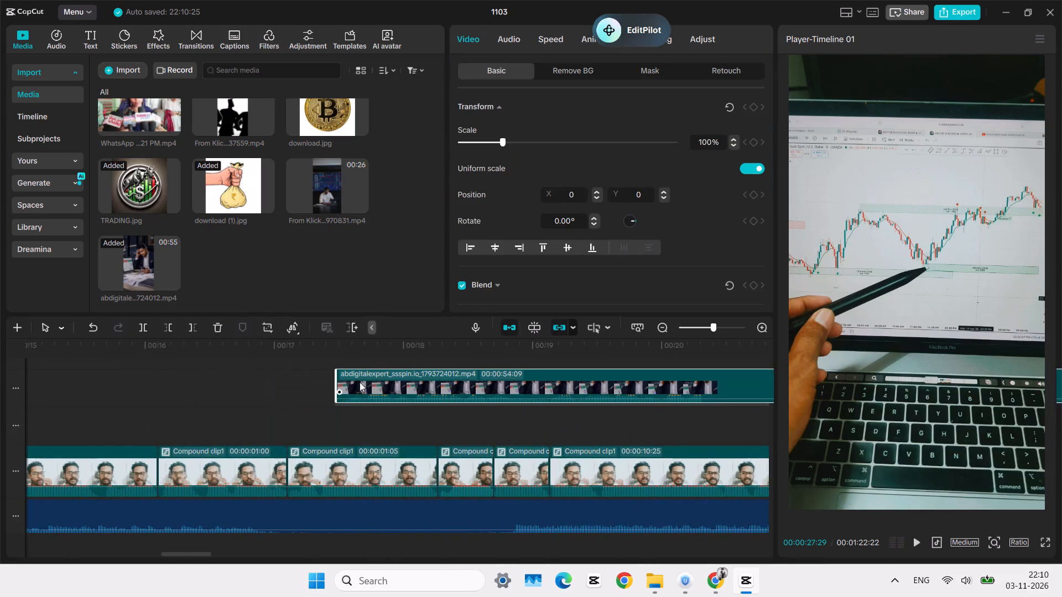
drag(360, 382, 0, 422)
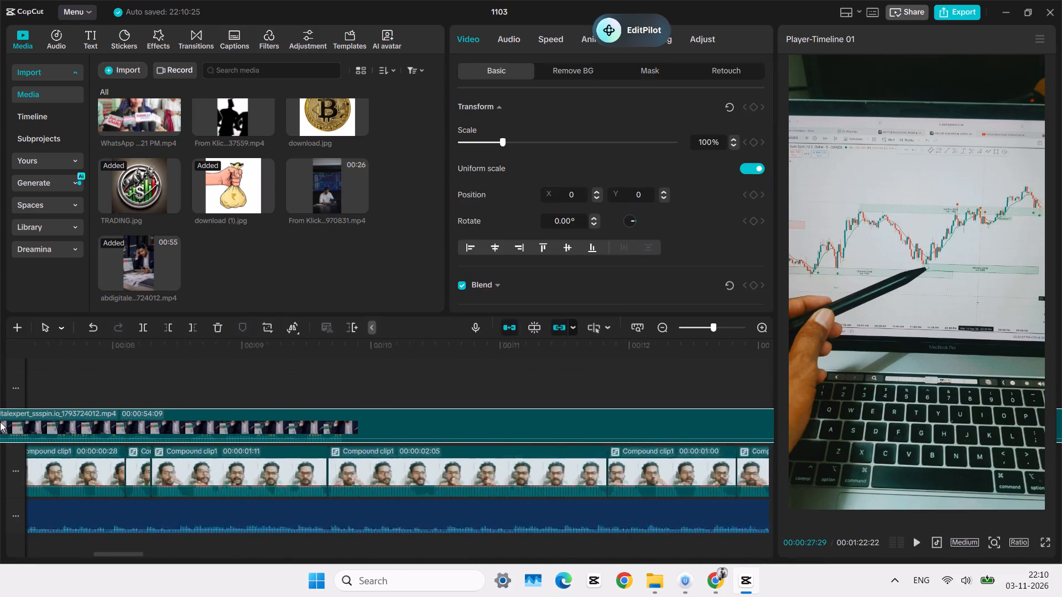
drag(0, 422, 612, 427)
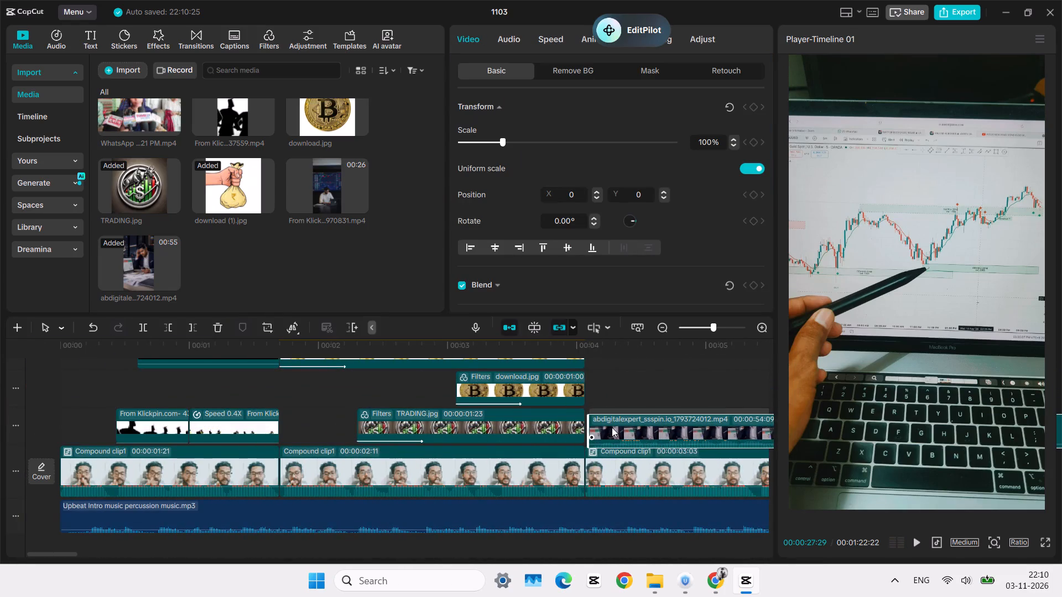
drag(612, 427, 609, 426)
Play back the opening section through the INDIAN, FOREX and CRYPTO graphics into the new B-roll to judge its timing.
ctrl+scroll(610, 418, up, 7)
ctrl+scroll(610, 418, down, 3)
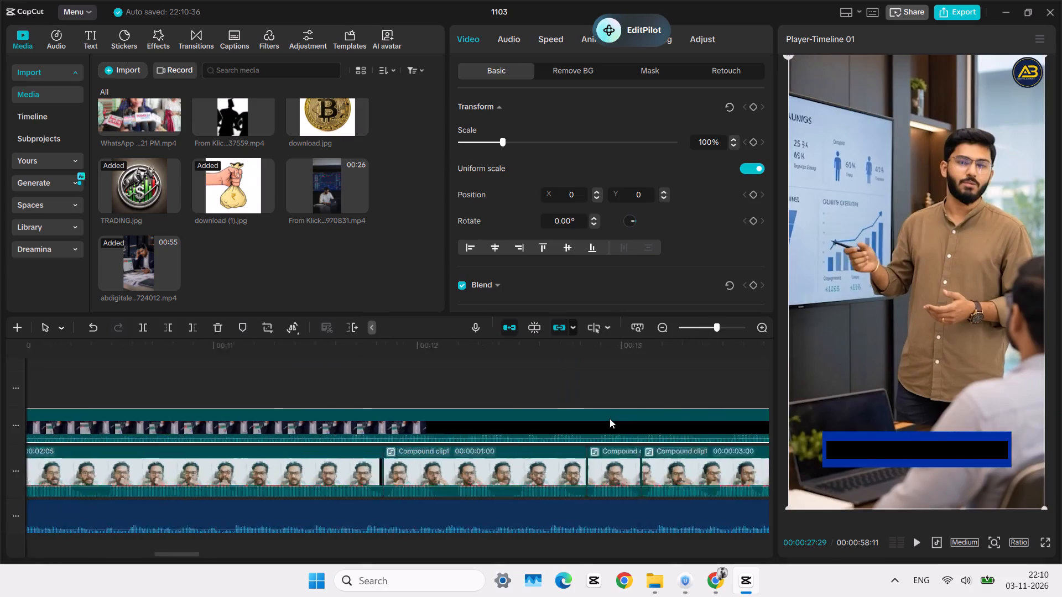
ctrl+scroll(610, 418, down, 5)
ctrl+scroll(410, 373, down, 1)
double_click(554, 383)
click(508, 392)
key(space)
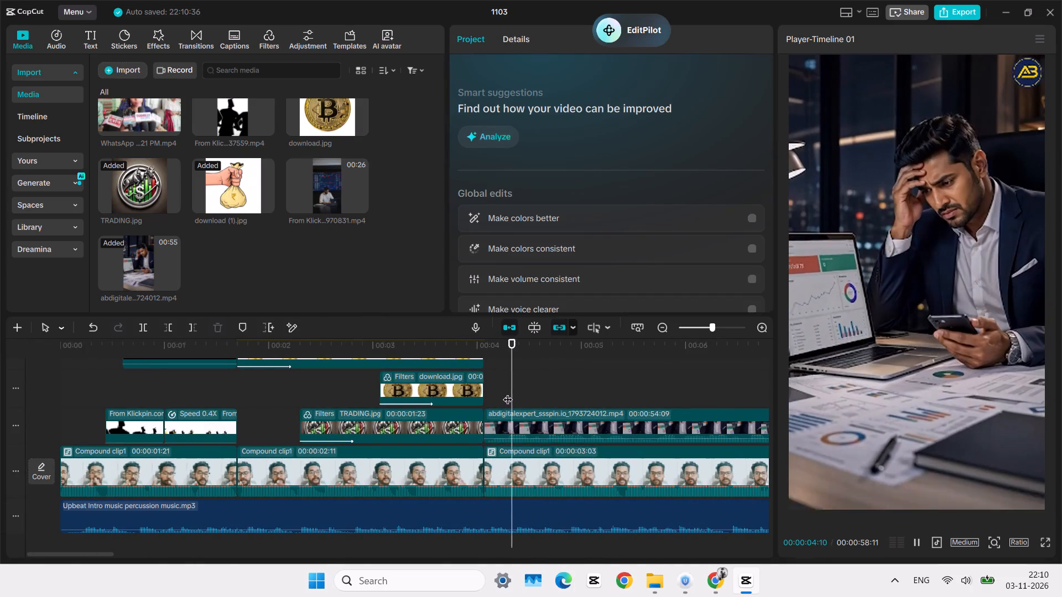
key(space)
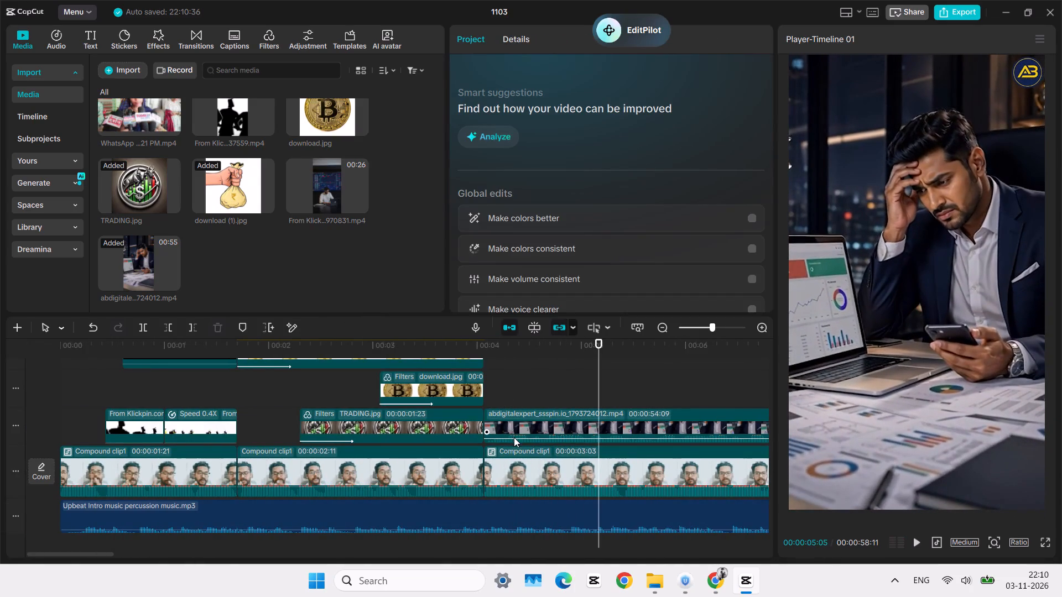
drag(515, 439, 514, 470)
click(470, 343)
key(space)
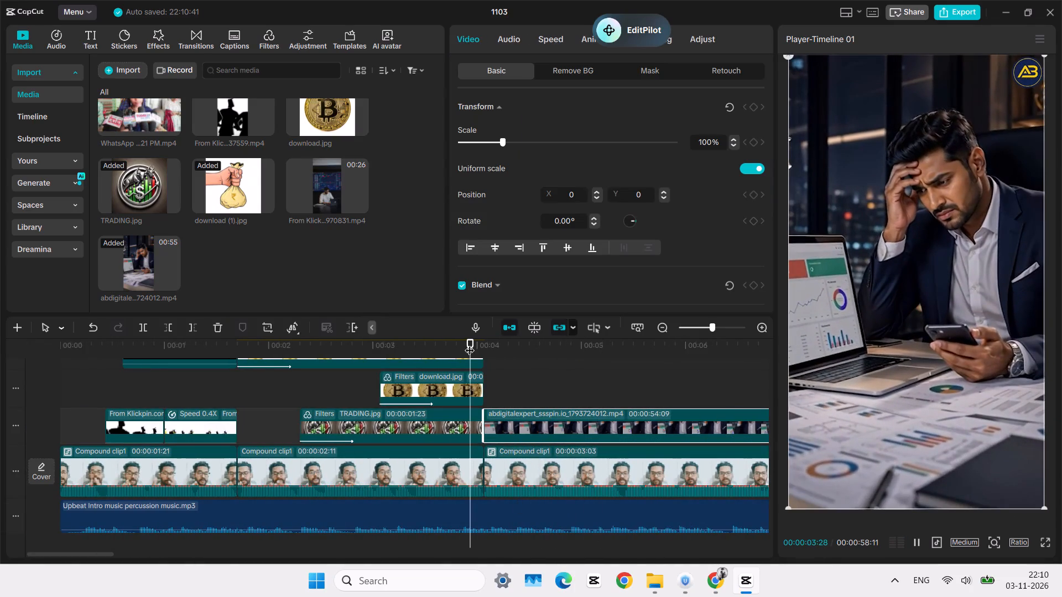
click(256, 348)
key(space)
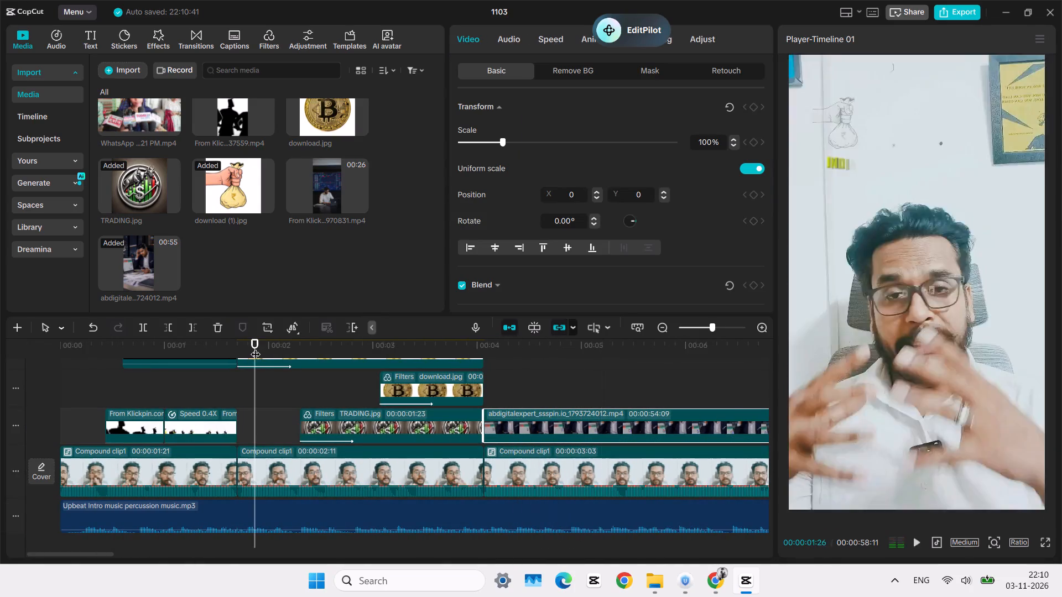
click(341, 377)
key(space)
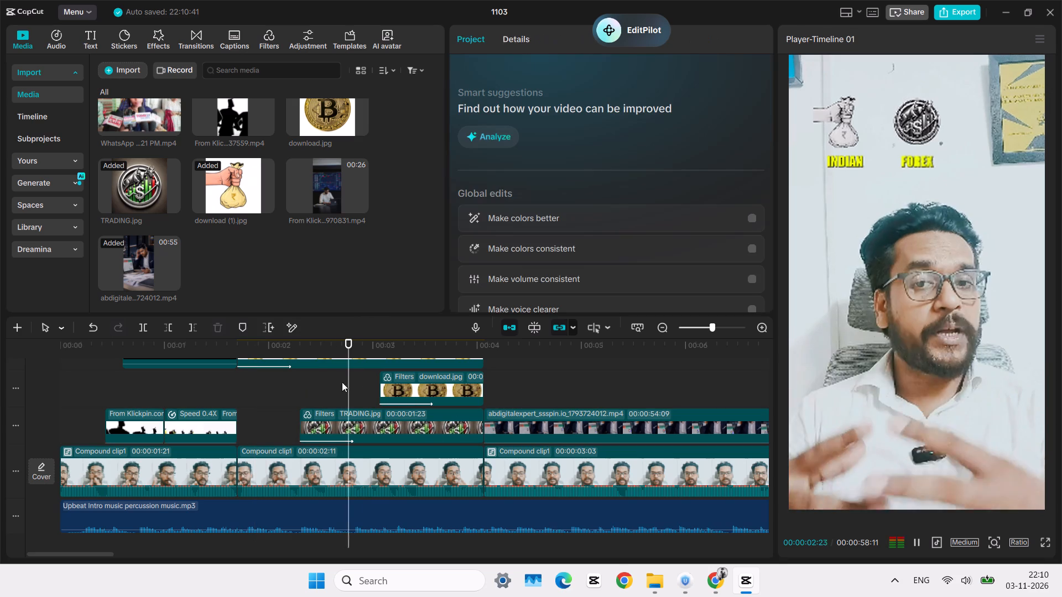
ctrl+scroll(457, 446, up, 6)
ctrl+scroll(458, 446, down, 5)
key(space)
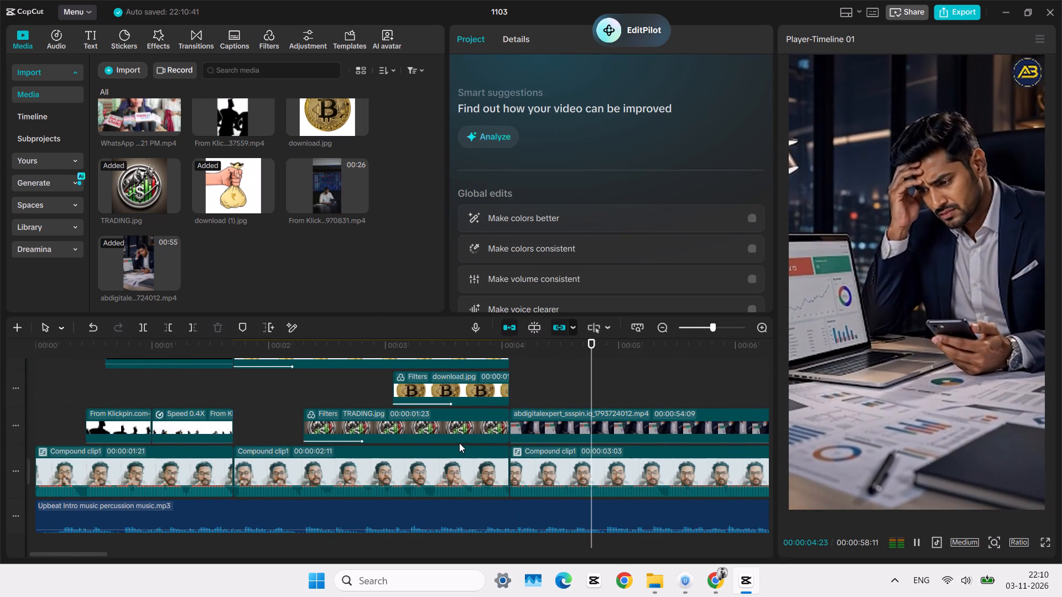
key(space)
key(space)
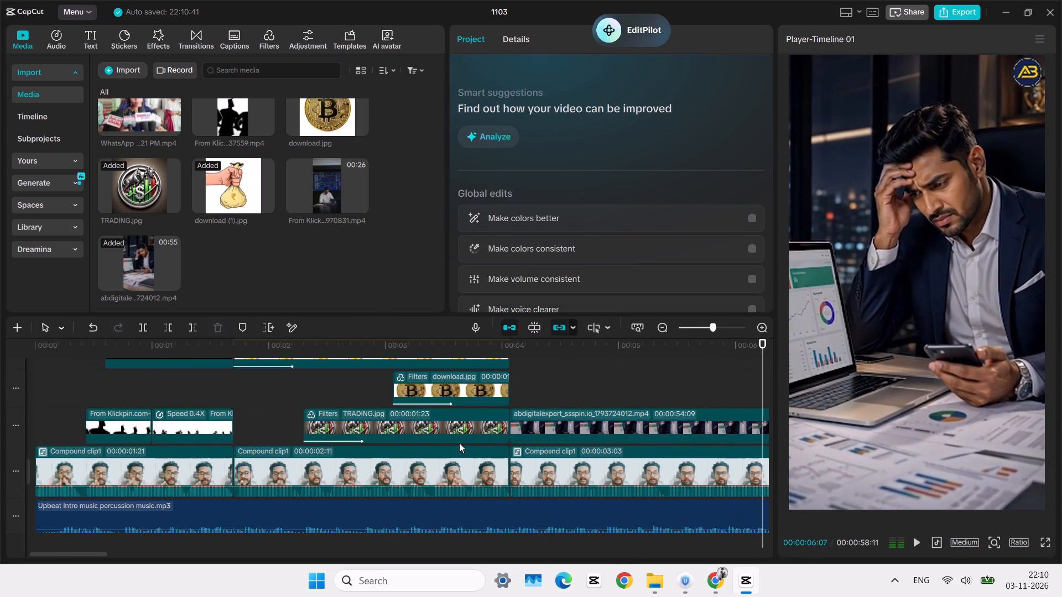
key(space)
key(space)
Trim the end of the stressed-businessman clip at 00:00:07:05, level with the end of the talking-head clip beneath it.
click(186, 395)
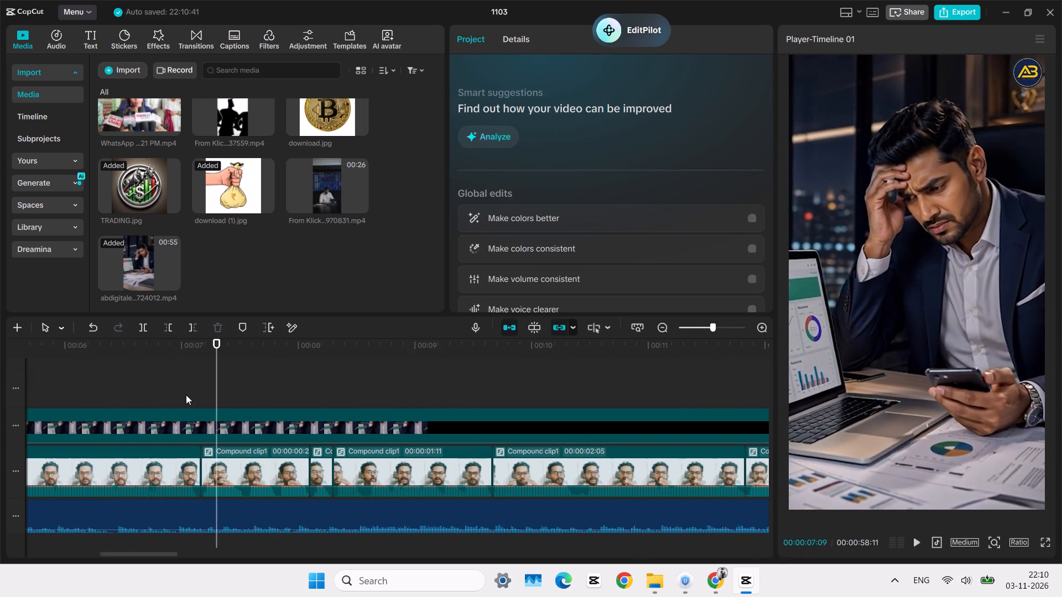
drag(186, 393, 200, 387)
key(space)
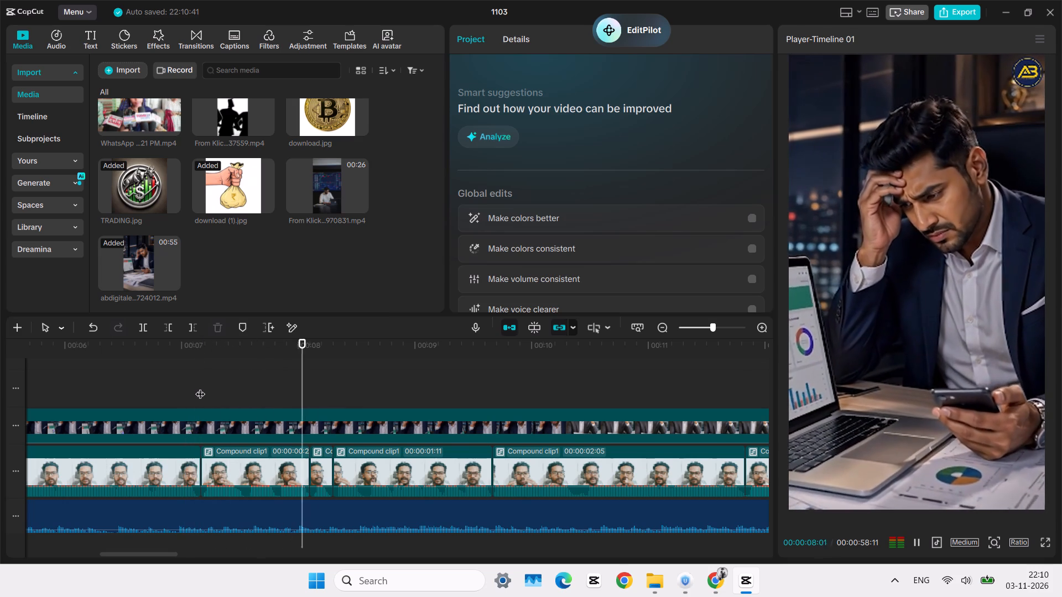
click(200, 387)
click(211, 416)
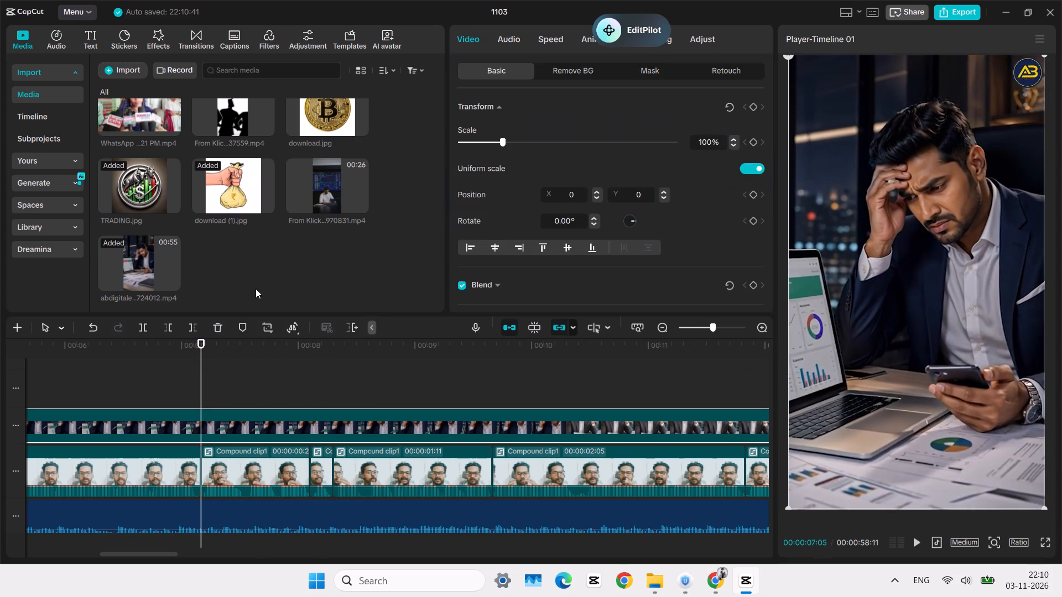
key(w)
Play from about 4 seconds to review the transition from the CRYPTO caption into the trimmed B-roll.
click(173, 375)
drag(172, 375, 1, 413)
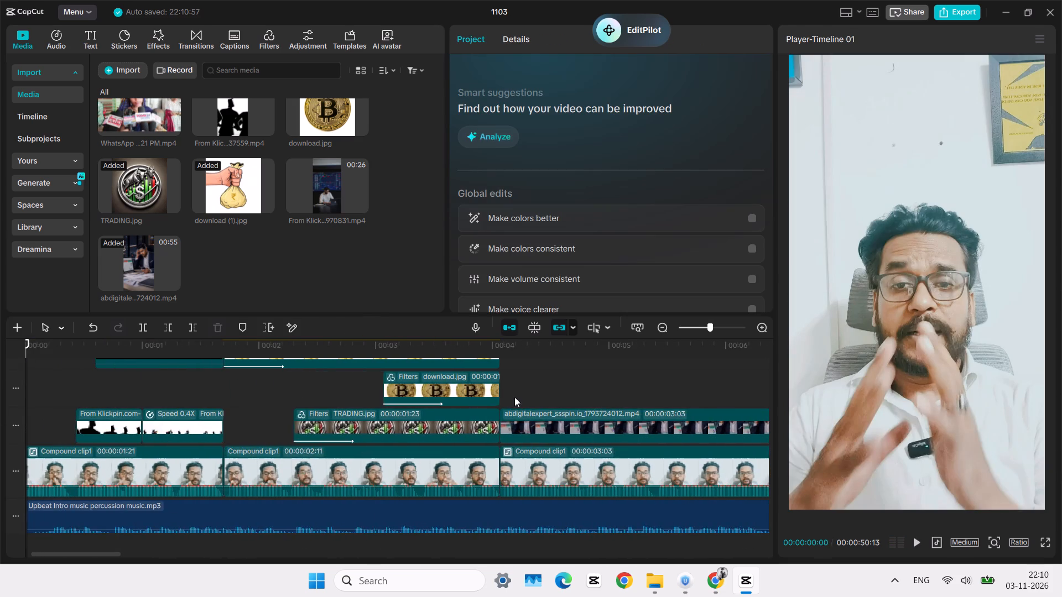
ctrl+scroll(514, 397, up, 6)
ctrl+scroll(514, 397, down, 12)
scroll(459, 420, up, 5)
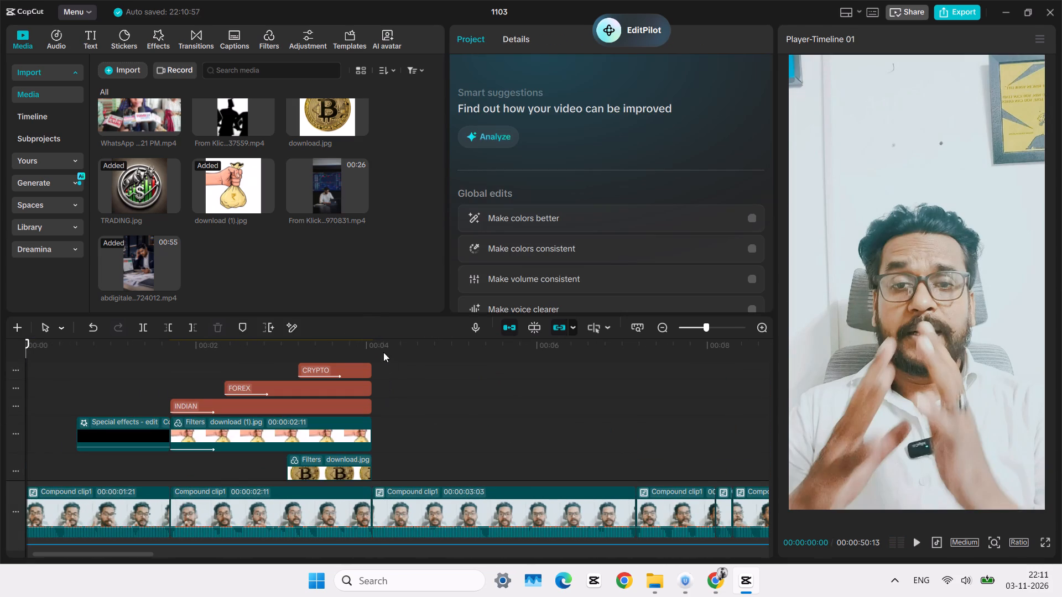
click(376, 351)
click(374, 351)
click(373, 351)
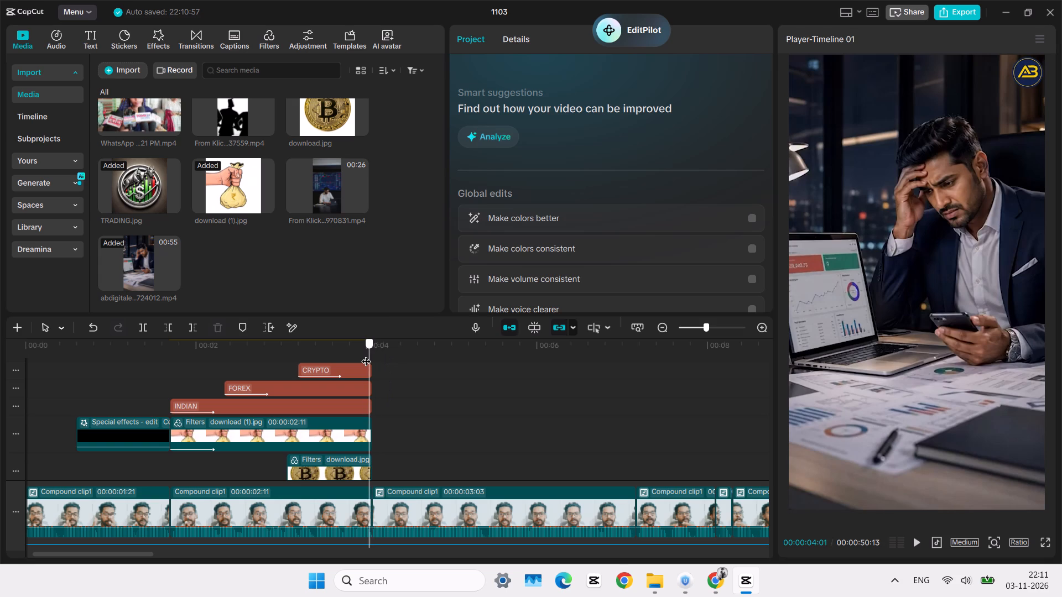
key(space)
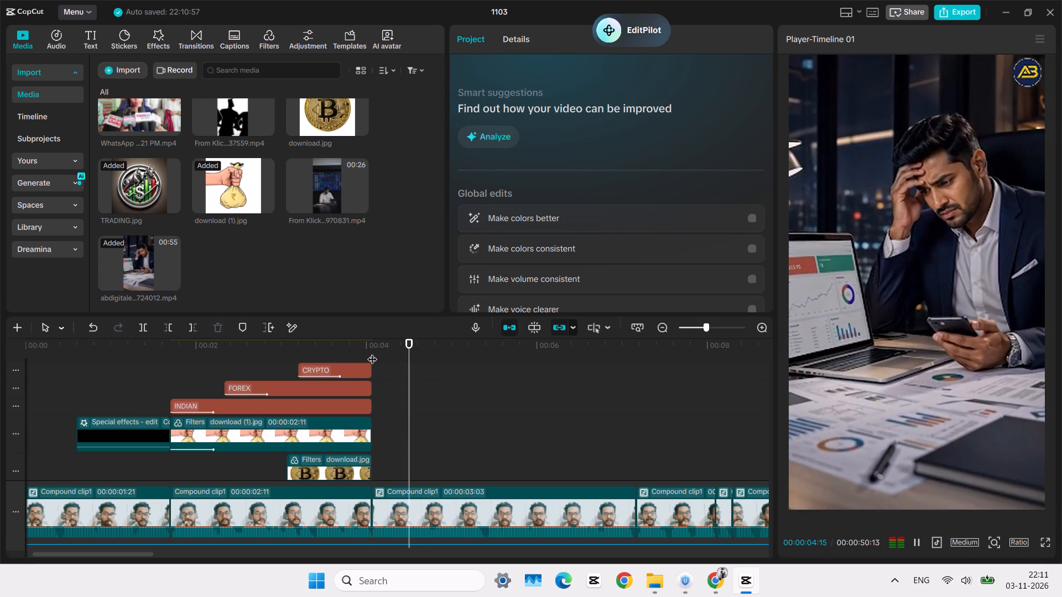
key(space)
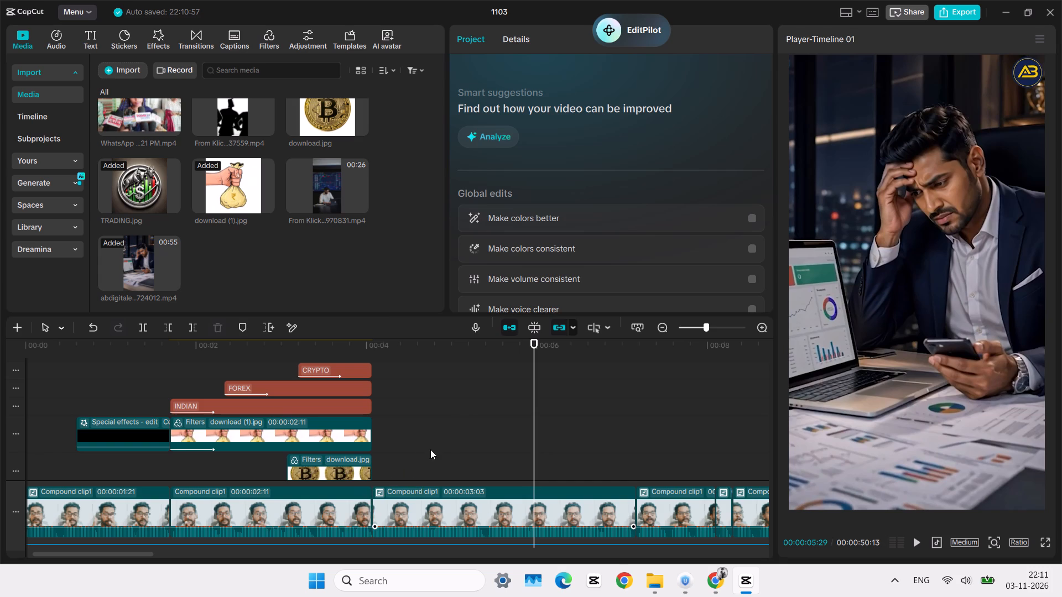
Enlarge the stressed-businessman clip uniformly to 115% to push the AB logo out of the frame.
scroll(414, 453, down, 4)
click(453, 434)
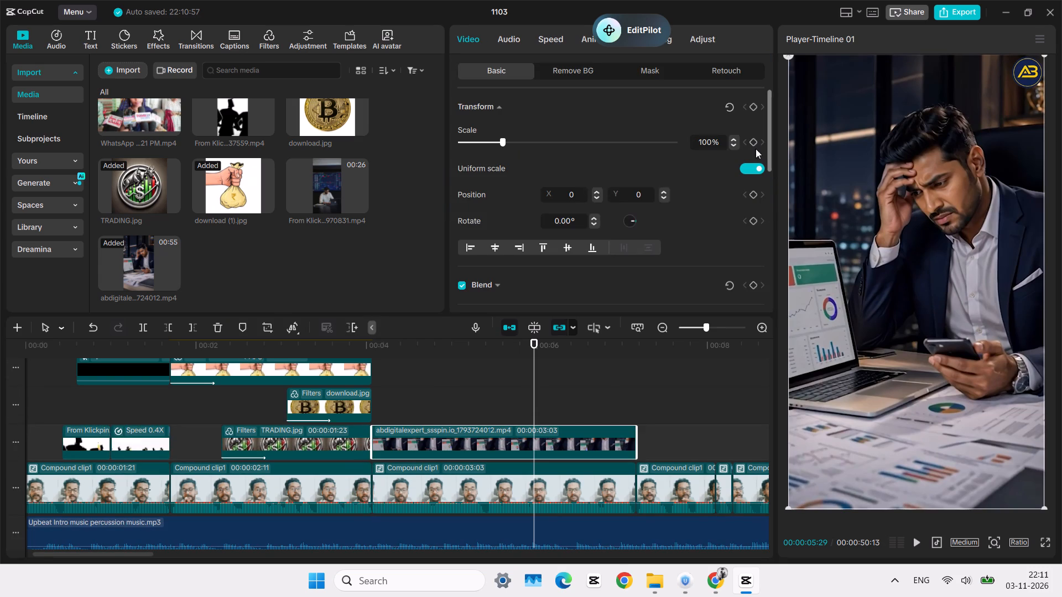
click(1041, 52)
drag(1042, 56, 1061, 24)
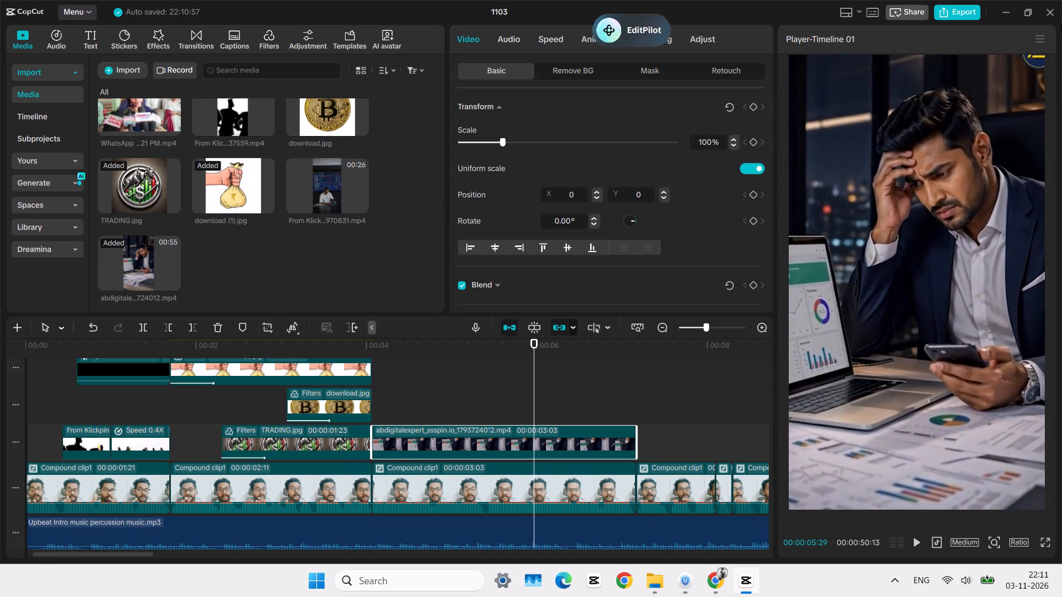
drag(1061, 24, 1061, 0)
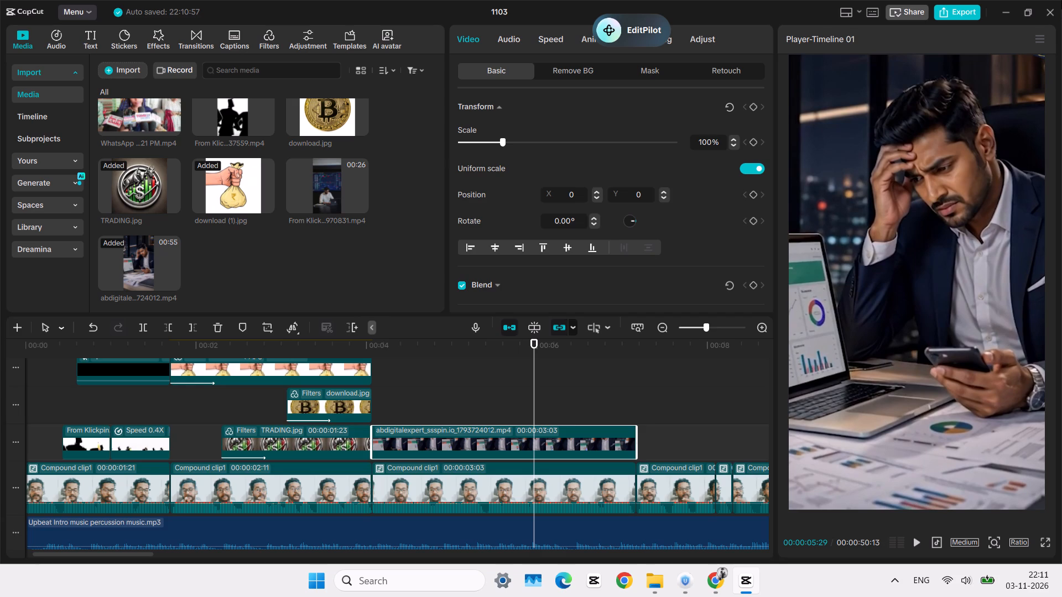
drag(1061, 0, 1059, 3)
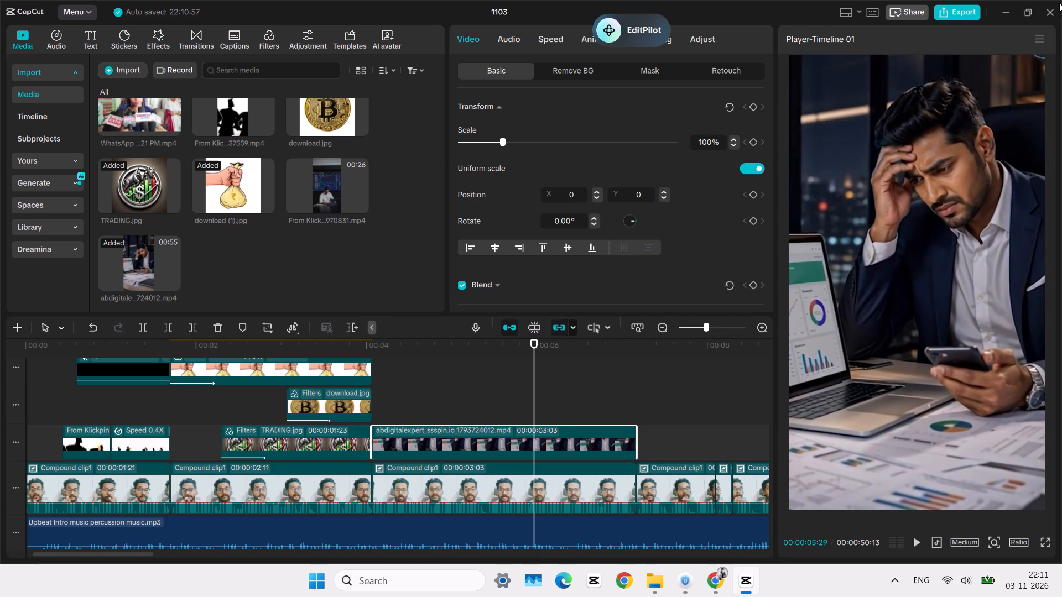
drag(1059, 3, 1061, 0)
Play from just before 4 seconds to check the framing of the enlarged B-roll.
click(357, 343)
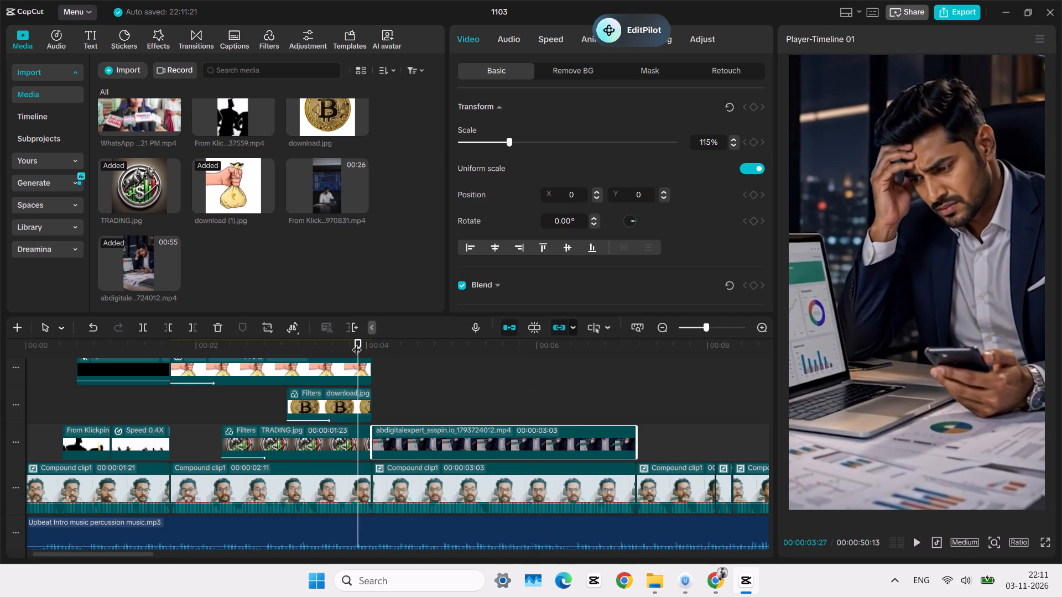
key(space)
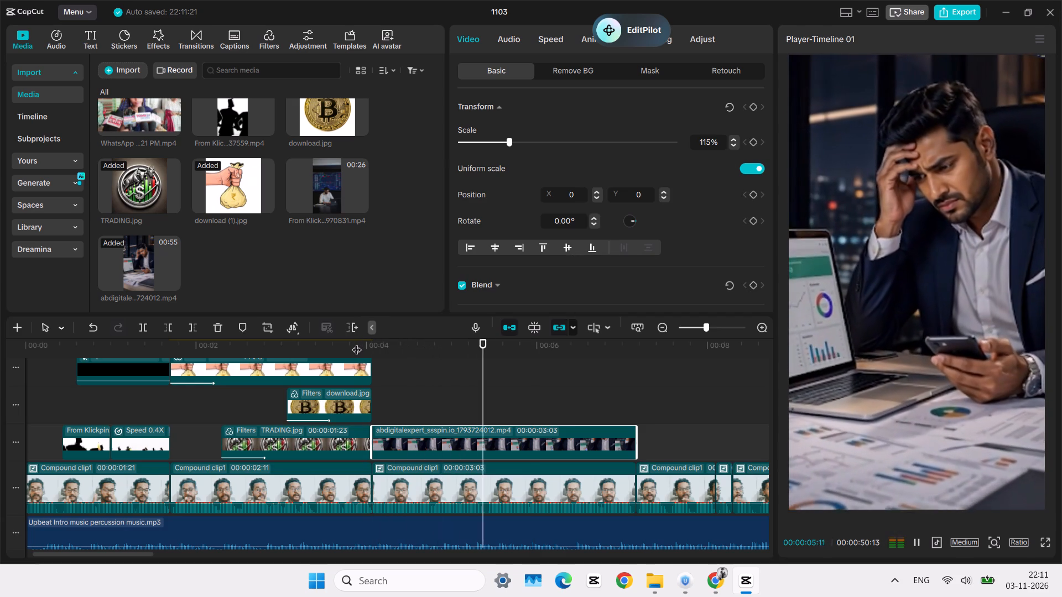
key(space)
key(space)
key(space)
key(space)
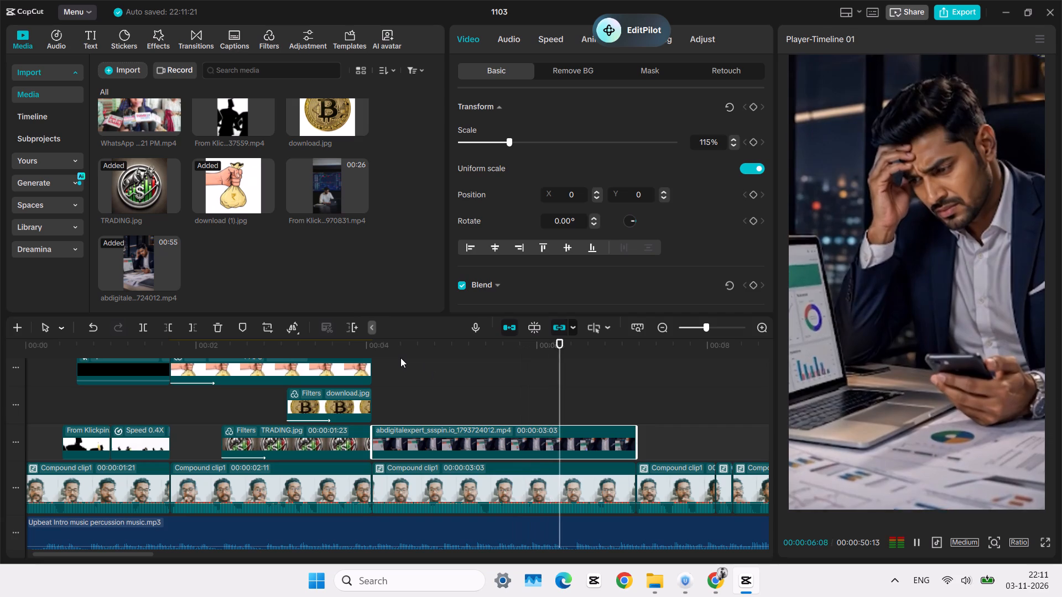
Check the frames at the end and the start of the stressed-businessman clip.
key(space)
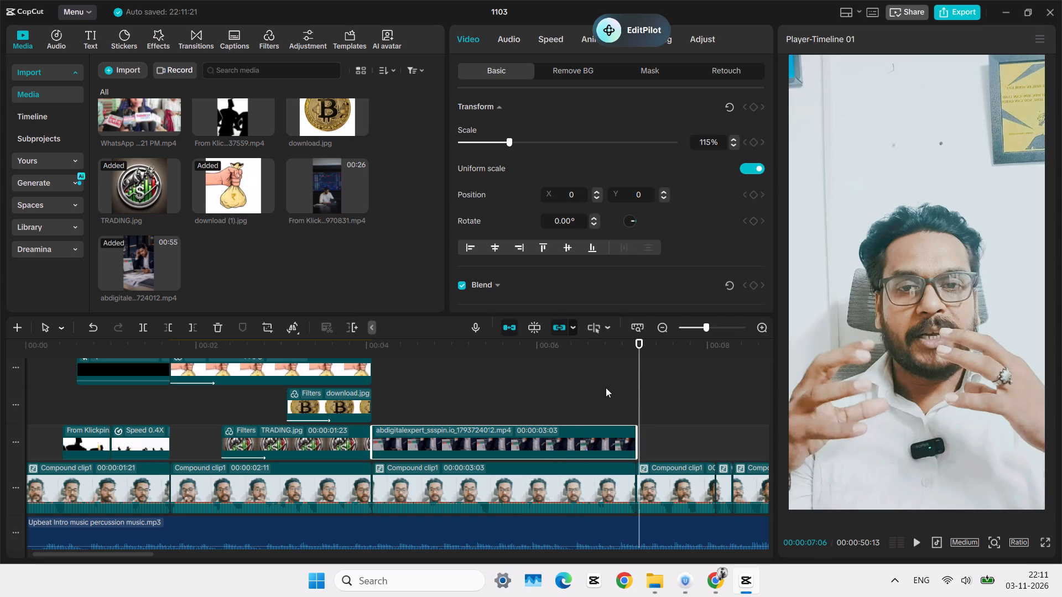
click(644, 383)
drag(644, 383, 634, 387)
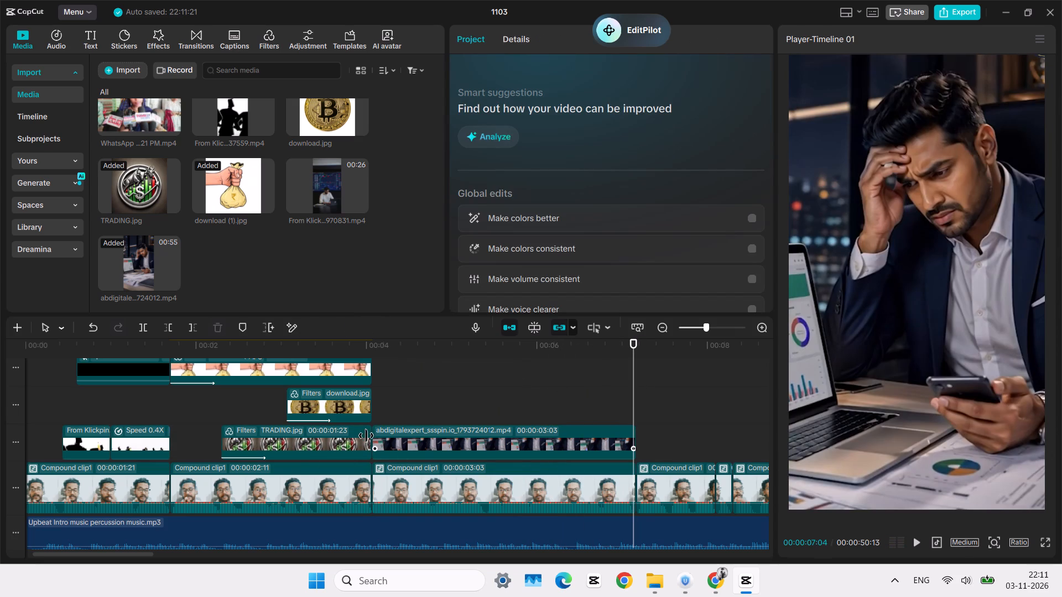
click(379, 384)
drag(379, 384, 373, 386)
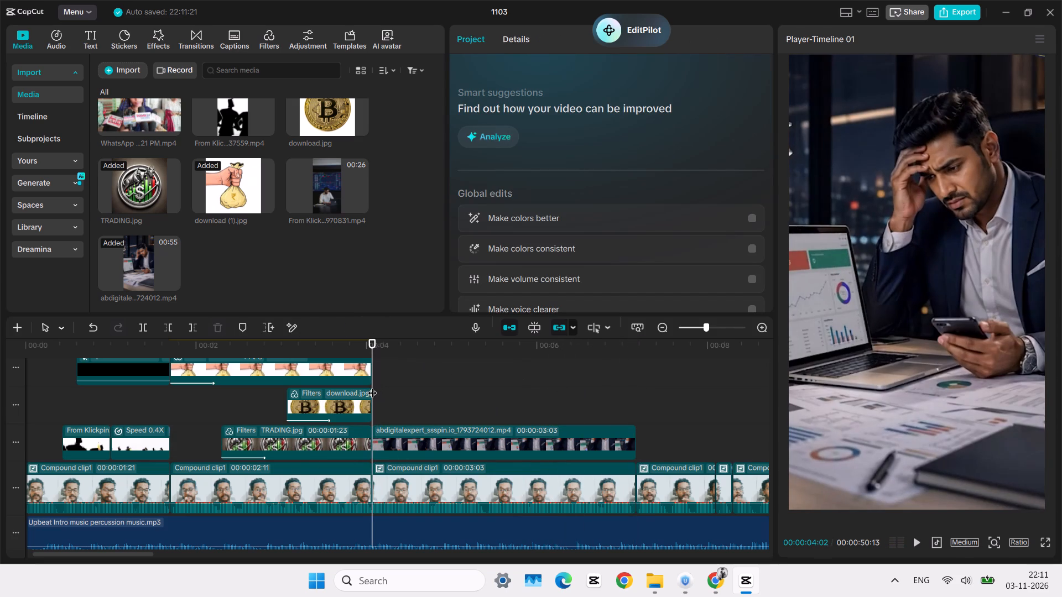
Search the transitions library for FILM.
click(202, 33)
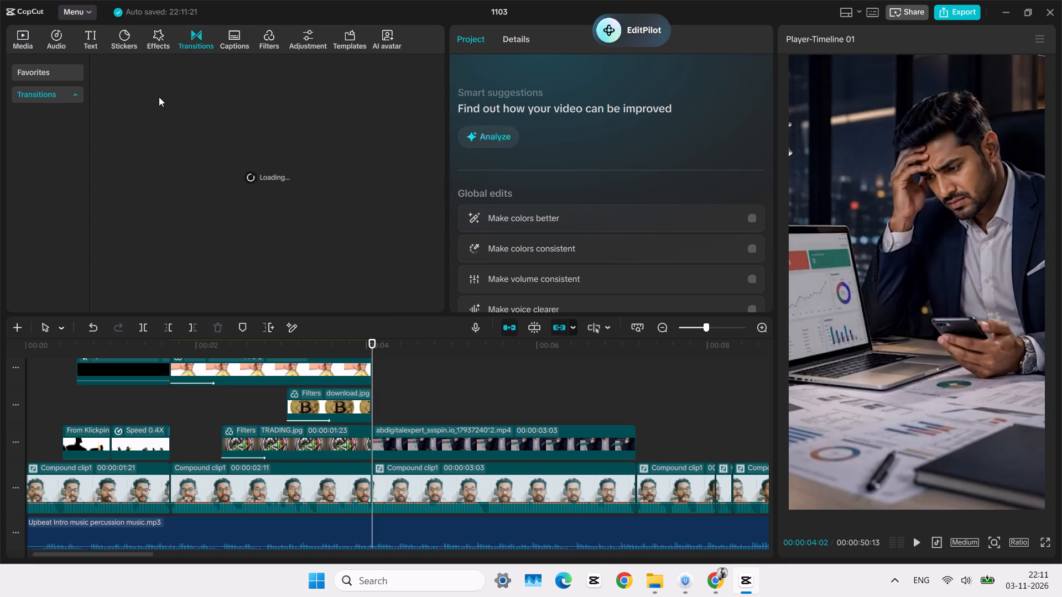
click(159, 71)
key(space)
click(159, 71)
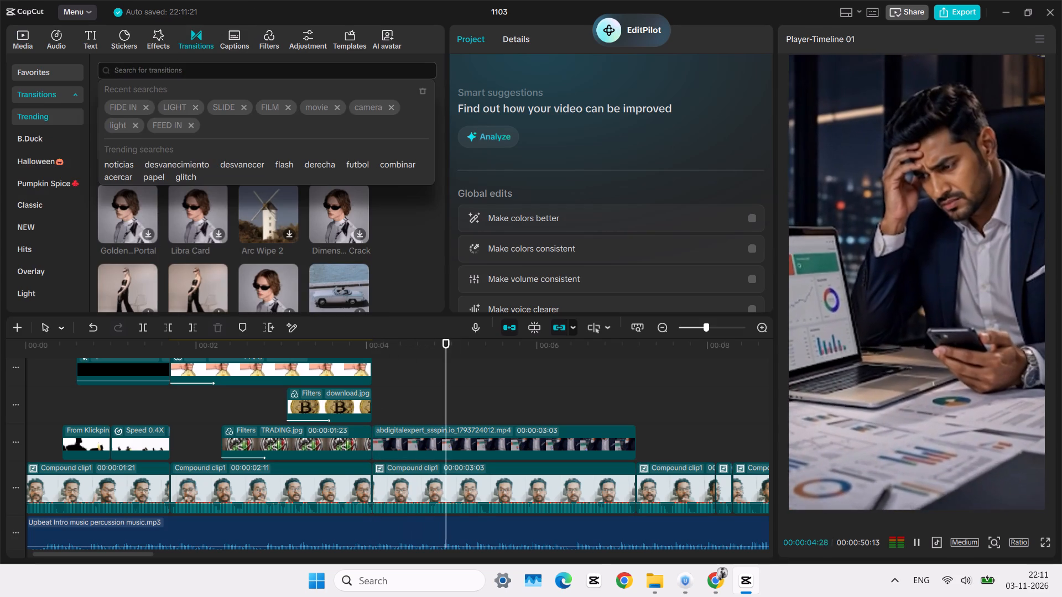
click(254, 103)
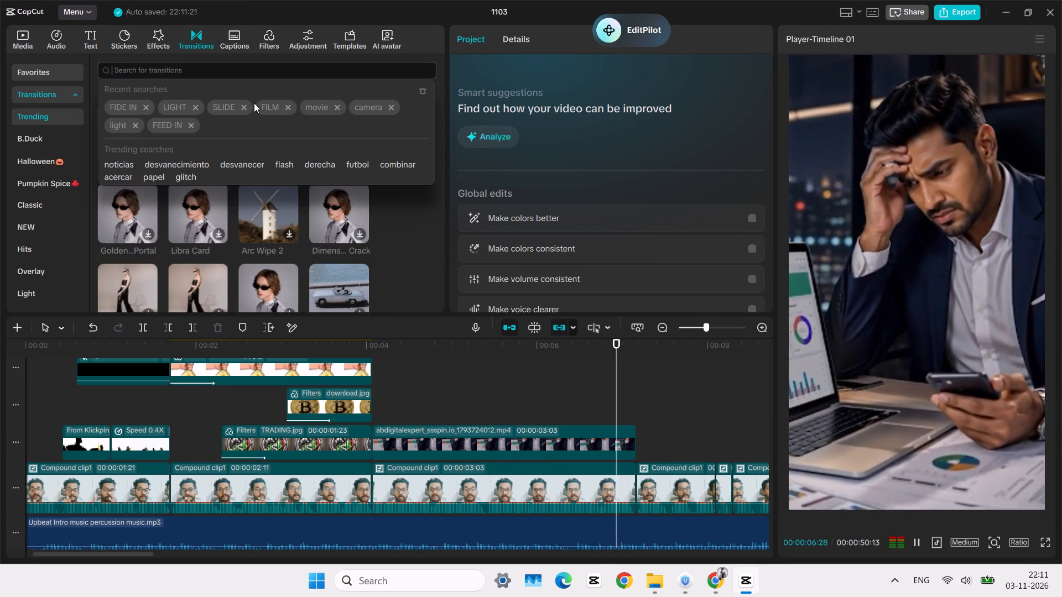
click(265, 103)
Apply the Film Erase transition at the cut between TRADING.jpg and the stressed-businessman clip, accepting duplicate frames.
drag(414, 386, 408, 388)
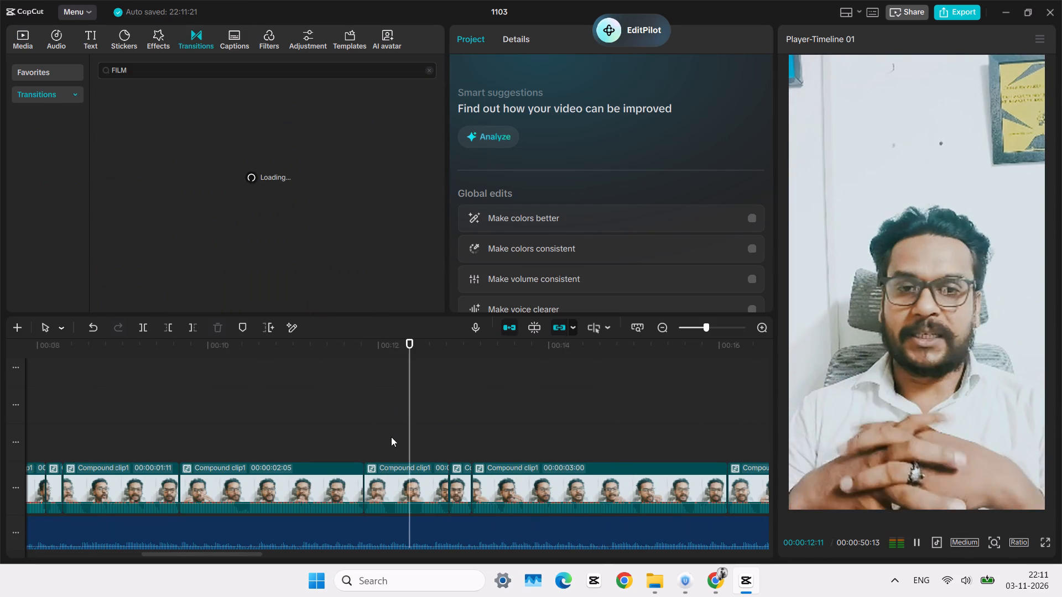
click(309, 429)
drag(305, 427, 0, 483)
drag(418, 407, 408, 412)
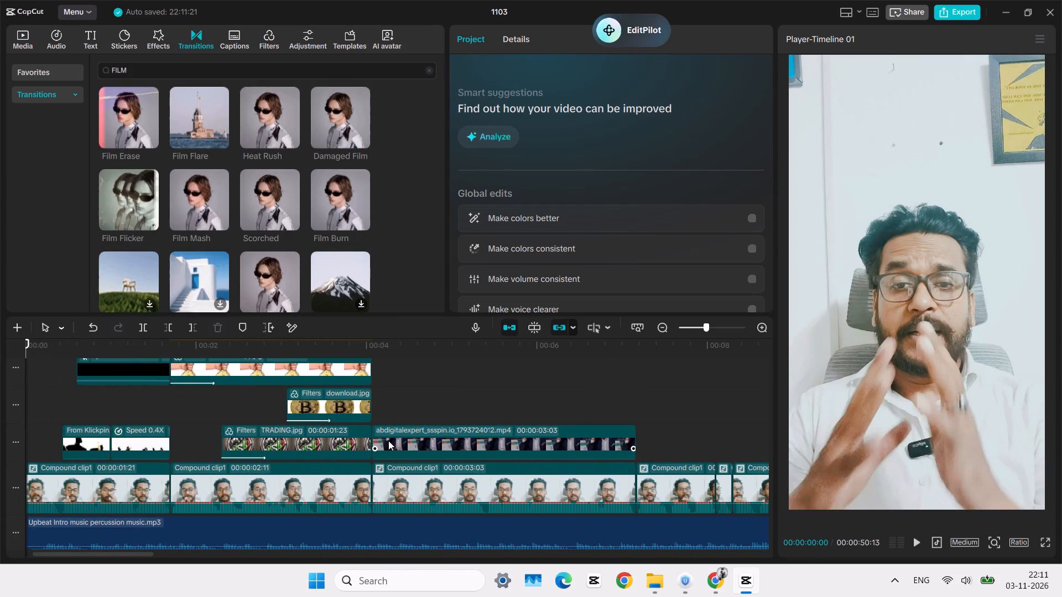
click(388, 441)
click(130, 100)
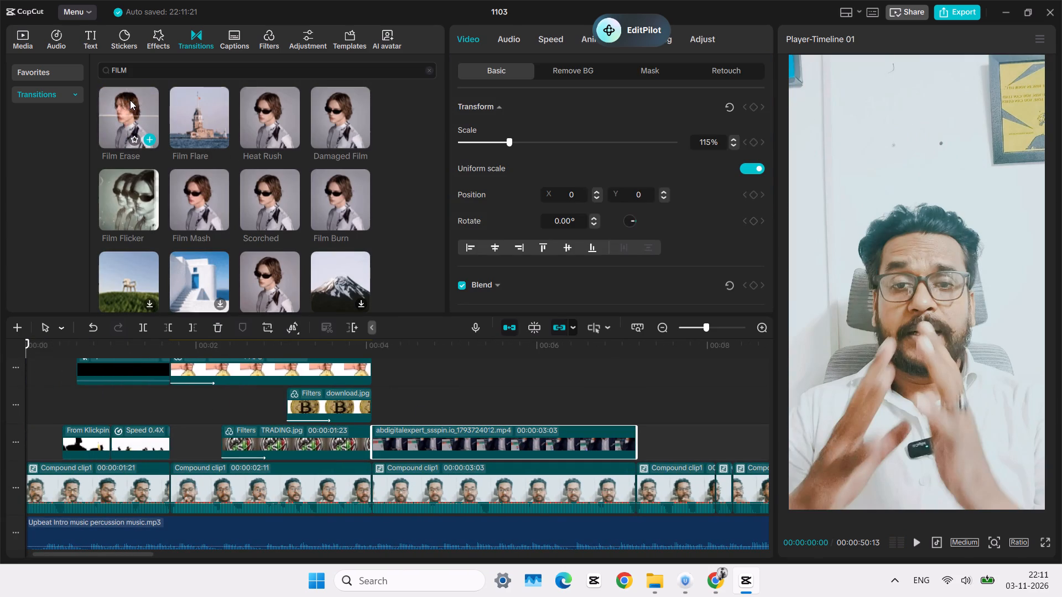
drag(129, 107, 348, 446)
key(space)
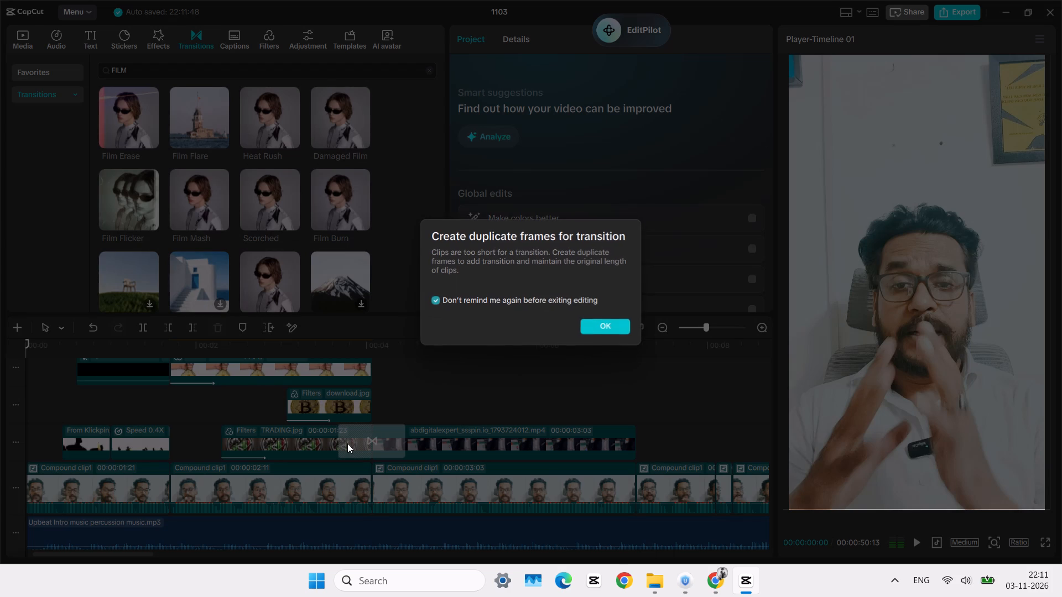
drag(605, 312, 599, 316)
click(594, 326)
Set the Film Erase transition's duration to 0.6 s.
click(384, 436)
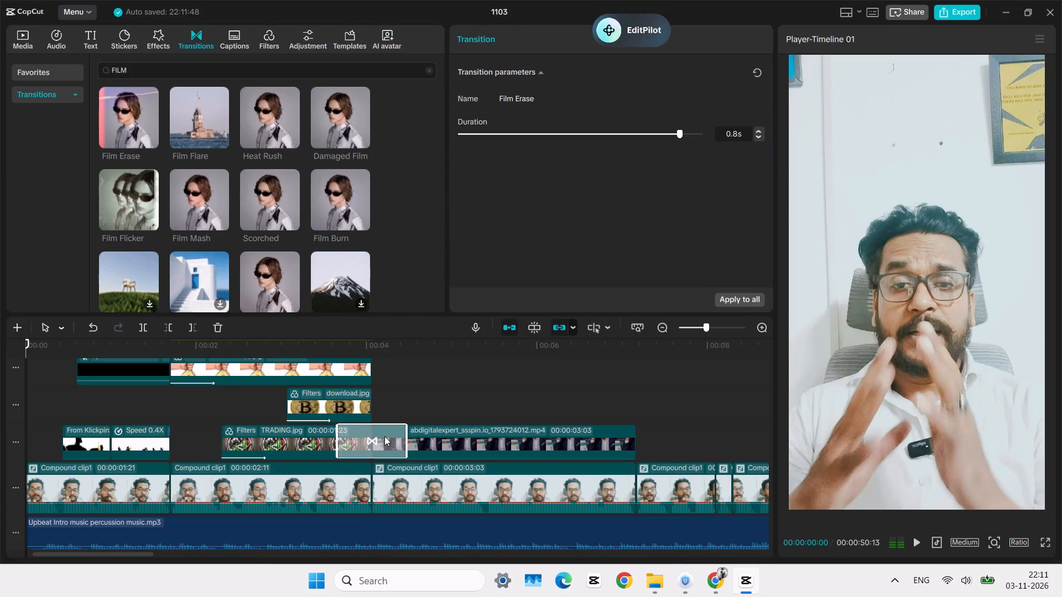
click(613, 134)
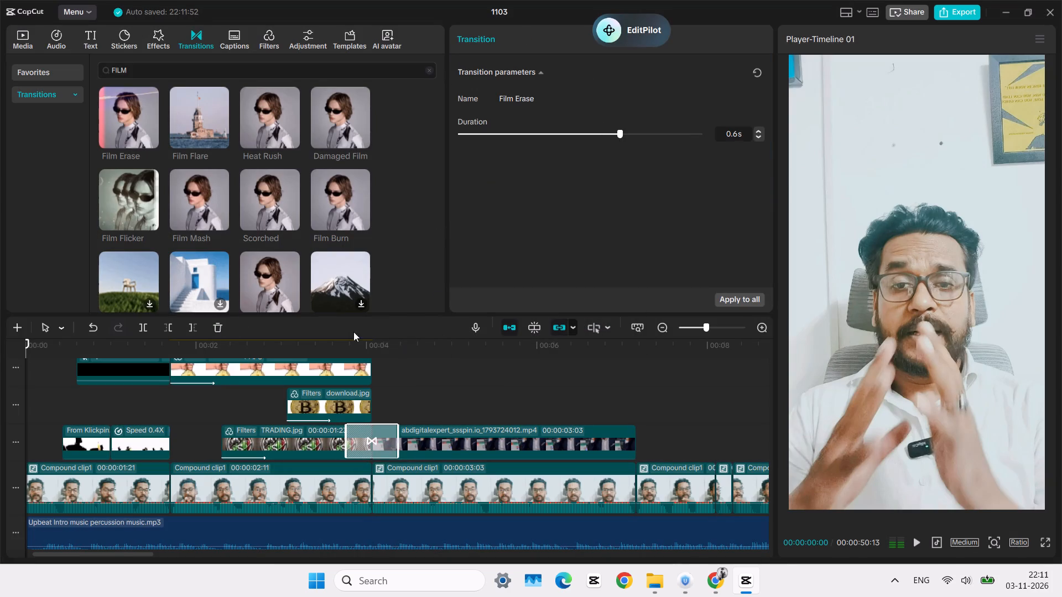
Play from just before 3 seconds to review the Film Erase transition into the stressed-businessman B-roll.
click(288, 345)
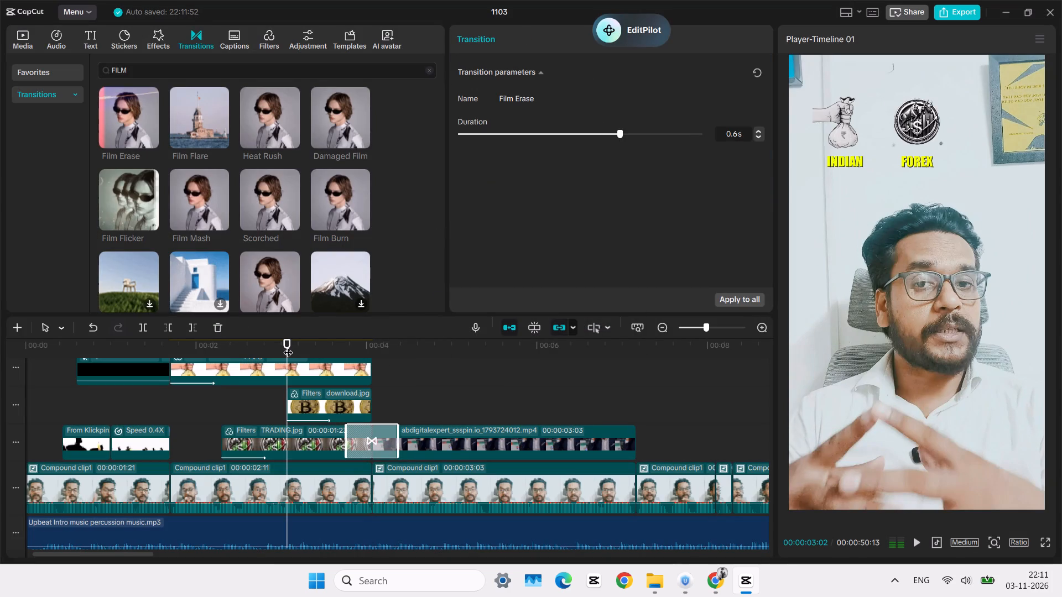
double_click(263, 415)
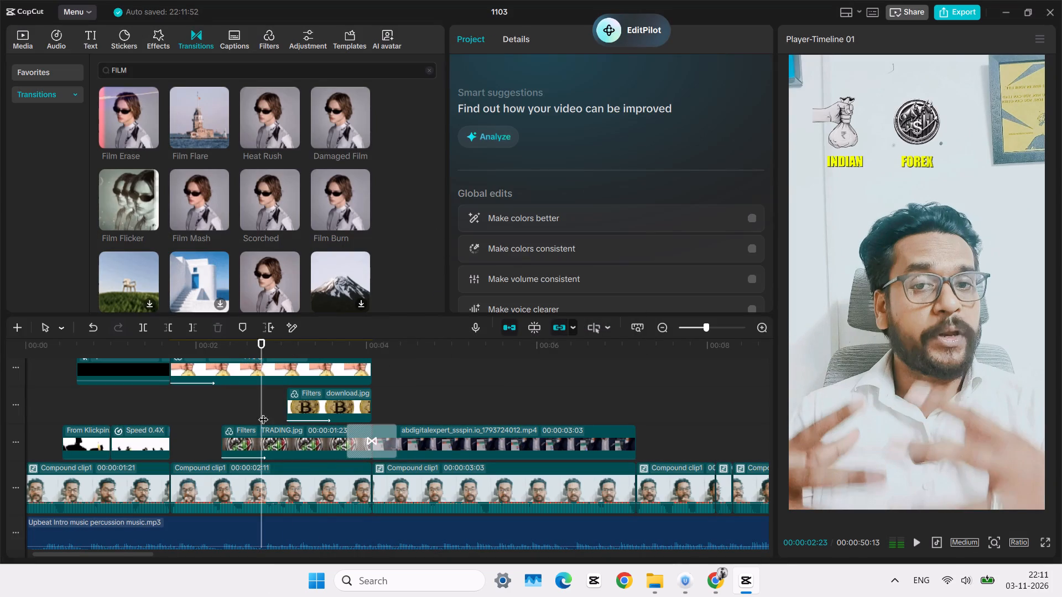
click(367, 379)
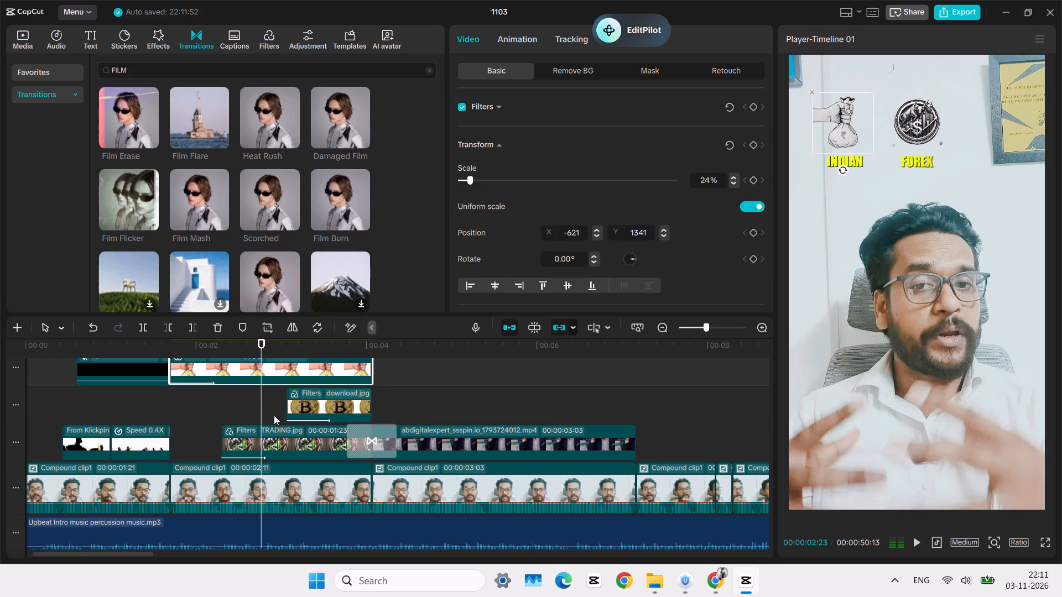
click(248, 401)
key(space)
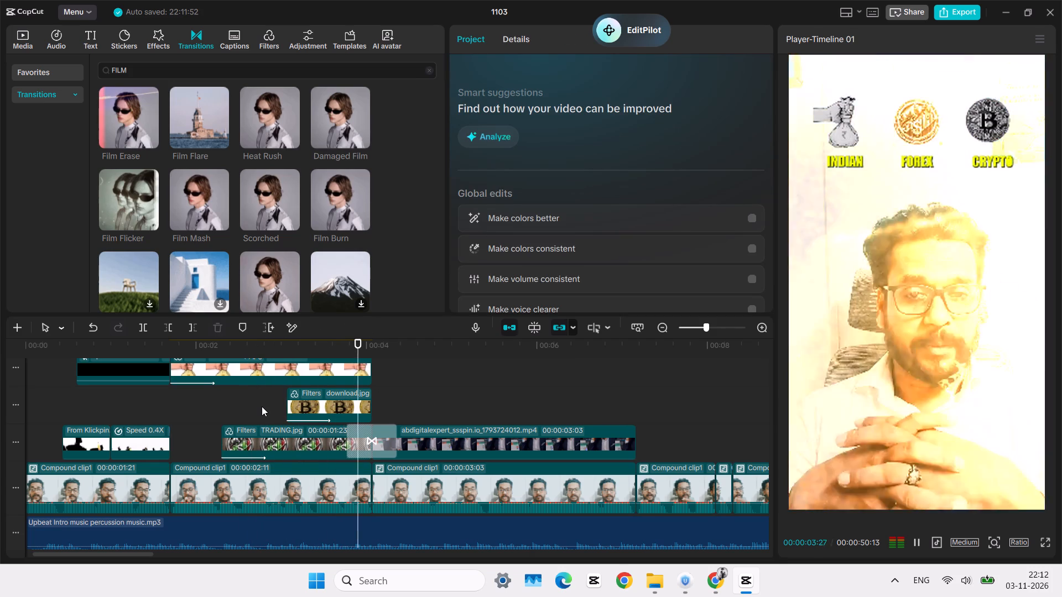
key(space)
key(space)
key(space)
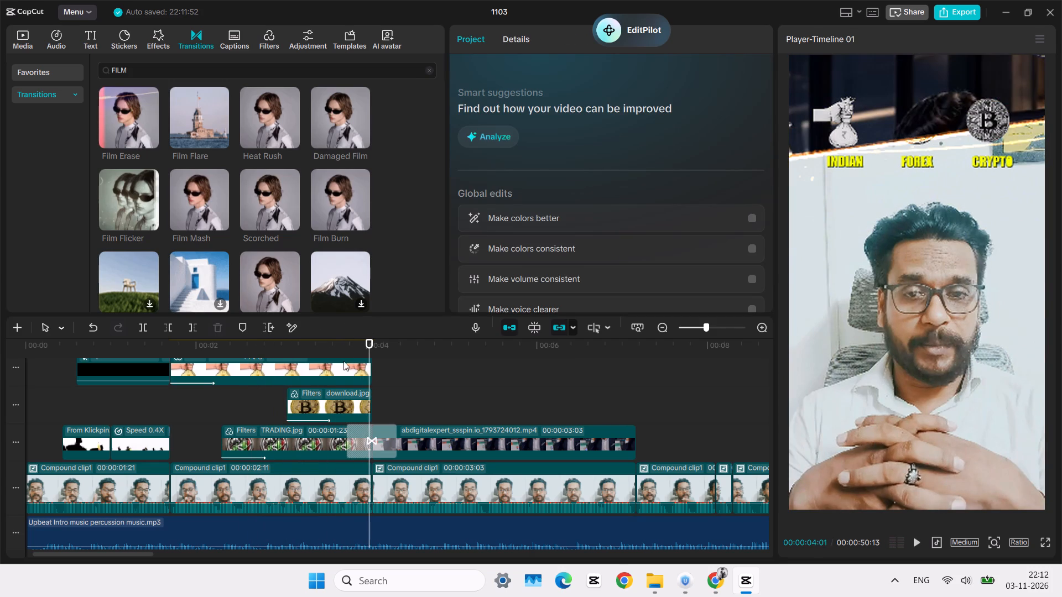
Preview Heat Rush and another film-style transition from the FILM results as alternatives.
click(361, 444)
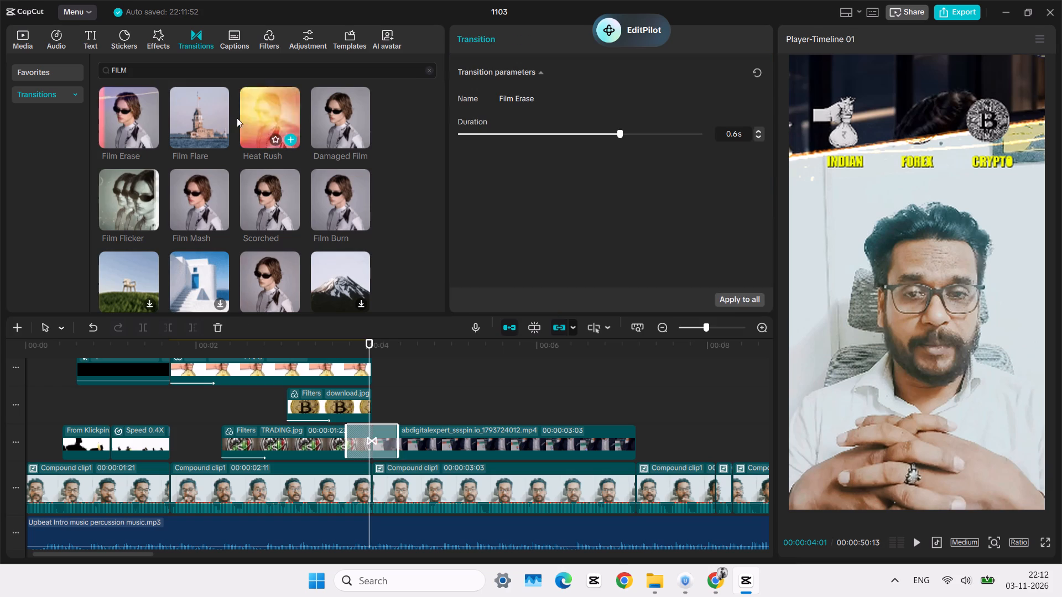
click(263, 116)
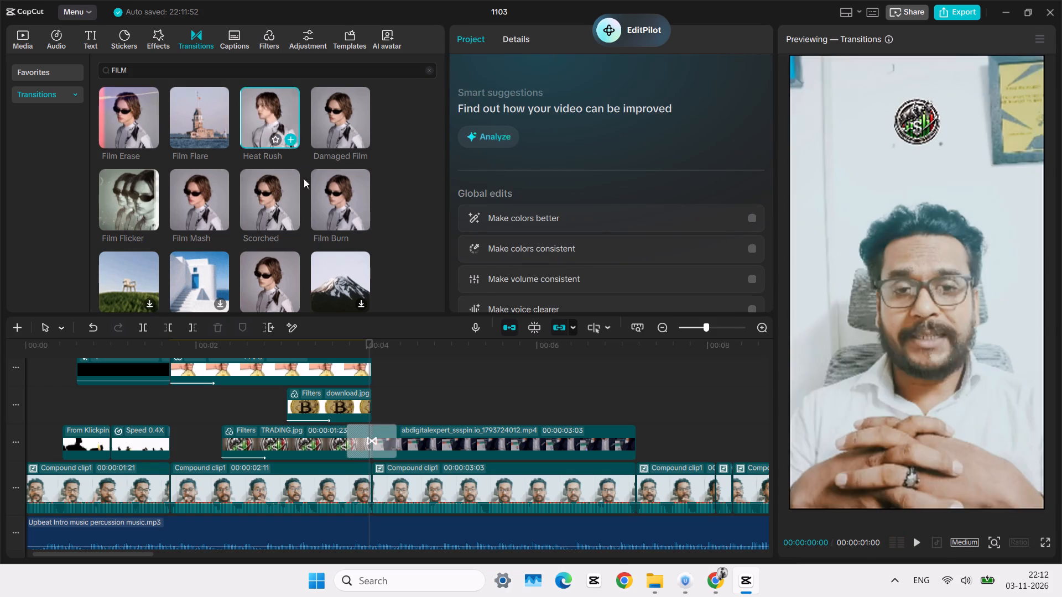
click(259, 272)
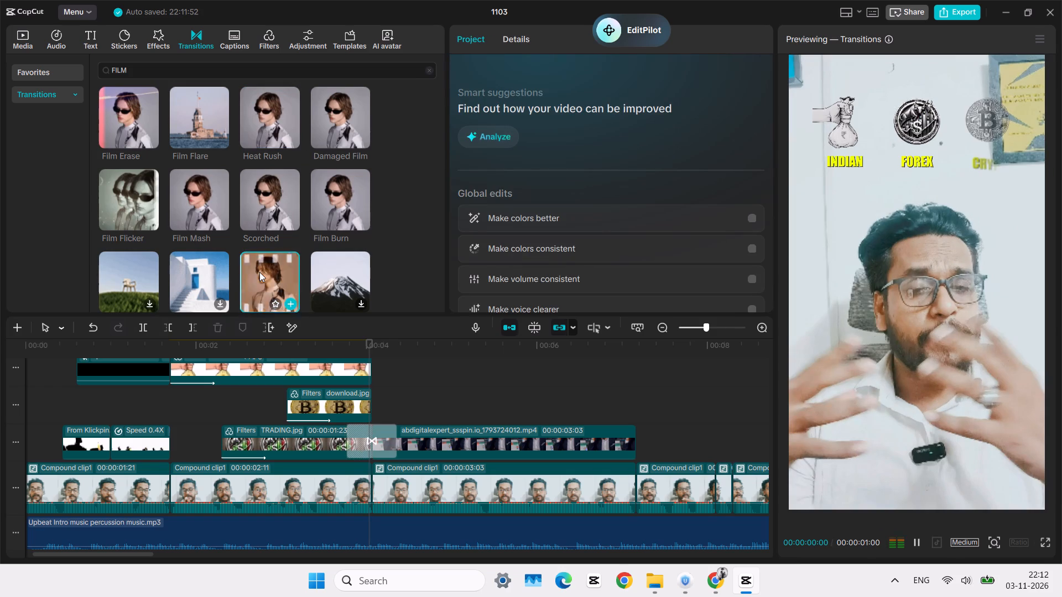
click(259, 272)
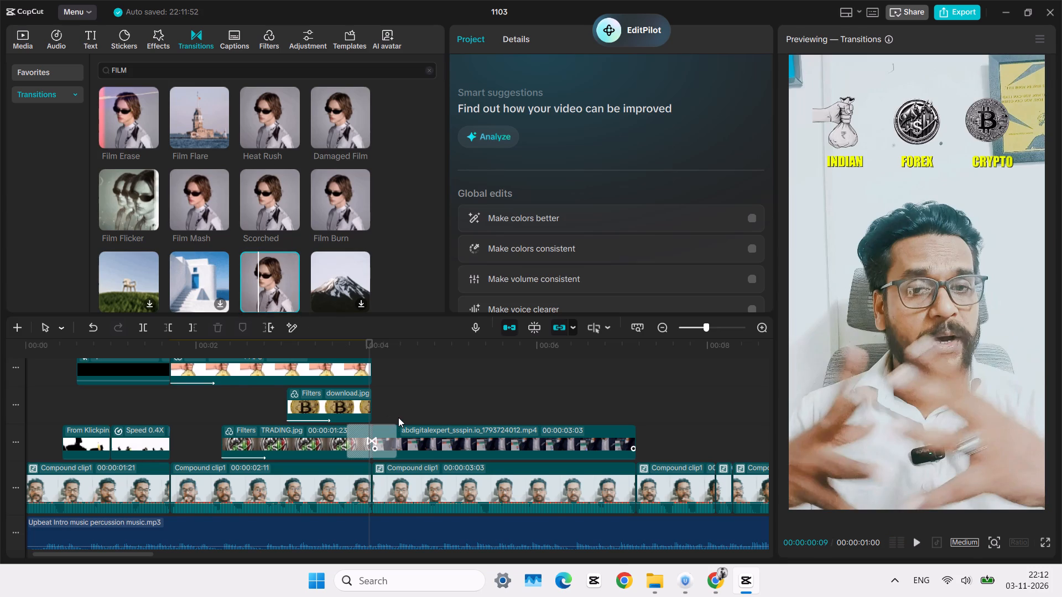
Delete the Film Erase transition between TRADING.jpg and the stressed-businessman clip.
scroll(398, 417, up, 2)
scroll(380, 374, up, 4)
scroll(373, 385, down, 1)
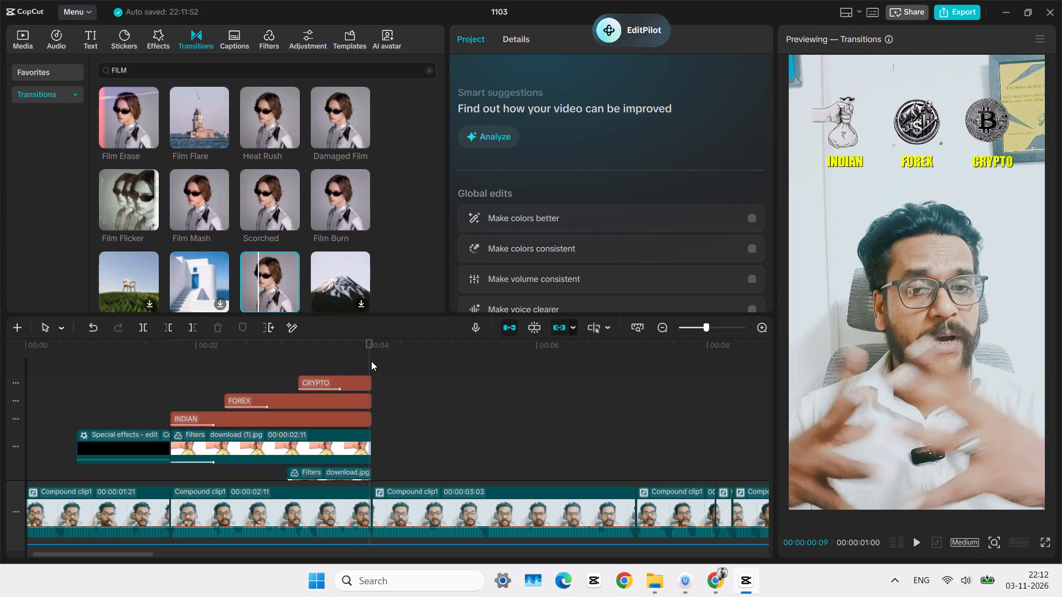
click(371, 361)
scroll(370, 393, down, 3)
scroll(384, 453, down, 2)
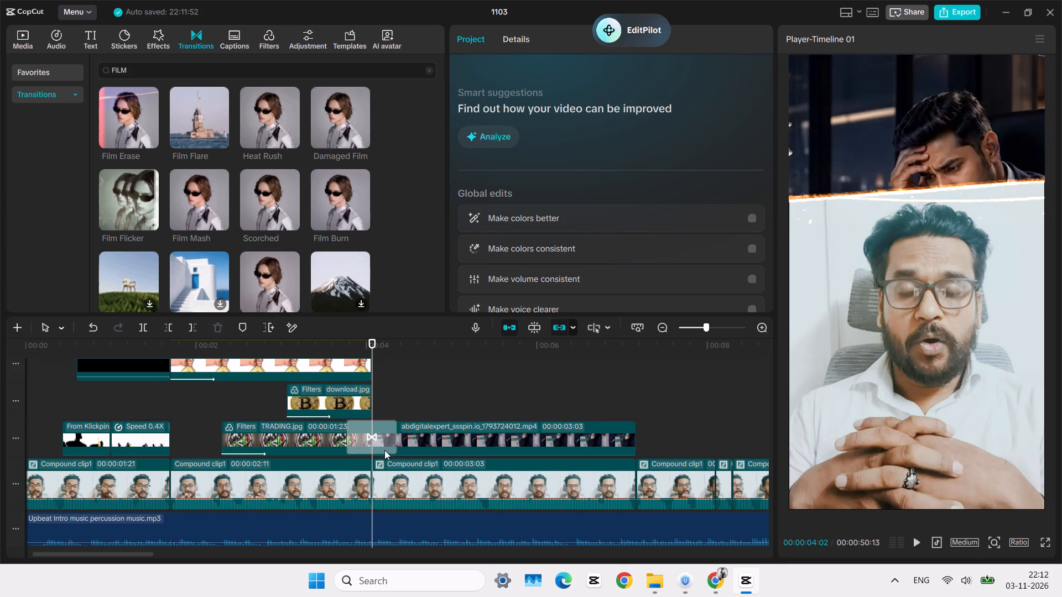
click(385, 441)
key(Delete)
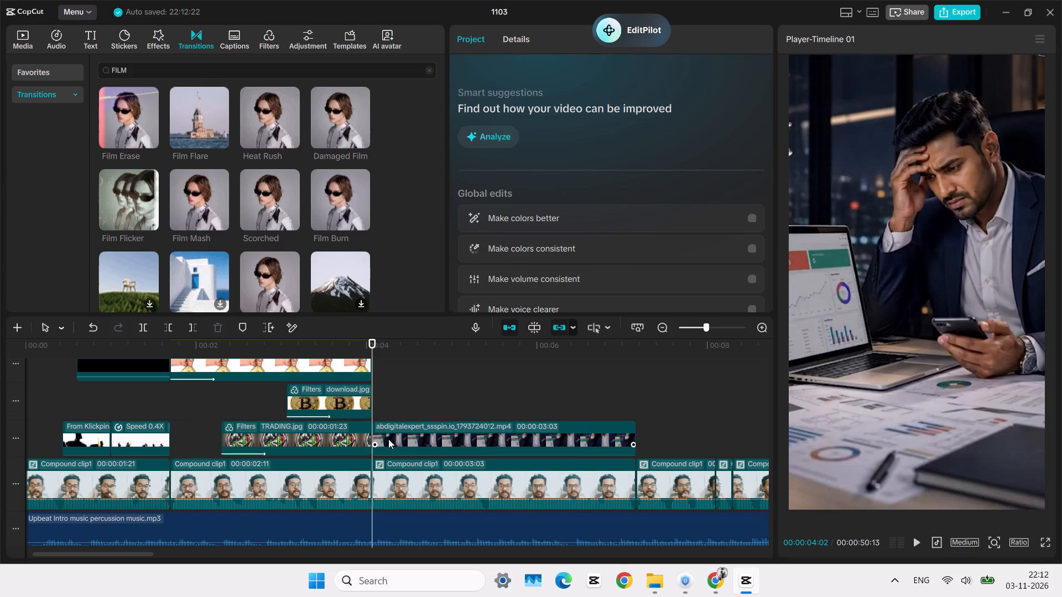
Add the TRADING image from the 3 nov folder in File Explorer to the CapCut timeline near 4 seconds.
scroll(379, 456, up, 2)
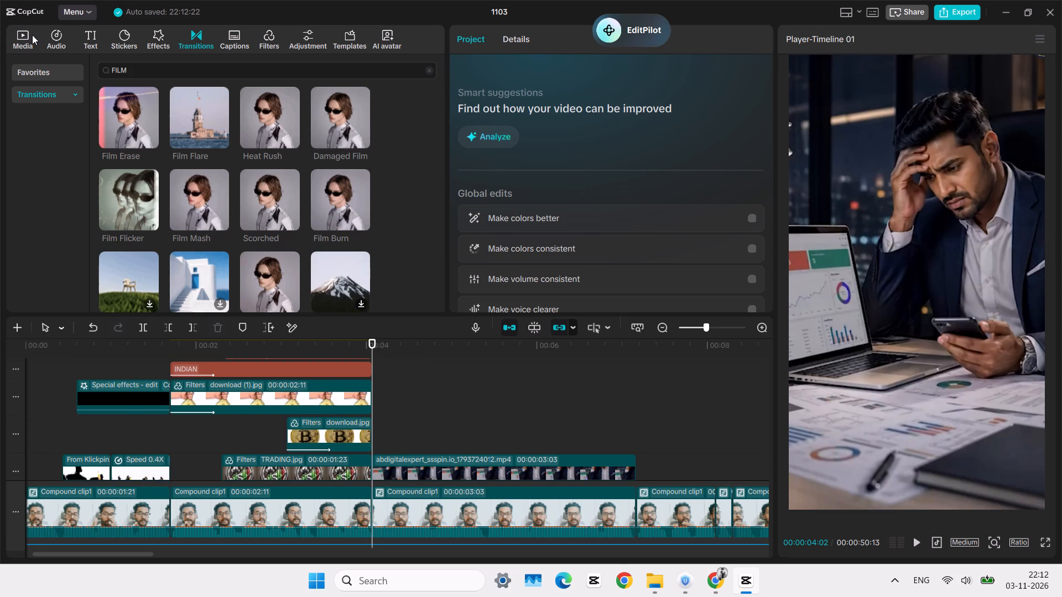
click(656, 583)
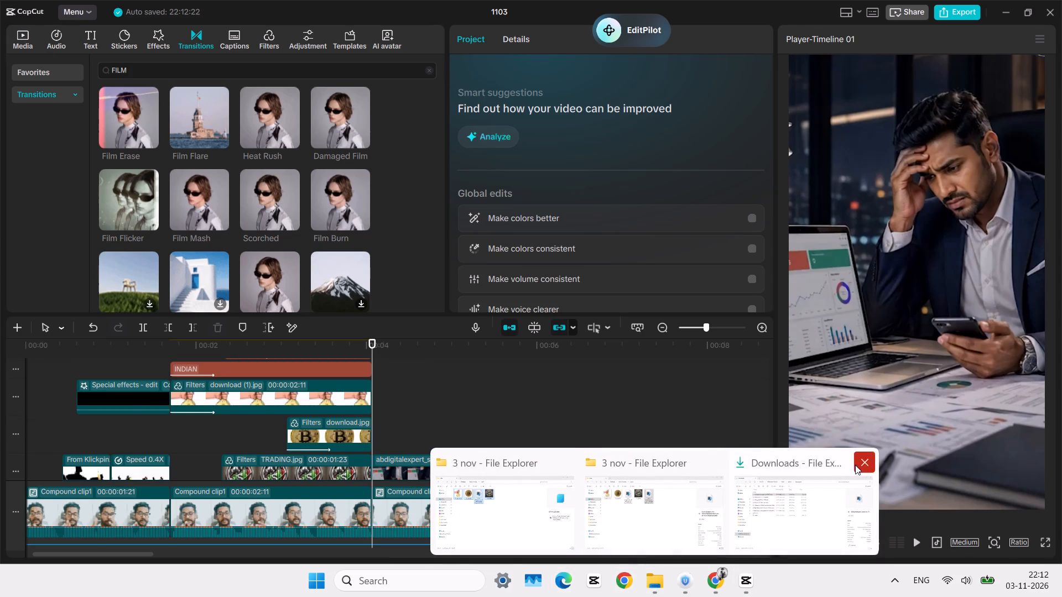
click(855, 465)
click(713, 496)
drag(394, 143, 421, 303)
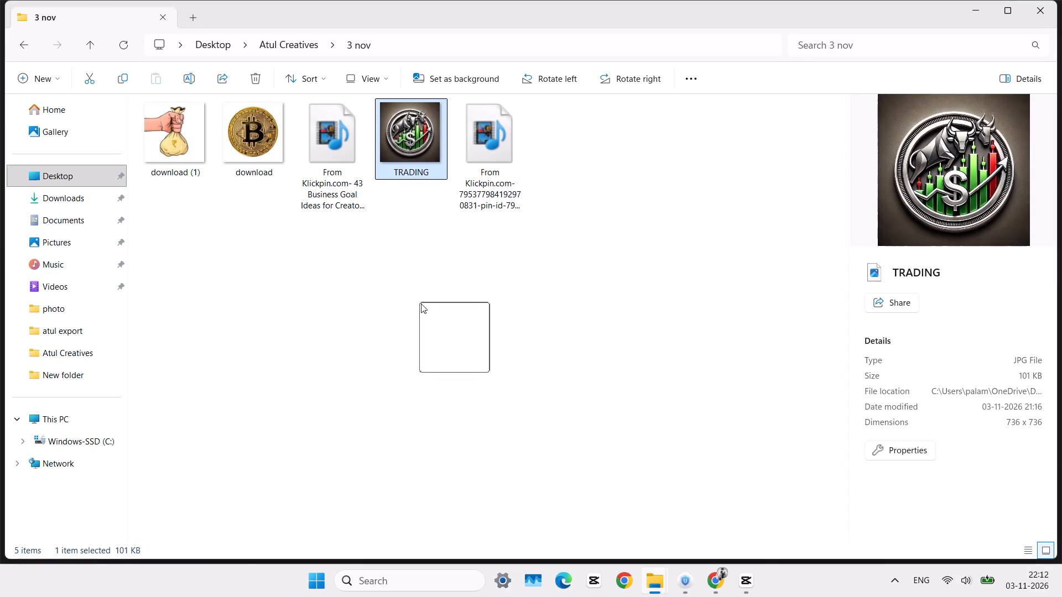
drag(421, 303, 367, 166)
drag(409, 132, 512, 343)
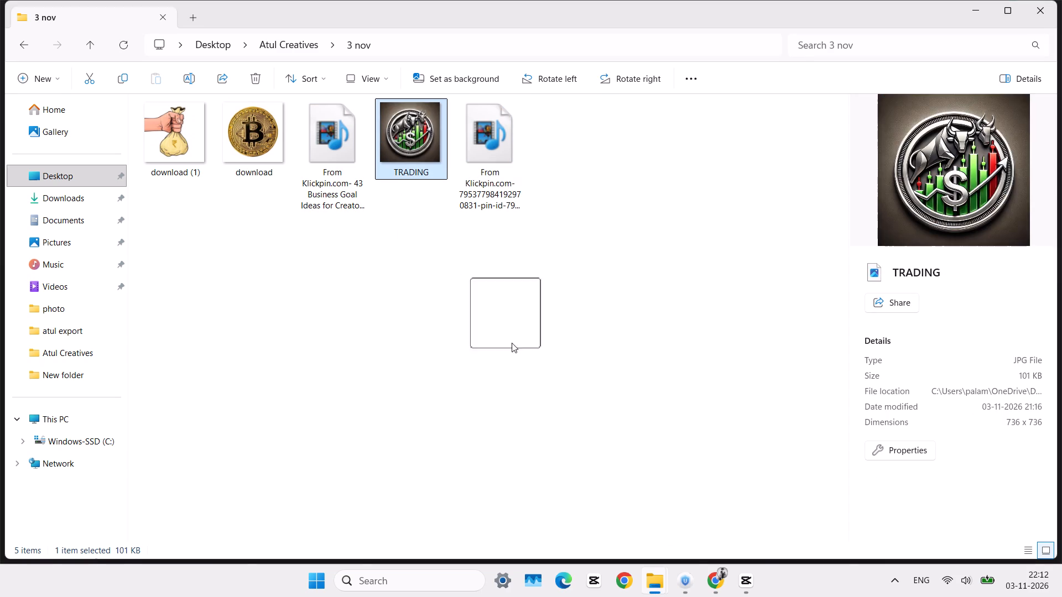
drag(512, 343, 419, 397)
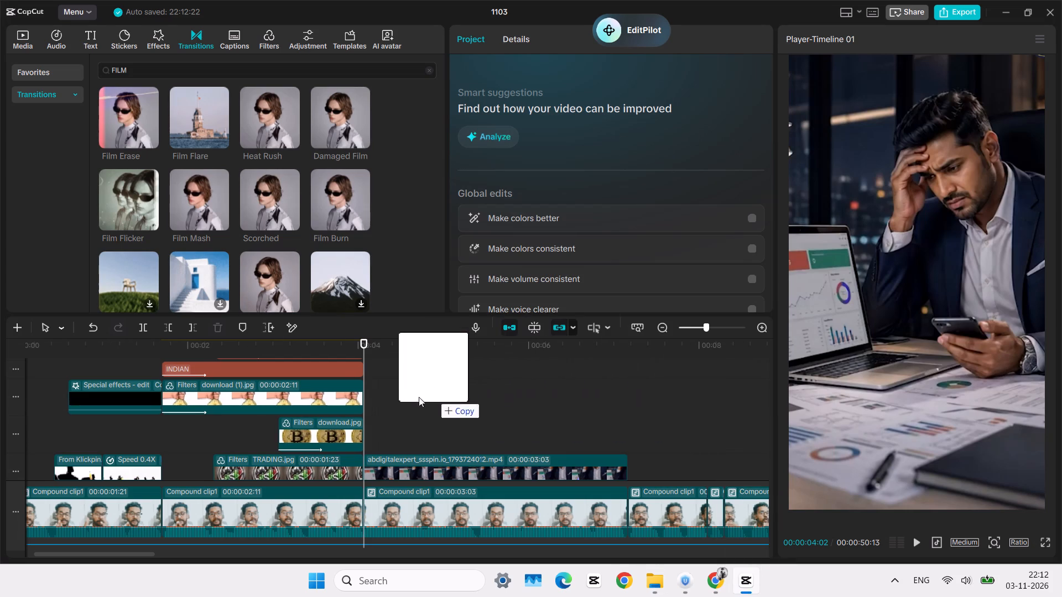
drag(419, 397, 408, 395)
Move the new TRADING.jpg clip to a track above the CRYPTO caption, starting at about 2 seconds.
scroll(419, 451, up, 1)
drag(424, 444, 392, 353)
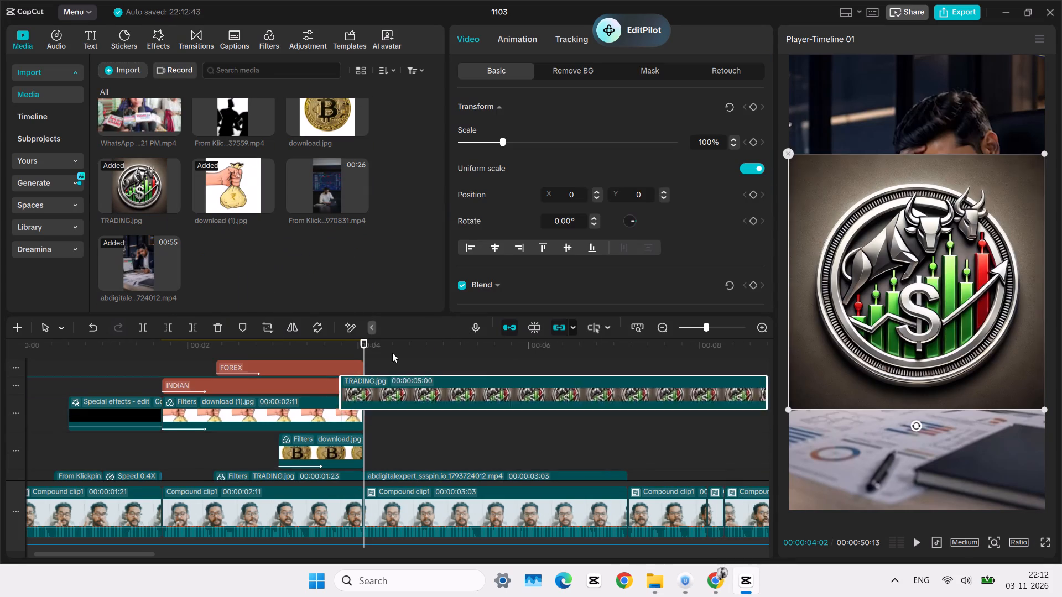
drag(392, 353, 293, 329)
drag(449, 363, 404, 365)
Move the new TRADING.jpg image completely out of the video frame, to about X -5327, Y -125.
drag(933, 292, 301, 308)
Split the new TRADING.jpg clip at 00:00:04:02, where the stressed-businessman B-roll begins.
scroll(320, 406, up, 2)
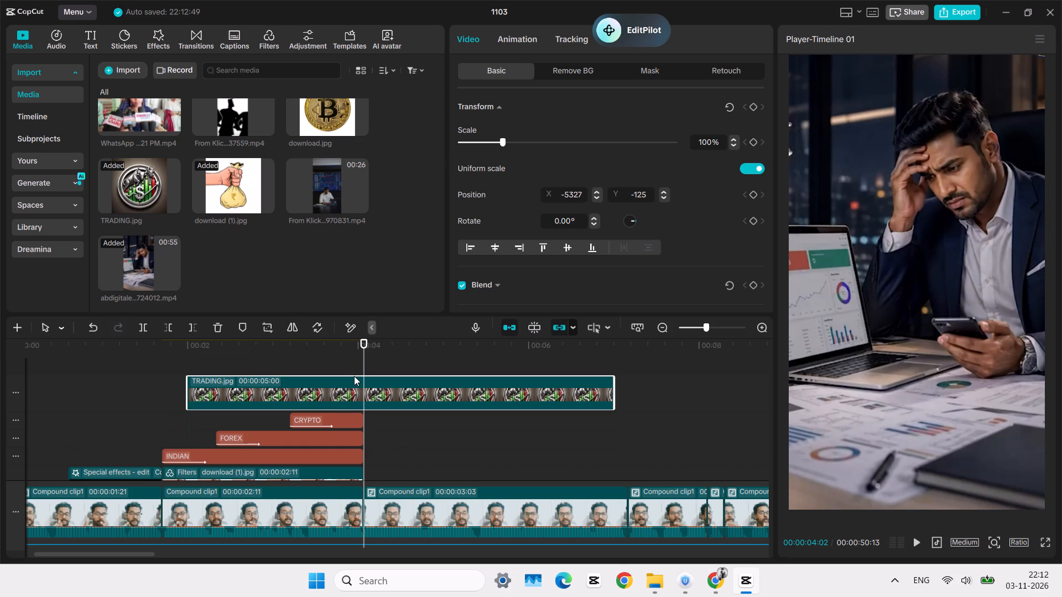
key(ctrl+b)
Apply the Lightburn Cam film transition at the cut between the two TRADING.jpg clips and briefly play it.
click(199, 34)
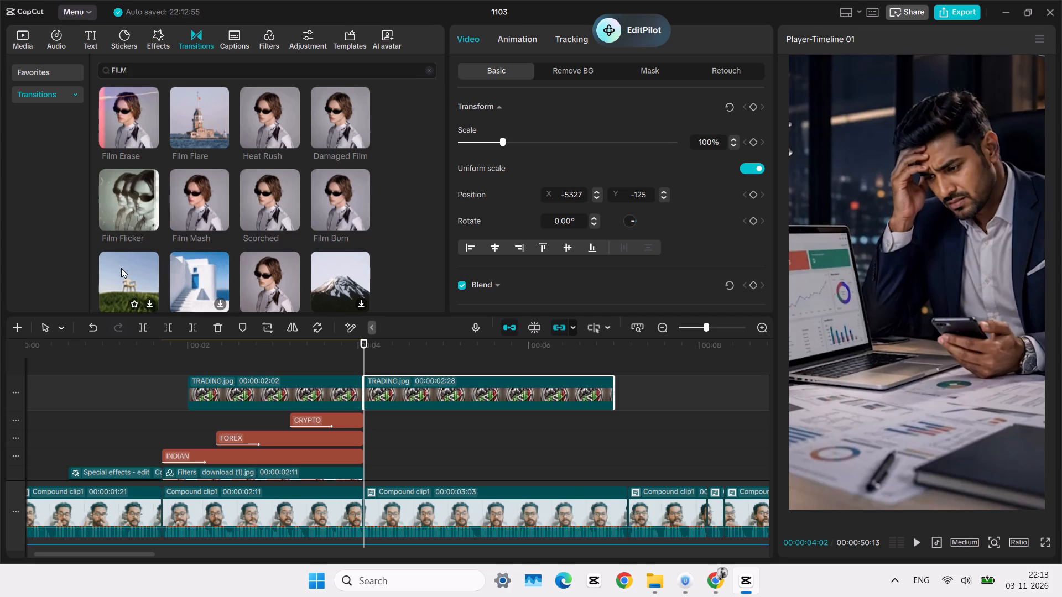
scroll(278, 278, down, 1)
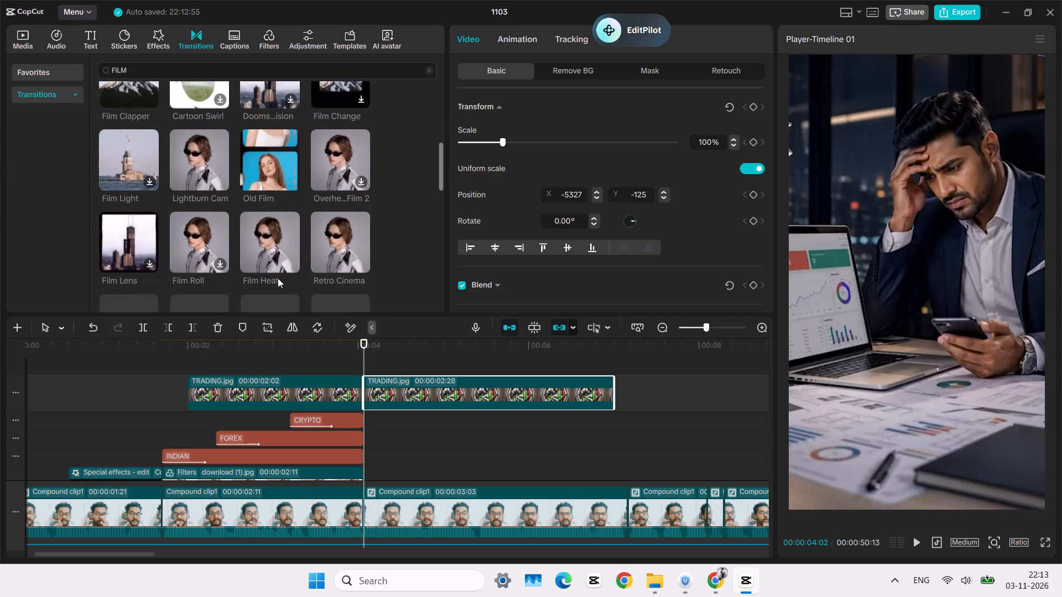
scroll(278, 278, down, 1)
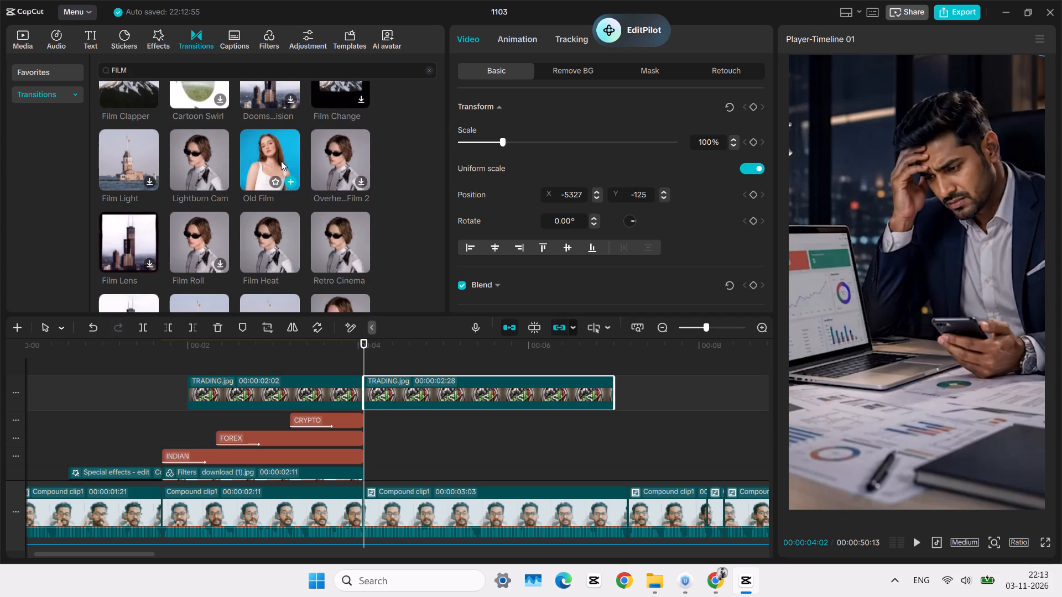
drag(201, 163, 321, 380)
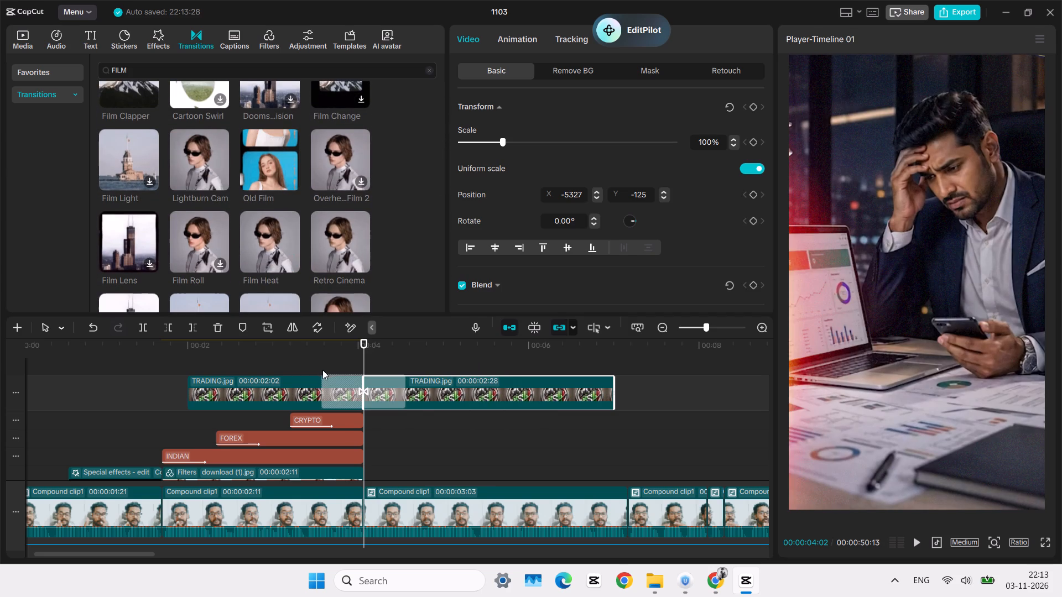
click(322, 368)
key(space)
key(space)
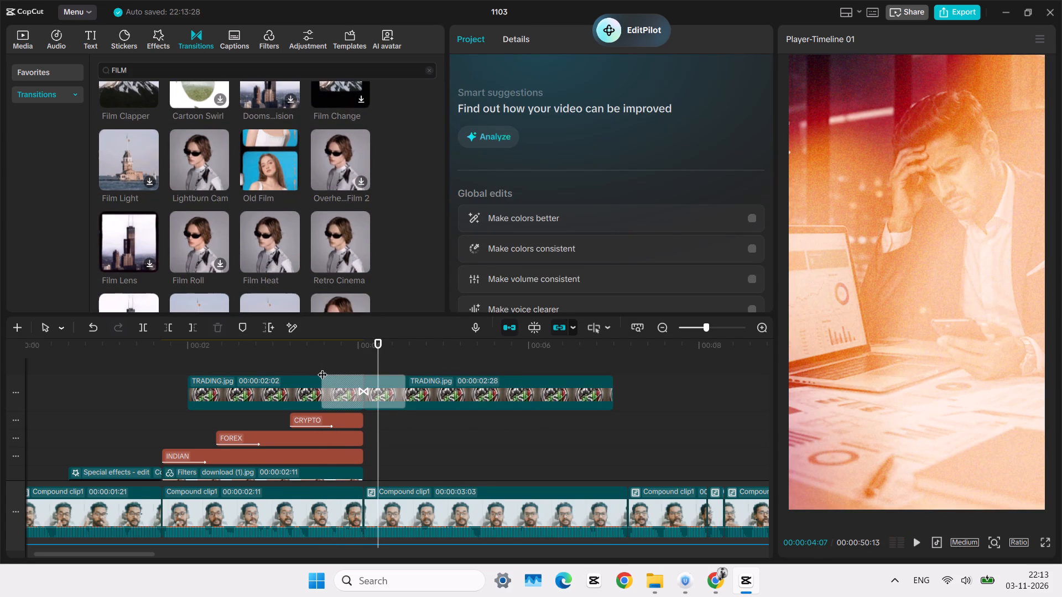
Set the duration of the transition between the TRADING.jpg clips to 0.5 s and play it back from about 00:00:03:18.
click(347, 380)
click(576, 127)
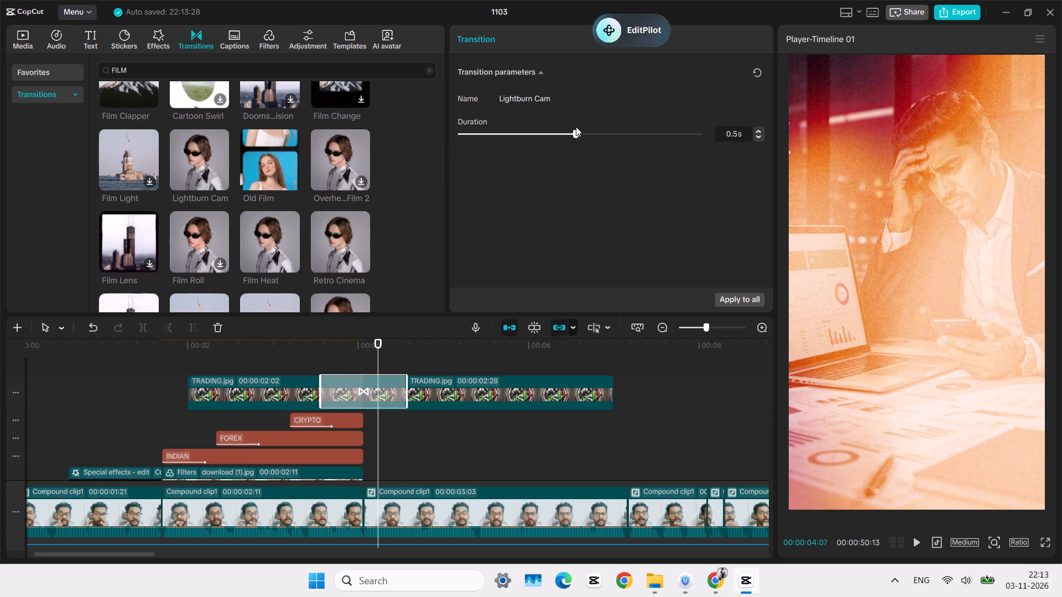
click(325, 364)
key(space)
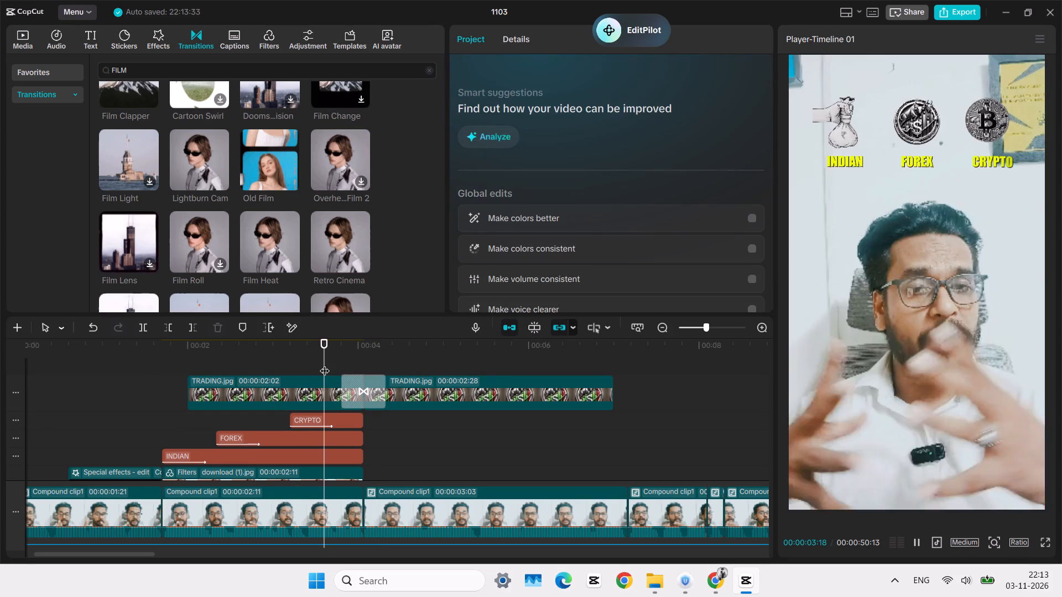
key(space)
click(325, 364)
key(space)
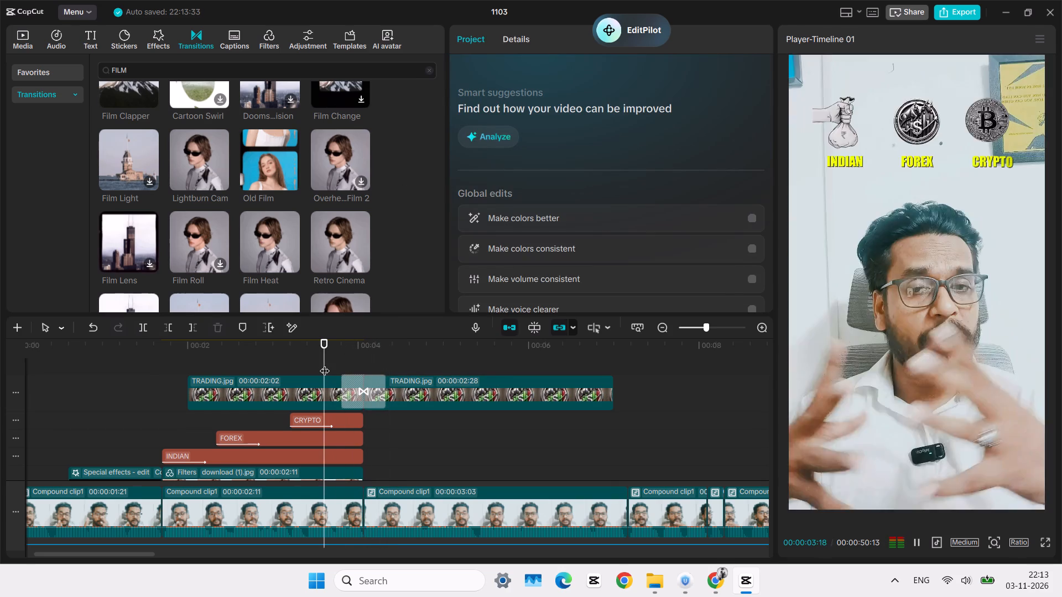
key(space)
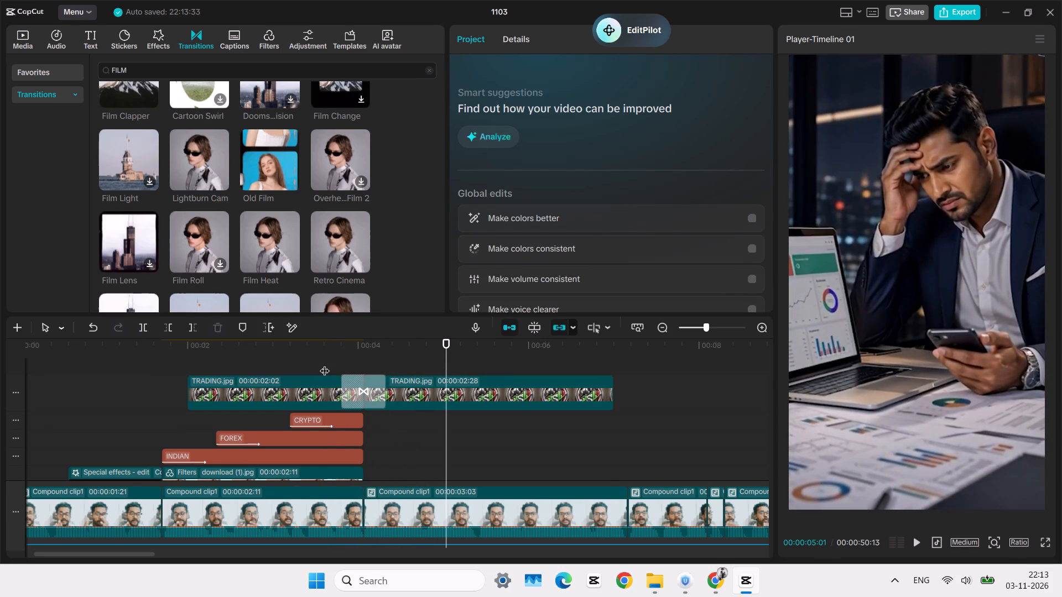
Replace the transition between the TRADING.jpg clips with Damaged Film and play back the change into the businessman B-roll.
scroll(137, 166, up, 1)
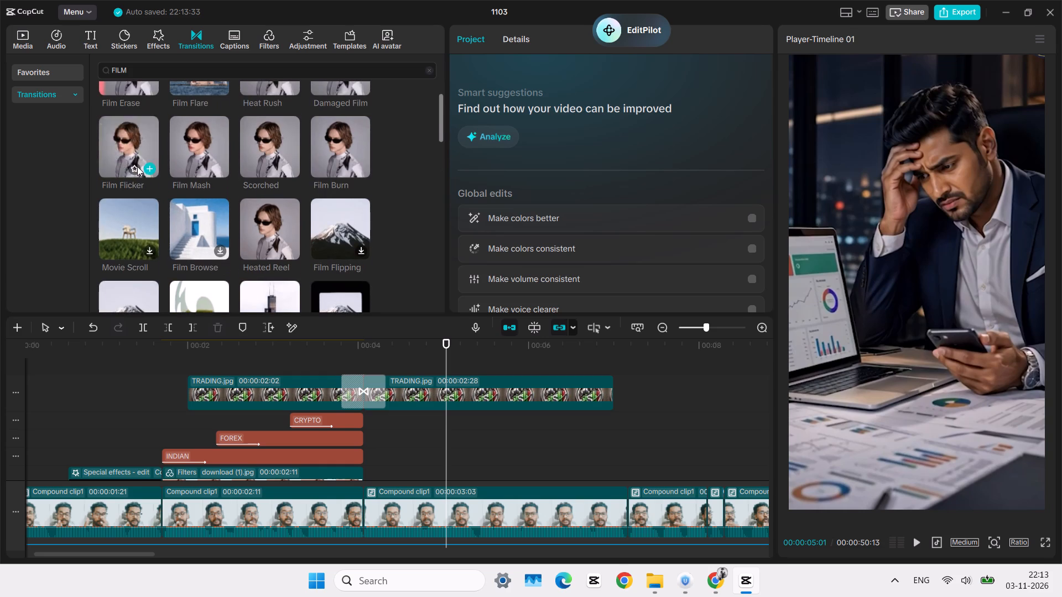
scroll(129, 147, up, 1)
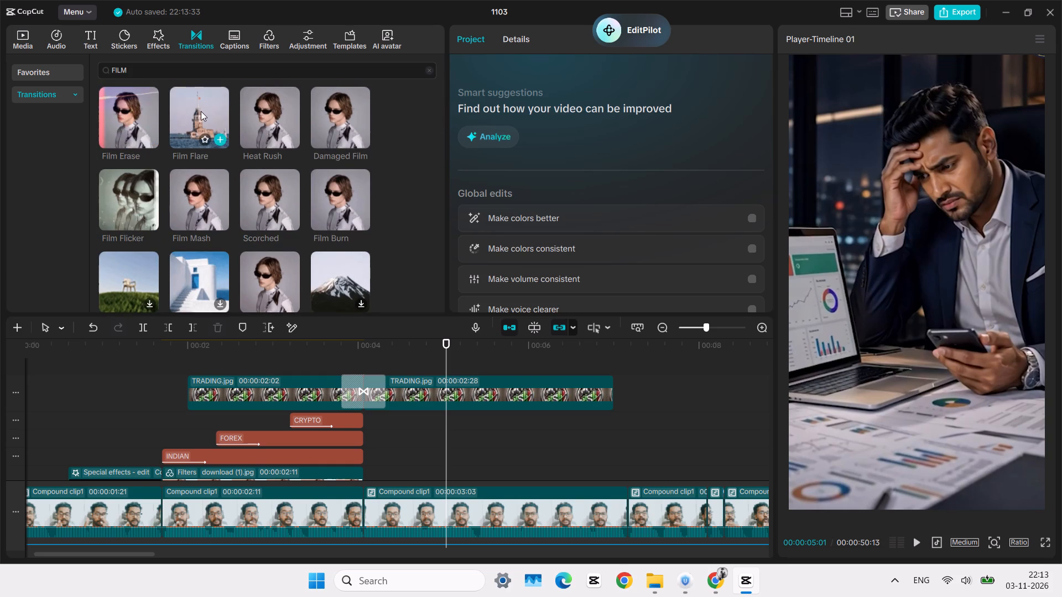
click(346, 112)
drag(346, 112, 333, 388)
click(344, 359)
key(space)
key(space)
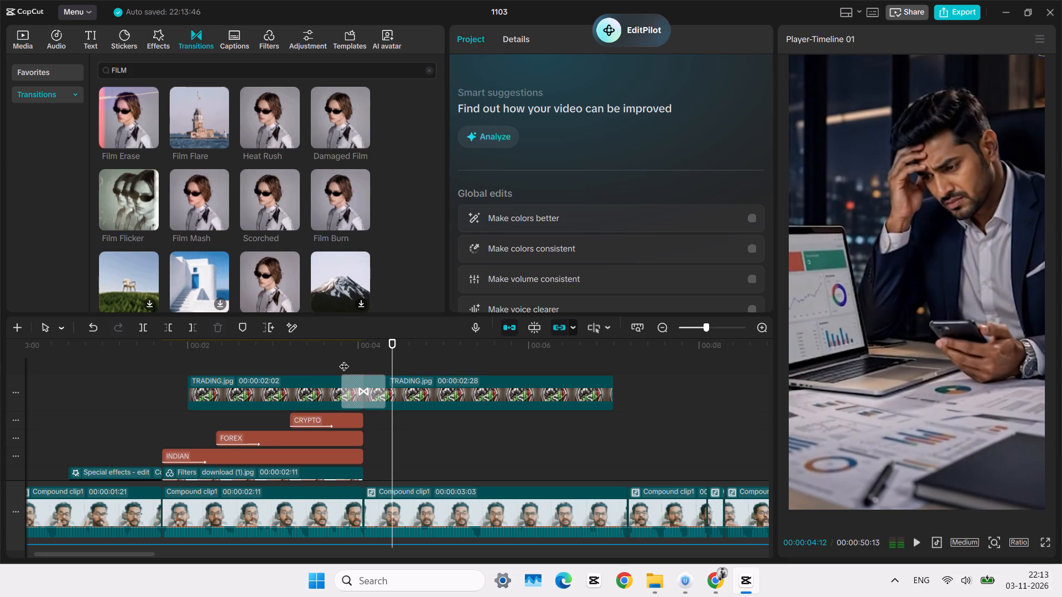
click(314, 362)
key(space)
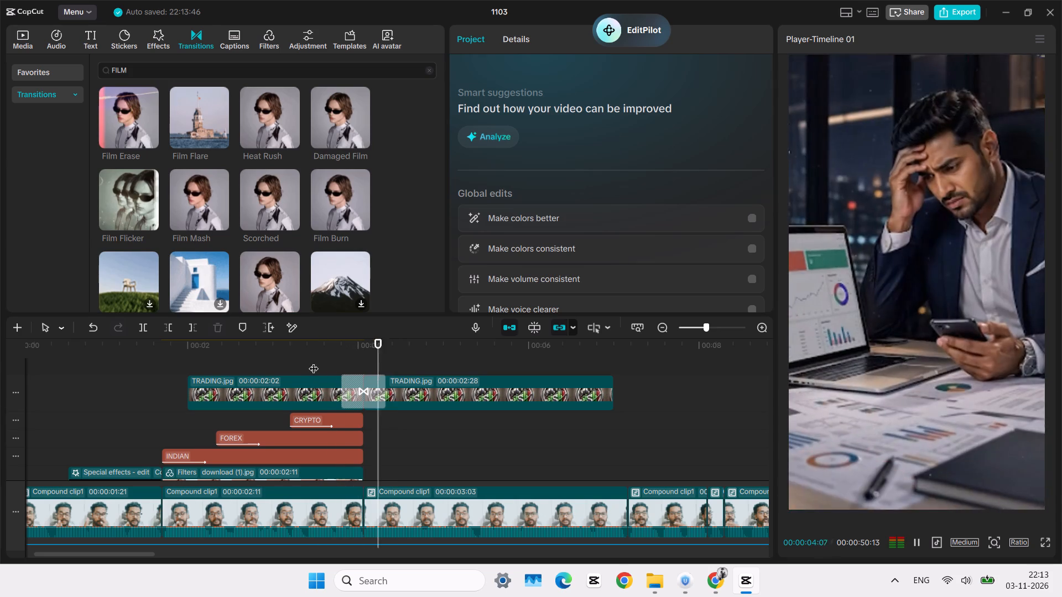
Play the talking-head footage that follows the B-roll, from 00:00:07:05 to about 9 seconds, to review it.
scroll(535, 415, left, 1)
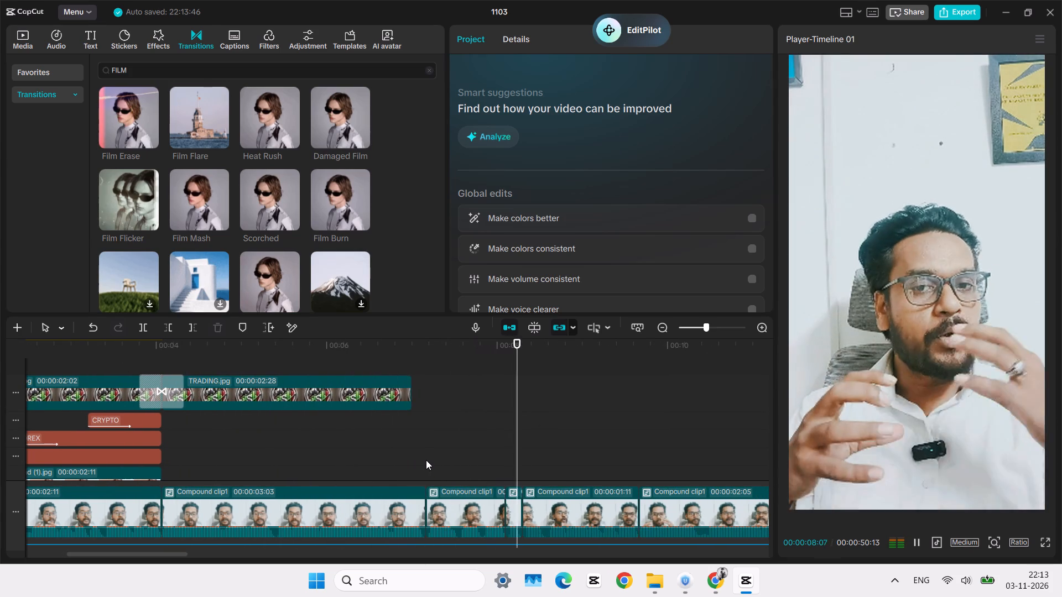
click(426, 460)
key(space)
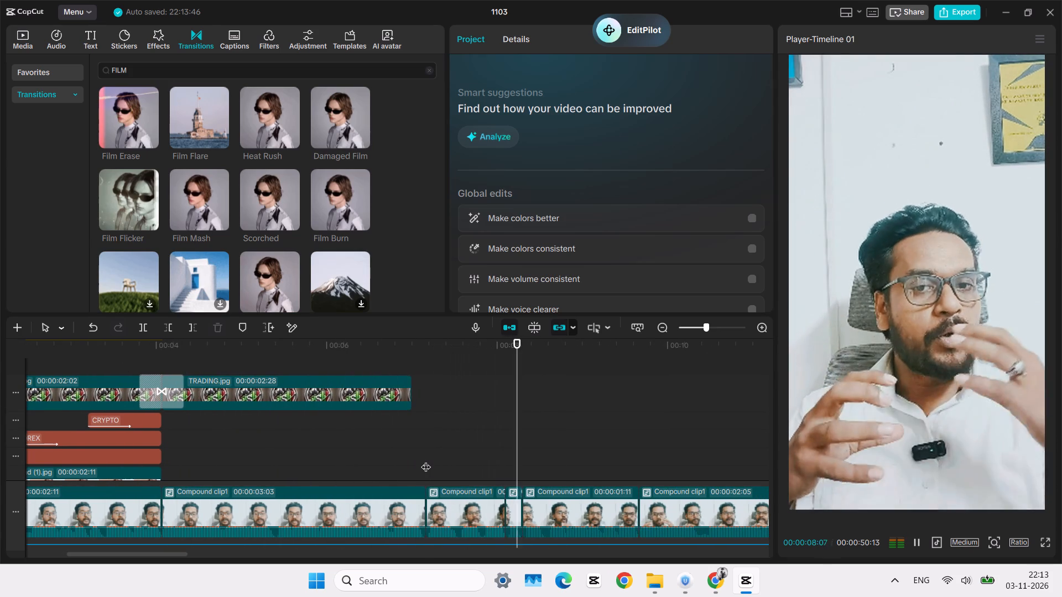
key(space)
click(426, 460)
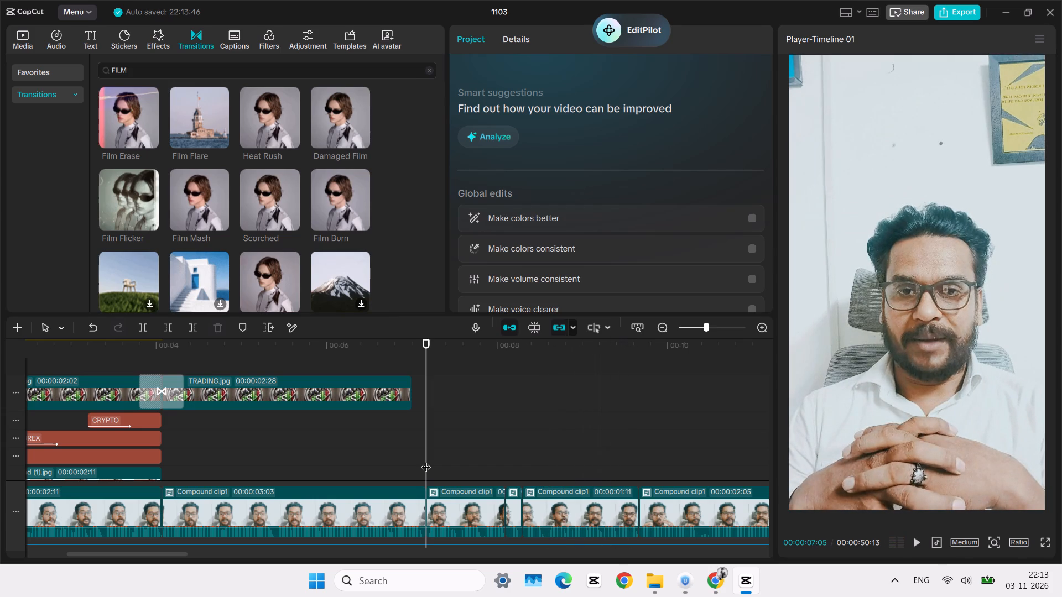
key(space)
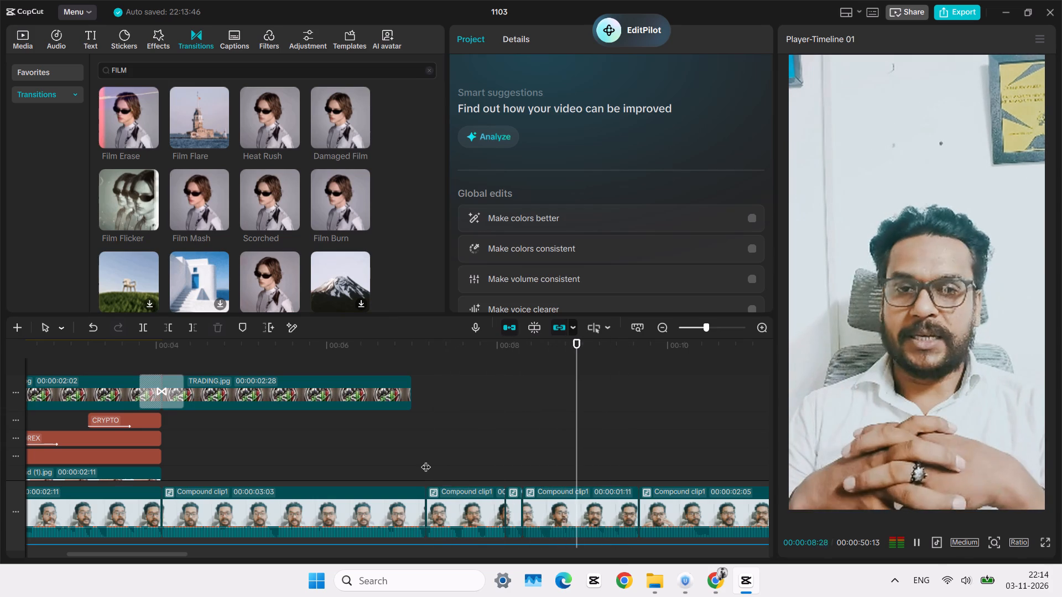
key(space)
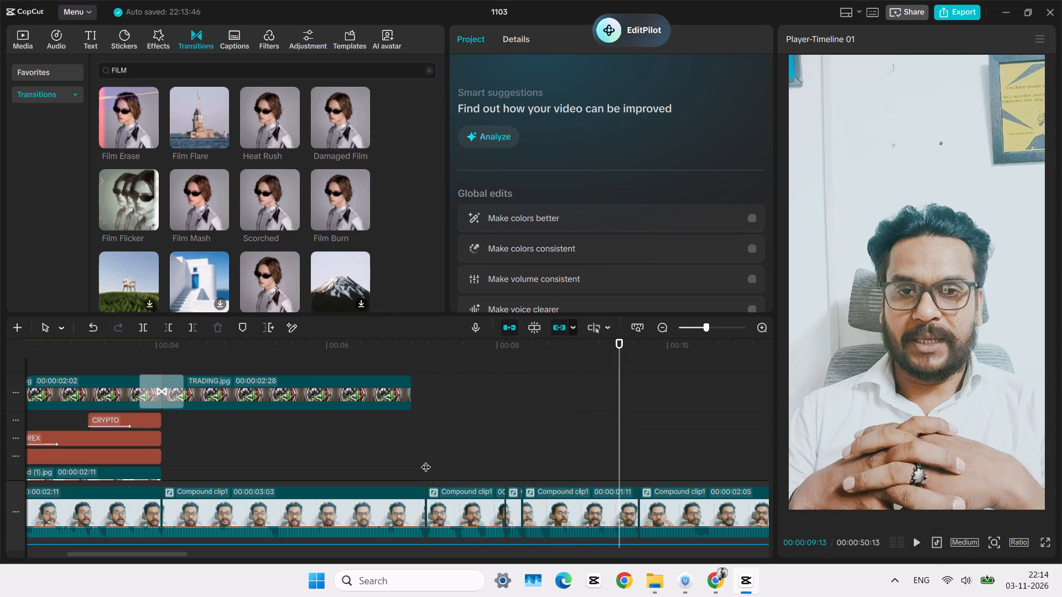
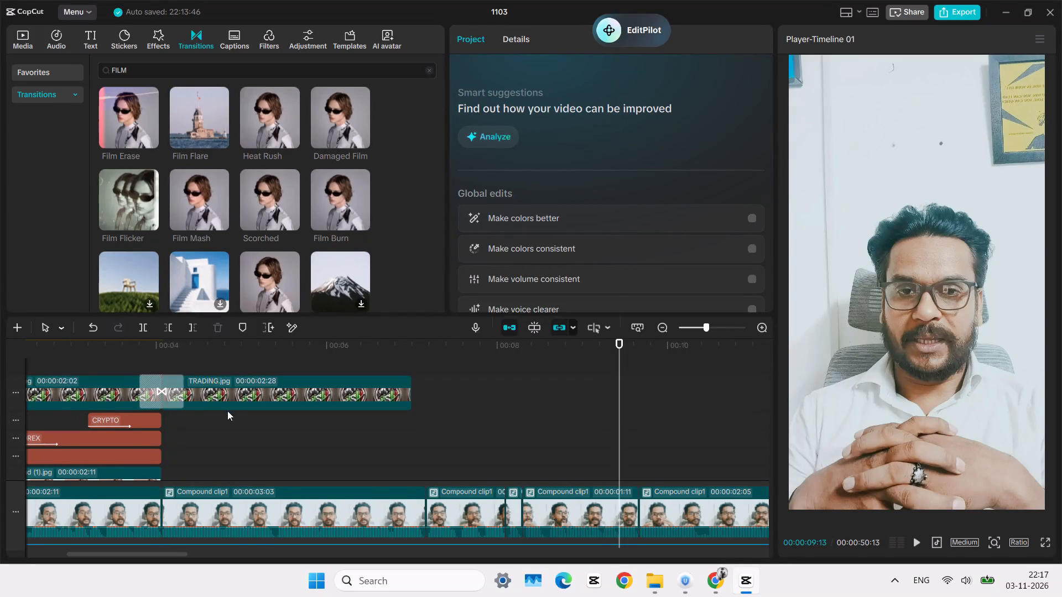
Play back the businessman B-roll and examine the end of the second TRADING.jpg clip around the talking-head cut at 00:00:07:05.
click(224, 415)
key(space)
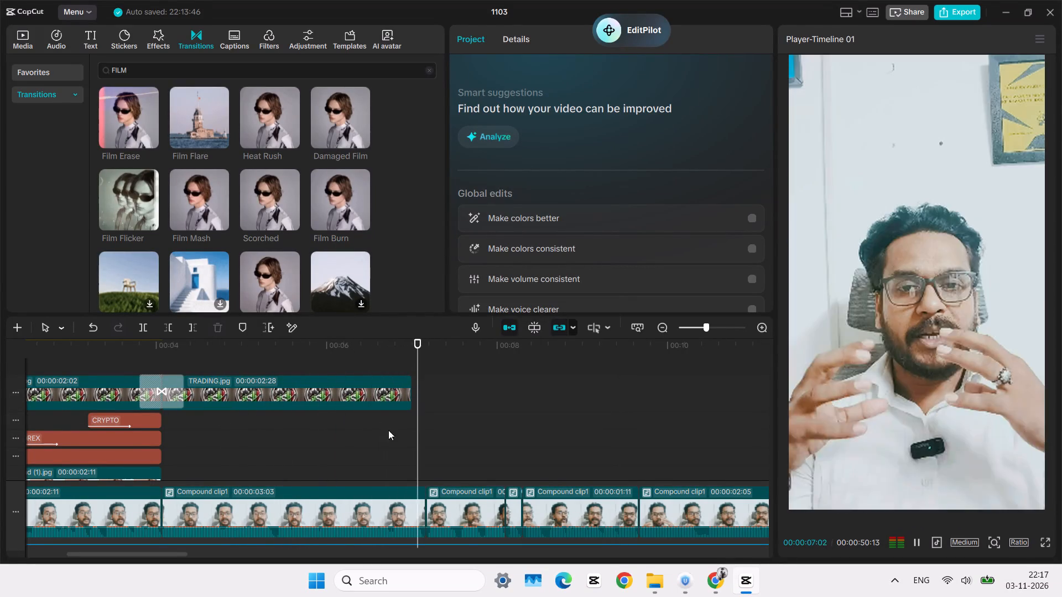
click(430, 453)
click(423, 452)
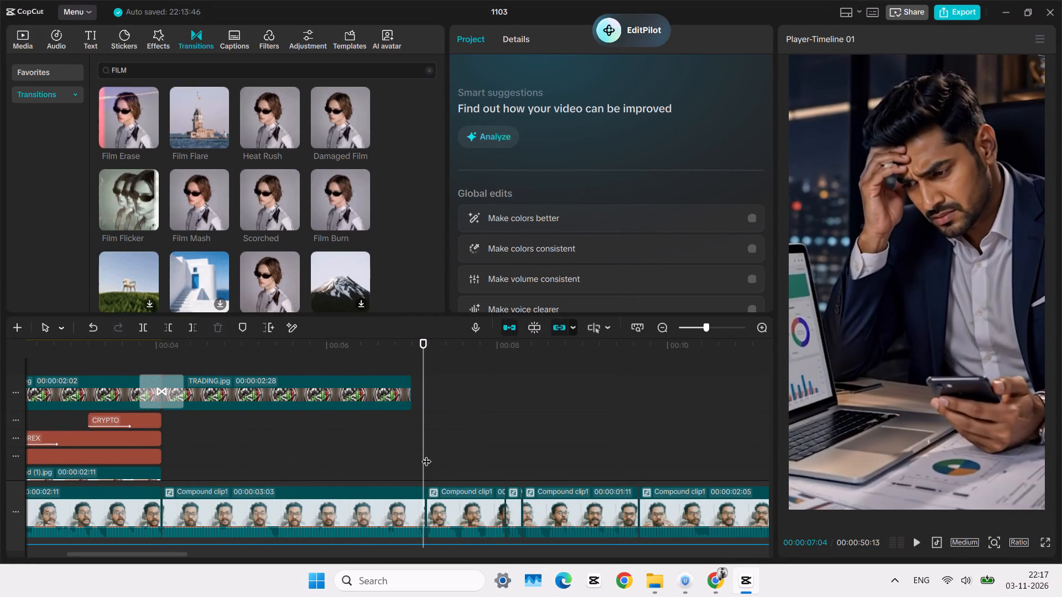
drag(421, 450, 425, 444)
click(410, 397)
click(412, 389)
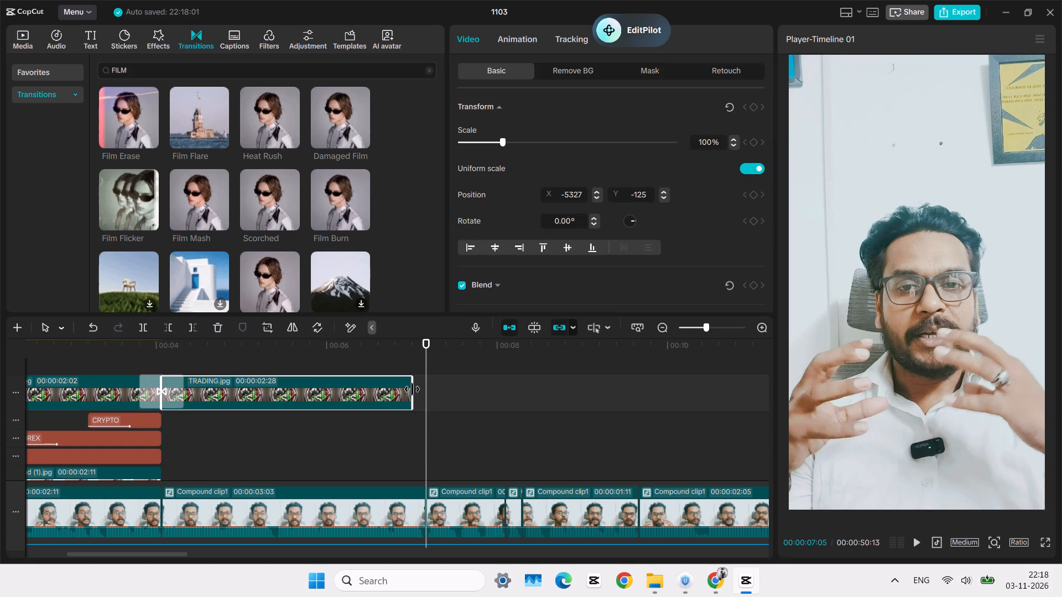
click(362, 431)
key(space)
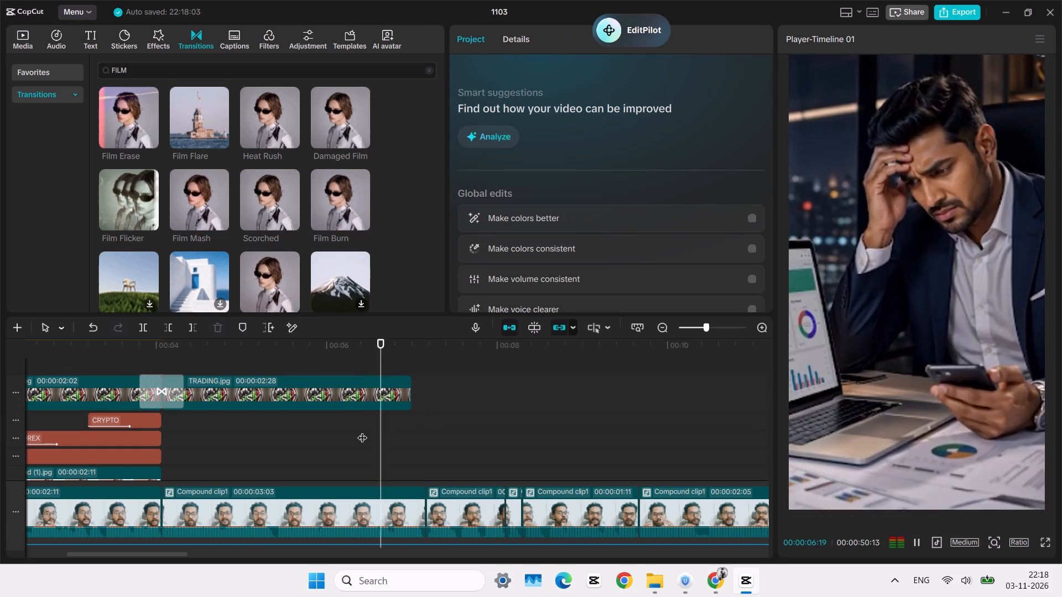
key(space)
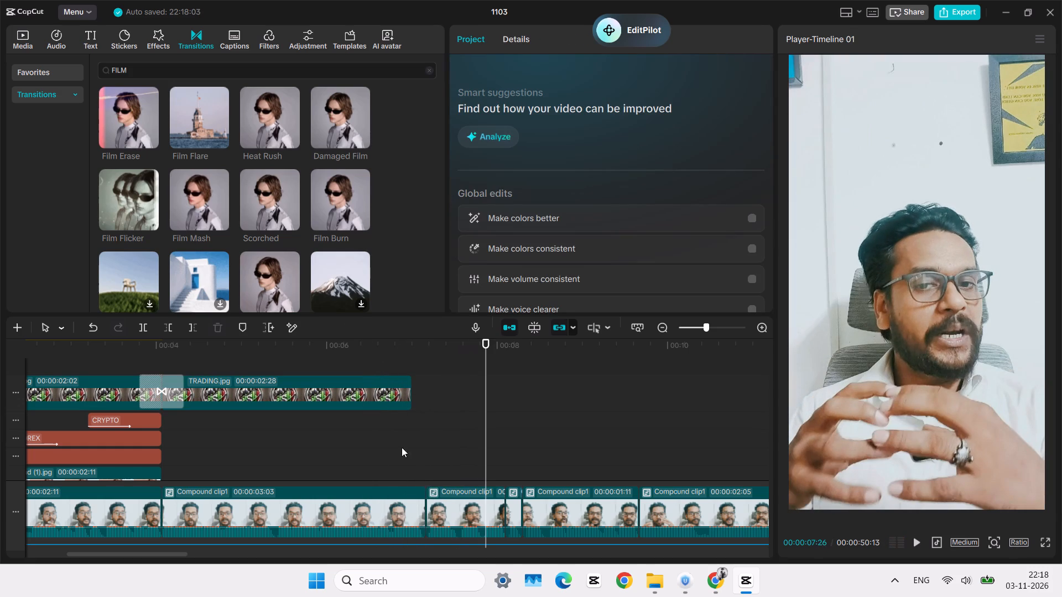
Review the talking-head footage from about 00:00:07:05 and place the playhead at 00:00:09:19, near the next Compound clip1 cut.
click(427, 454)
key(space)
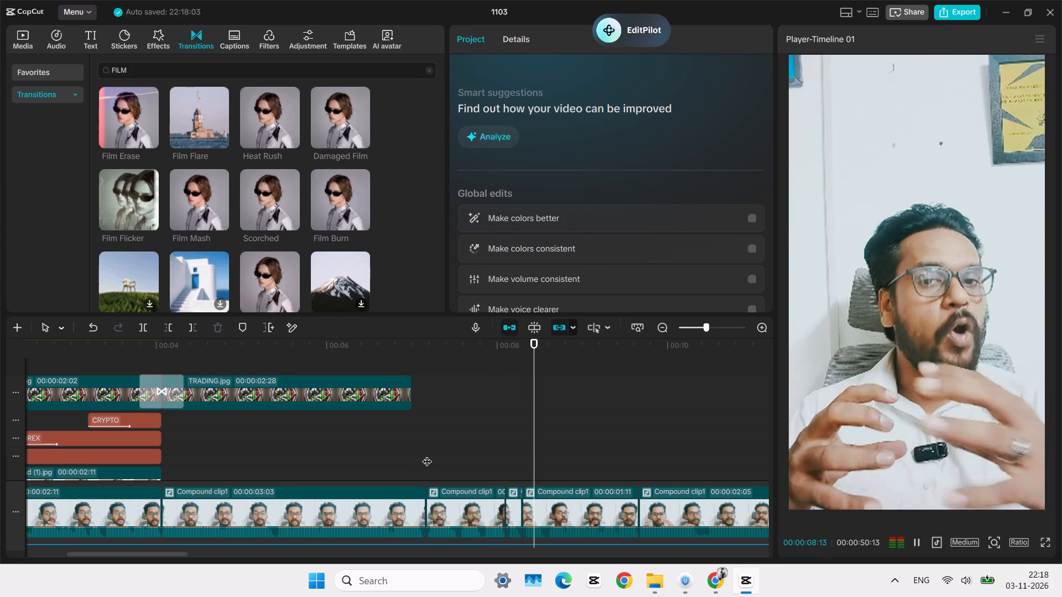
click(636, 470)
click(636, 470)
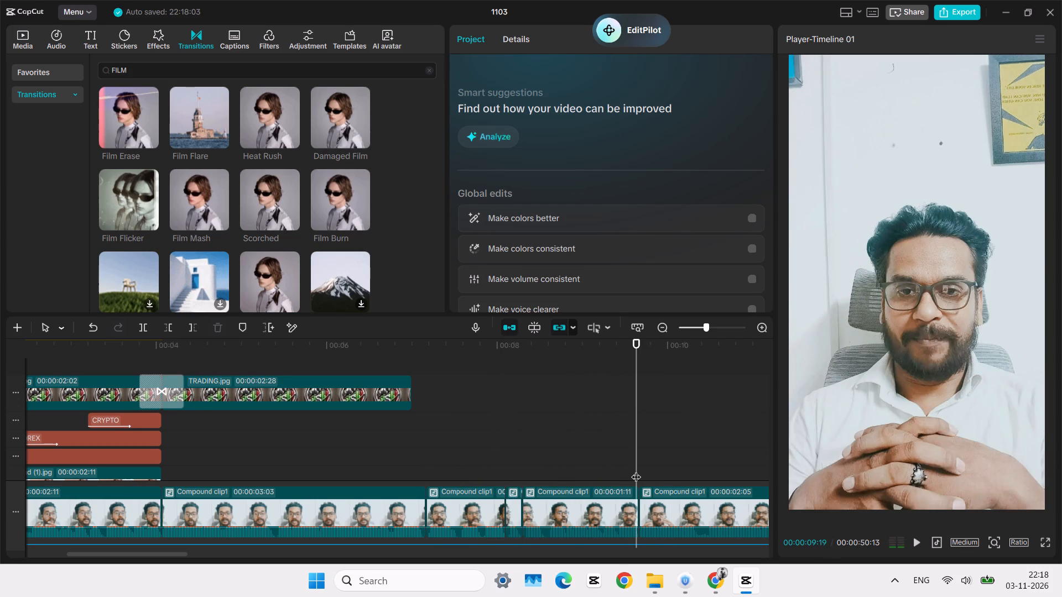
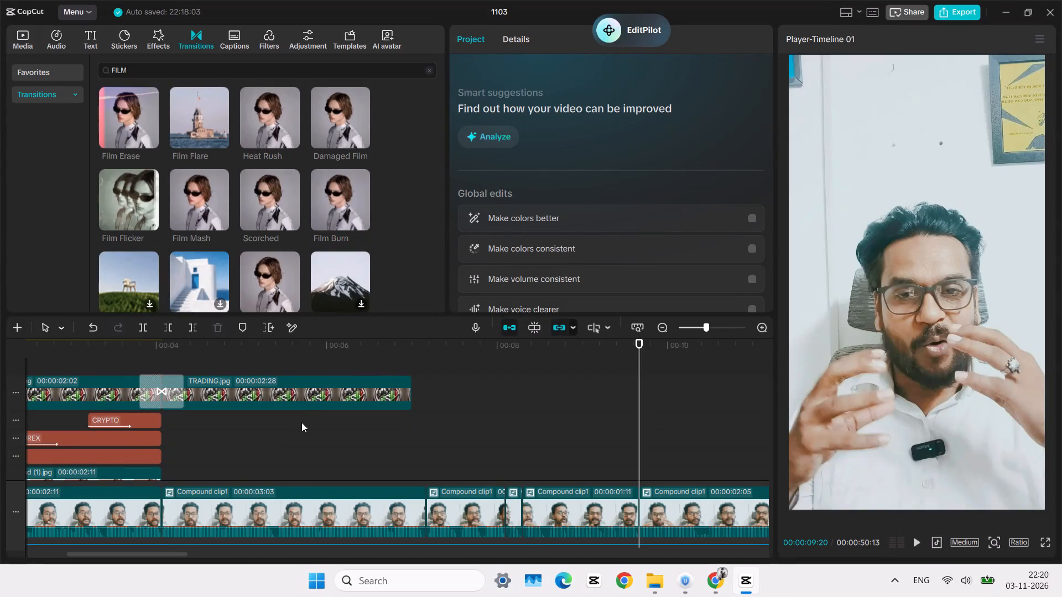
Replay the end of the businessman B-roll, and review the whole edit full screen from 00:00:00:00 to about 00:00:13.
click(277, 432)
key(space)
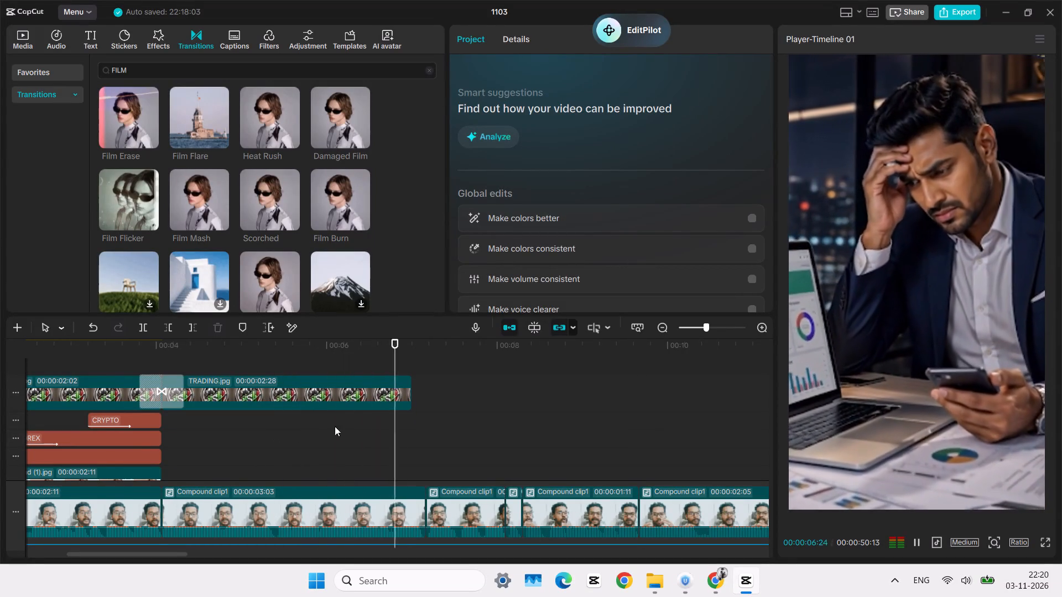
click(258, 452)
drag(258, 452, 0, 454)
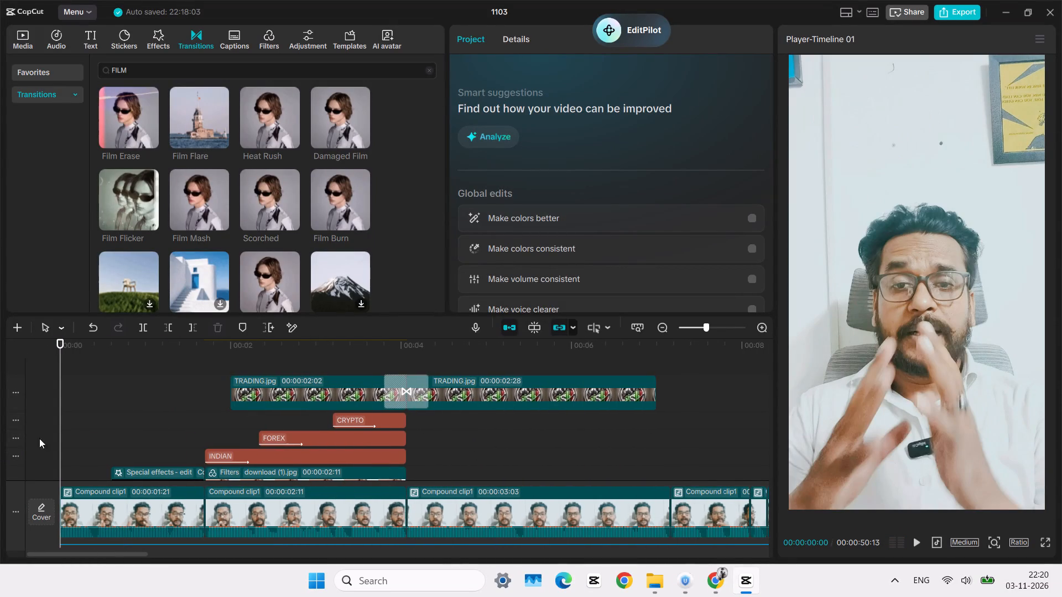
click(1039, 546)
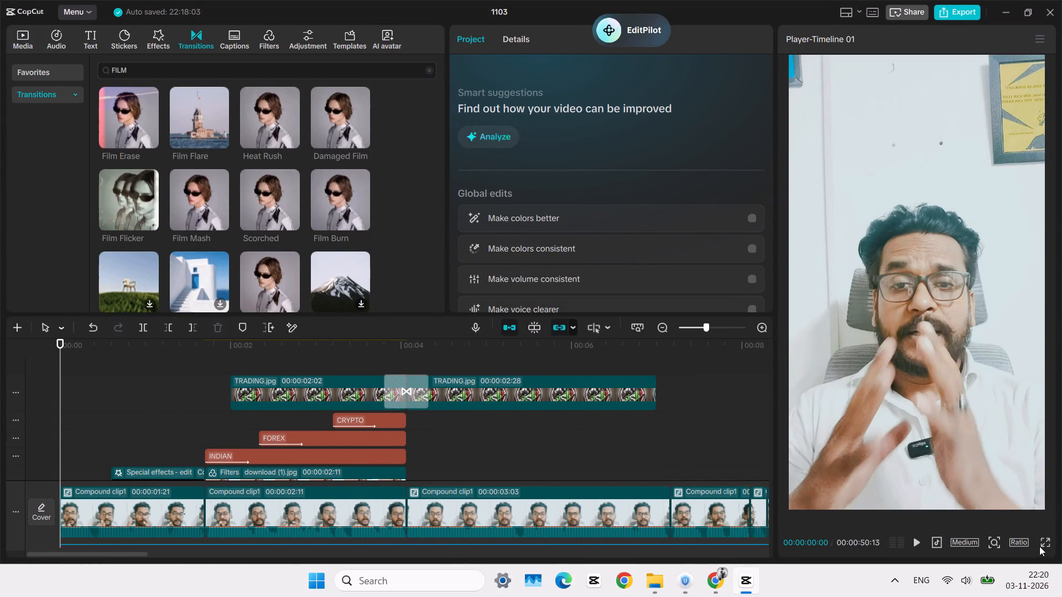
click(1043, 543)
key(space)
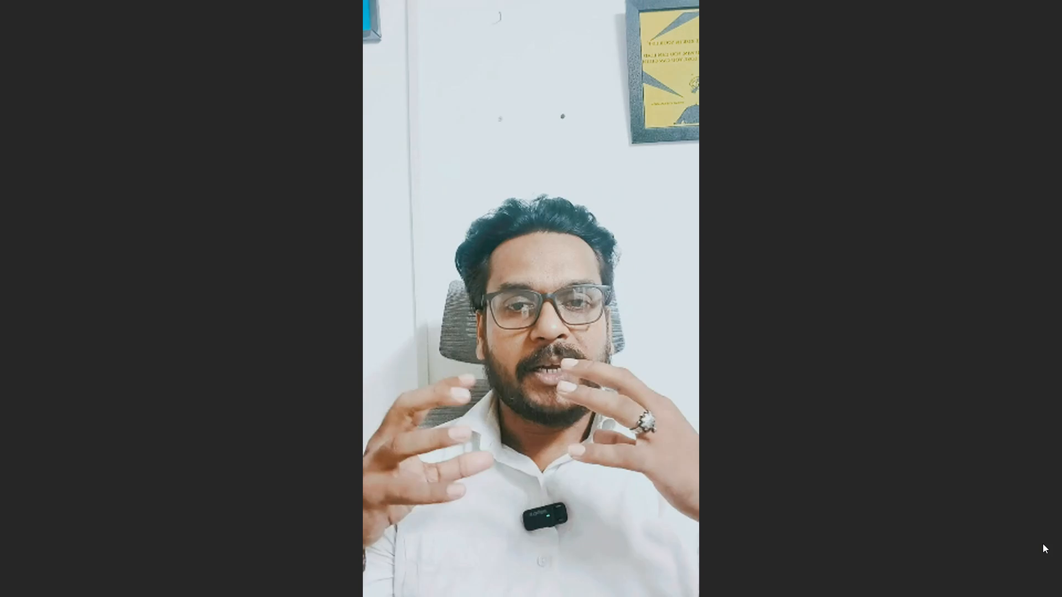
key(space)
key(space)
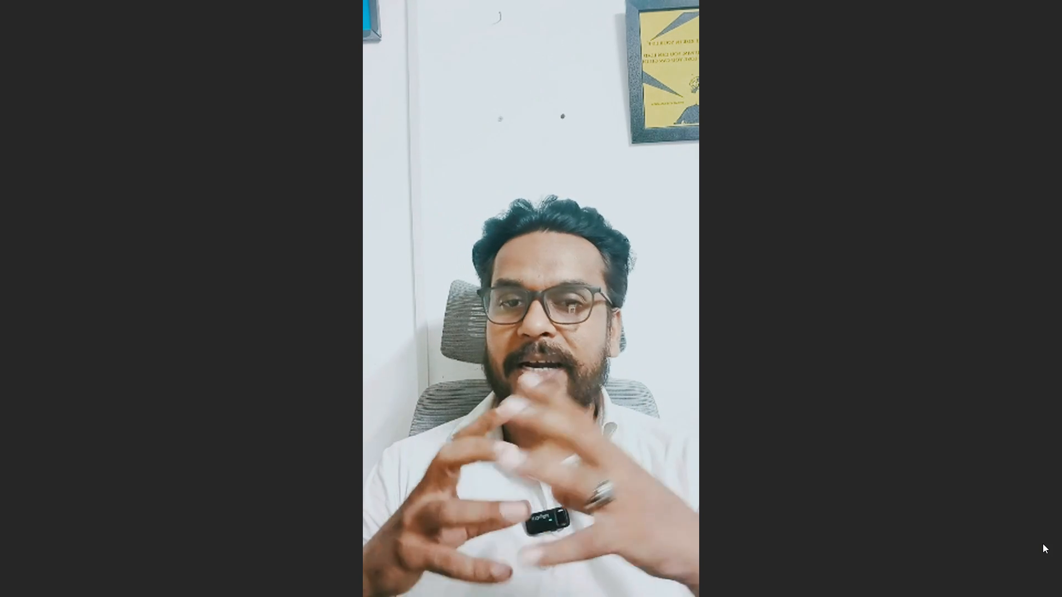
key(space)
key(space)
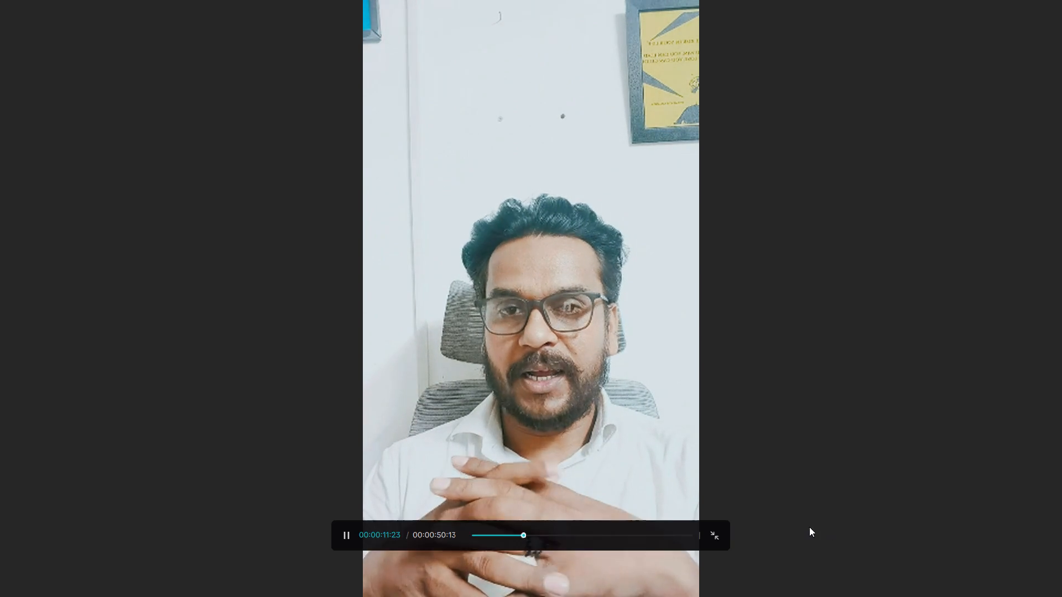
click(809, 527)
click(716, 534)
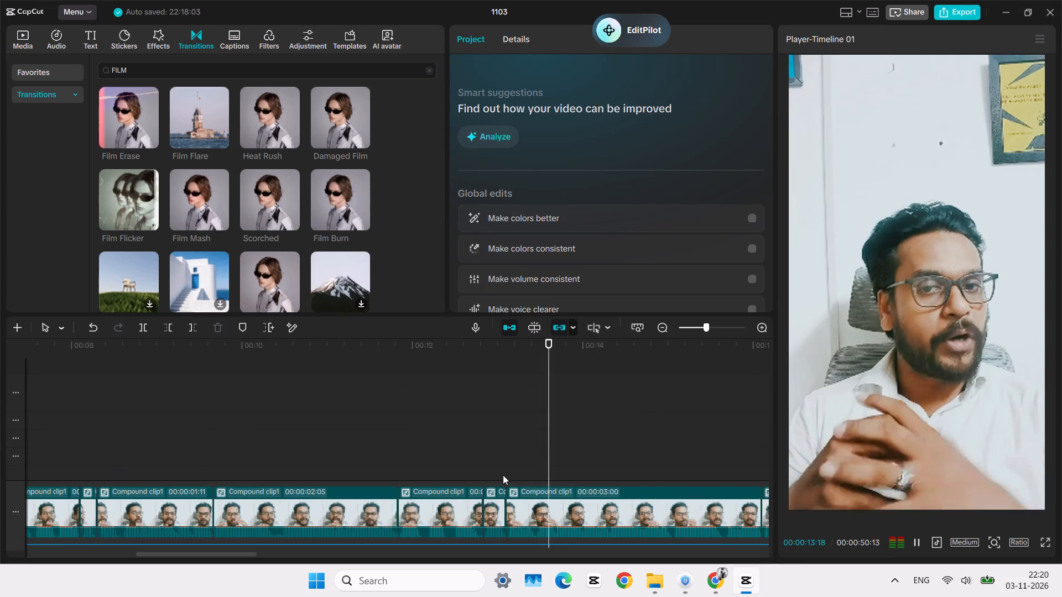
Replay the talking-head footage following the second TRADING.jpg clip repeatedly, starting around the Compound clip1 cut at 00:00:07:05.
scroll(434, 463, right, 2)
click(361, 436)
scroll(361, 436, right, 1)
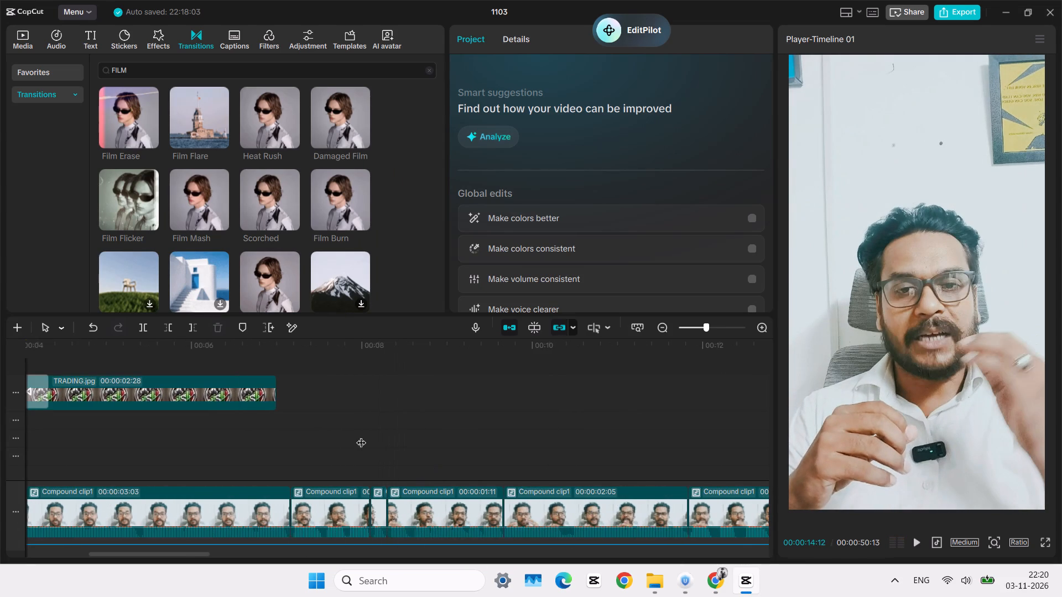
scroll(239, 446, right, 1)
click(417, 455)
key(space)
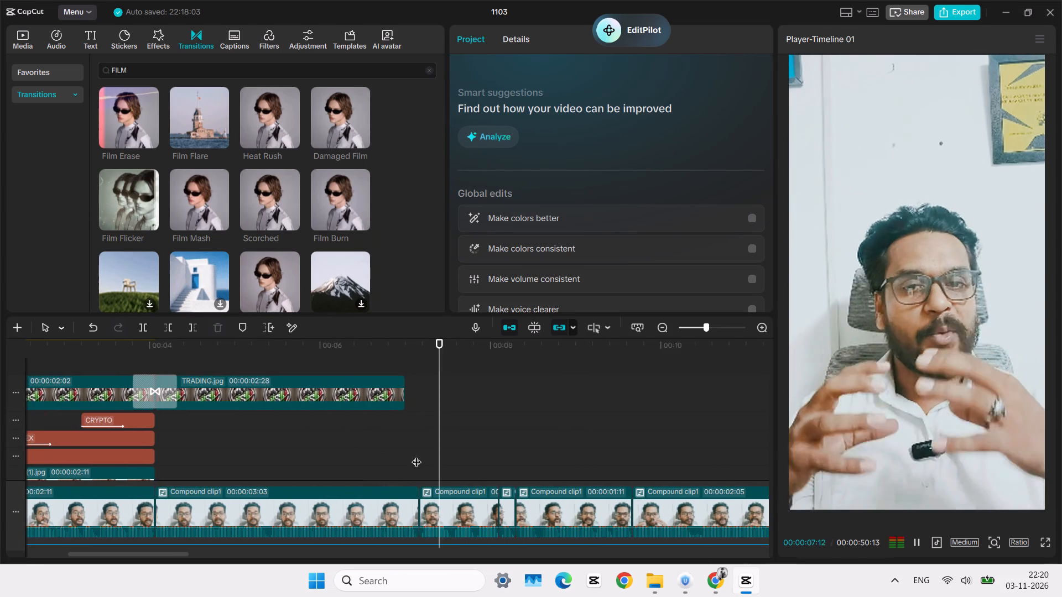
click(417, 455)
click(425, 456)
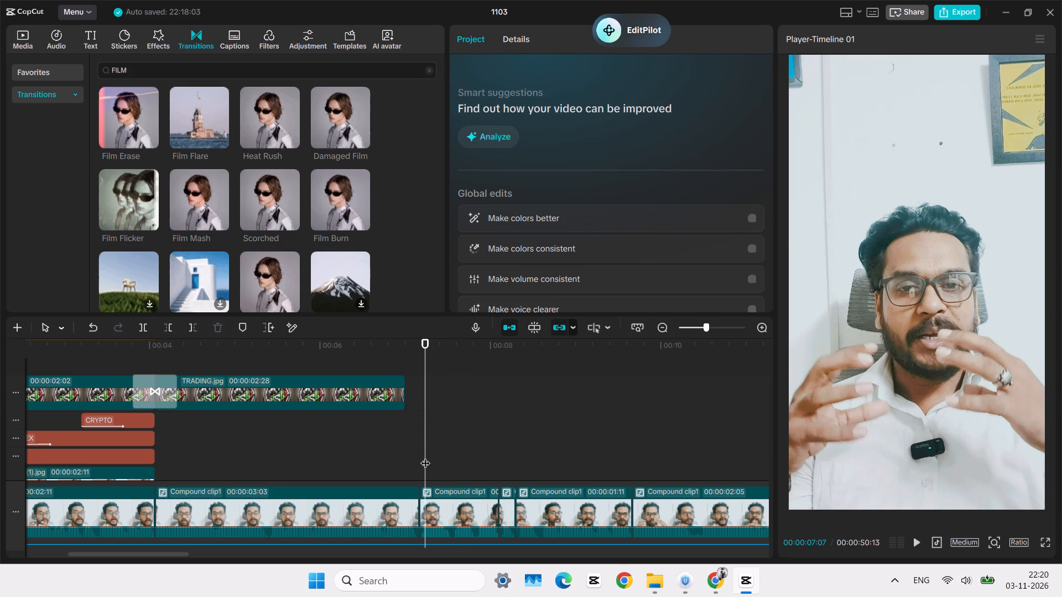
triple_click(418, 450)
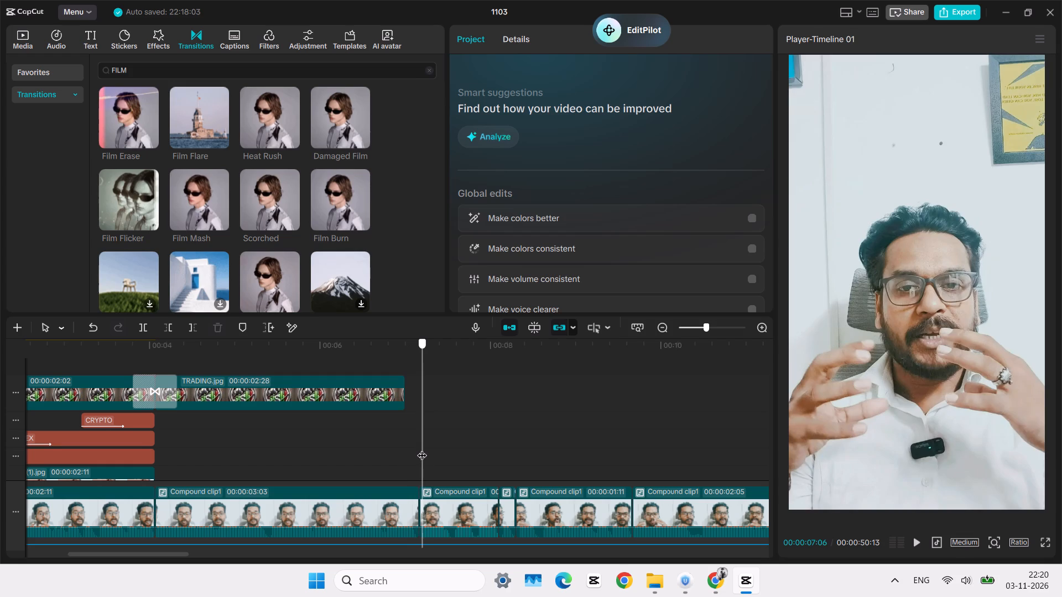
key(space)
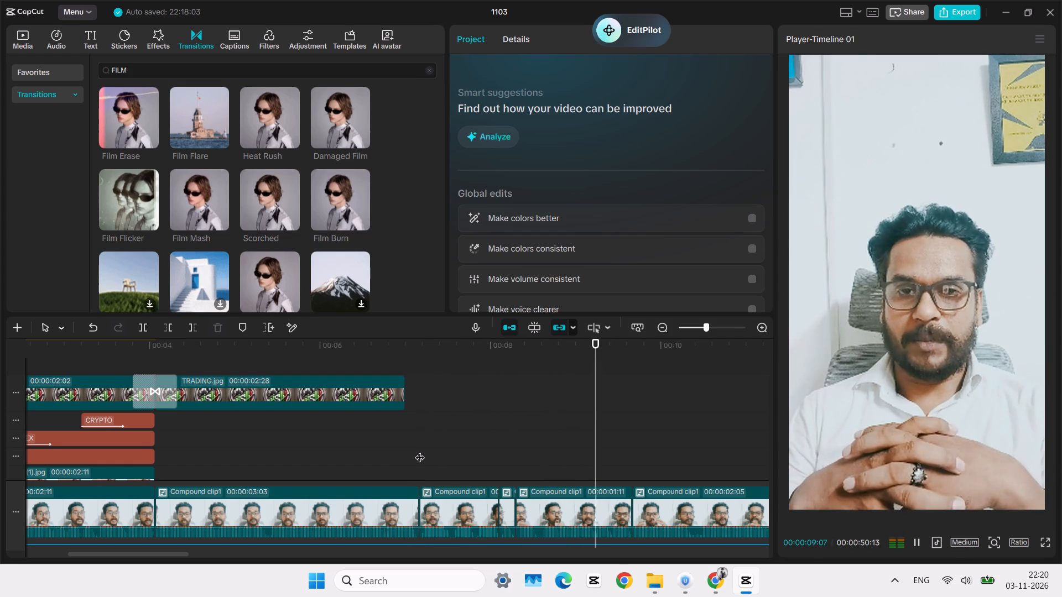
click(420, 451)
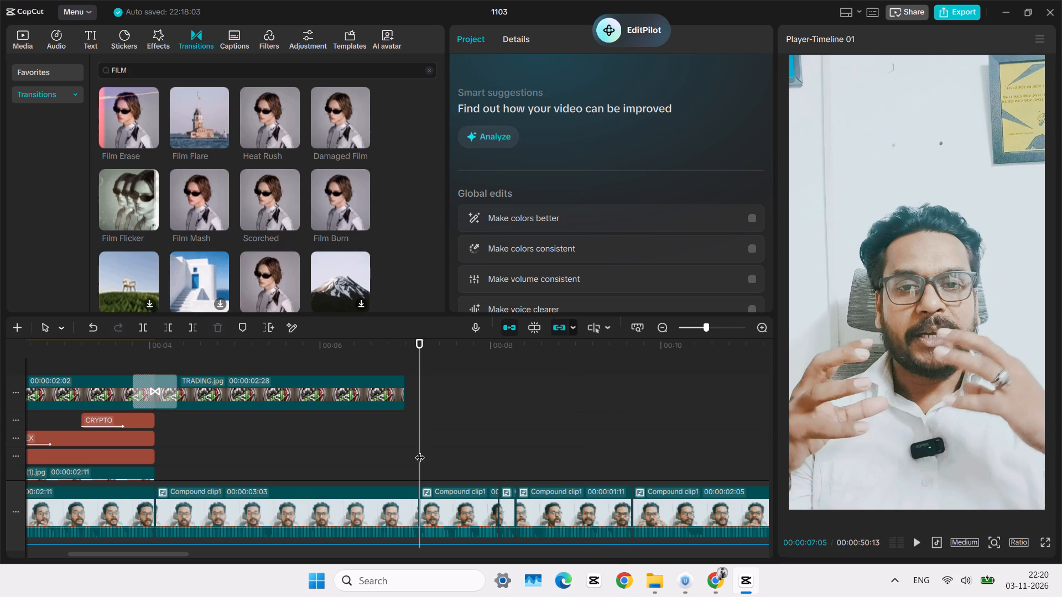
key(space)
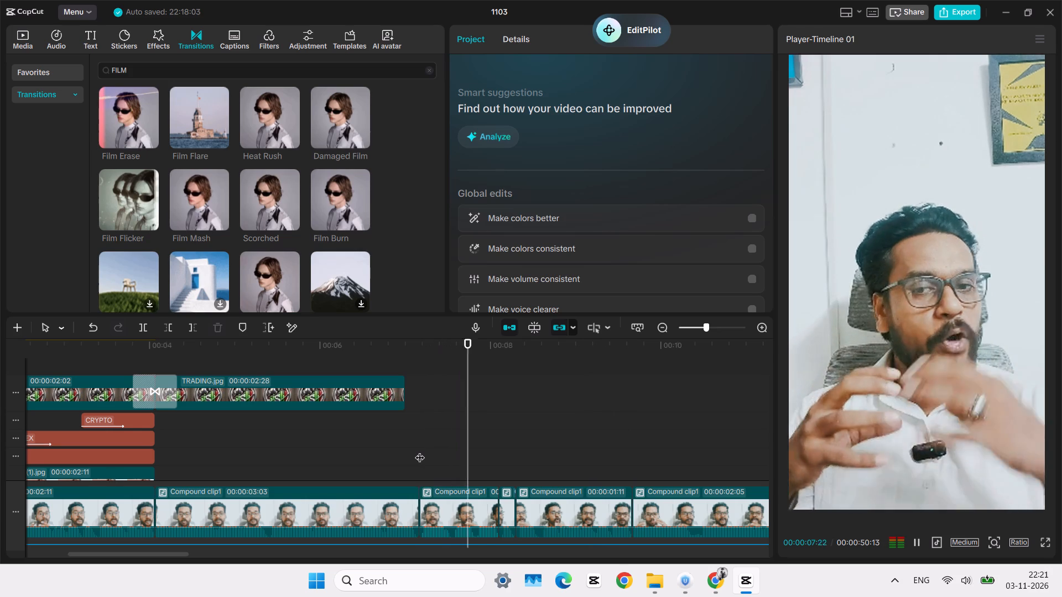
key(space)
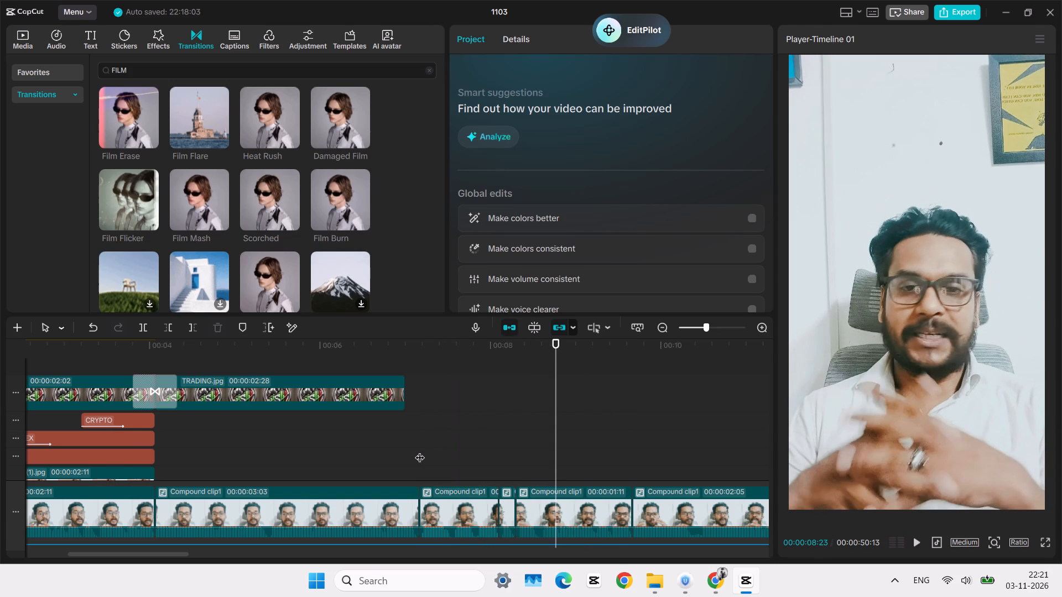
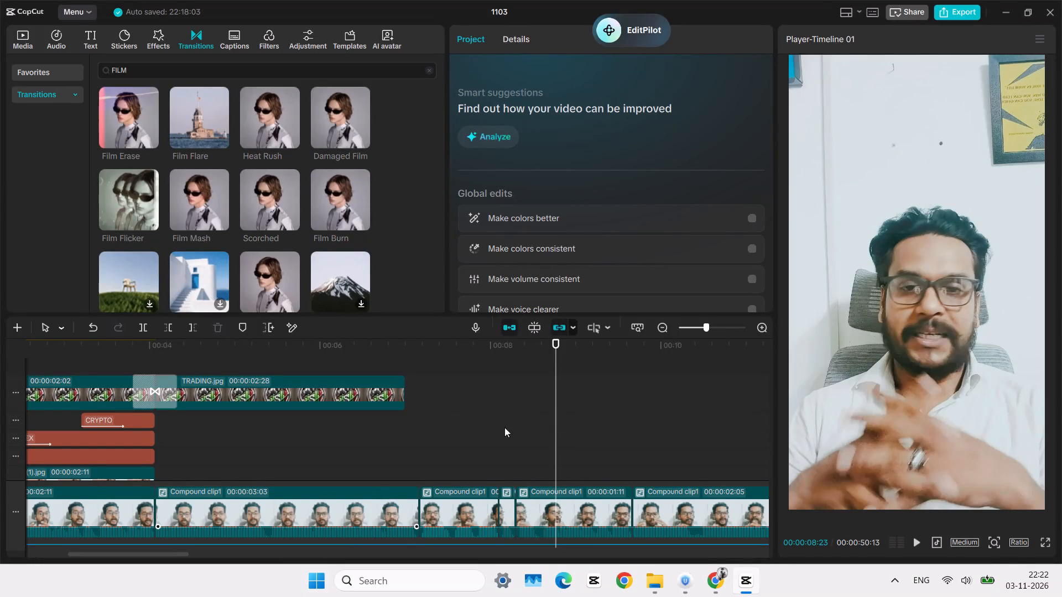
Replay the end of the second TRADING.jpg clip and the talking-head footage around the Compound clip1 cut at 00:00:07:05.
click(255, 352)
key(space)
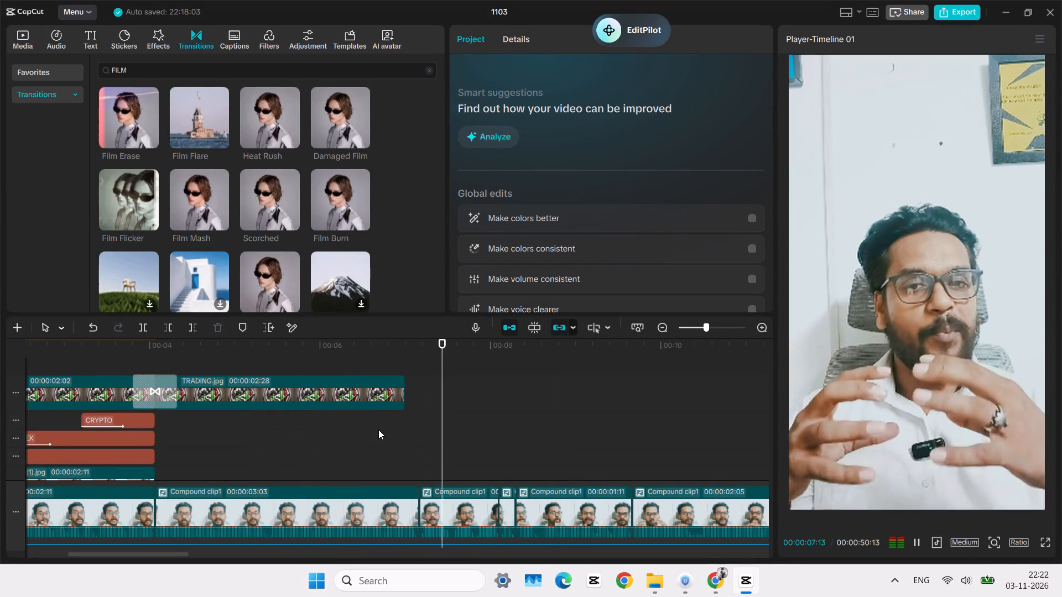
click(419, 441)
click(419, 441)
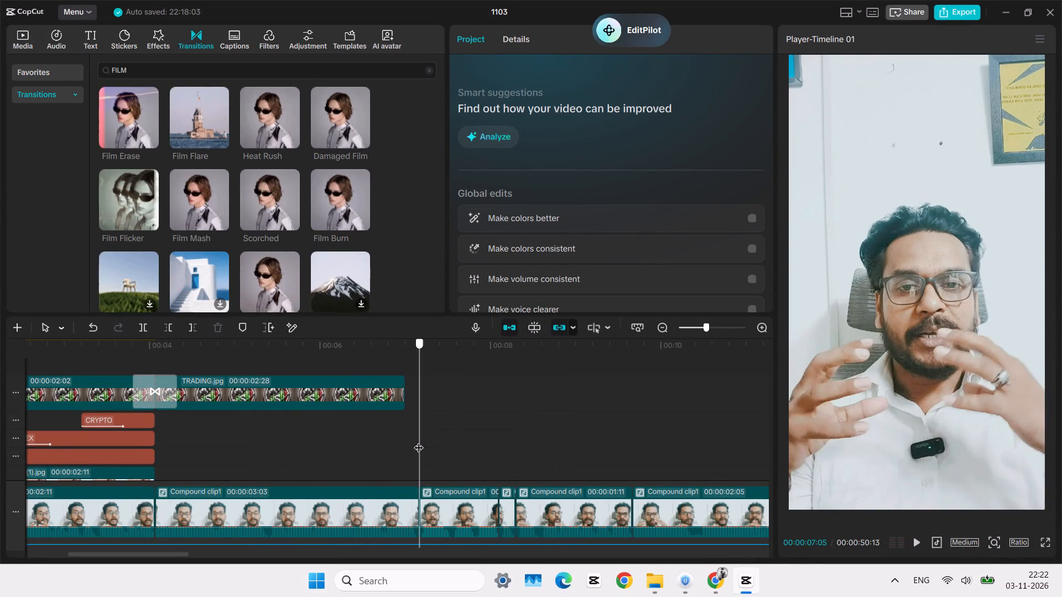
key(space)
key(space)
Add a Default text clip starting at 00:00:07:05 on the same track as the CRYPTO caption.
click(419, 441)
click(89, 35)
drag(117, 61, 356, 296)
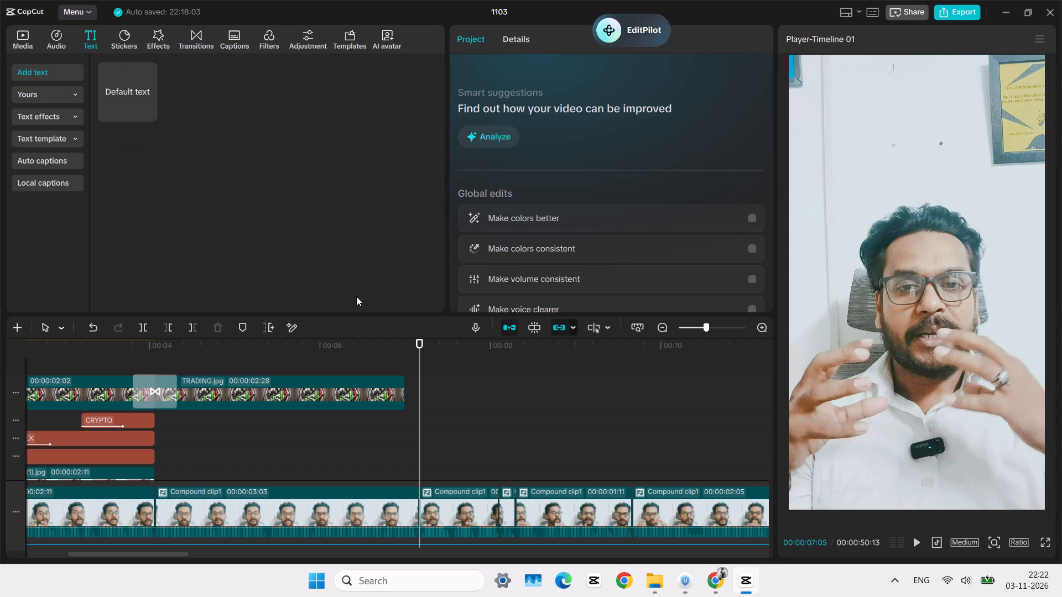
drag(356, 296, 205, 123)
drag(123, 92, 329, 312)
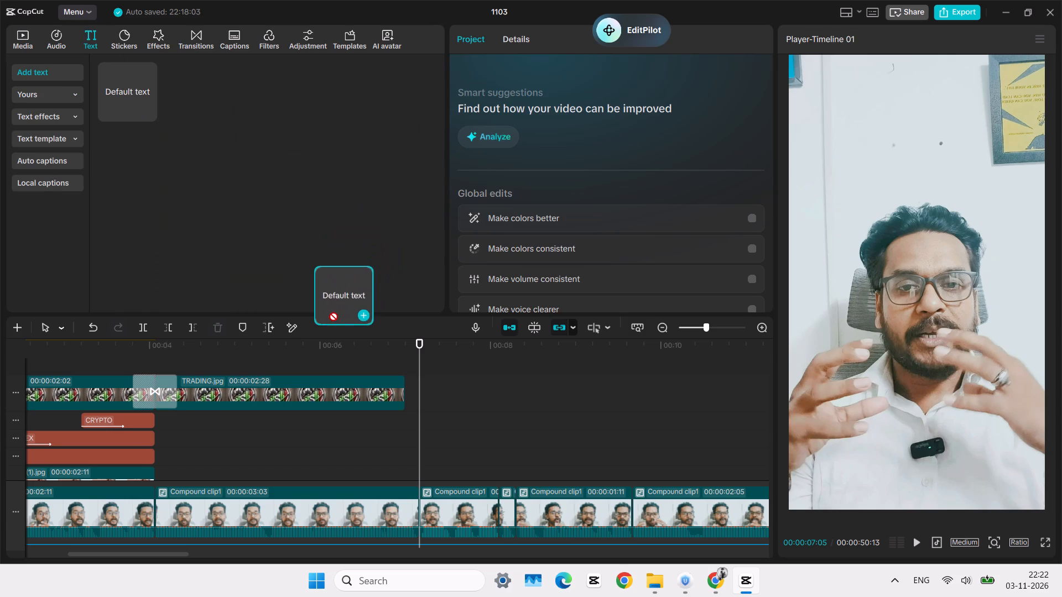
drag(329, 312, 397, 408)
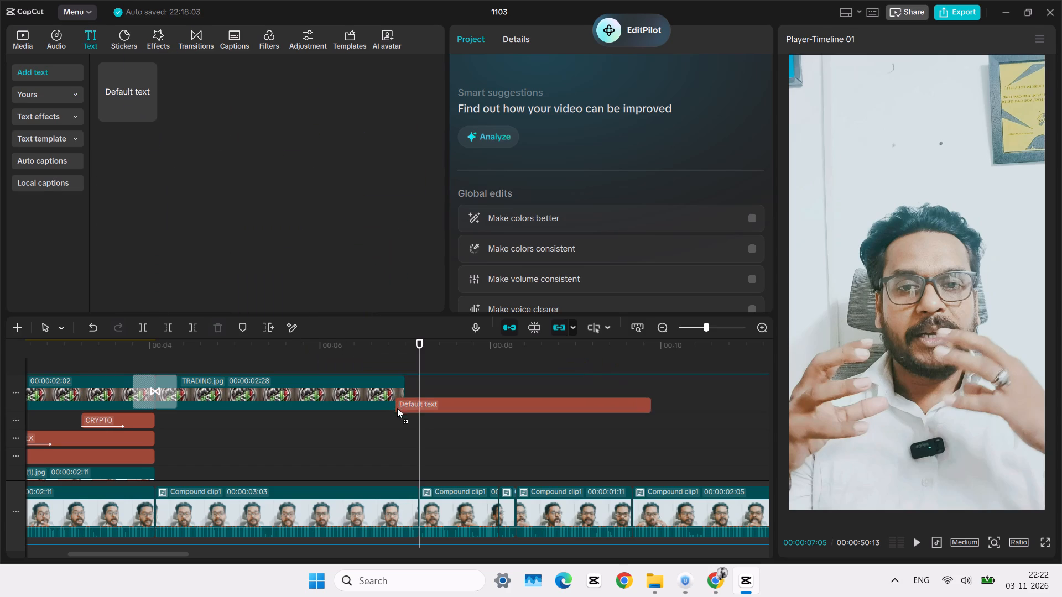
drag(397, 408, 418, 428)
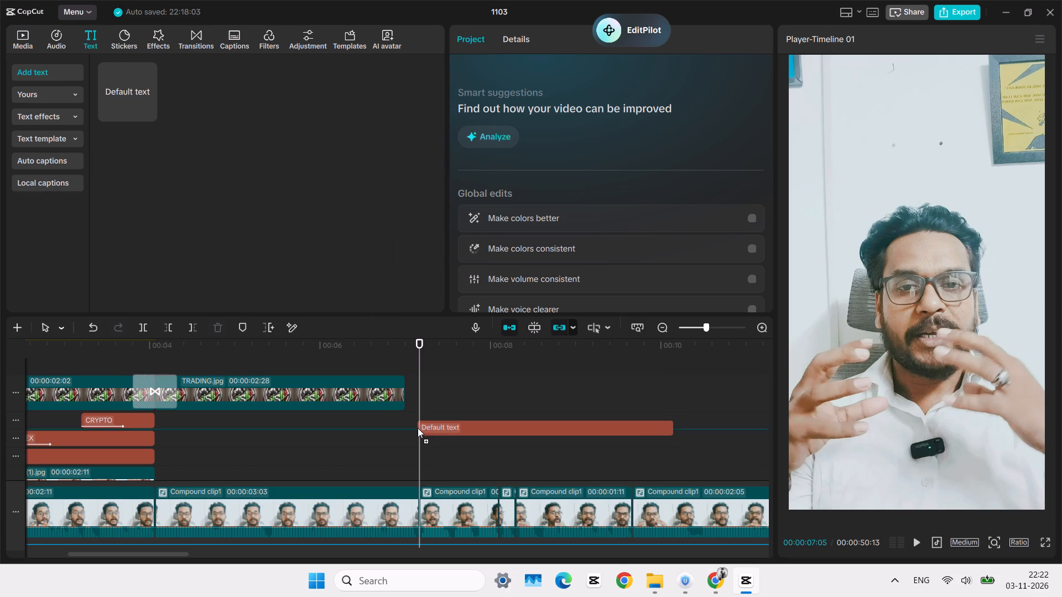
drag(418, 428, 420, 426)
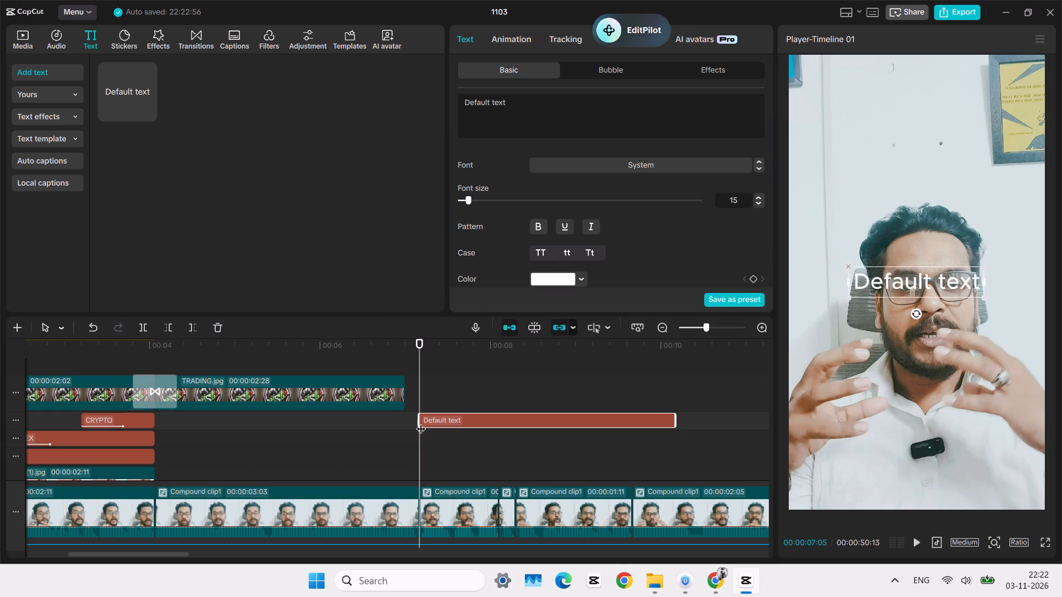
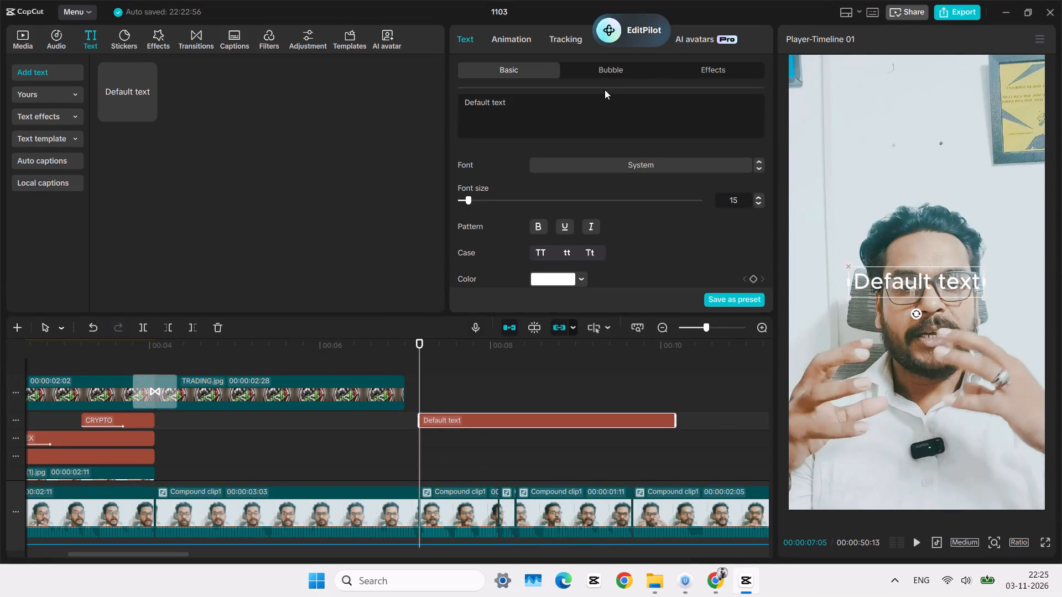
Replace the new text clip's placeholder wording with "Ki woh Bottom".
click(529, 108)
key(BackSpace)
key(BackSpace)
key(BackSpace)
key(BackSpace)
key(BackSpace)
key(BackSpace)
key(BackSpace)
key(BackSpace)
key(BackSpace)
key(BackSpace)
key(BackSpace)
key(BackSpace)
key(BackSpace)
key(BackSpace)
key(BackSpace)
key(BackSpace)
key(BackSpace)
key(BackSpace)
key(BackSpace)
key(BackSpace)
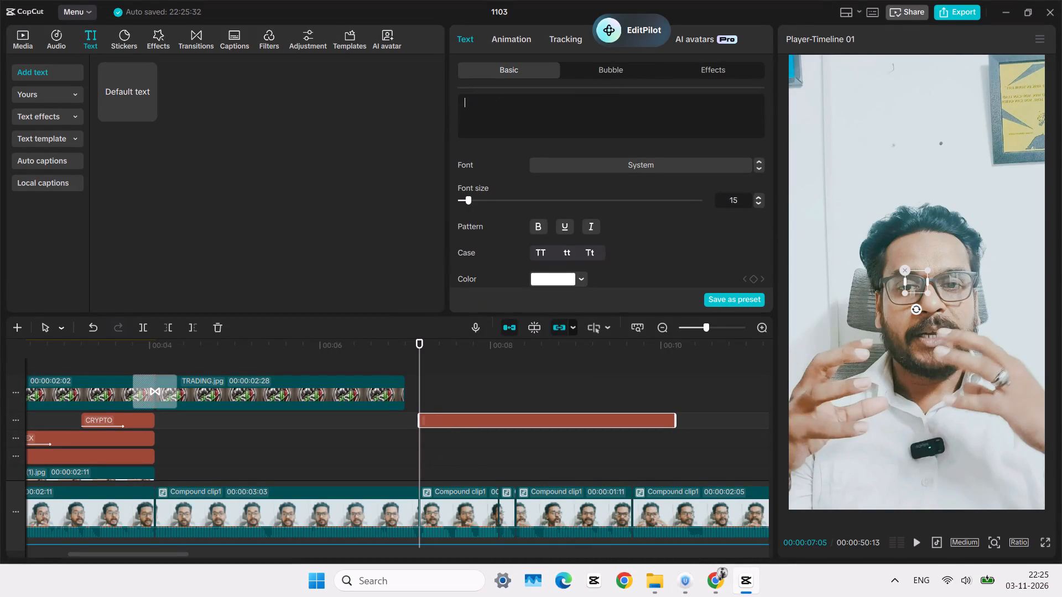
text(KI VO)
key(space)
key(BackSpace)
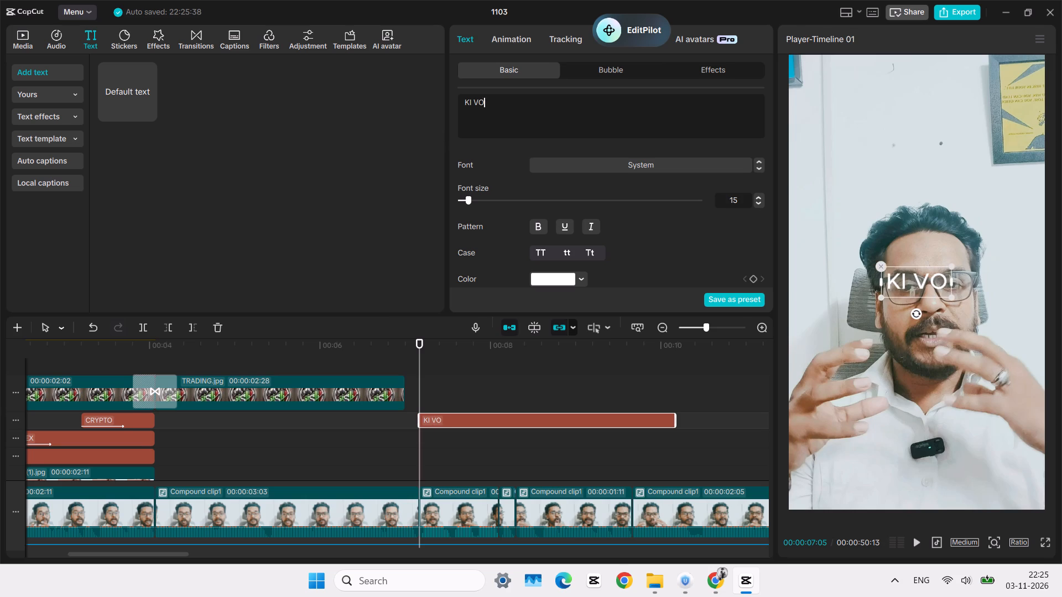
key(BackSpace)
key(BackSpace)
key(BackSpace)
key(BackSpace)
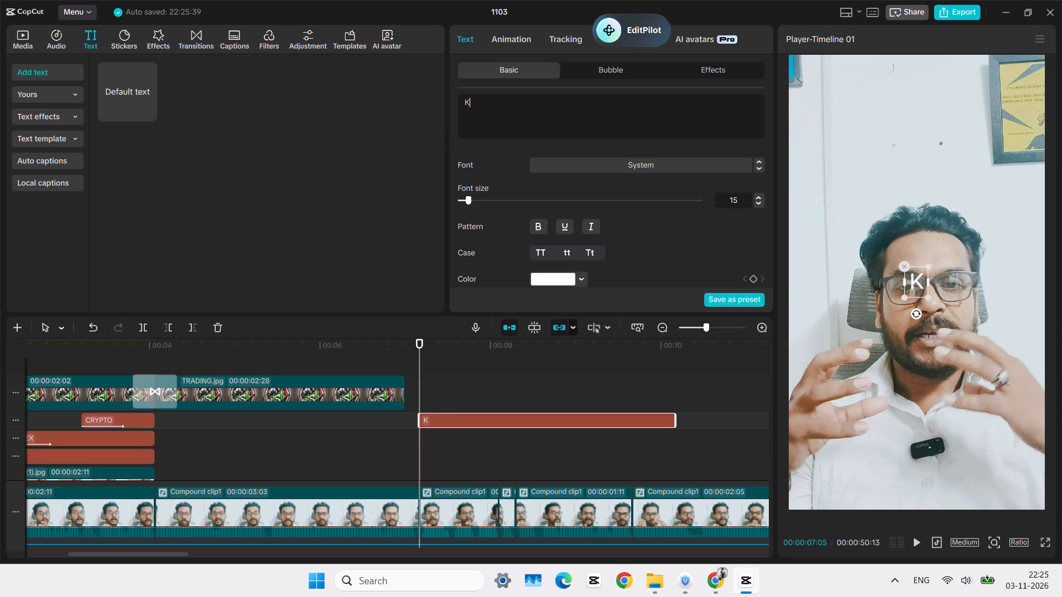
text(i vo)
key(space)
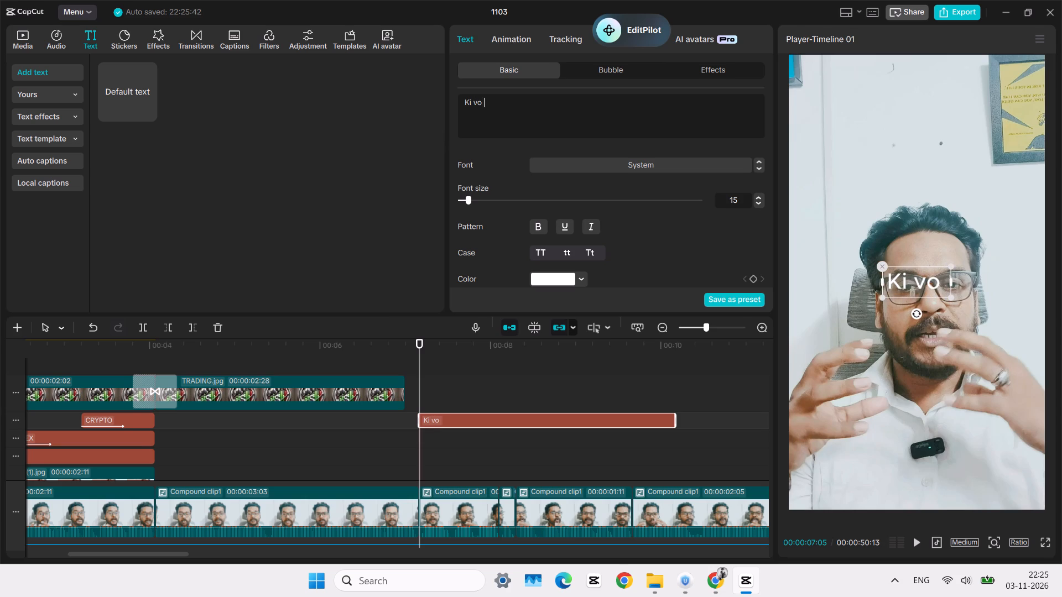
key(BackSpace)
key(BackSpace)
key(BackSpace)
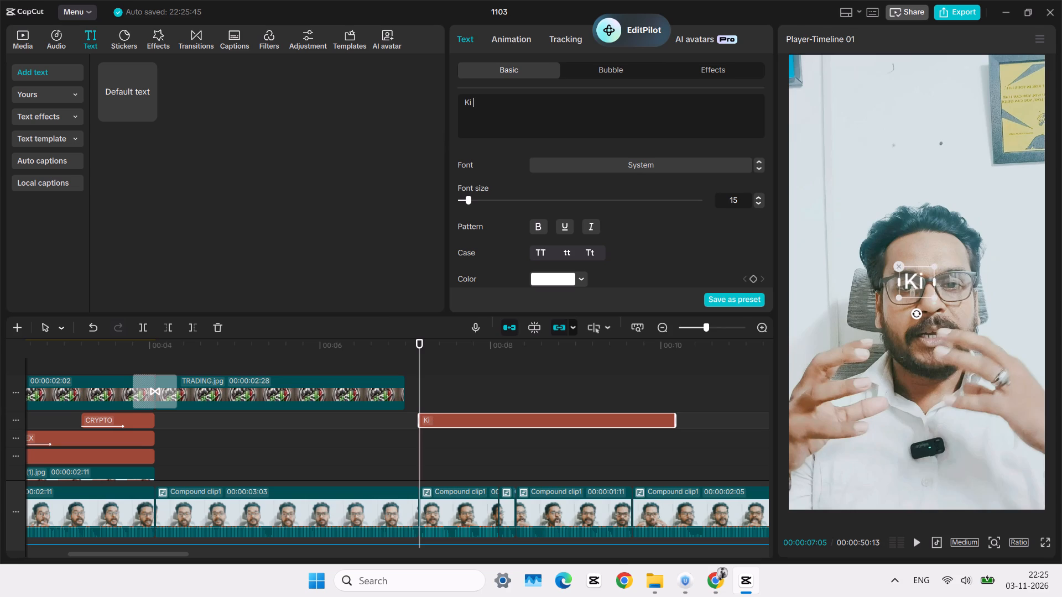
text(wo)
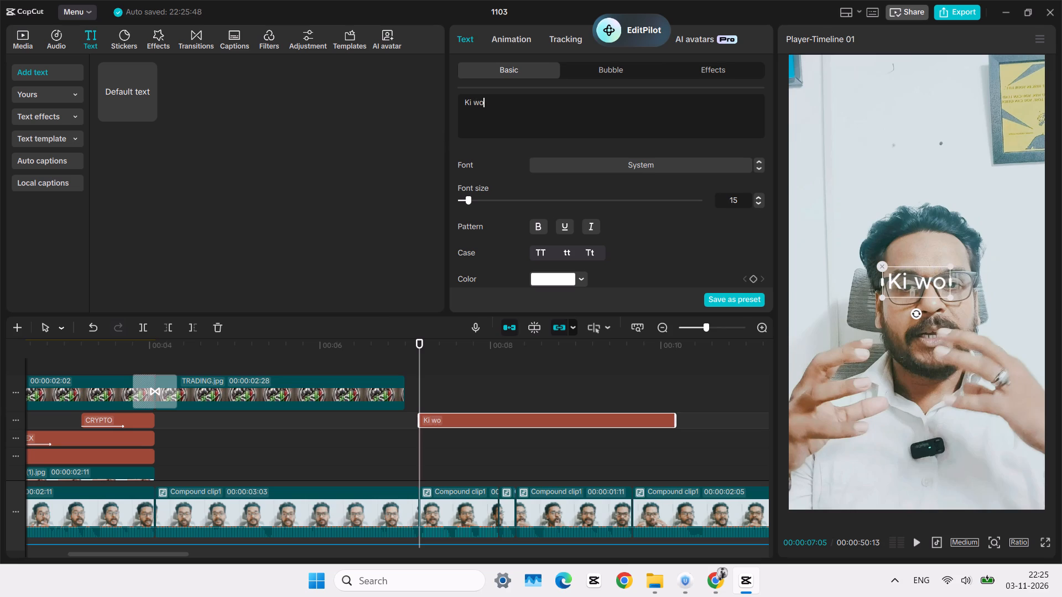
text(h)
key(space)
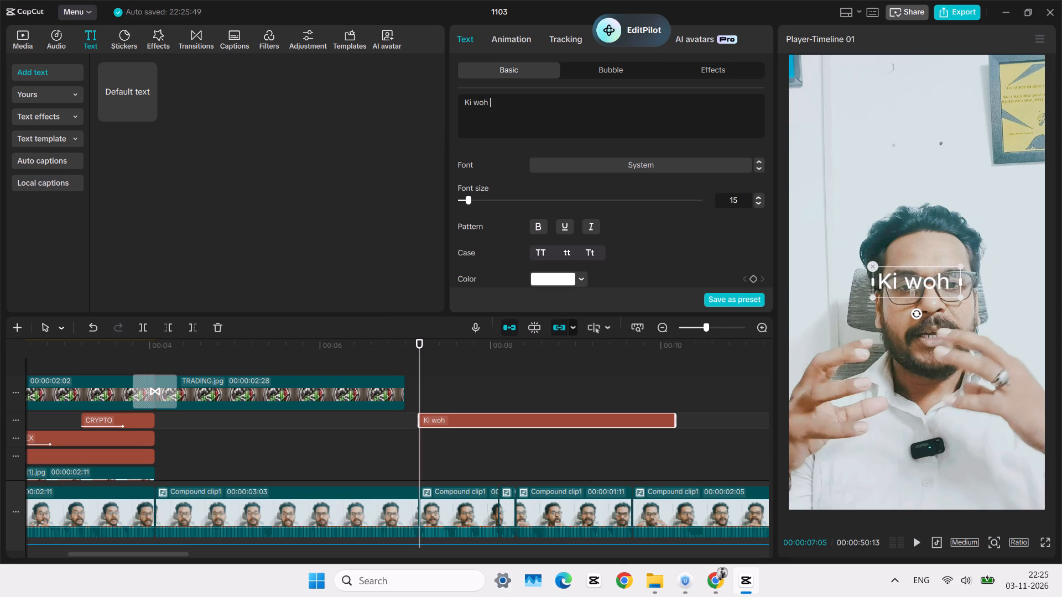
key(b)
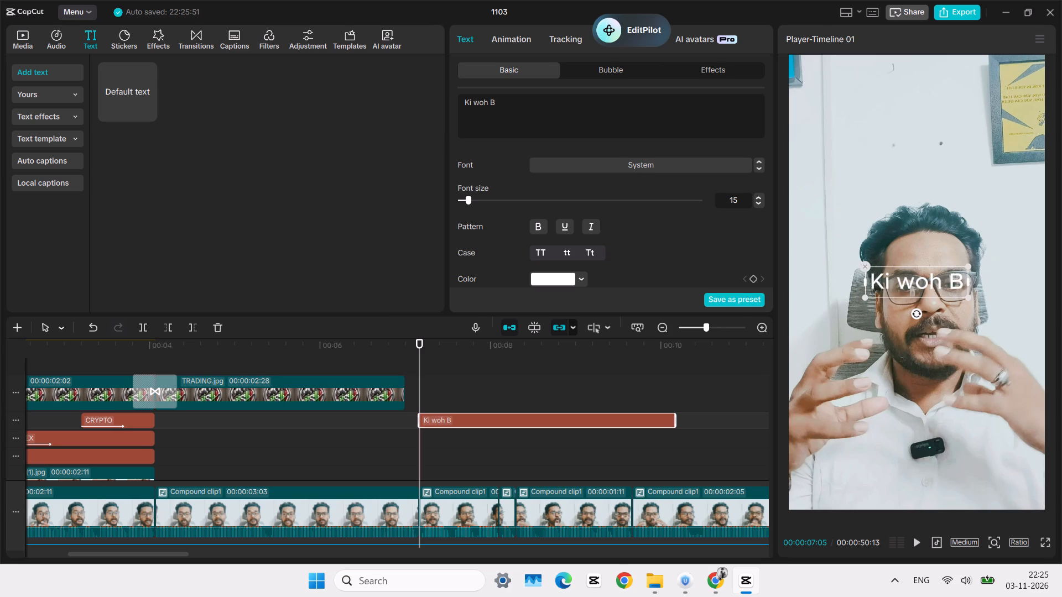
key(o)
text(tt)
key(o)
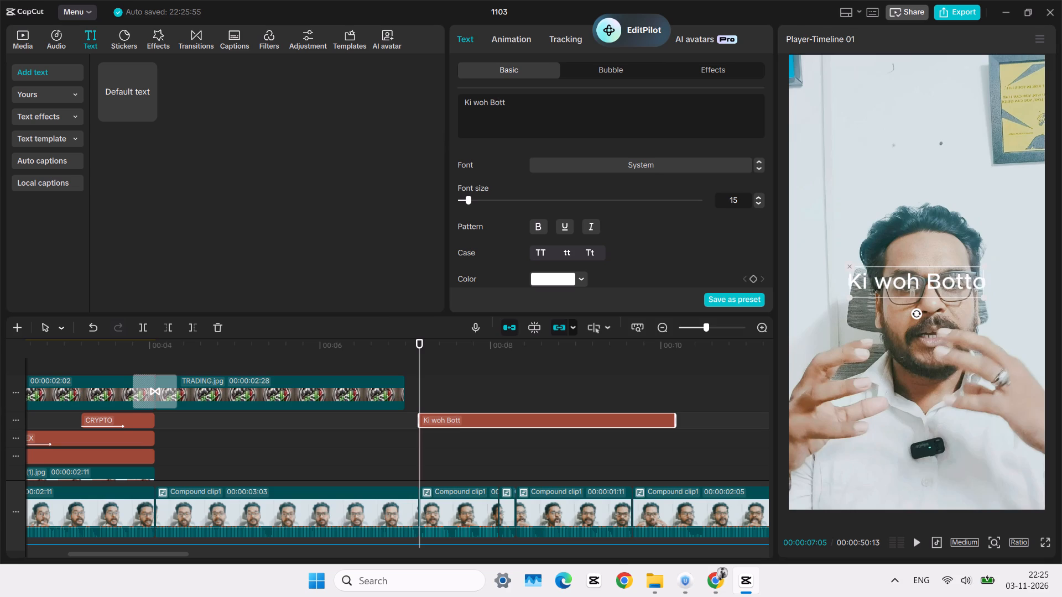
text(m)
key(space)
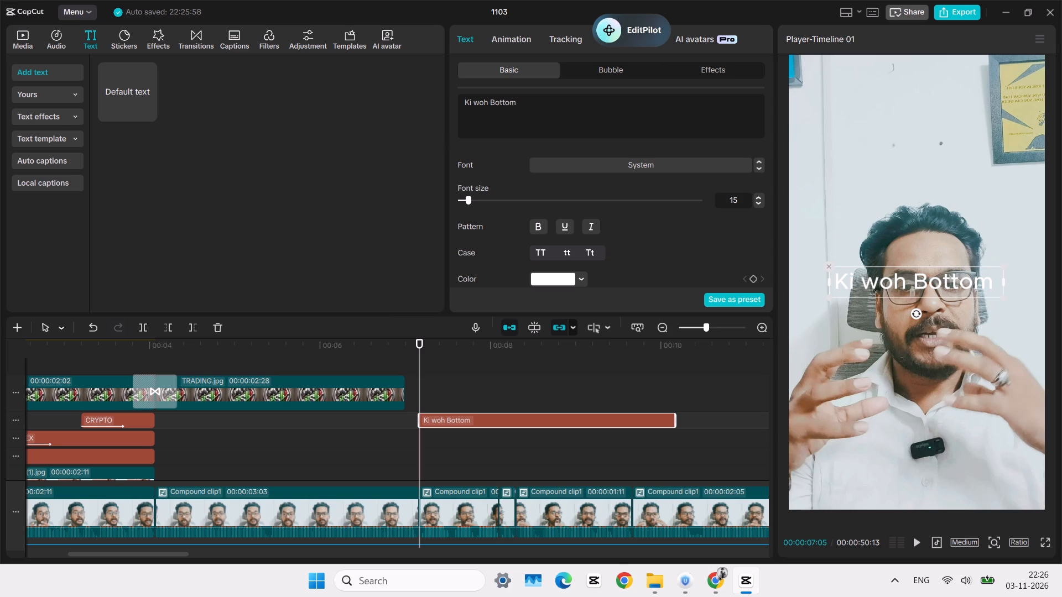
Set the Ki woh Bottom caption's font to Lucette.
click(561, 168)
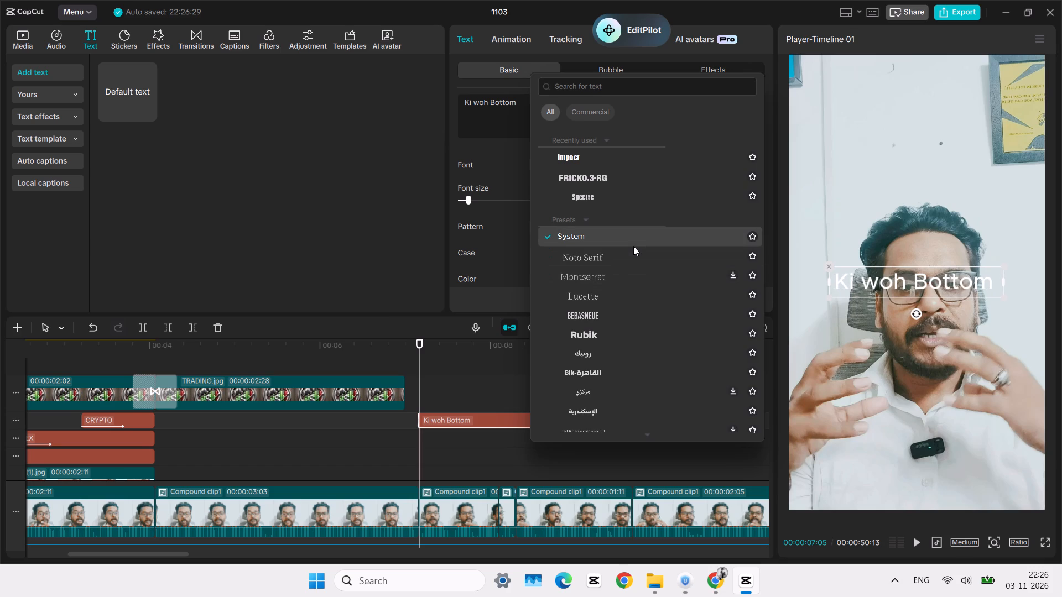
click(634, 298)
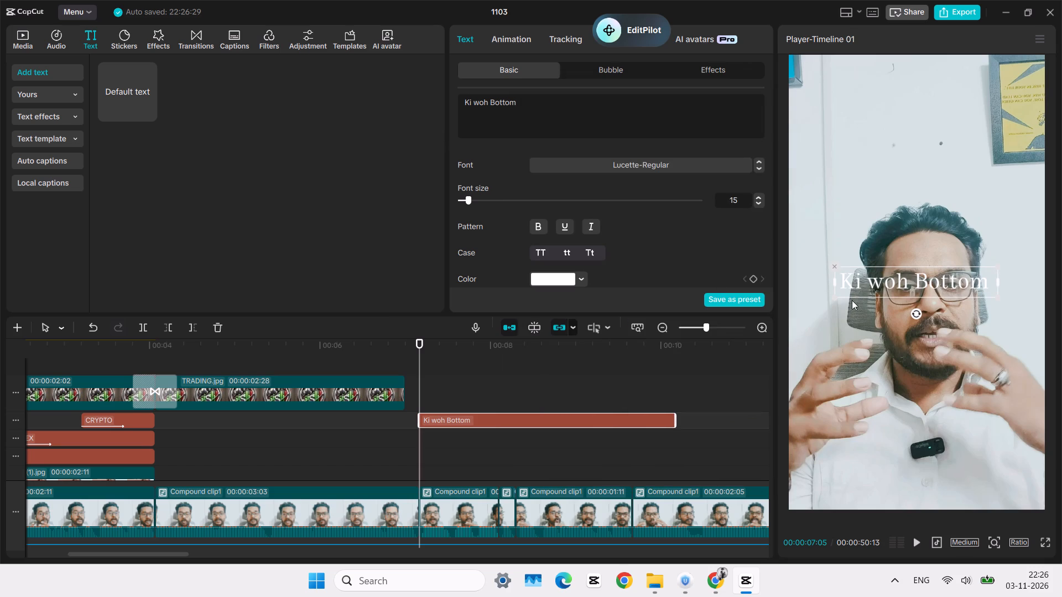
Move the Ki woh Bottom caption down to the speaker's chest, centre it horizontally and scale it down slightly.
drag(858, 284, 877, 413)
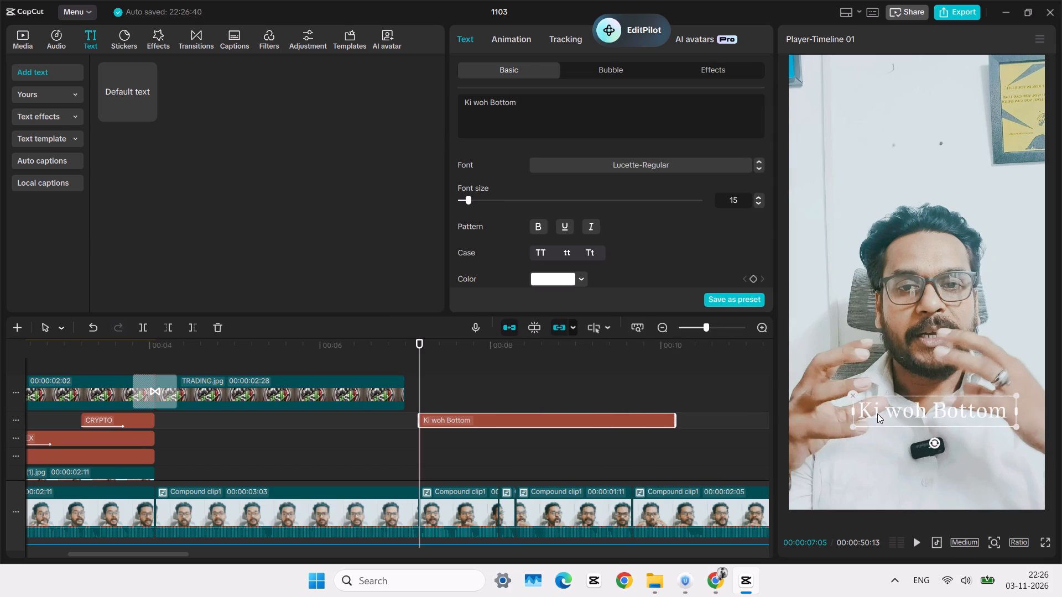
drag(877, 413, 862, 397)
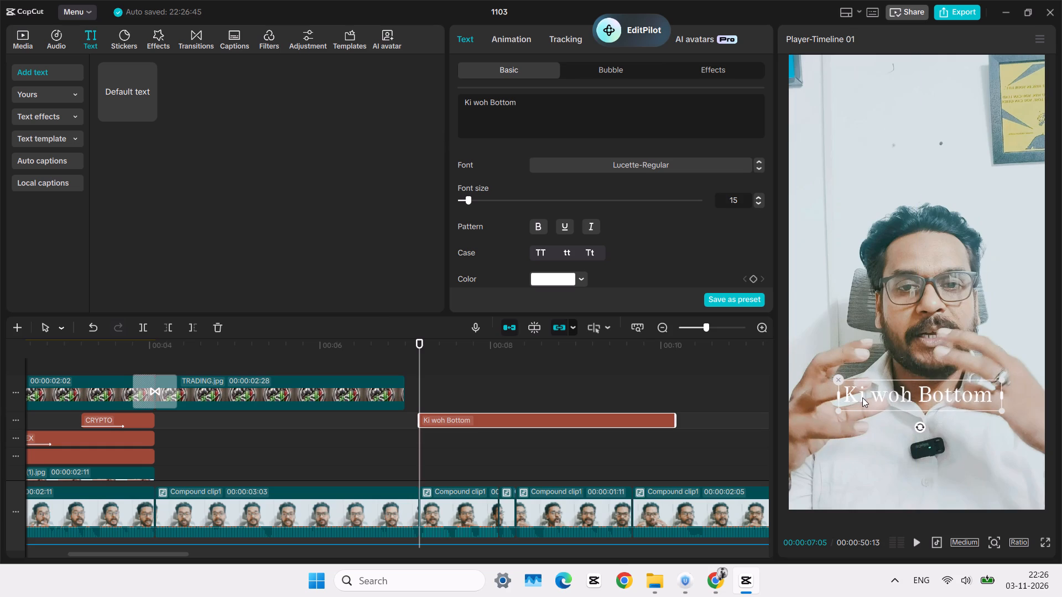
click(862, 397)
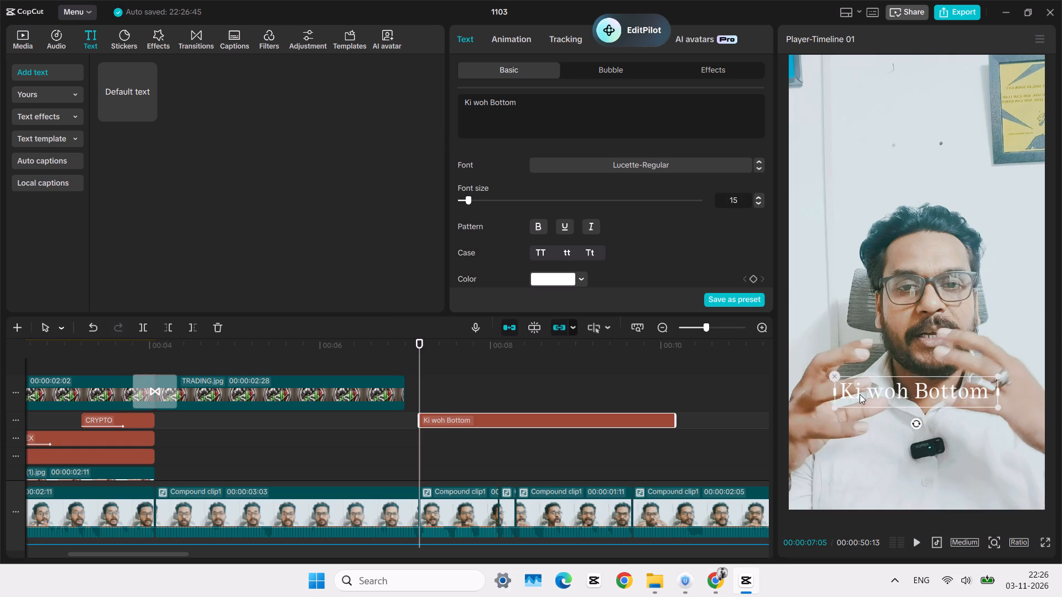
drag(997, 407, 964, 403)
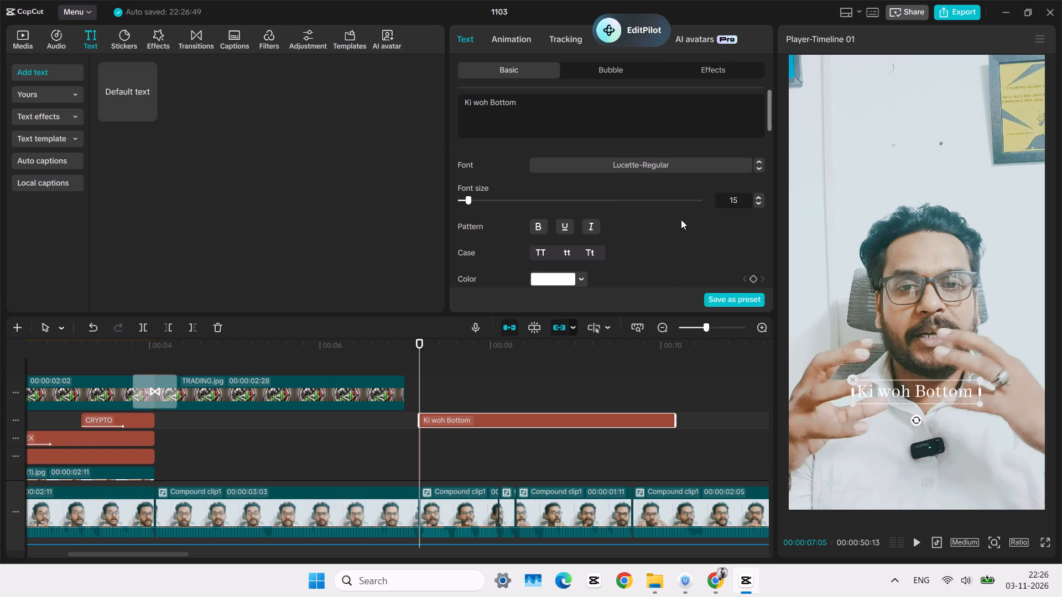
Browse the available fonts for an alternative style for the Ki woh Bottom caption.
click(678, 163)
scroll(619, 349, down, 1)
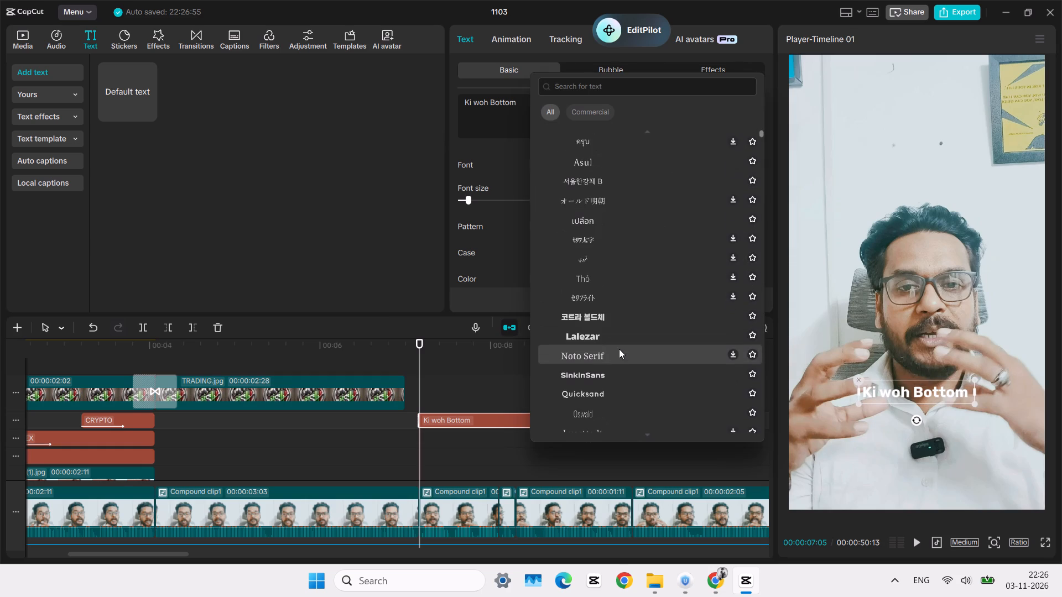
scroll(619, 349, down, 1)
scroll(625, 298, down, 5)
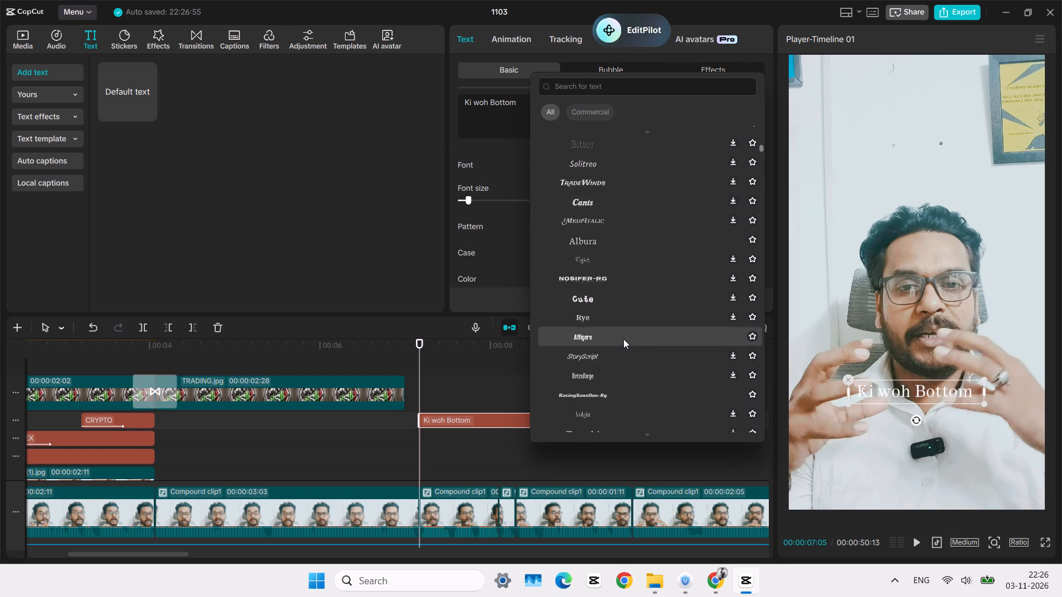
scroll(623, 339, down, 2)
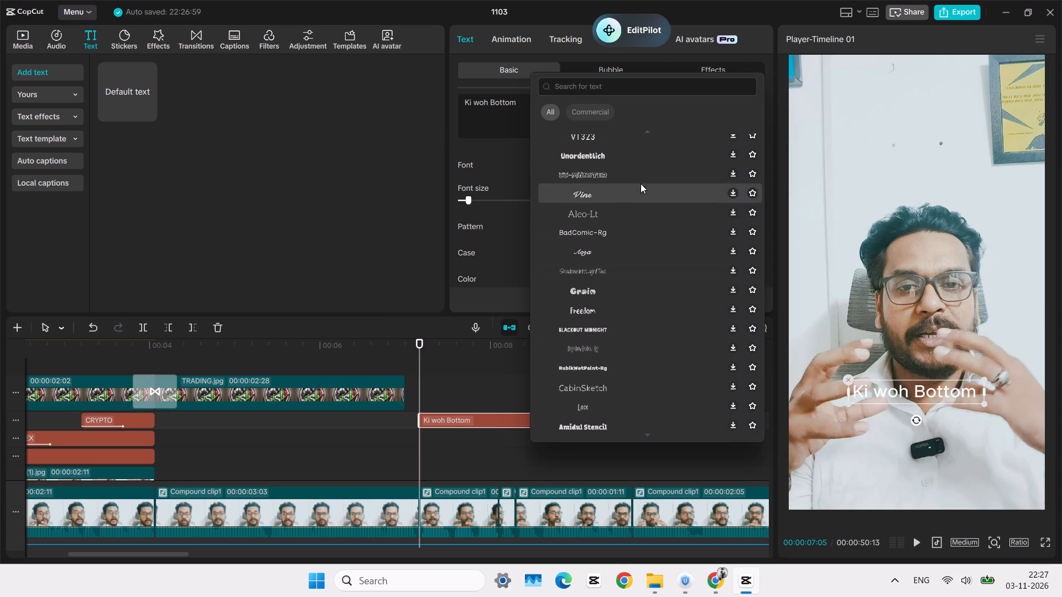
scroll(664, 341, up, 1)
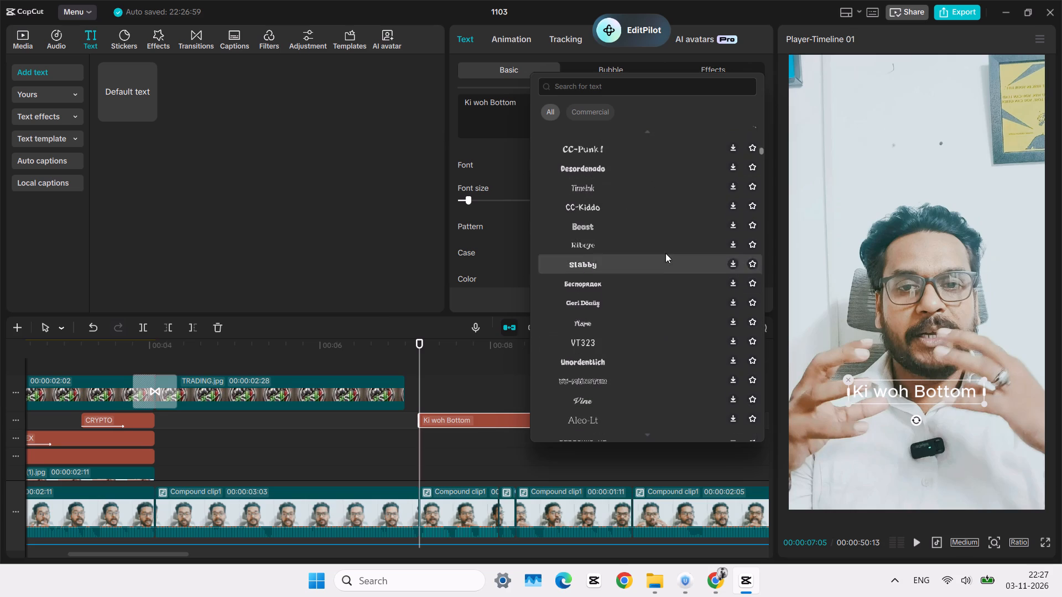
scroll(663, 348, up, 1)
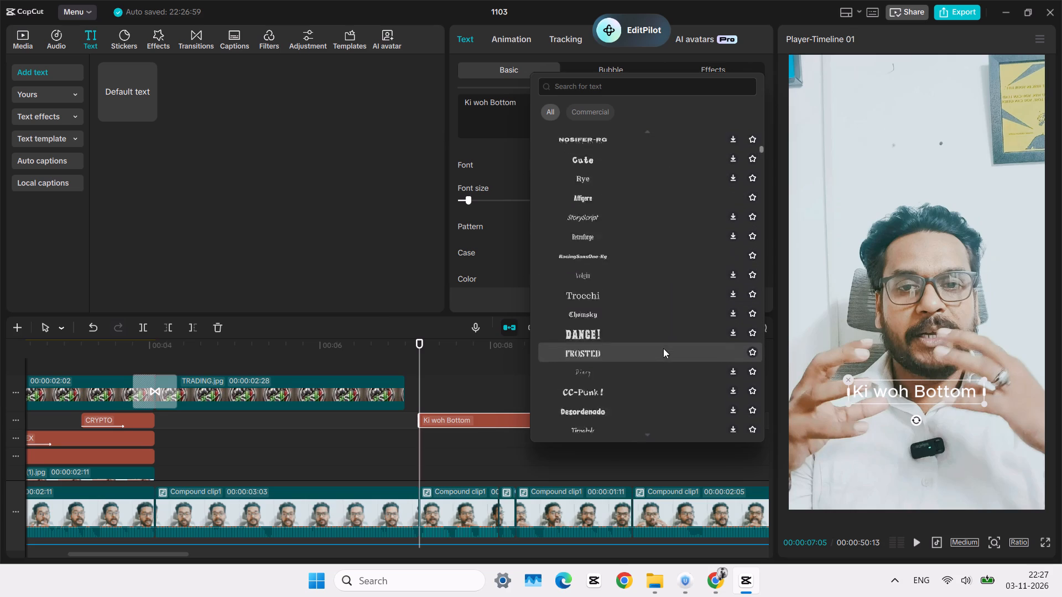
scroll(663, 348, up, 1)
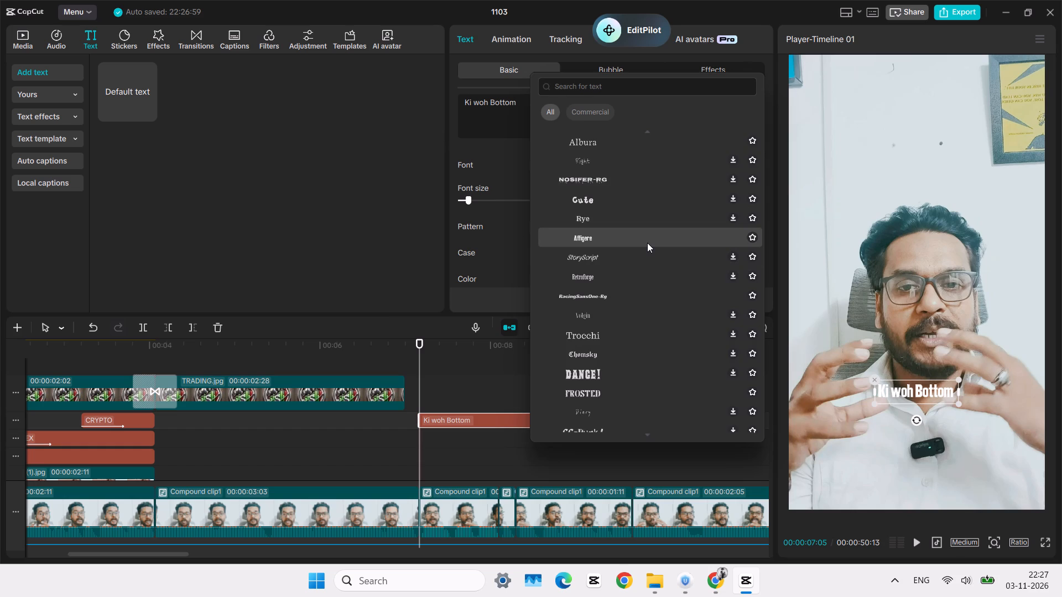
scroll(657, 303, down, 3)
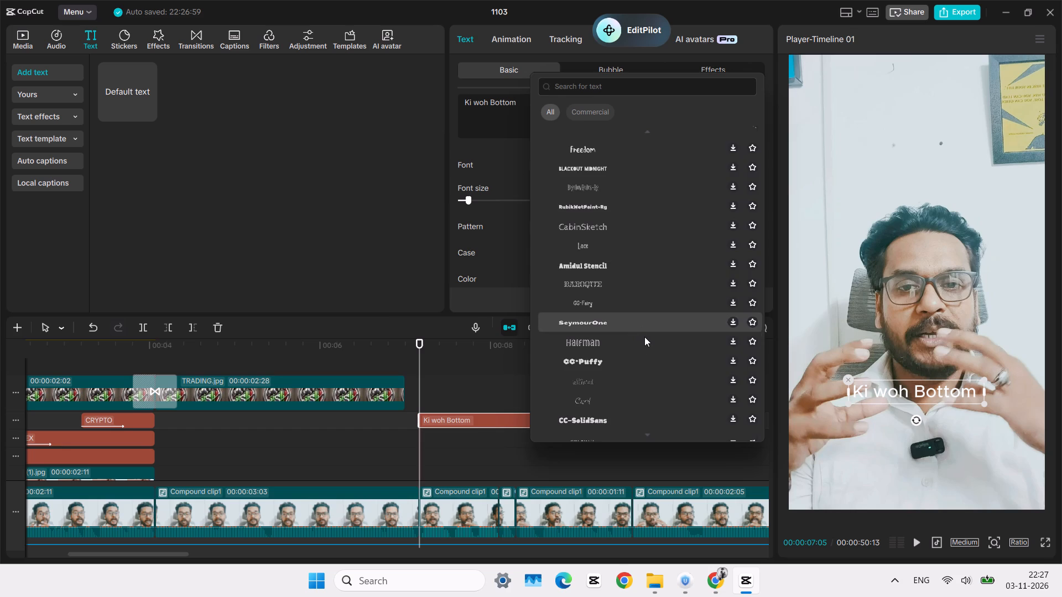
scroll(644, 338, down, 3)
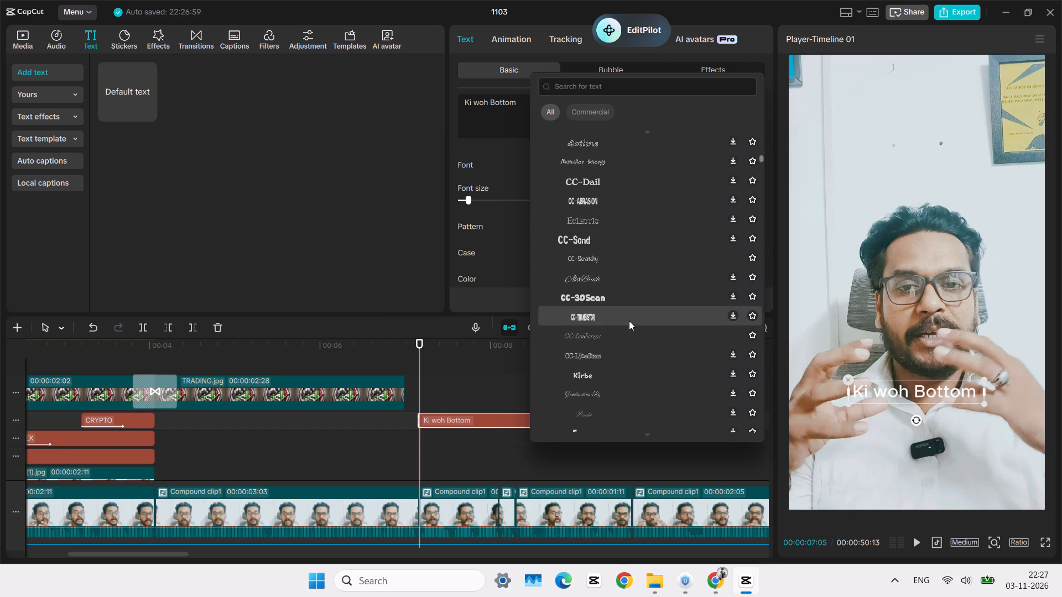
scroll(619, 316, down, 2)
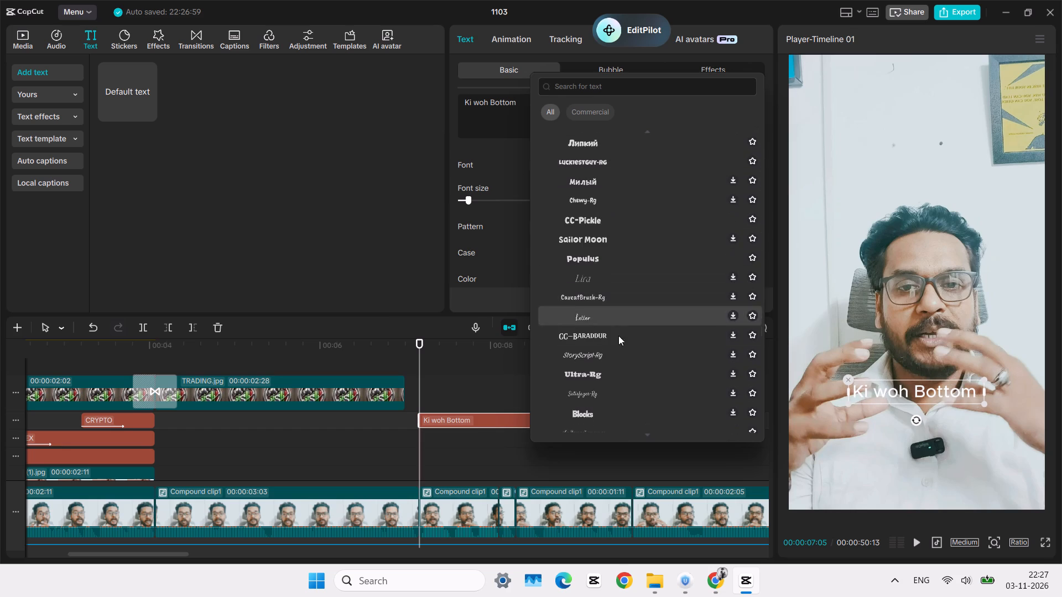
scroll(627, 339, down, 2)
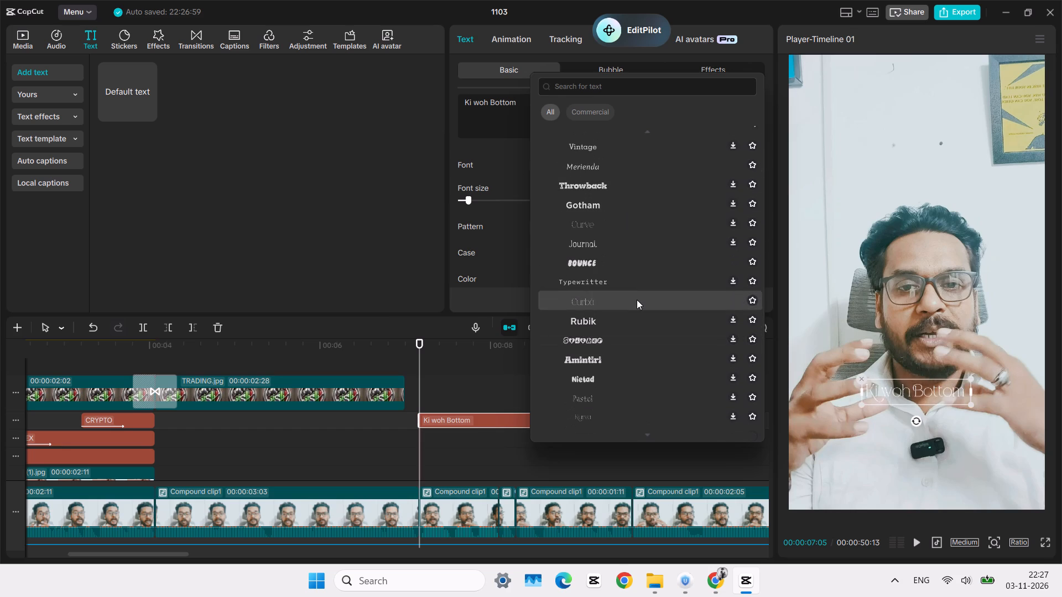
scroll(637, 300, down, 6)
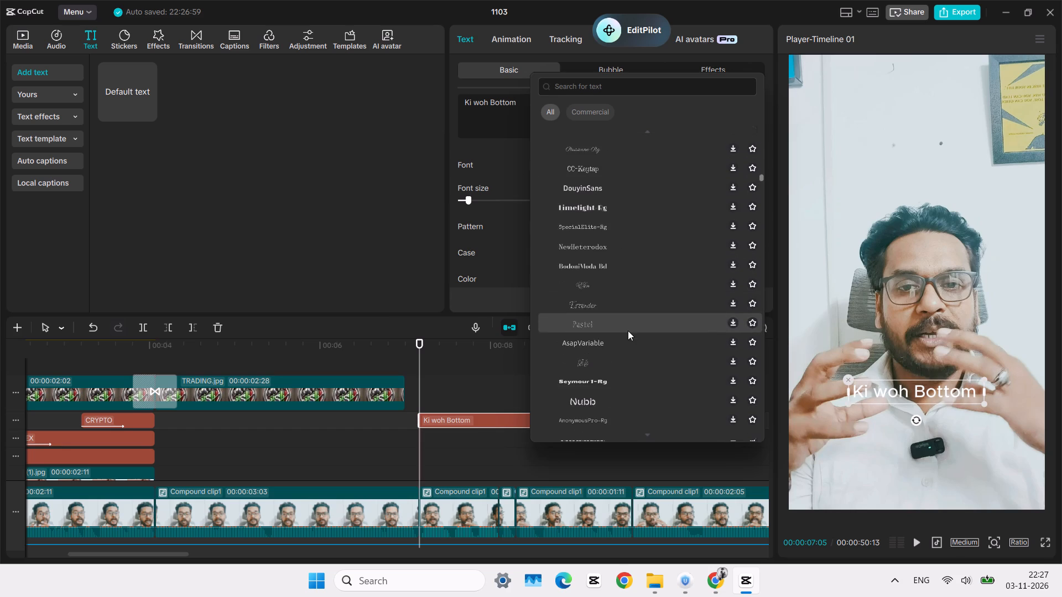
scroll(628, 367, down, 7)
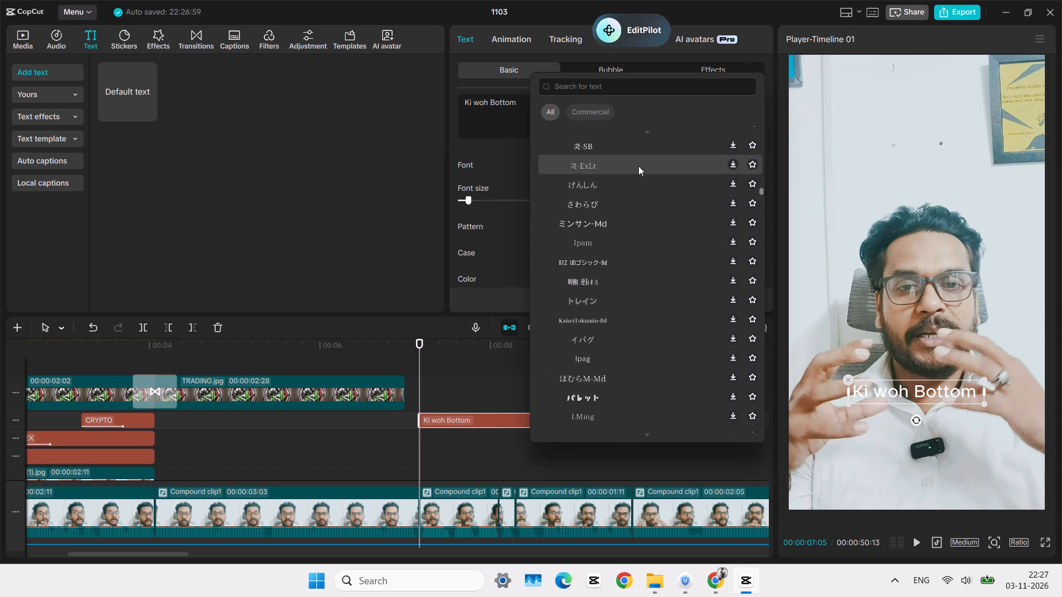
scroll(655, 352, down, 6)
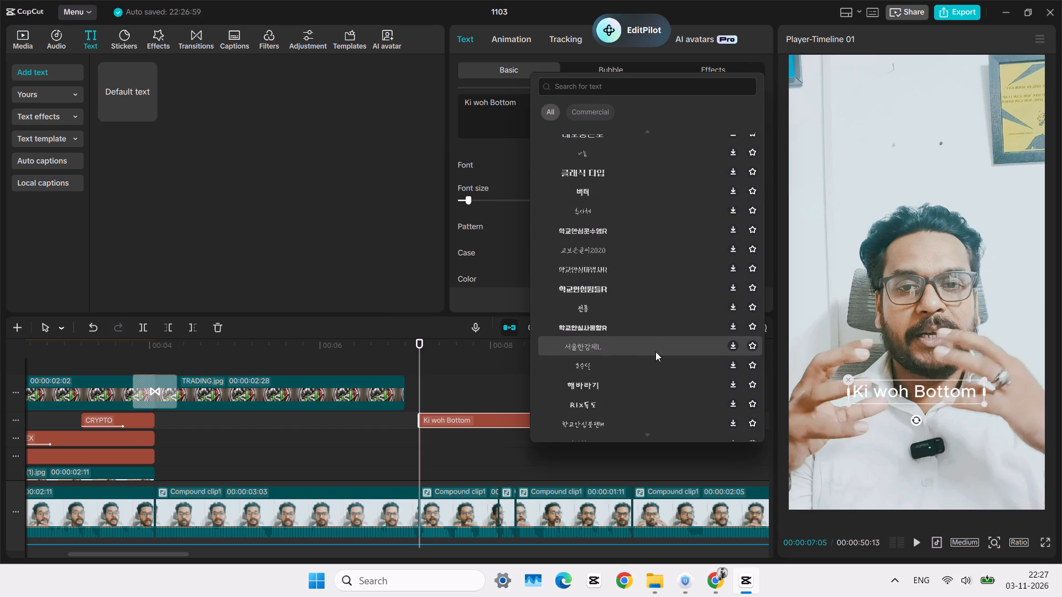
scroll(644, 389, down, 3)
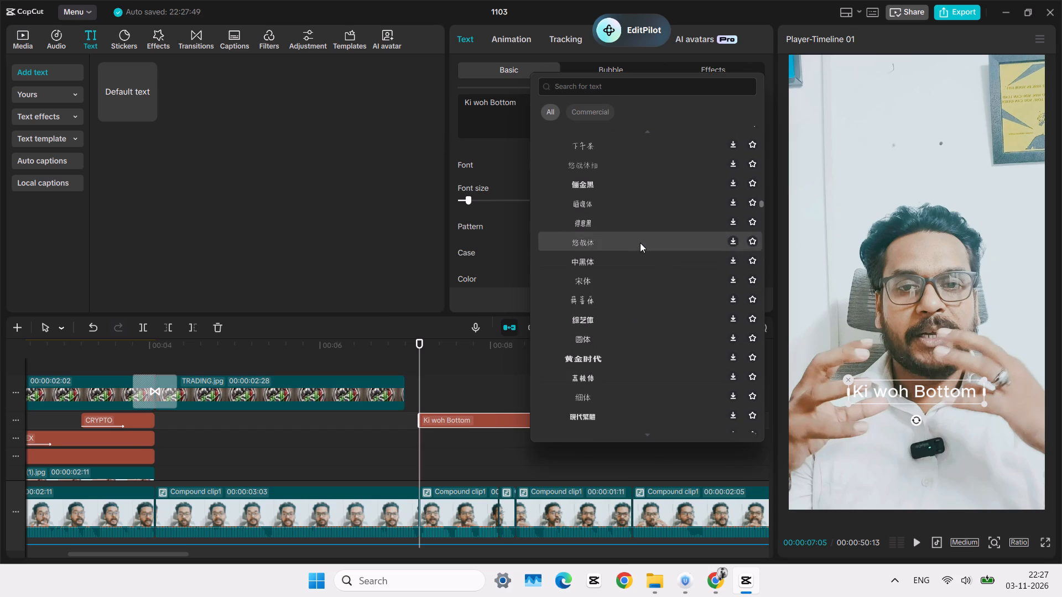
scroll(639, 352, down, 9)
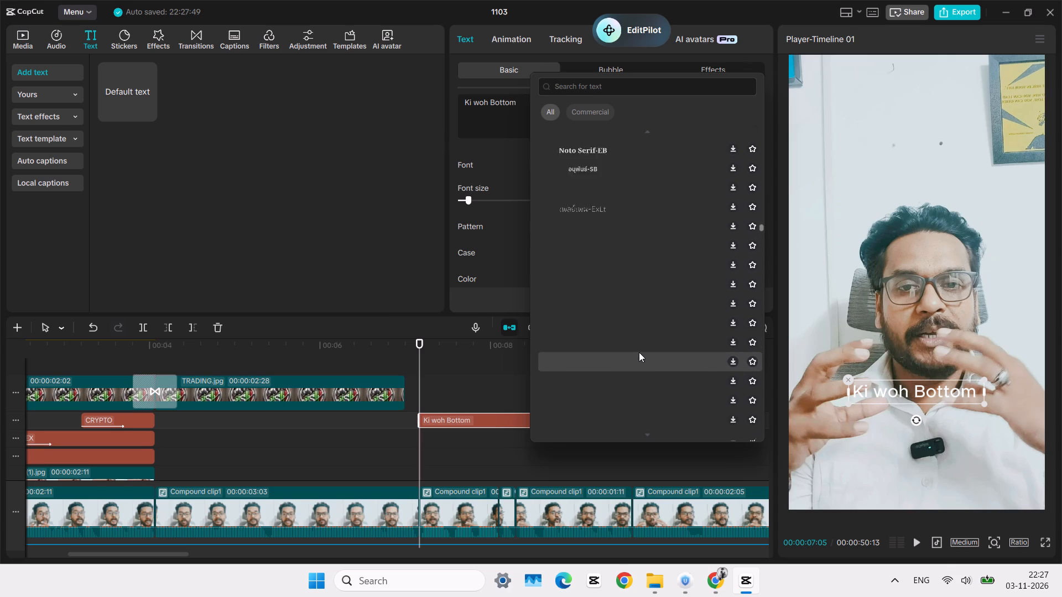
scroll(639, 352, down, 7)
scroll(610, 310, down, 2)
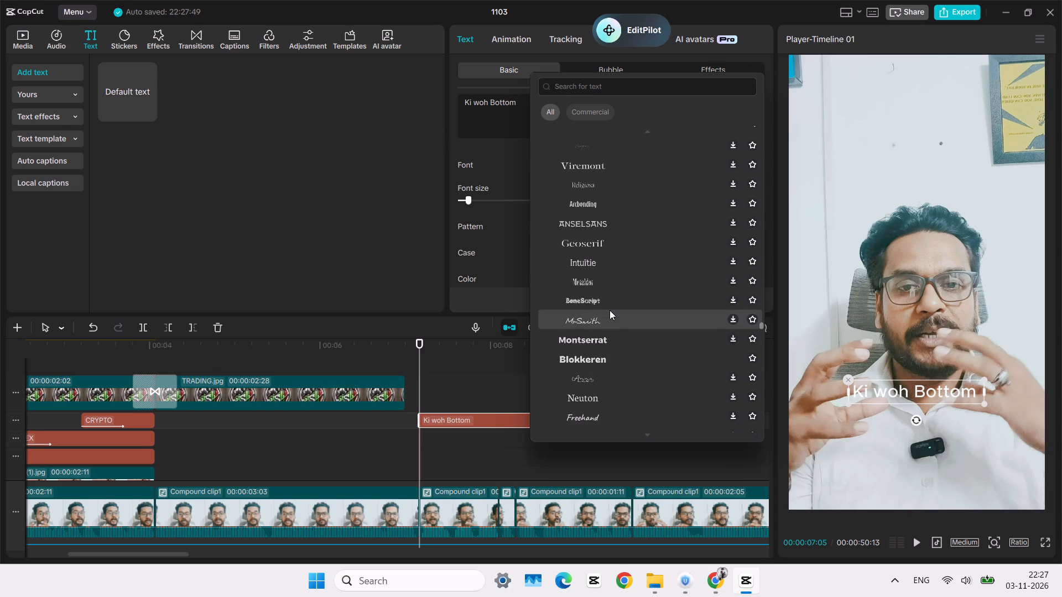
scroll(638, 299, down, 3)
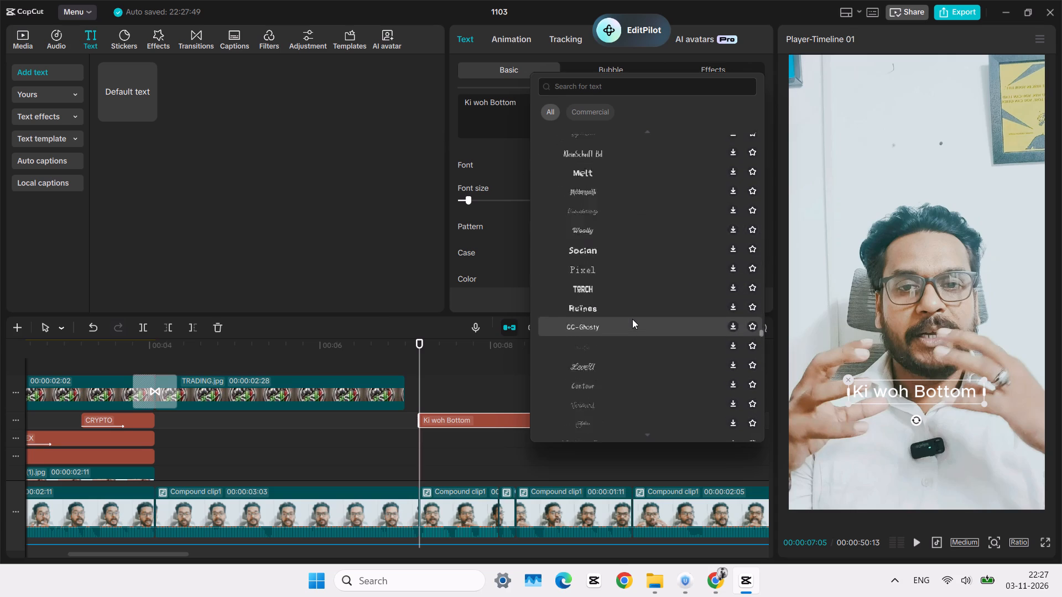
scroll(632, 319, down, 4)
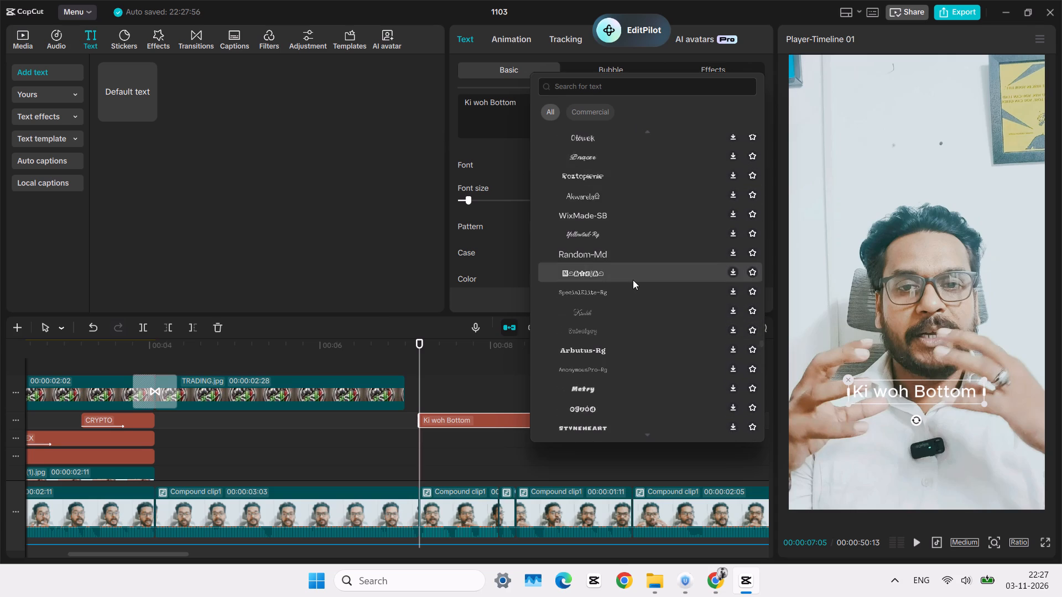
scroll(633, 280, down, 6)
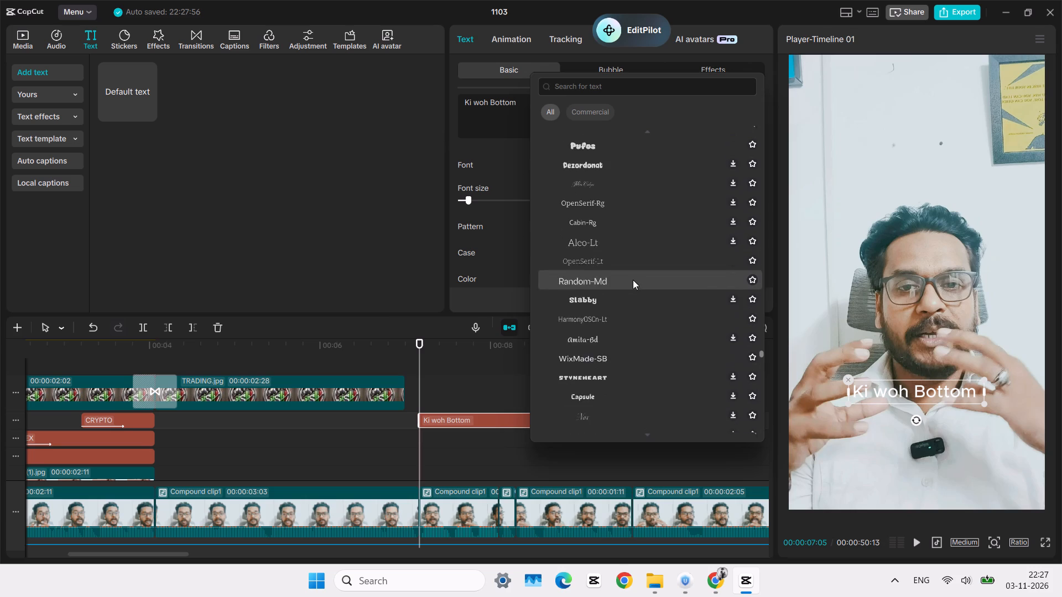
Set the Ki woh Bottom caption's font to Matilde.
scroll(633, 280, down, 2)
scroll(646, 385, down, 2)
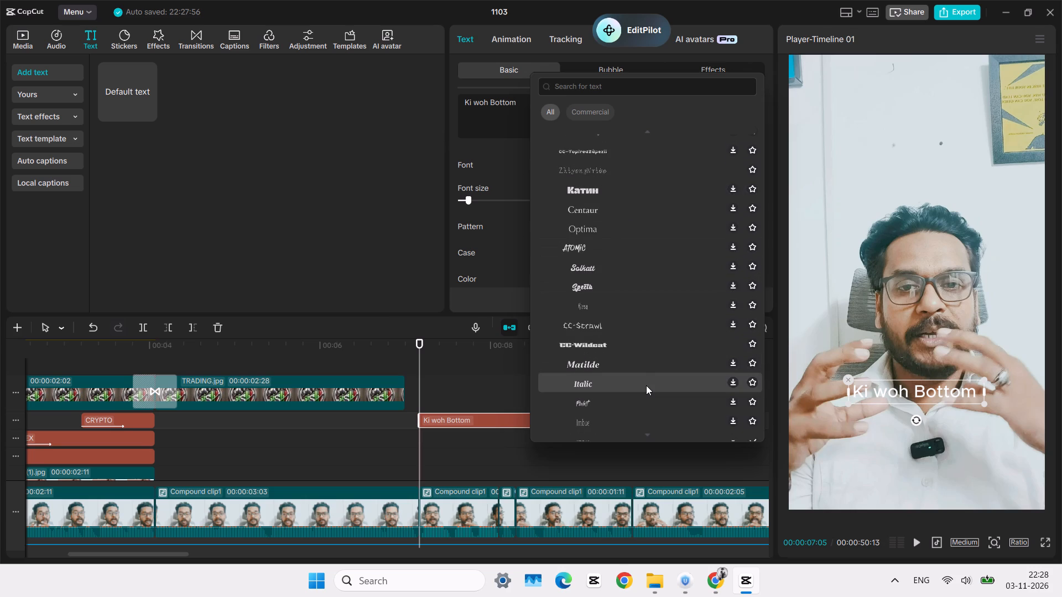
click(642, 366)
Browse the remaining fonts, through to the system fonts, for another style for the Ki woh Bottom caption.
scroll(641, 366, down, 1)
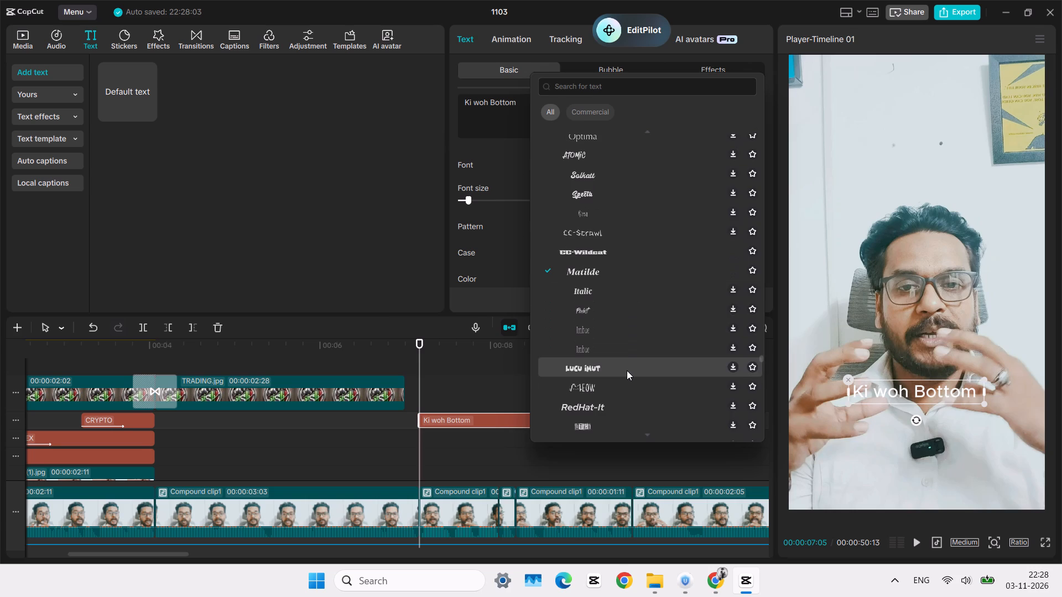
scroll(629, 346, down, 2)
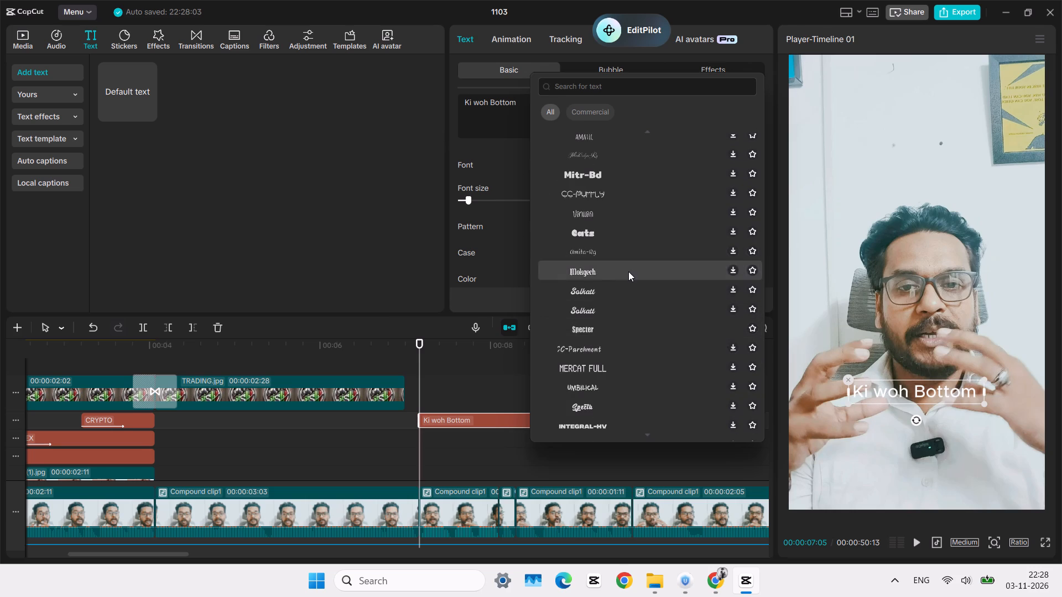
scroll(628, 271, down, 5)
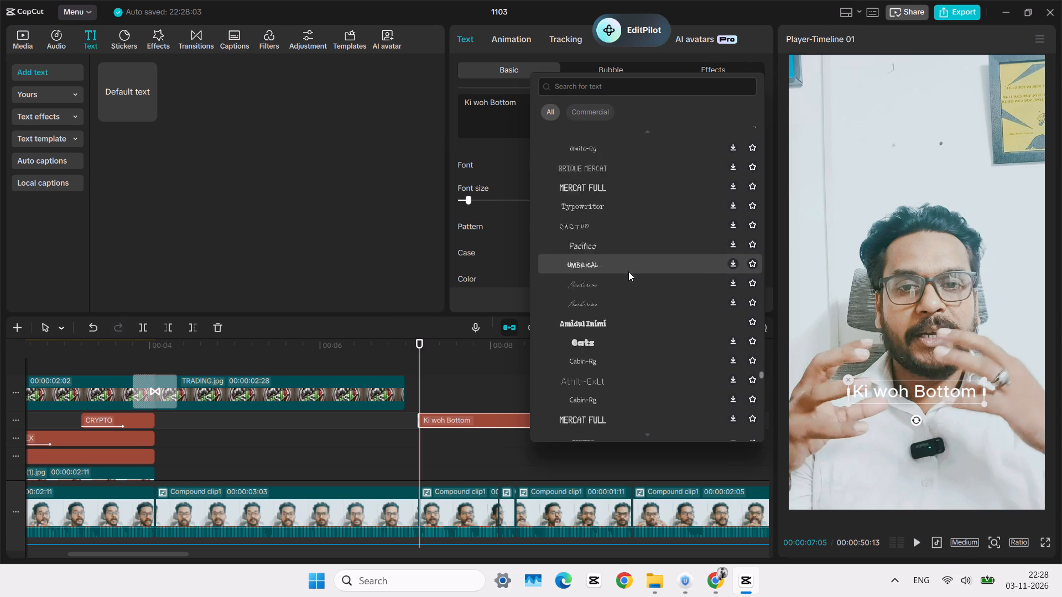
scroll(628, 271, down, 3)
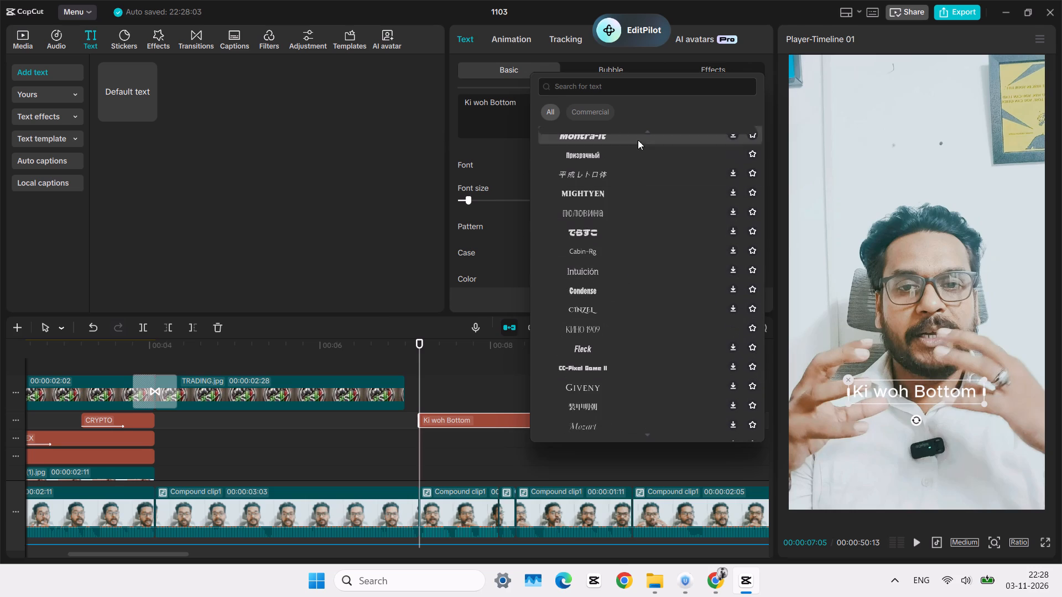
scroll(639, 260, down, 2)
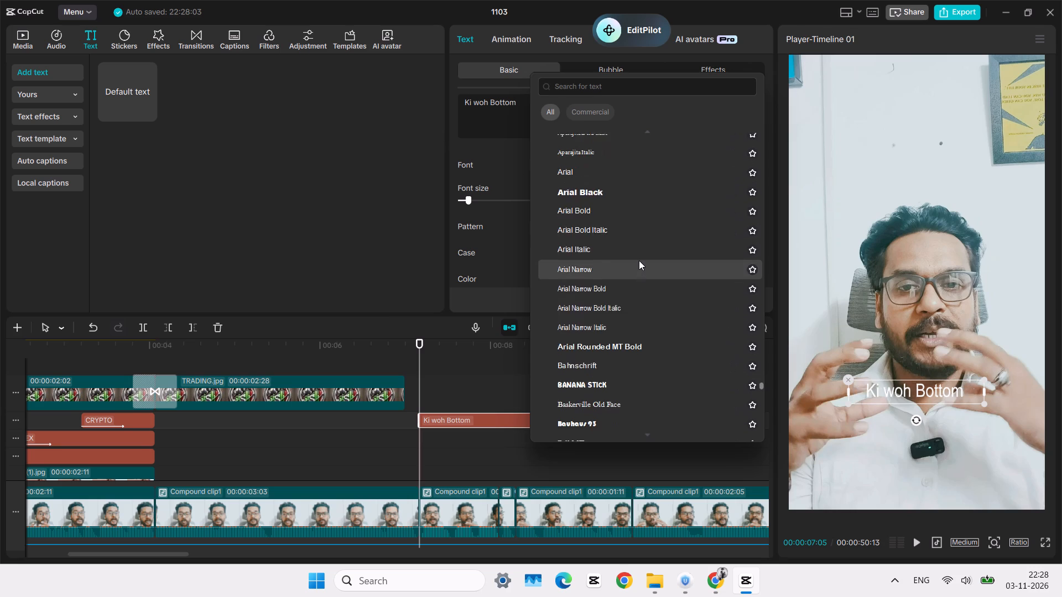
scroll(639, 260, up, 1)
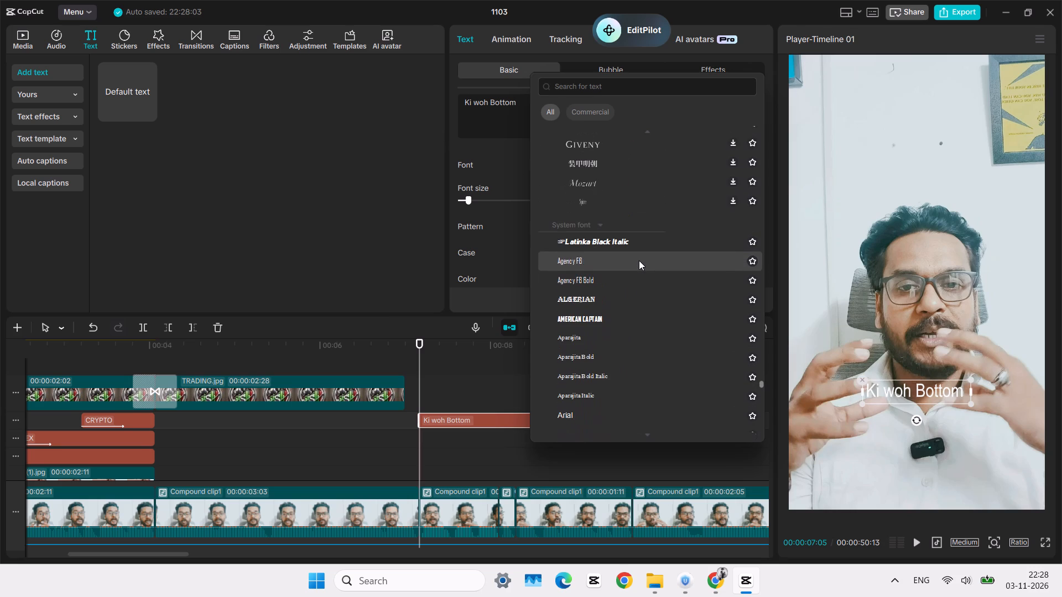
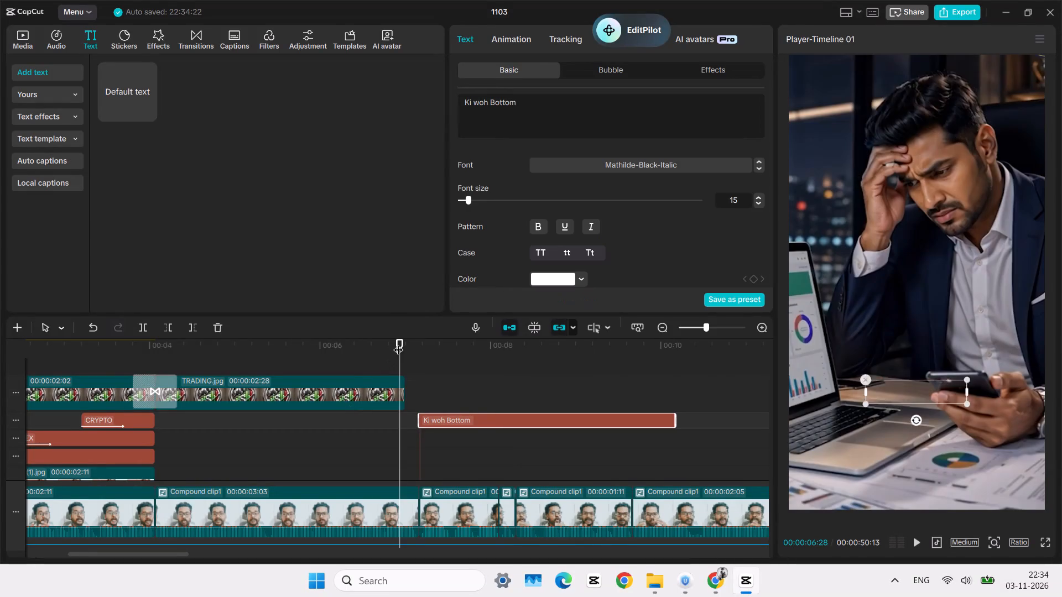
Play the timeline from about 00:00:06:28 to review where the "Ki woh Bottom" text comes in.
double_click(394, 354)
key(space)
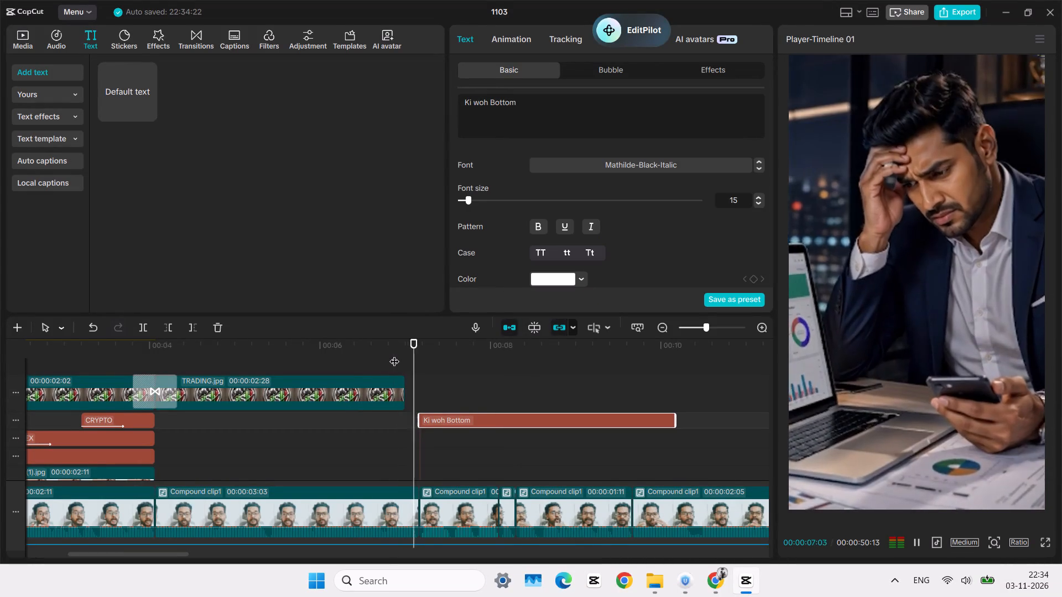
key(space)
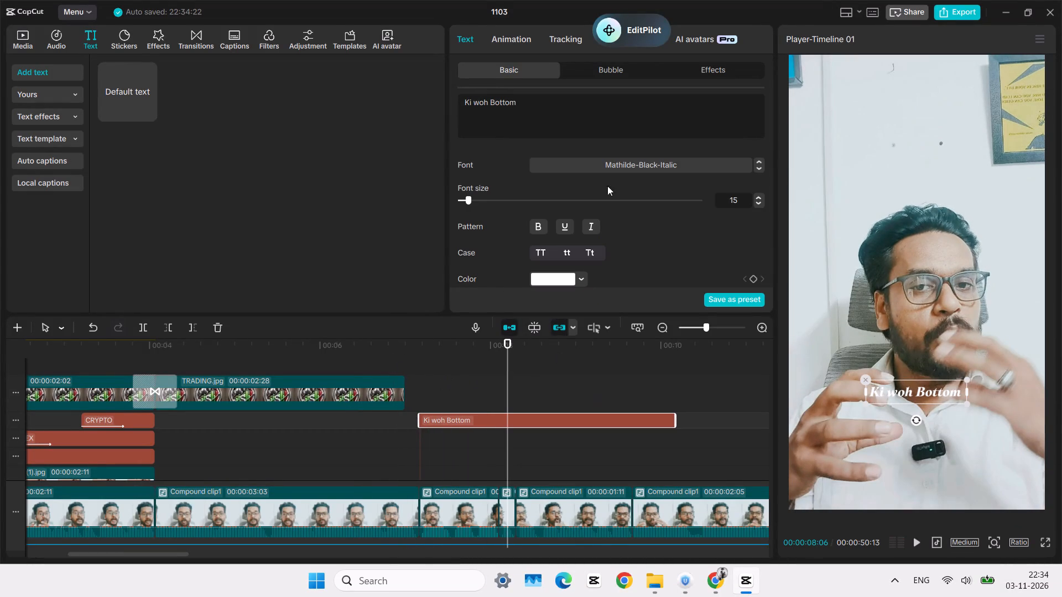
Examine the preset and system fonts by previewing them on the "Ki woh Bottom" text.
click(593, 155)
click(589, 169)
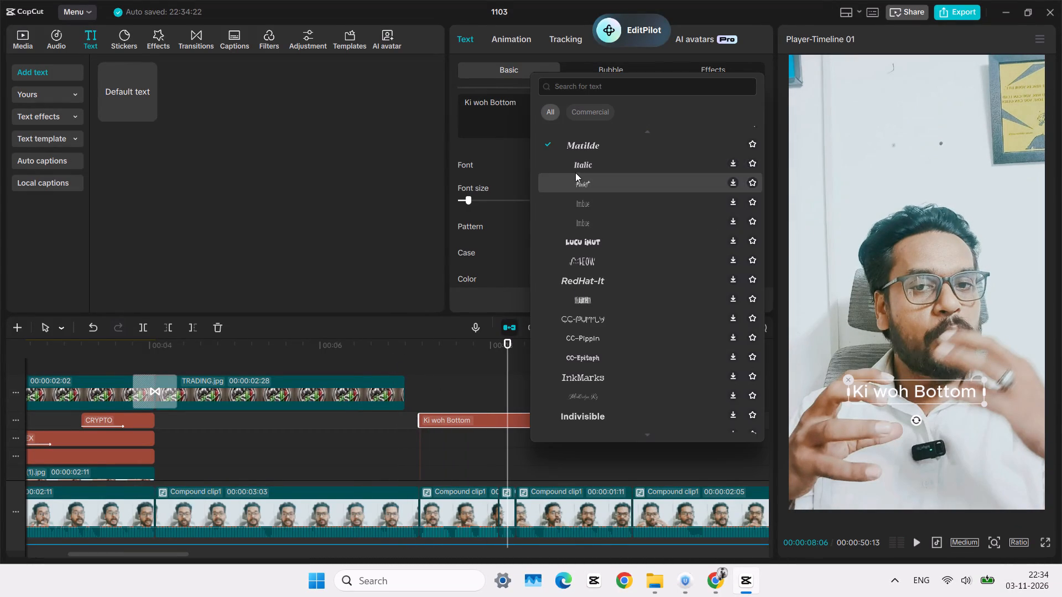
scroll(615, 155, down, 5)
scroll(634, 280, down, 6)
scroll(691, 331, down, 4)
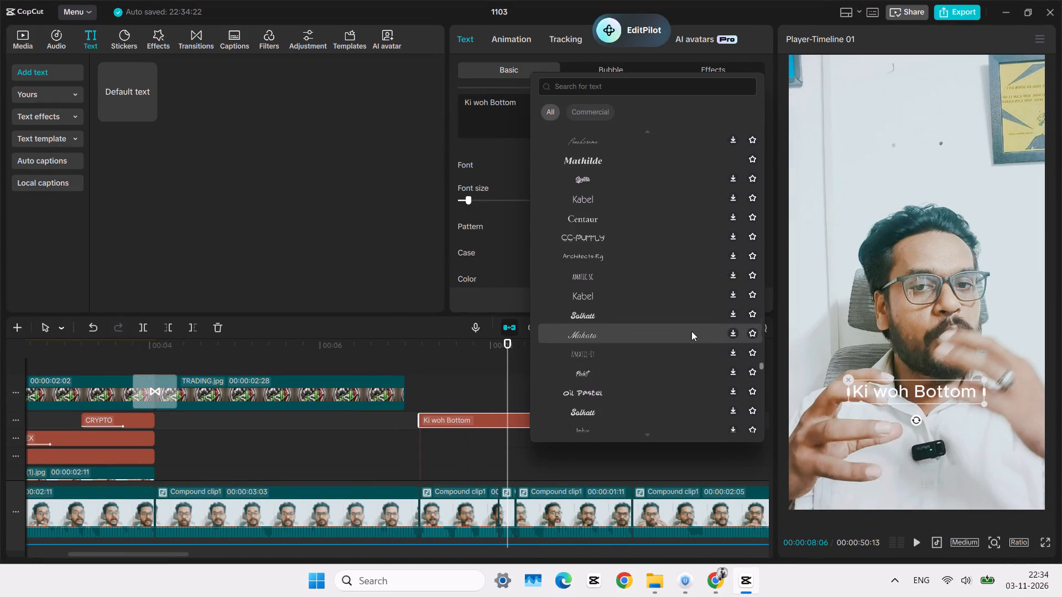
scroll(613, 313, down, 20)
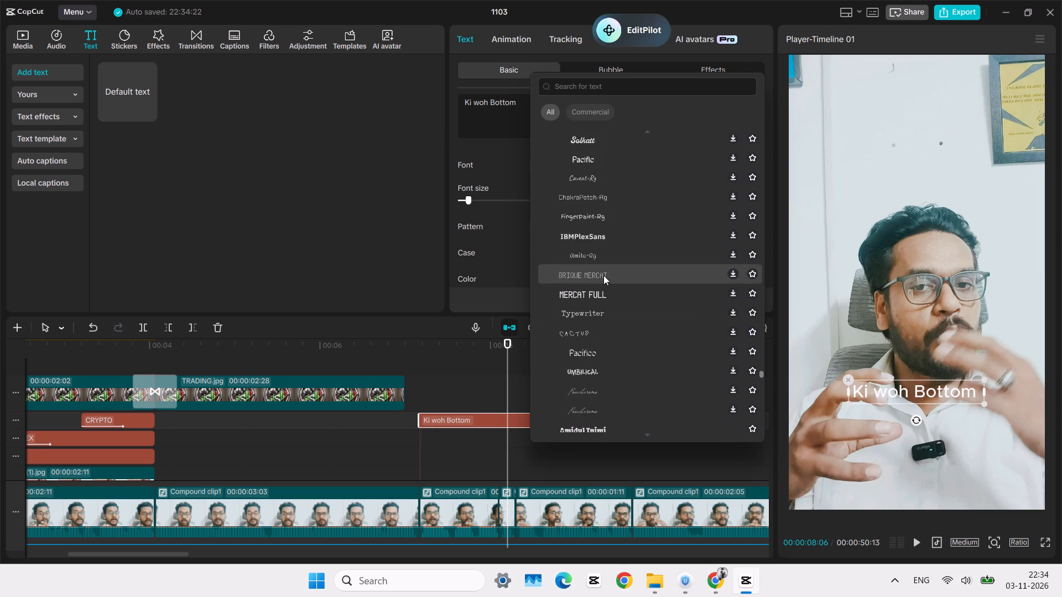
scroll(603, 275, down, 19)
scroll(603, 275, up, 1)
scroll(603, 275, down, 6)
scroll(603, 275, up, 1)
scroll(603, 275, down, 7)
scroll(603, 275, up, 2)
scroll(603, 275, down, 7)
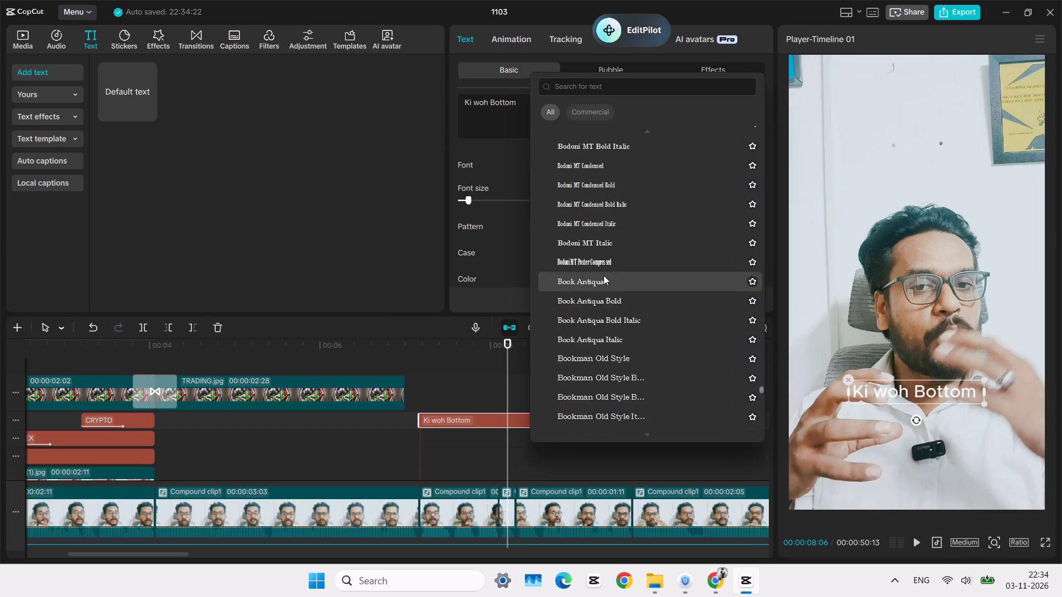
scroll(603, 275, up, 13)
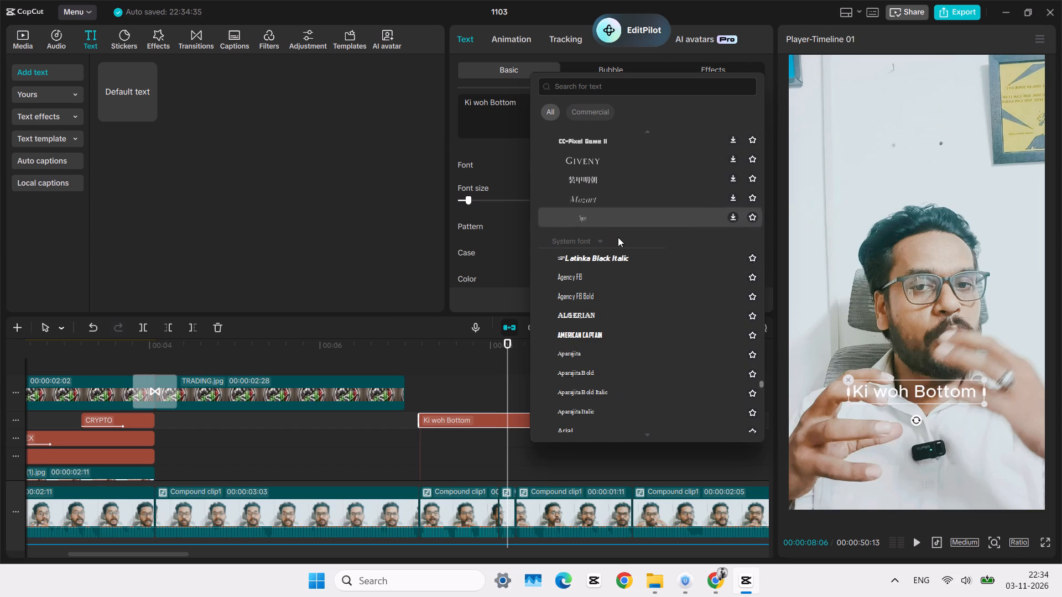
scroll(609, 281, down, 5)
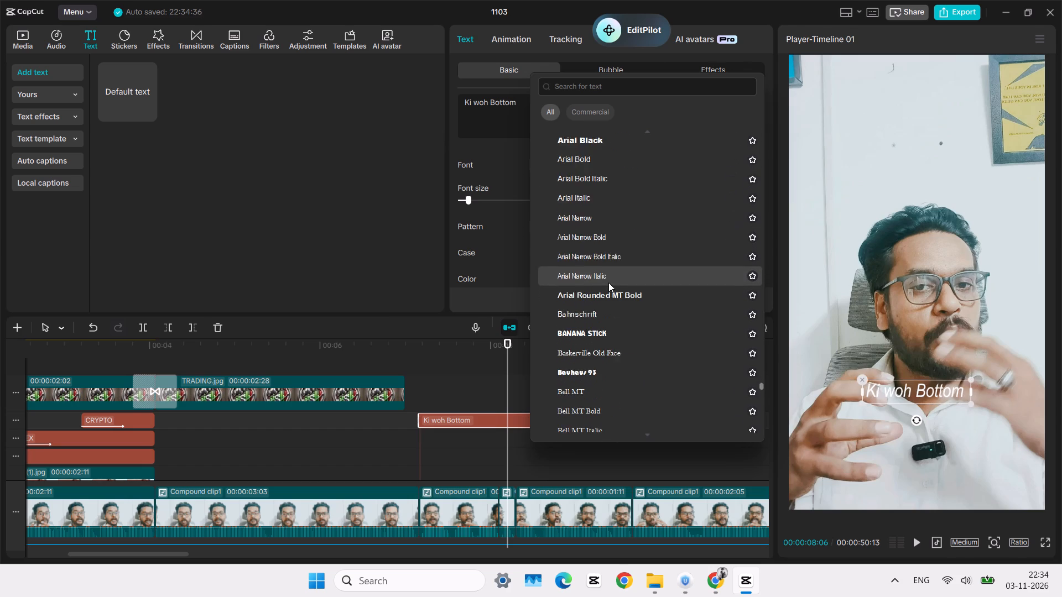
scroll(608, 282, down, 7)
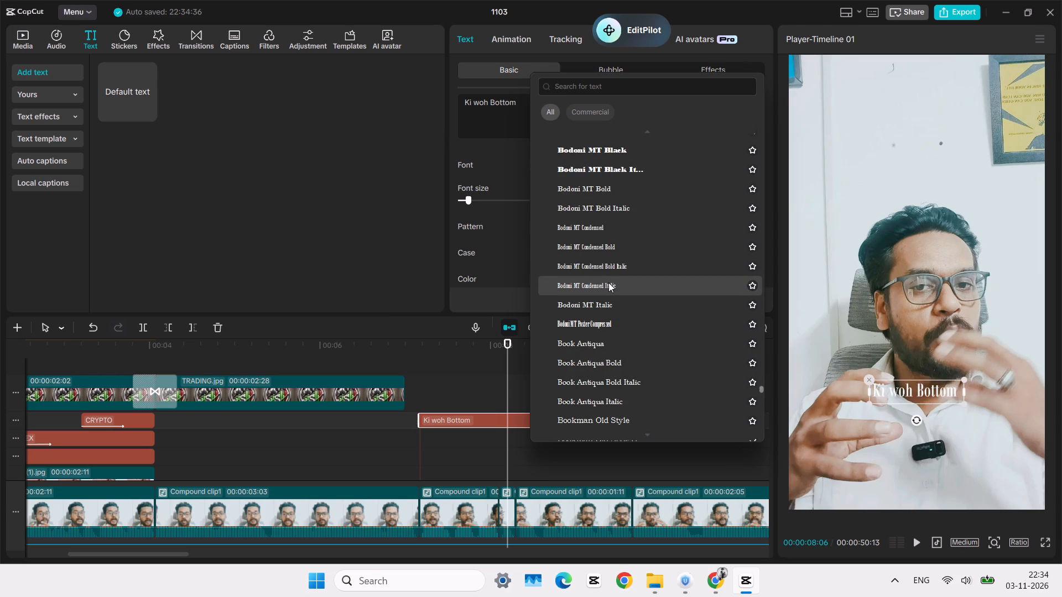
scroll(608, 282, down, 4)
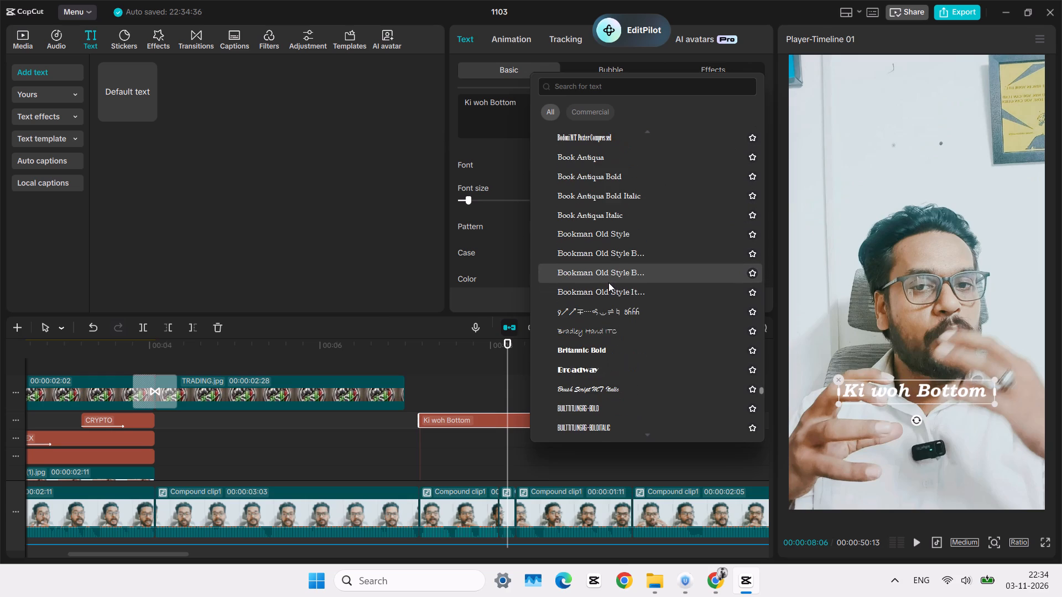
scroll(608, 282, down, 4)
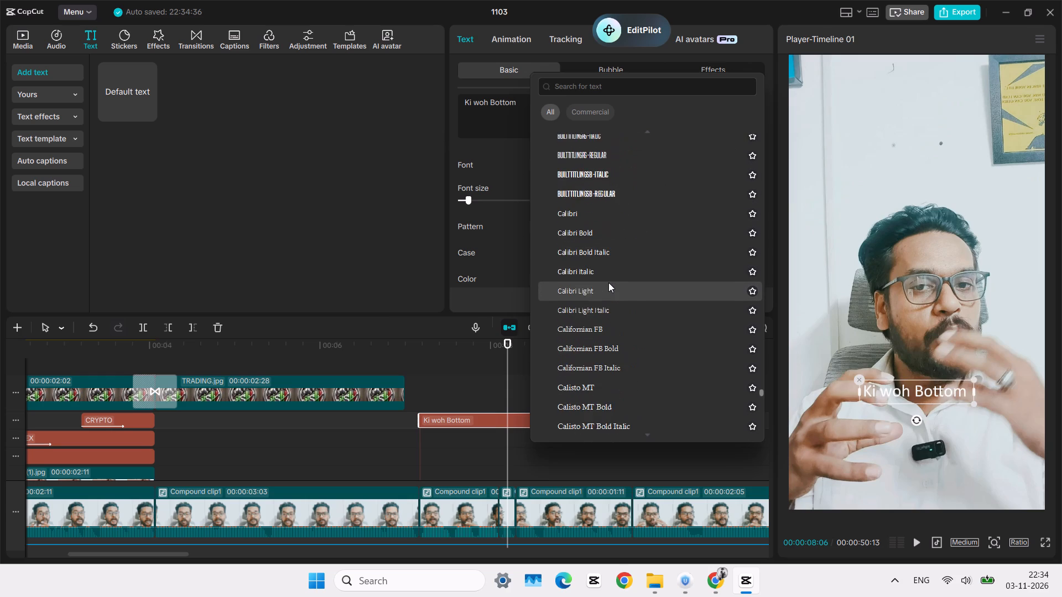
scroll(608, 282, down, 7)
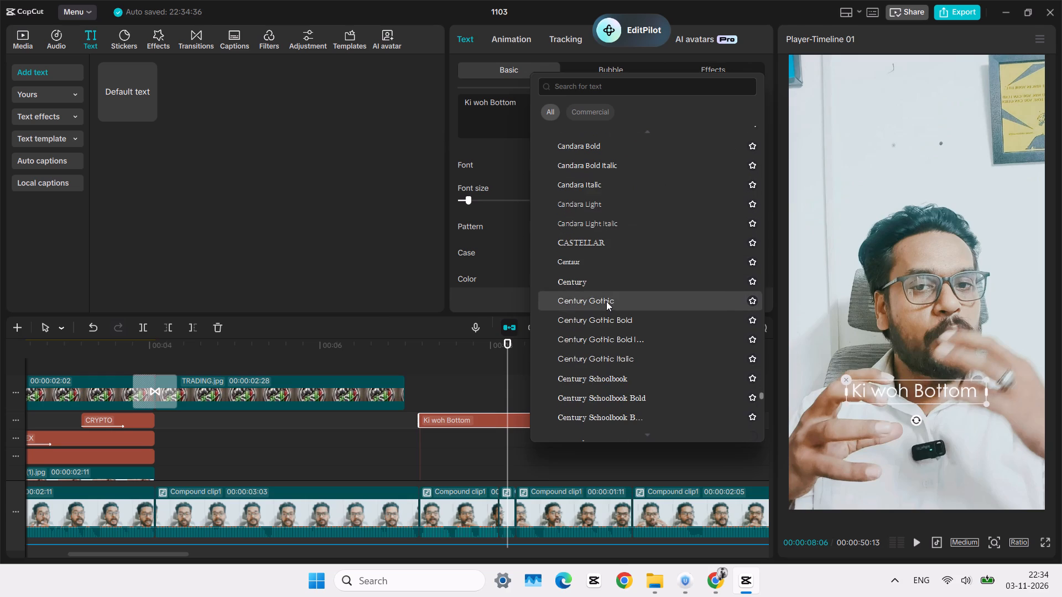
scroll(634, 362, down, 3)
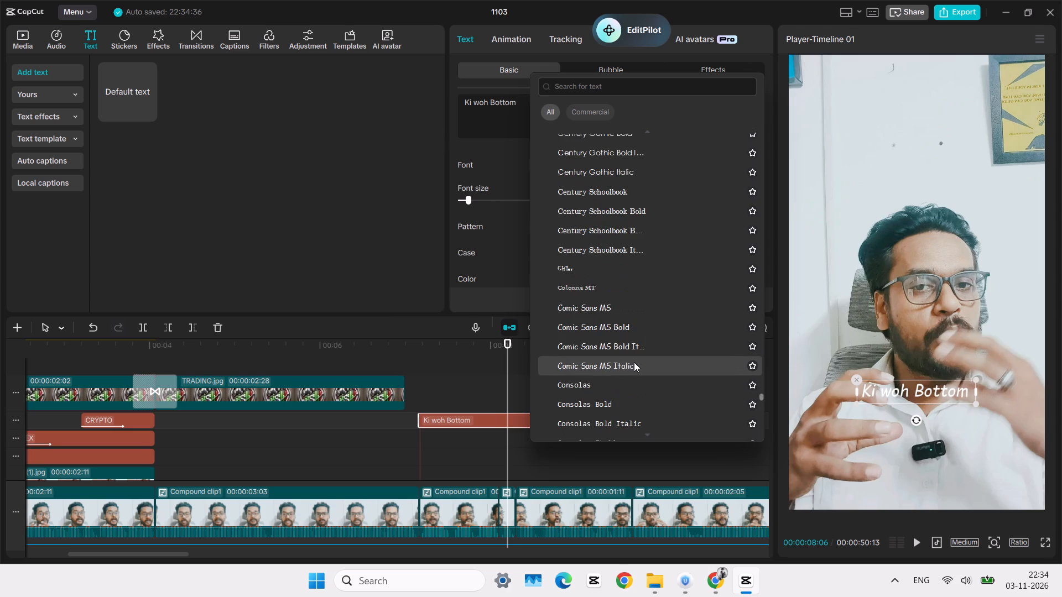
scroll(641, 372, down, 3)
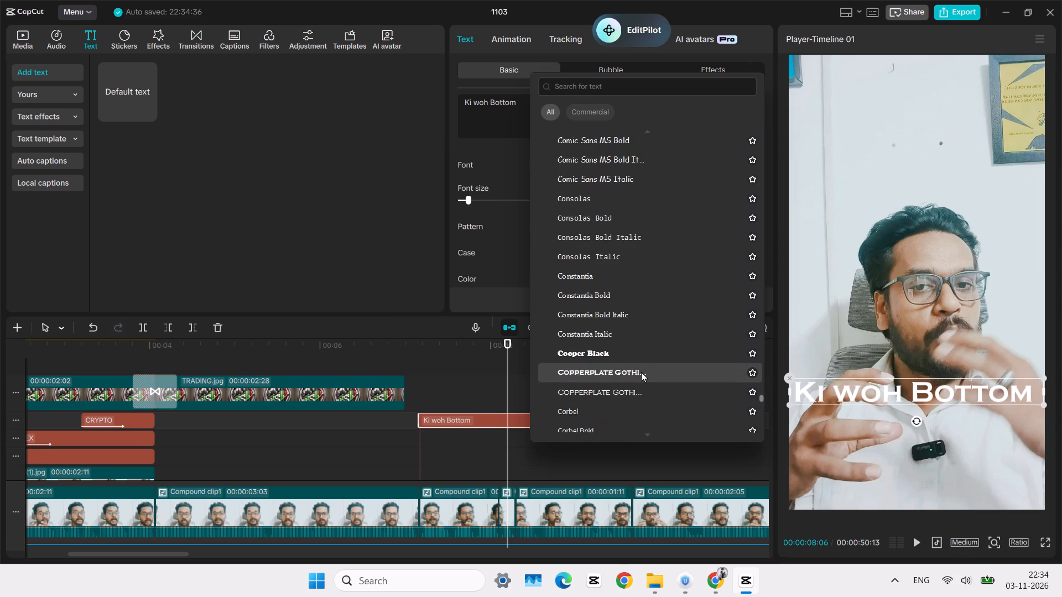
scroll(642, 373, down, 8)
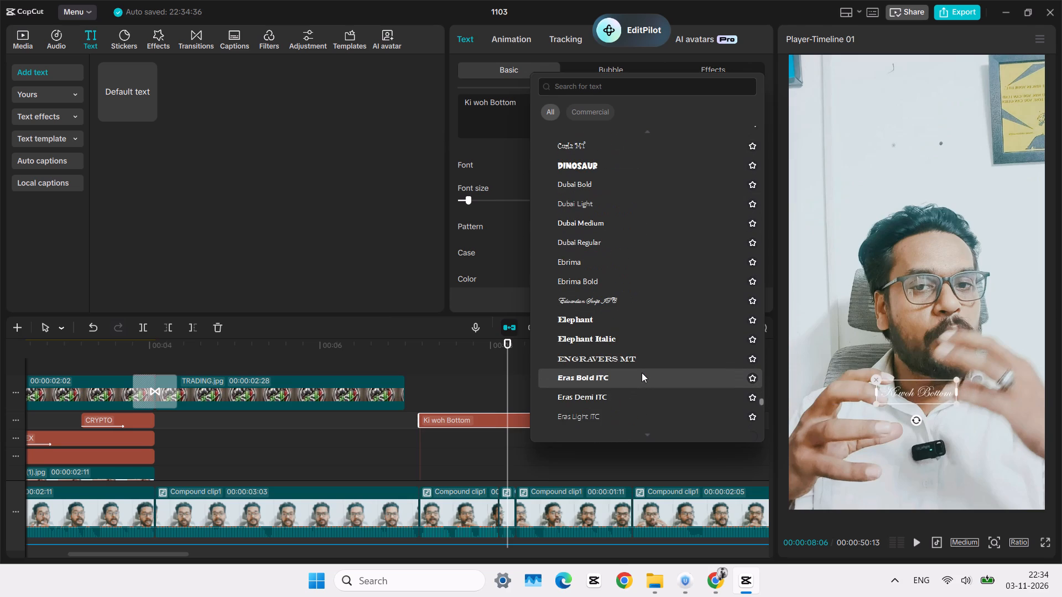
scroll(642, 373, down, 3)
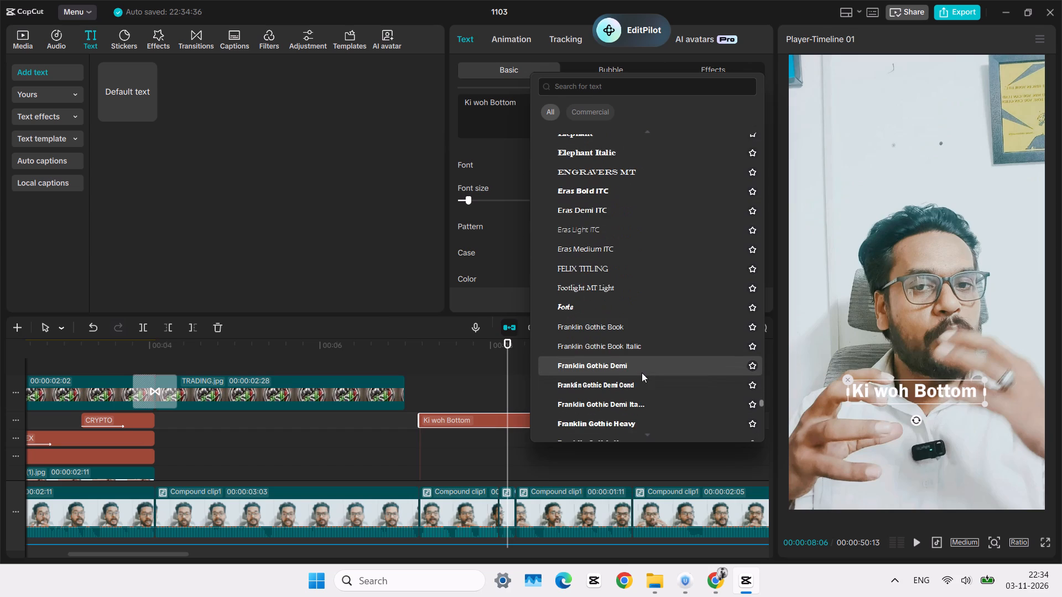
scroll(642, 373, down, 4)
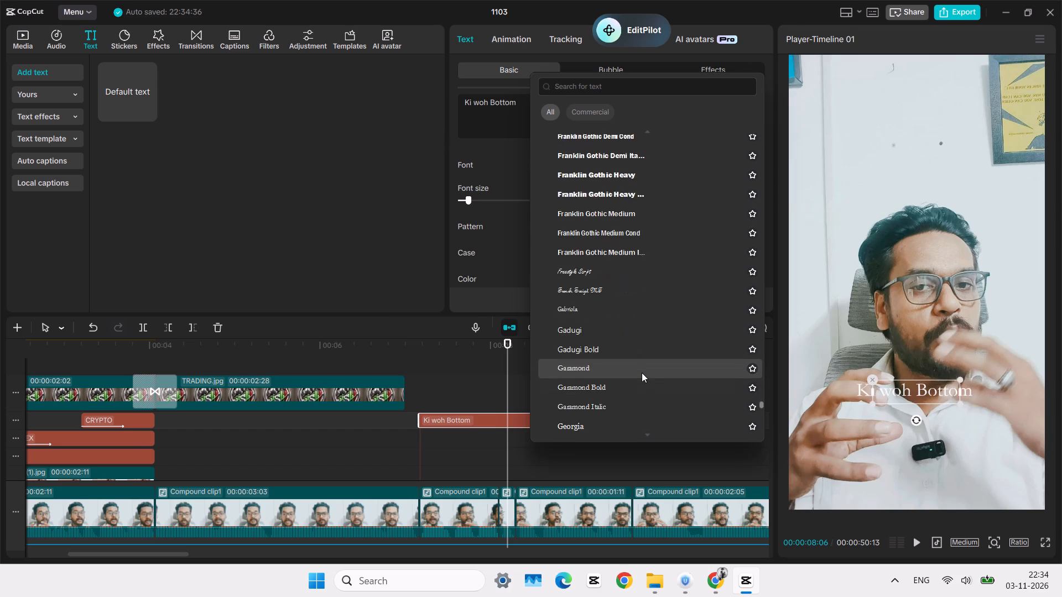
scroll(642, 373, down, 7)
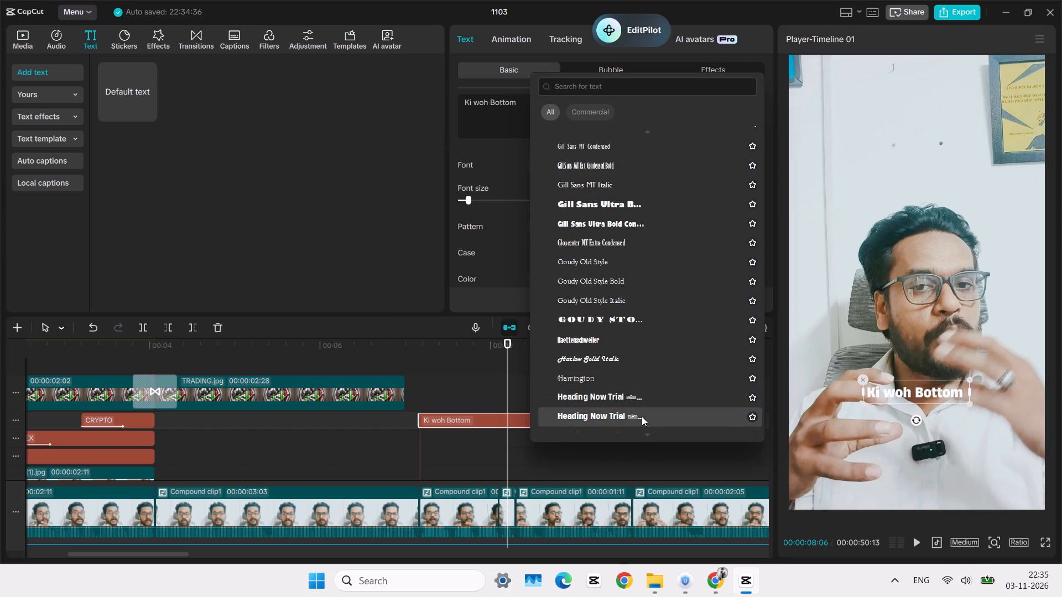
scroll(642, 416, down, 4)
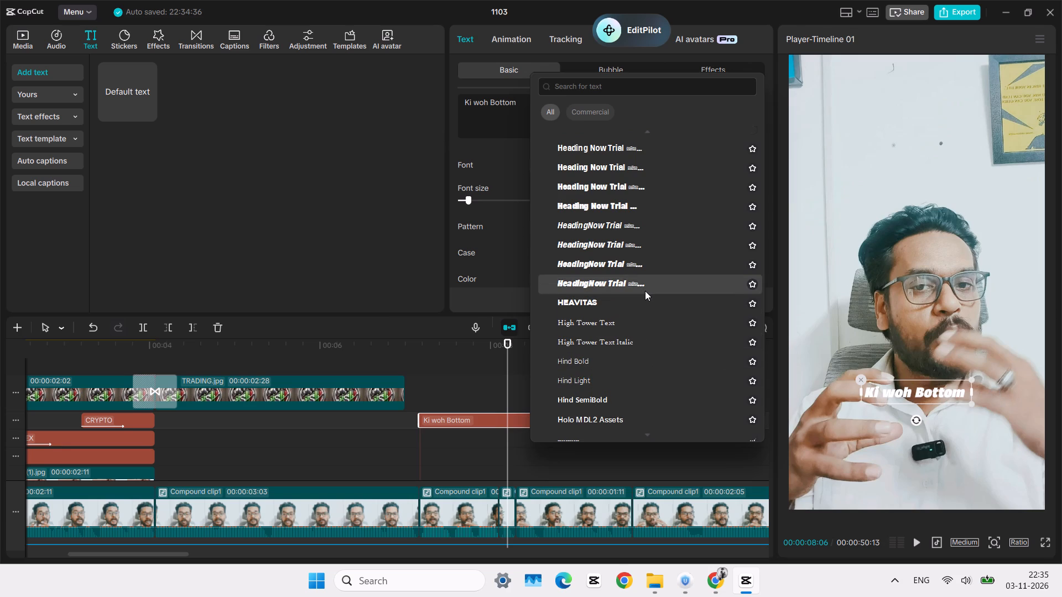
scroll(645, 291, down, 3)
scroll(642, 359, down, 2)
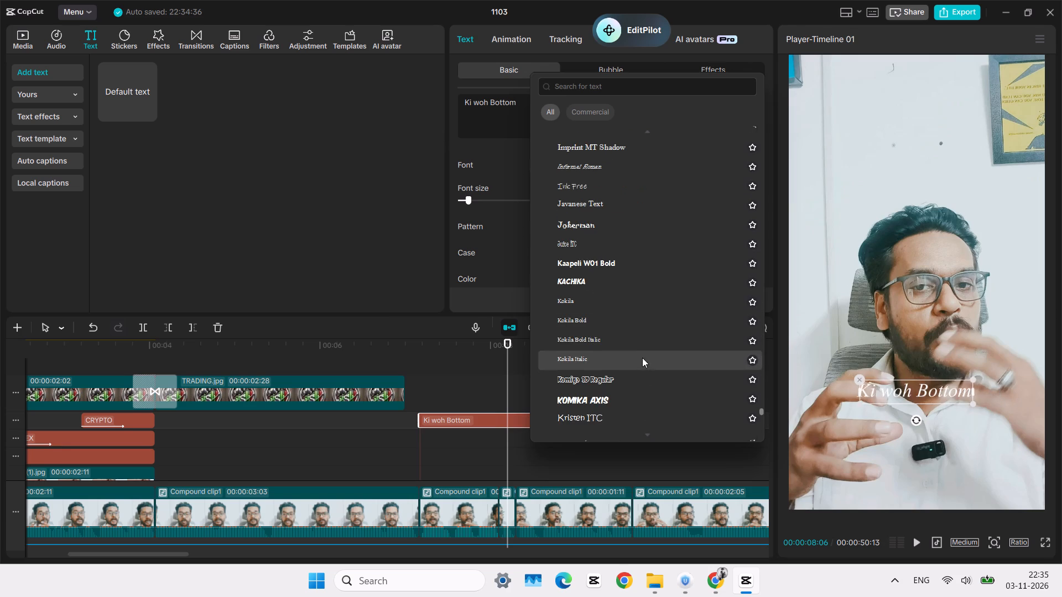
scroll(641, 351, down, 3)
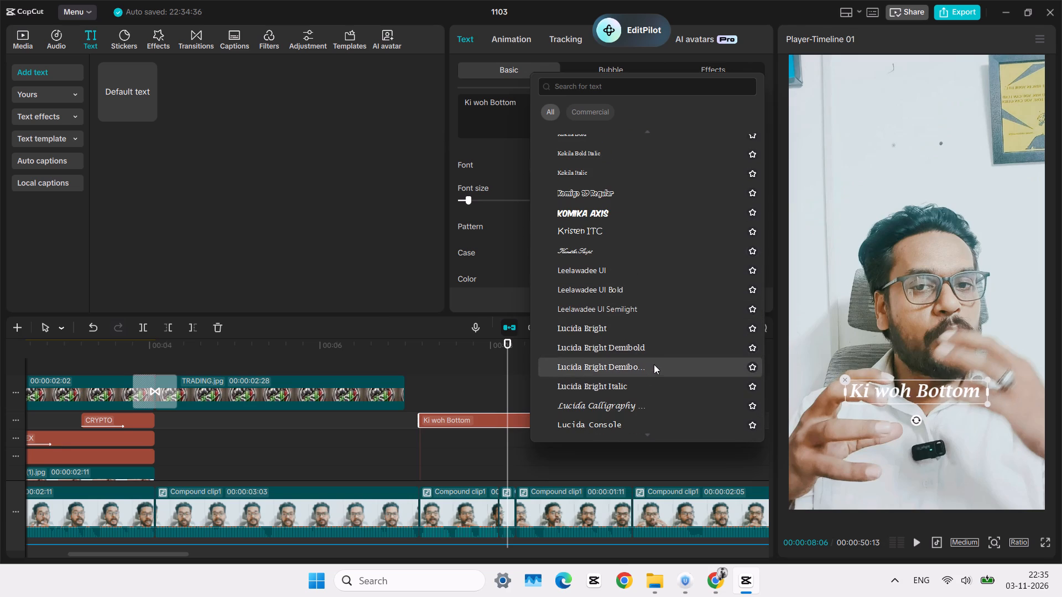
scroll(654, 365, down, 6)
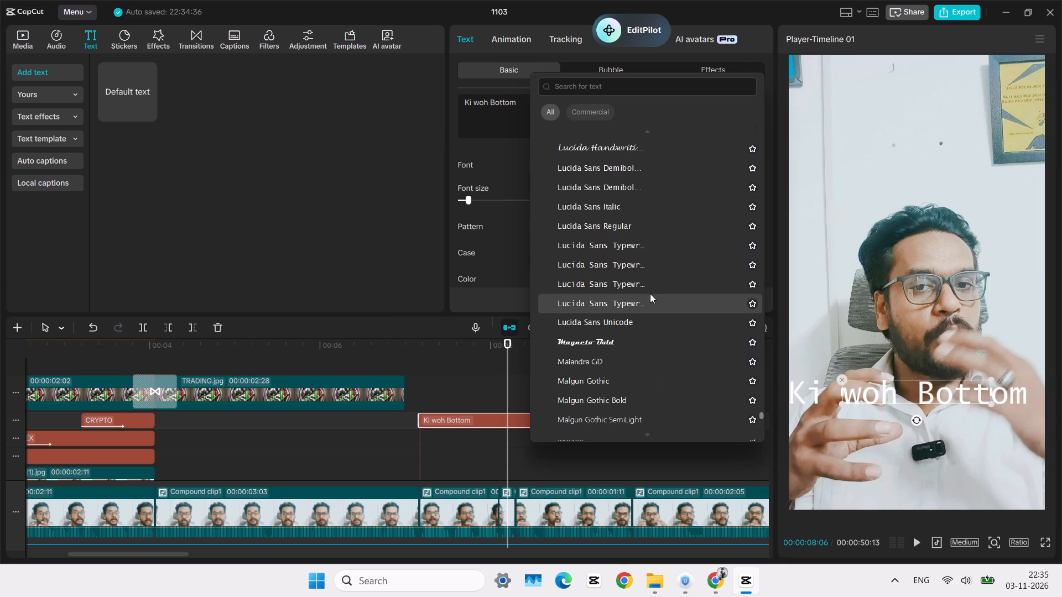
scroll(659, 373, down, 4)
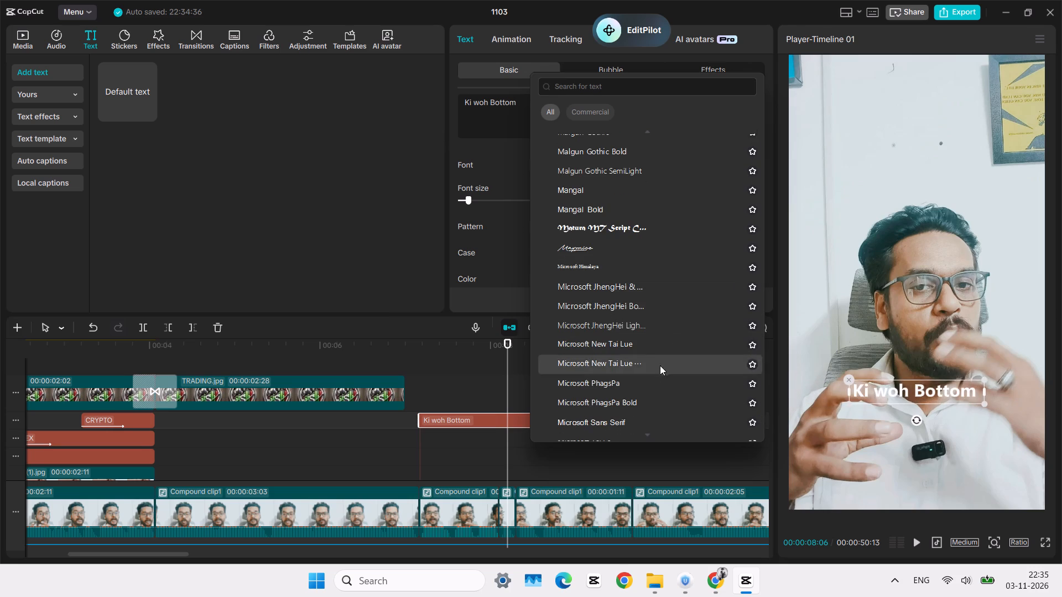
scroll(670, 396, down, 6)
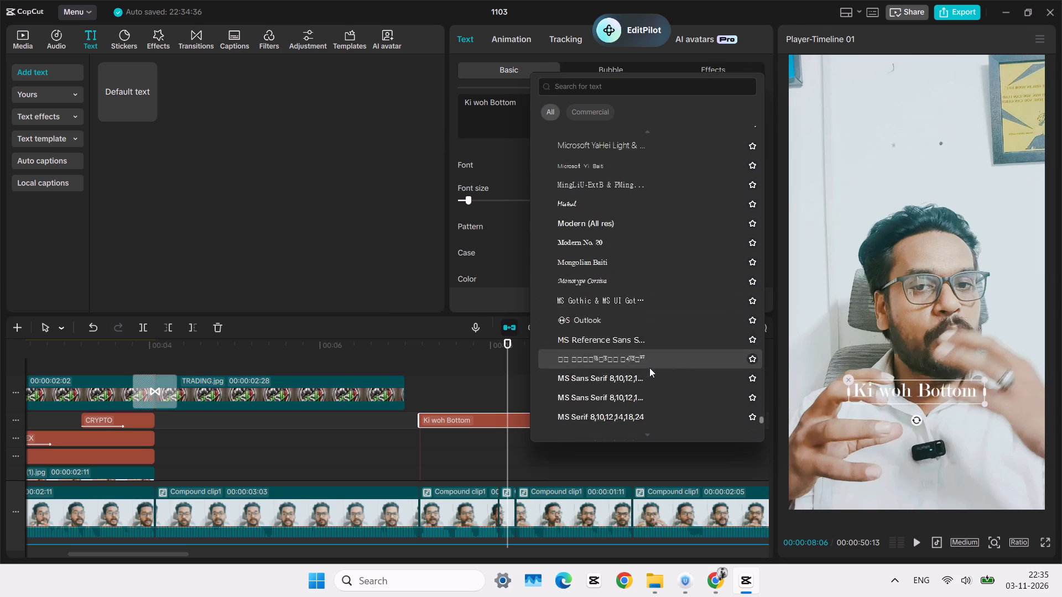
scroll(649, 368, down, 11)
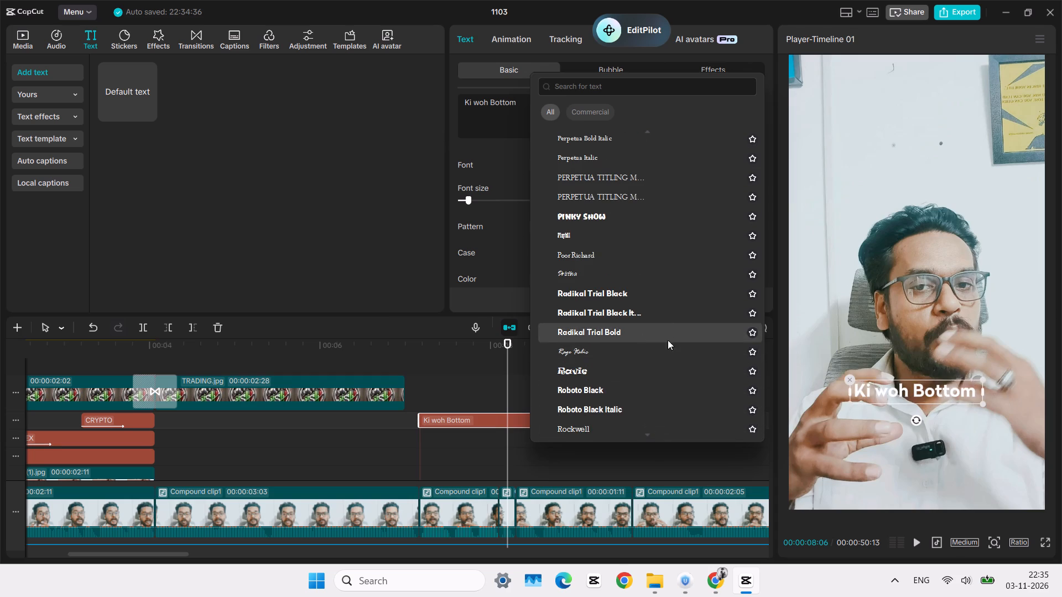
scroll(668, 350, down, 14)
scroll(667, 366, up, 3)
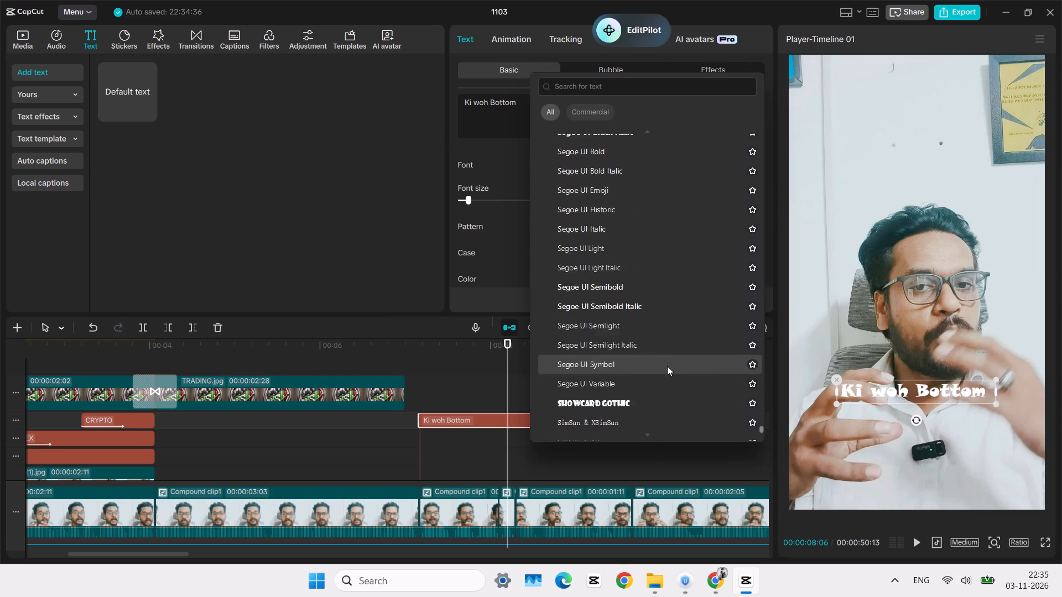
scroll(667, 366, up, 14)
Search the font library for "impcat".
drag(644, 86, 631, 90)
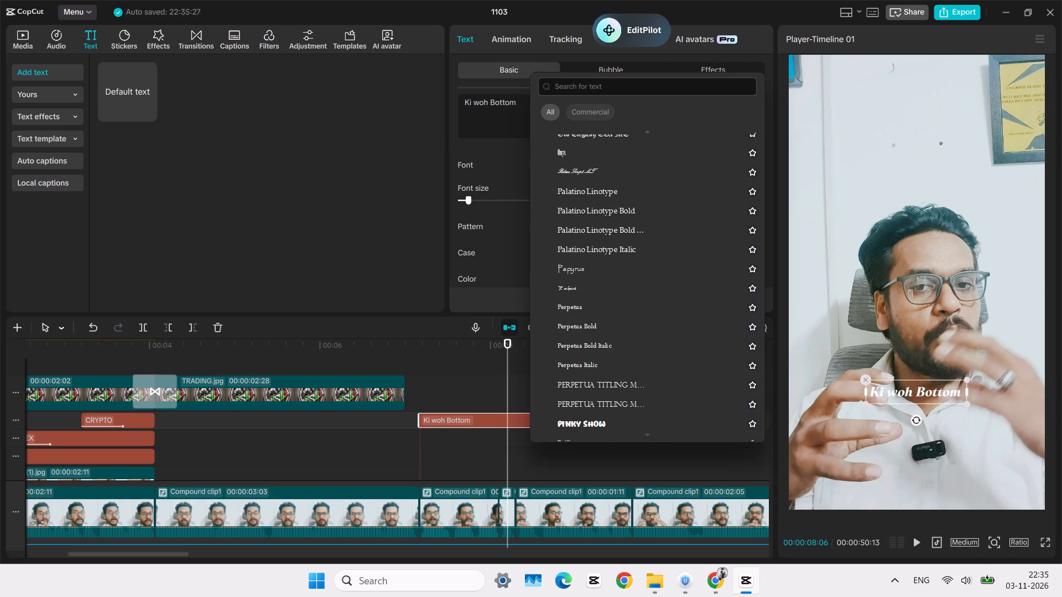
text(im)
text(pcat)
key(Return)
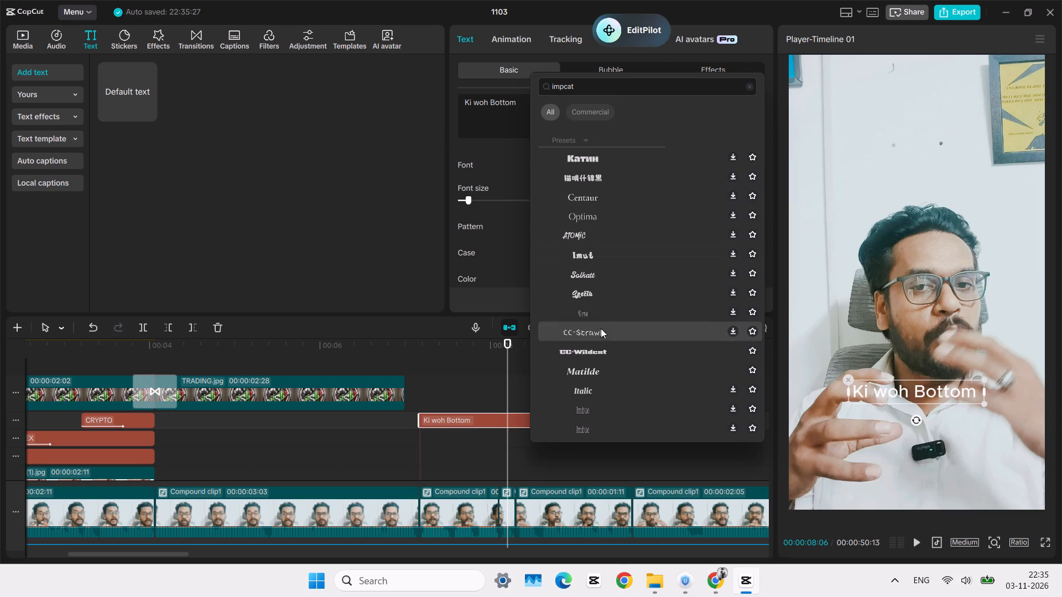
scroll(613, 254, down, 6)
scroll(612, 261, up, 9)
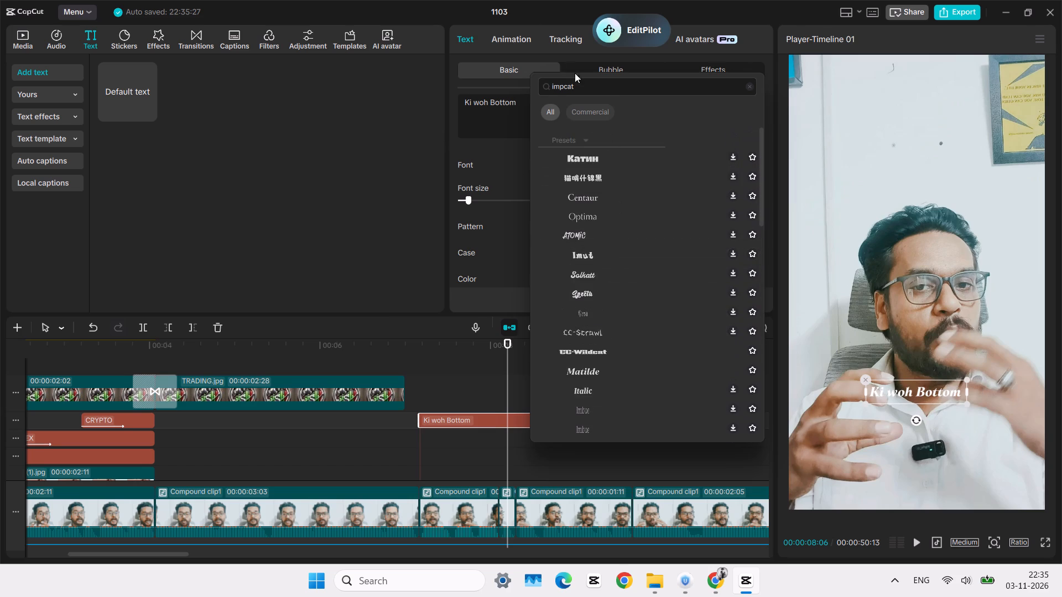
Clear the font search and apply the recently used Impact font to the "Ki woh Bottom" text.
click(610, 91)
click(747, 91)
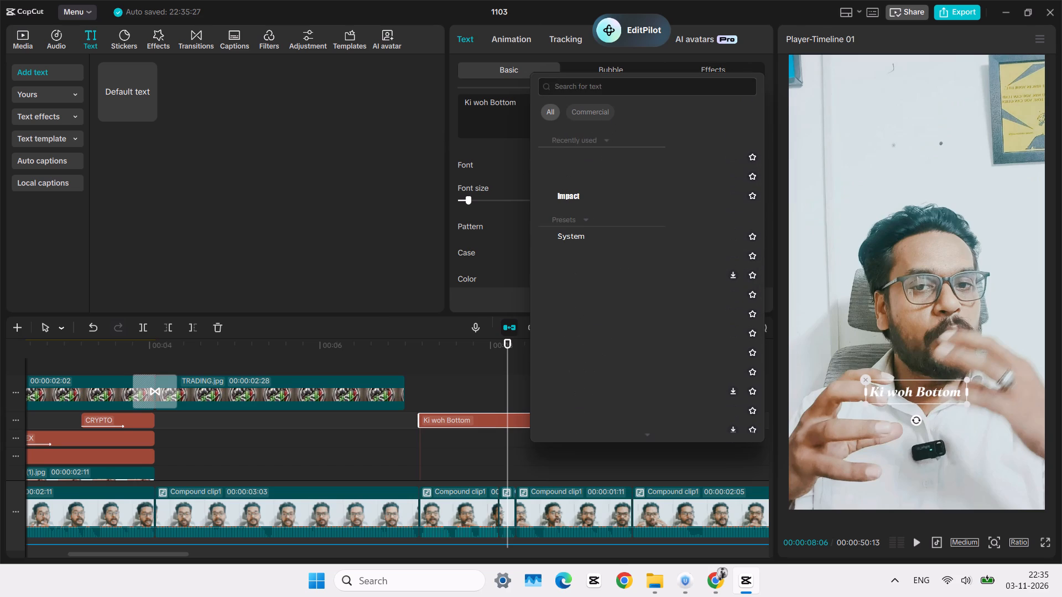
click(644, 86)
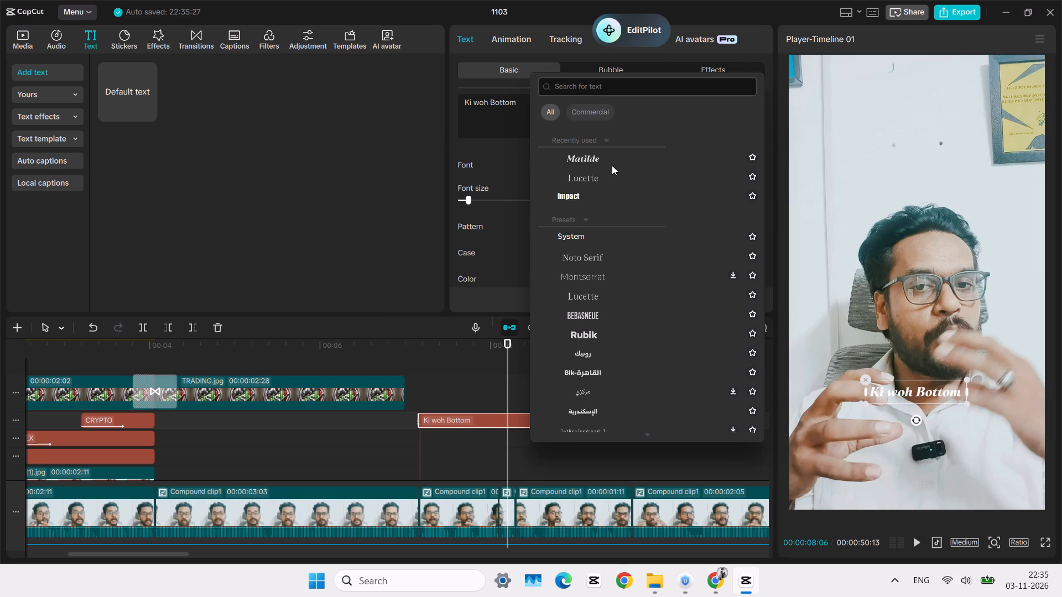
click(568, 192)
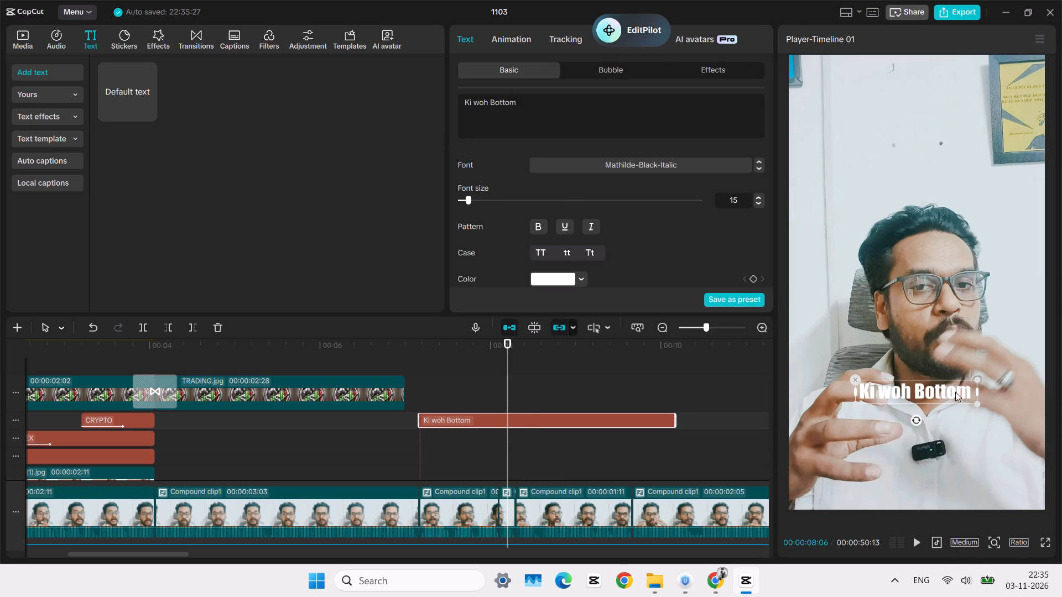
Scale the "Ki woh Bottom" text down slightly and place it a little lower in the frame, centred horizontally.
drag(977, 404, 952, 407)
drag(944, 398, 948, 397)
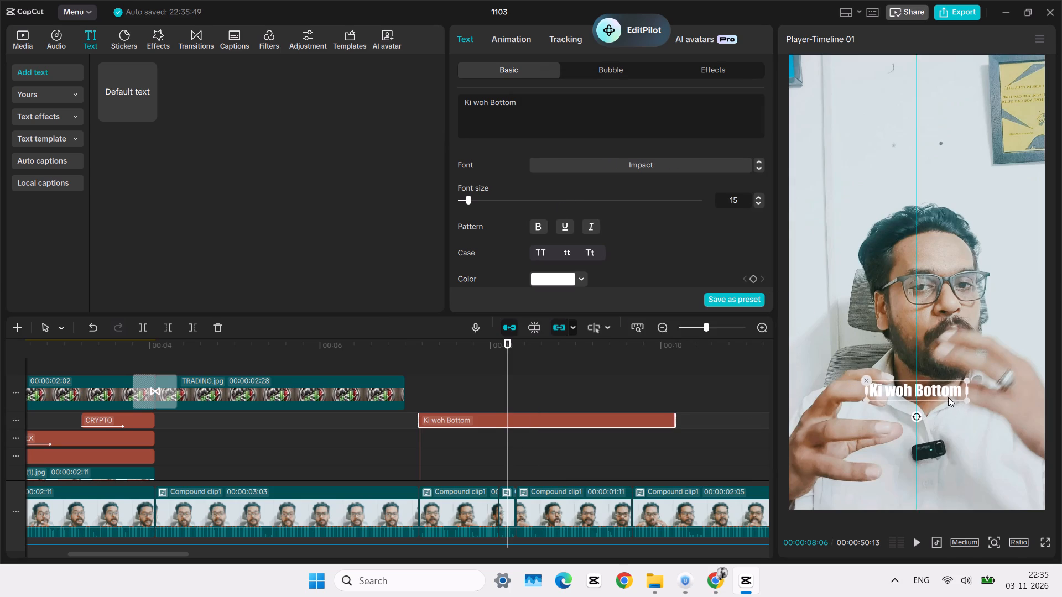
drag(948, 397, 955, 406)
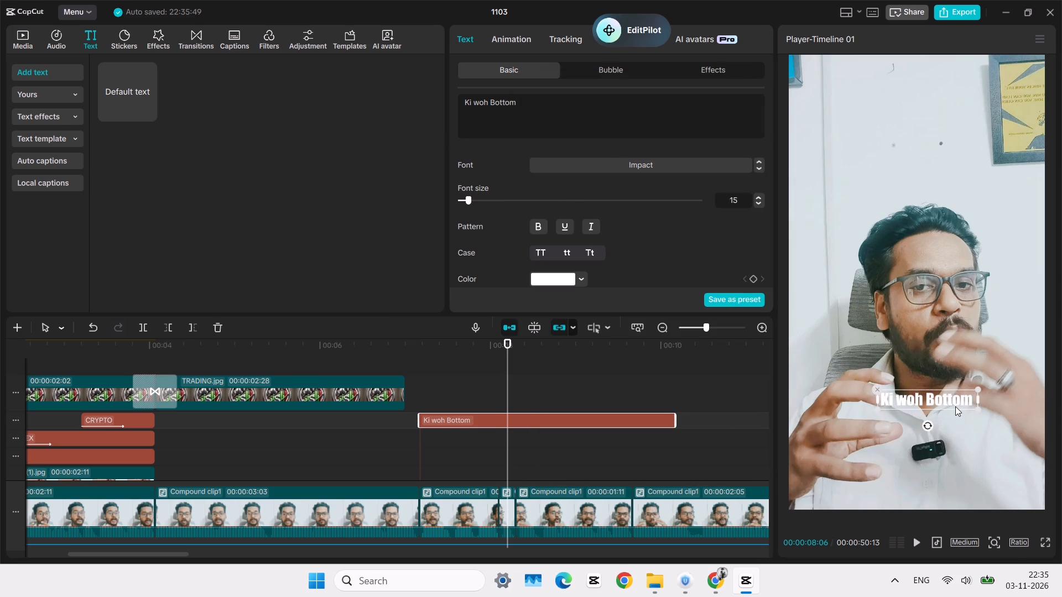
drag(955, 406, 945, 407)
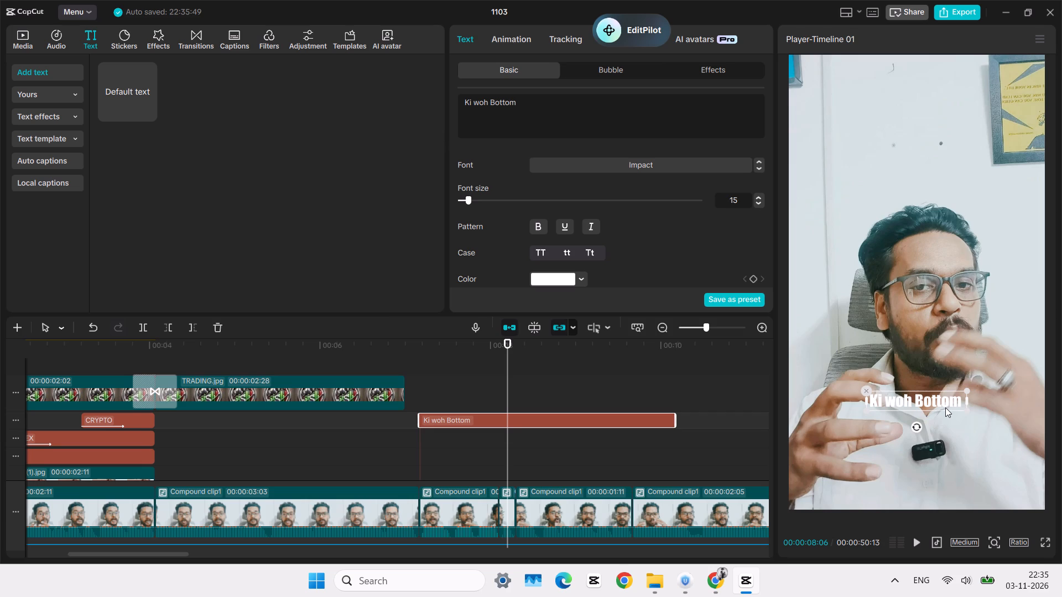
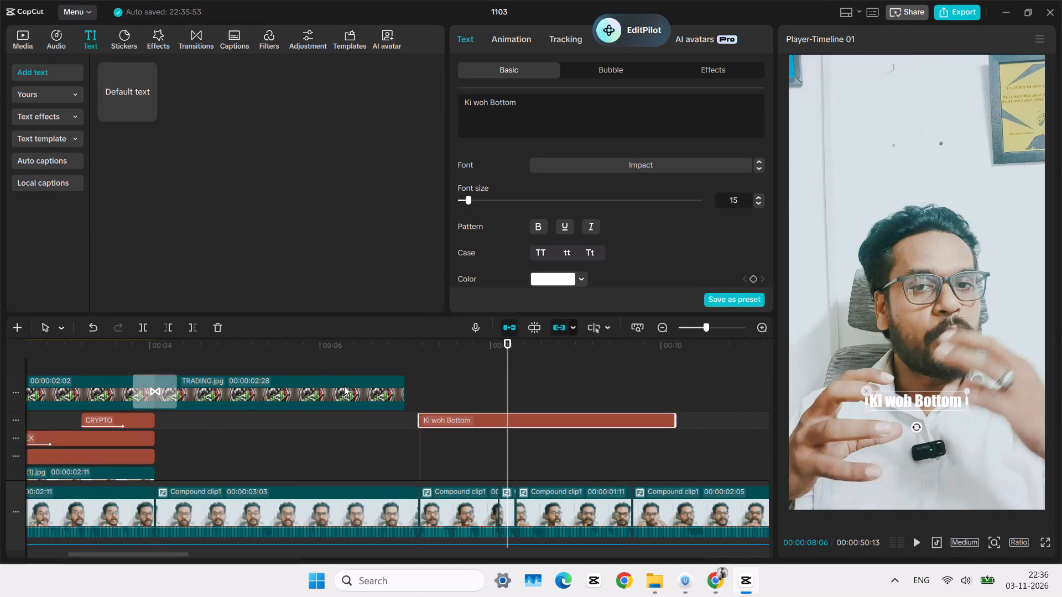
Play back the section where the "Ki woh Bottom" text begins, starting around 00:00:07:05.
click(424, 370)
key(space)
key(space)
double_click(416, 374)
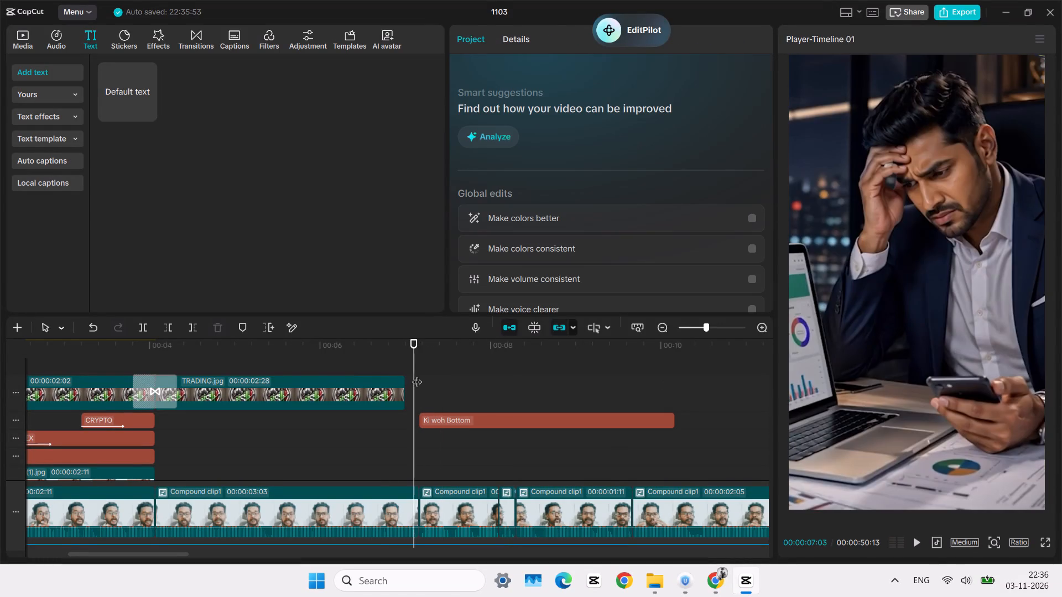
click(417, 375)
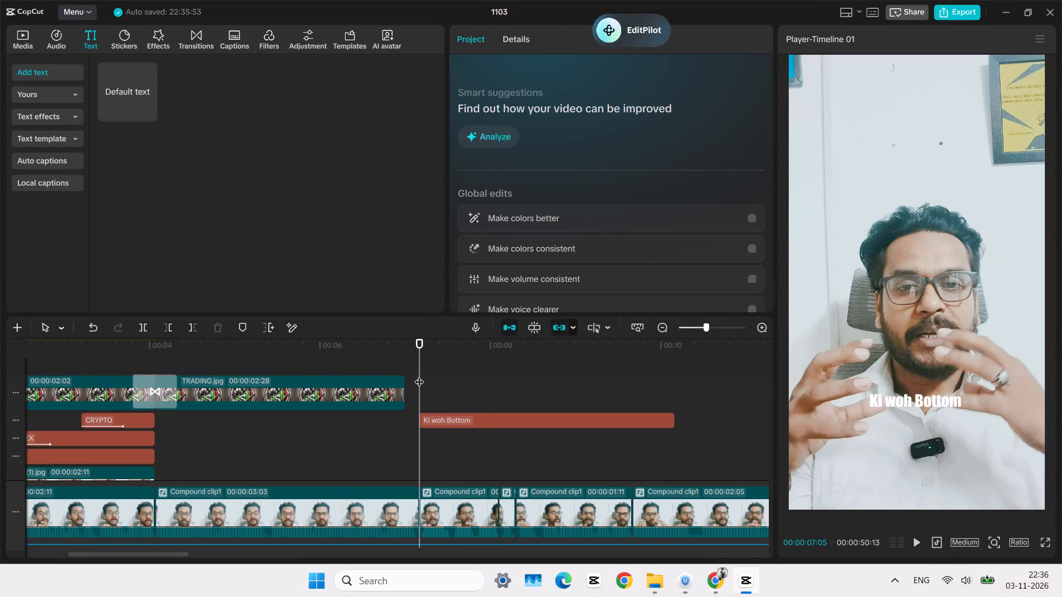
key(space)
click(420, 375)
key(space)
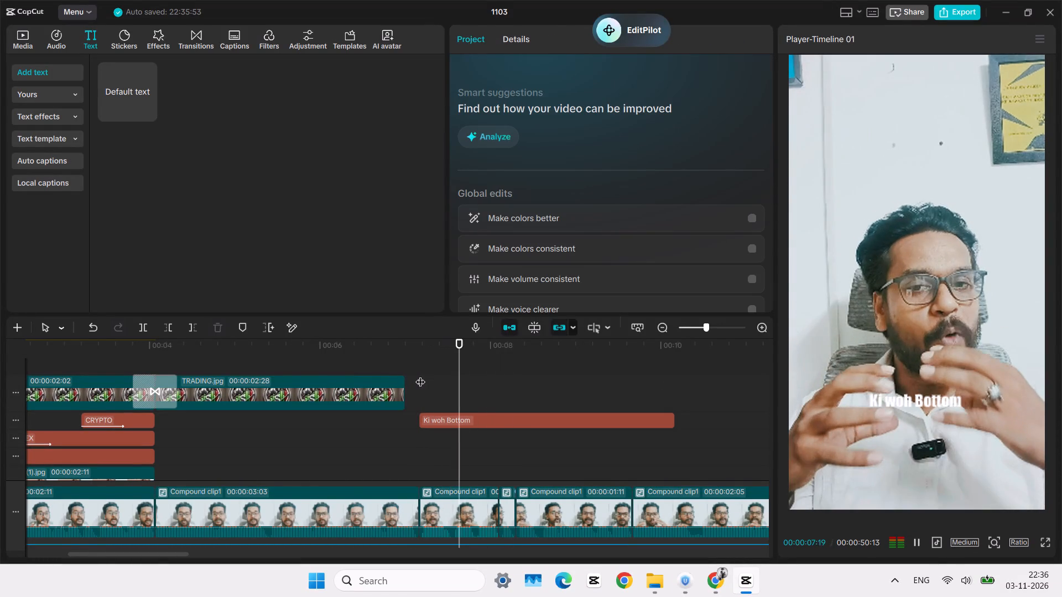
key(space)
click(420, 375)
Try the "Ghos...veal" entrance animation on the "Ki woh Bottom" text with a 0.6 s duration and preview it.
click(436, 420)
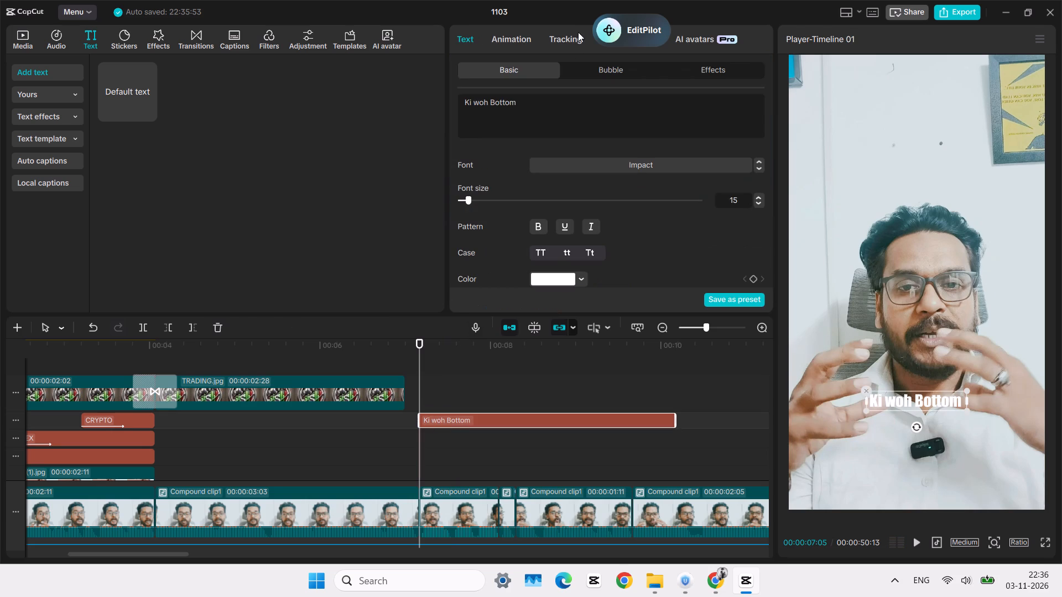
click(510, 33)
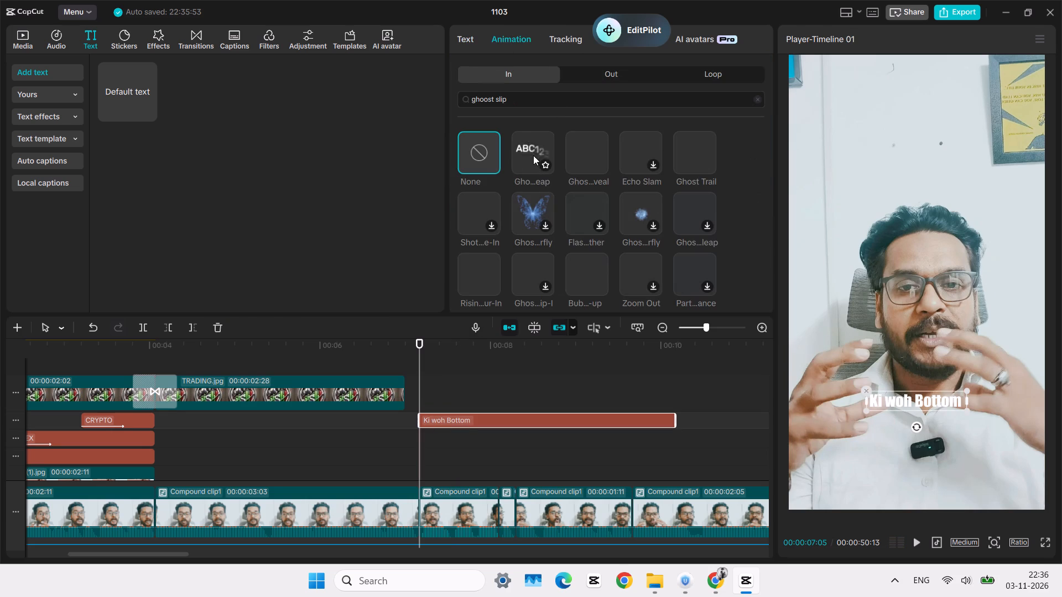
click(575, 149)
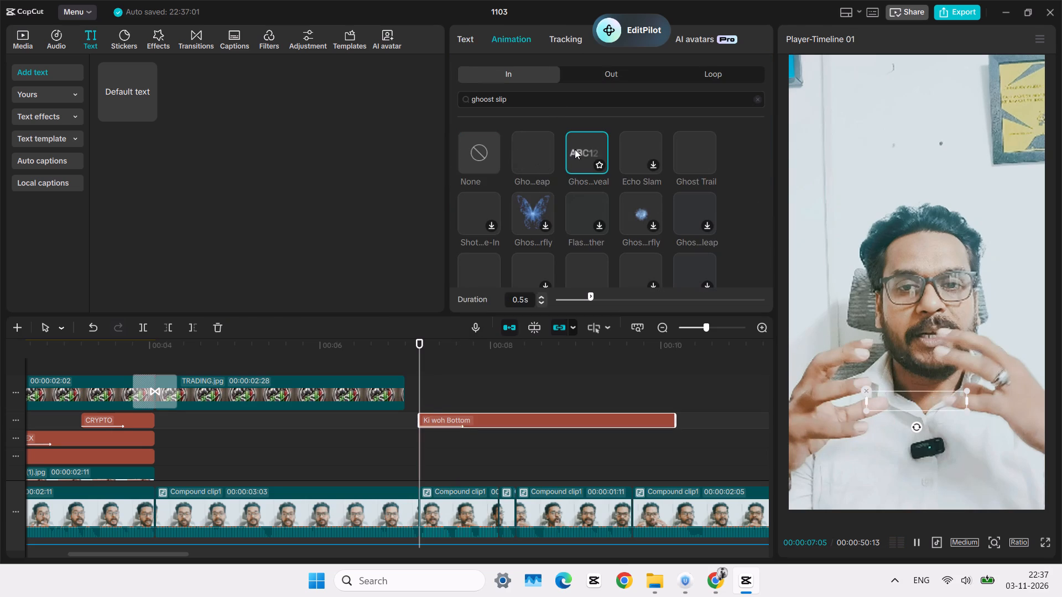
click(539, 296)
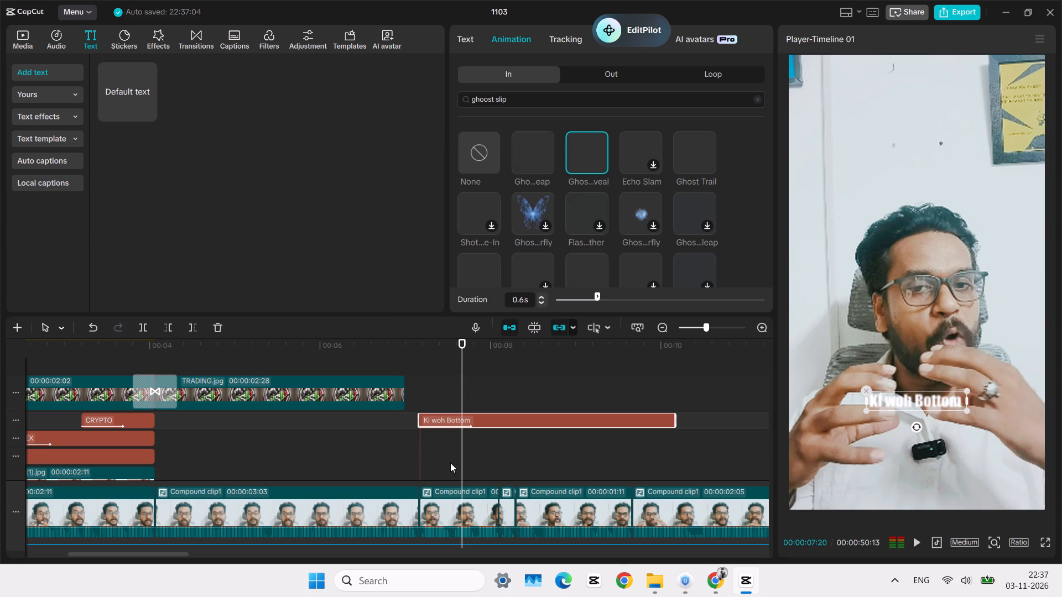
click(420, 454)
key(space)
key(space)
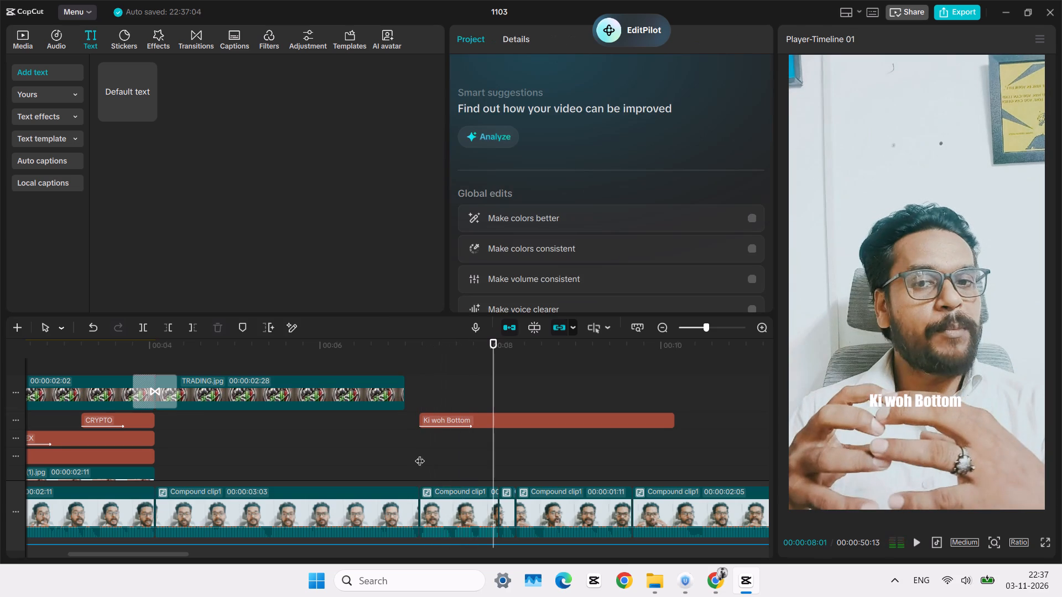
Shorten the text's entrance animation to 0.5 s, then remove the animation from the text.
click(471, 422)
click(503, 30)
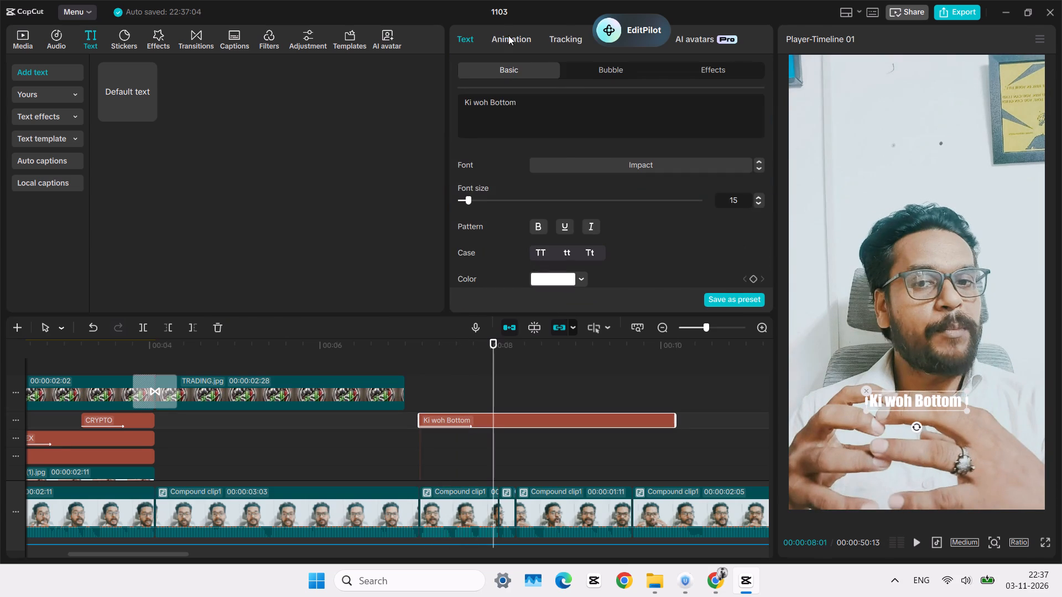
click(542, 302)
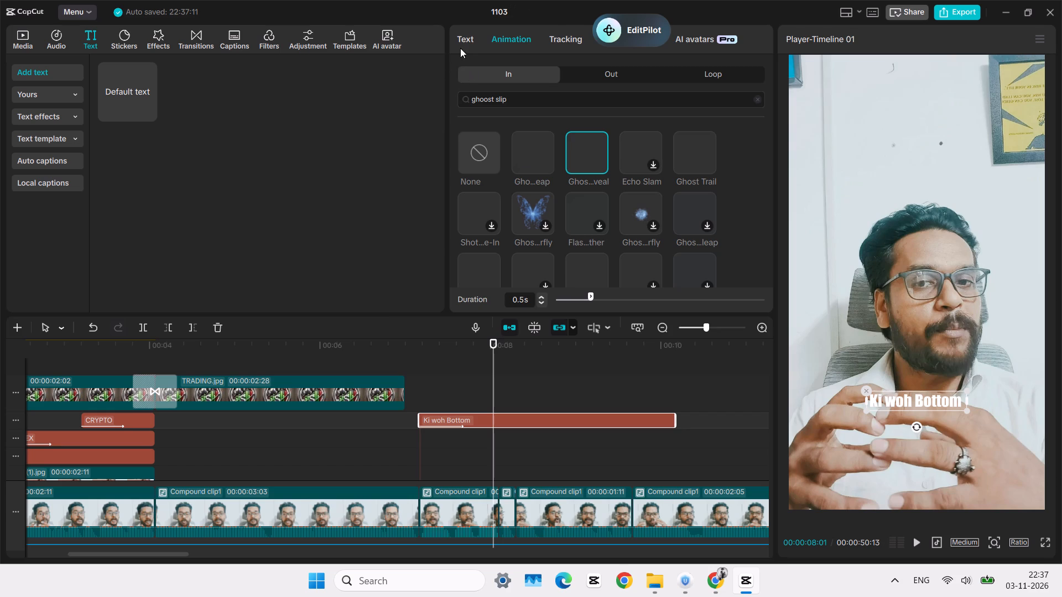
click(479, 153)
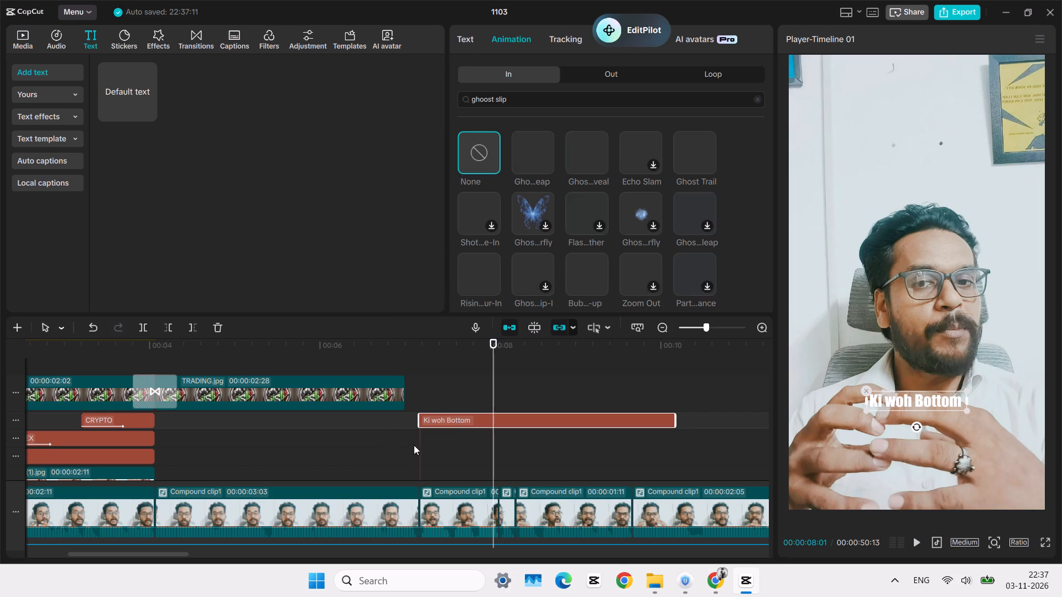
Play back the "Ki woh Bottom" section from its start and scrub around 00:00:08:02.
click(419, 438)
key(space)
key(space)
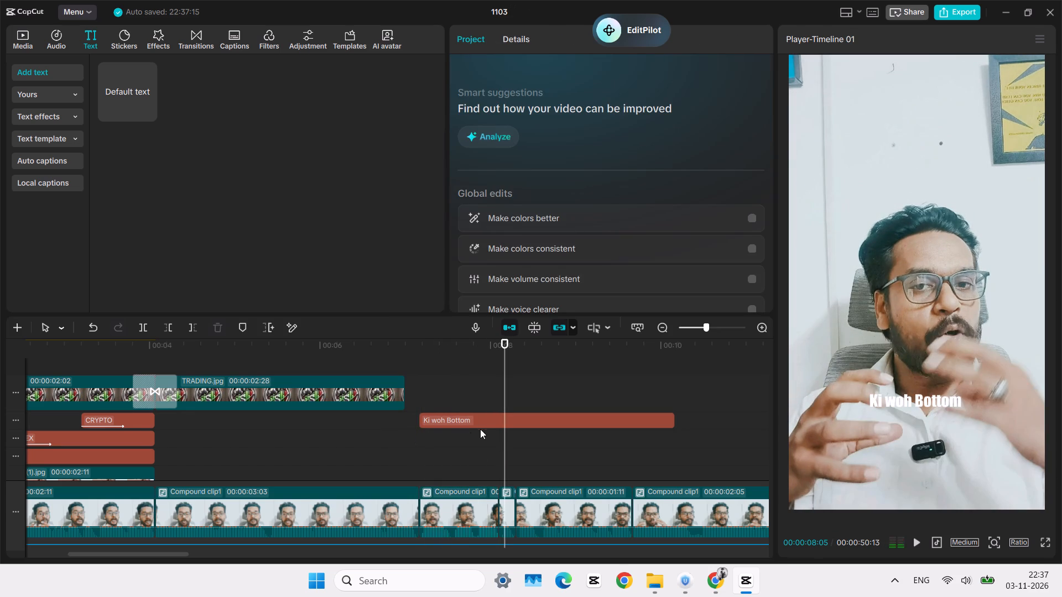
click(501, 455)
click(497, 458)
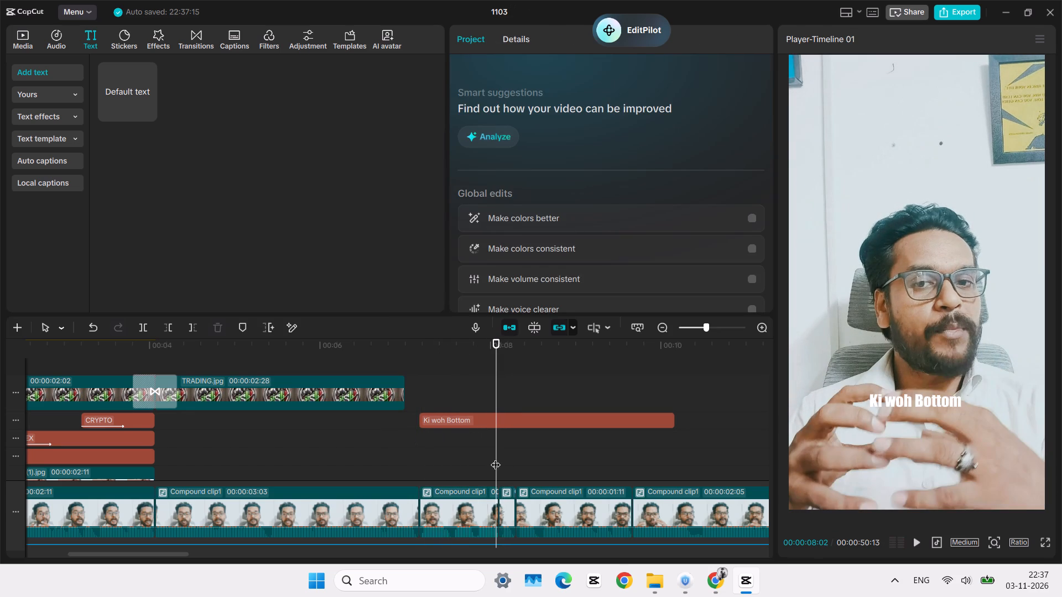
click(496, 458)
Replace the wording of the "Ki woh Bottom" overlay with "BOTTOM" in capitals.
click(491, 416)
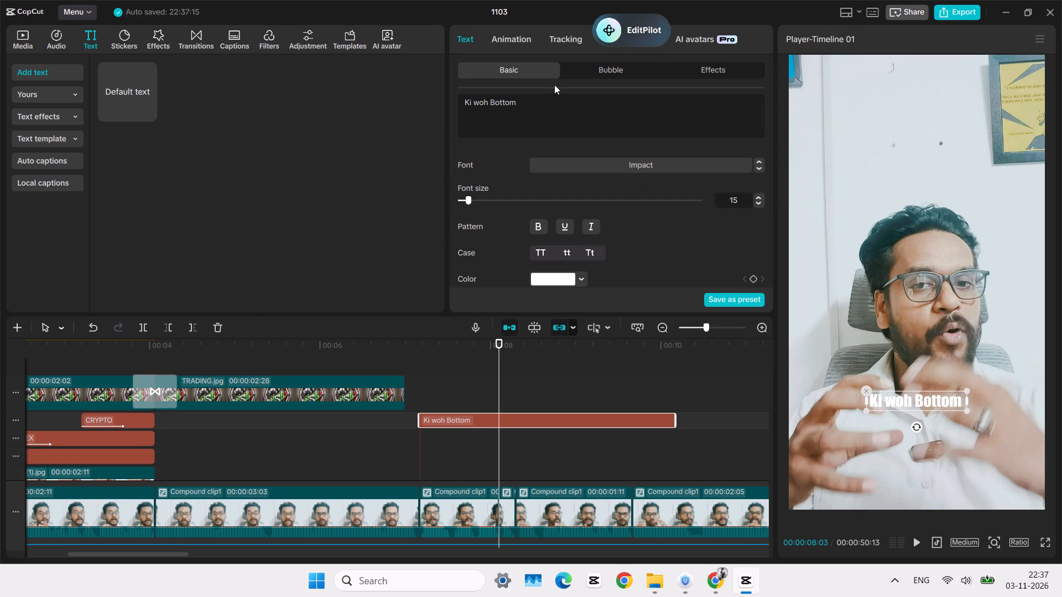
click(490, 104)
key(BackSpace)
key(BackSpace)
key(BackSpace)
key(BackSpace)
key(BackSpace)
key(BackSpace)
key(BackSpace)
key(BackSpace)
key(BackSpace)
key(BackSpace)
key(BackSpace)
key(BackSpace)
key(BackSpace)
key(BackSpace)
key(BackSpace)
key(BackSpace)
key(BackSpace)
key(BackSpace)
key(BackSpace)
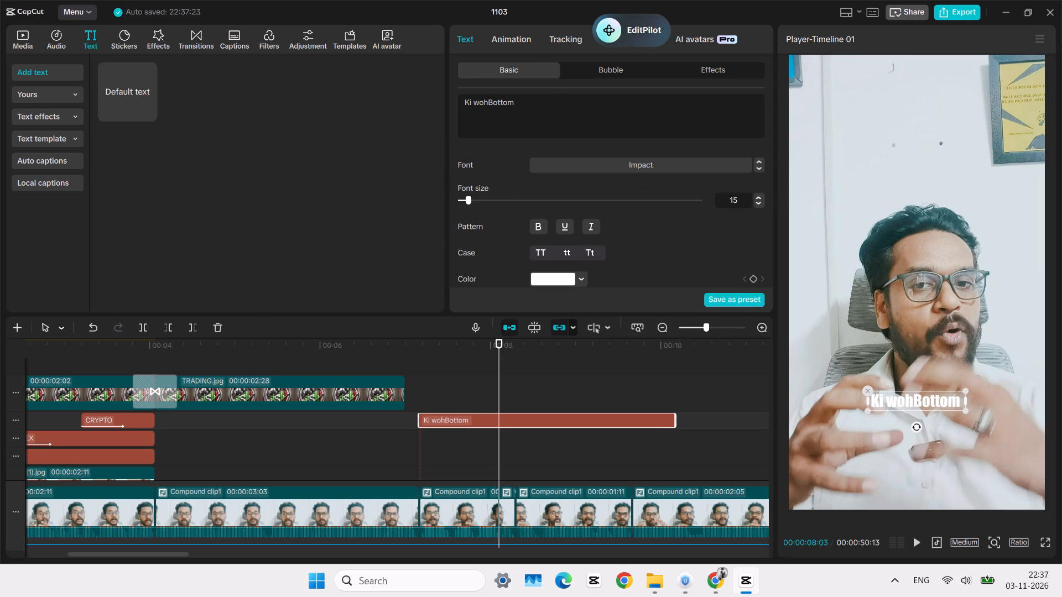
click(499, 101)
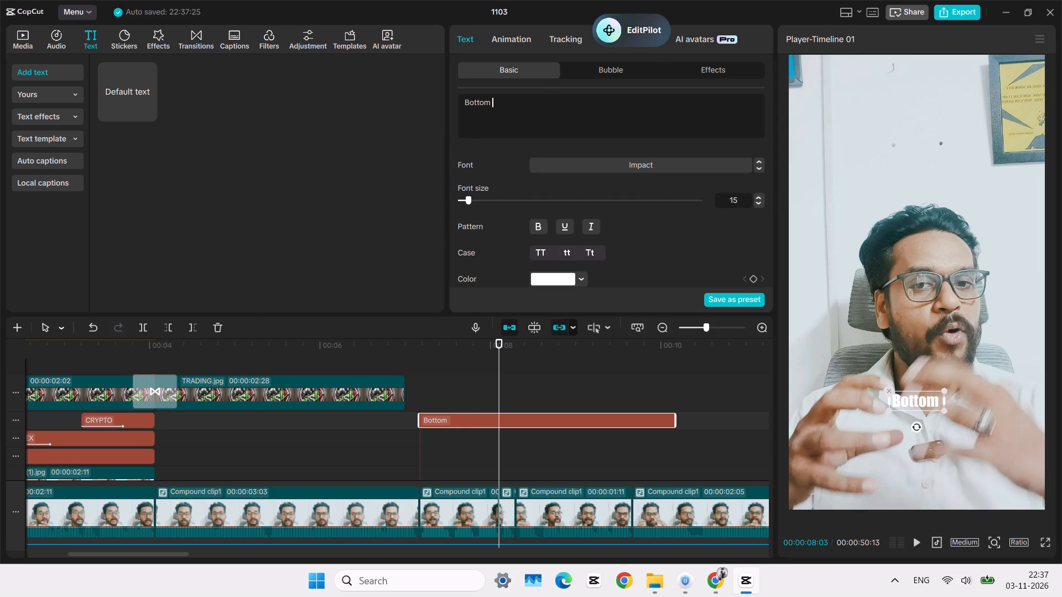
key(BackSpace)
key(BackSpace)
key(BackSpace)
key(BackSpace)
key(BackSpace)
key(BackSpace)
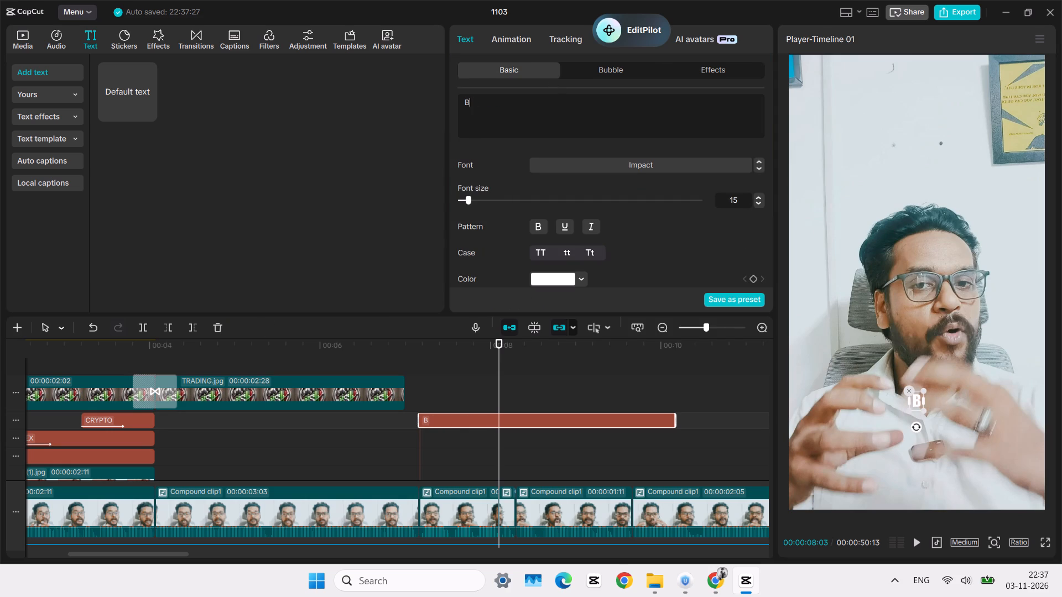
text(OTT)
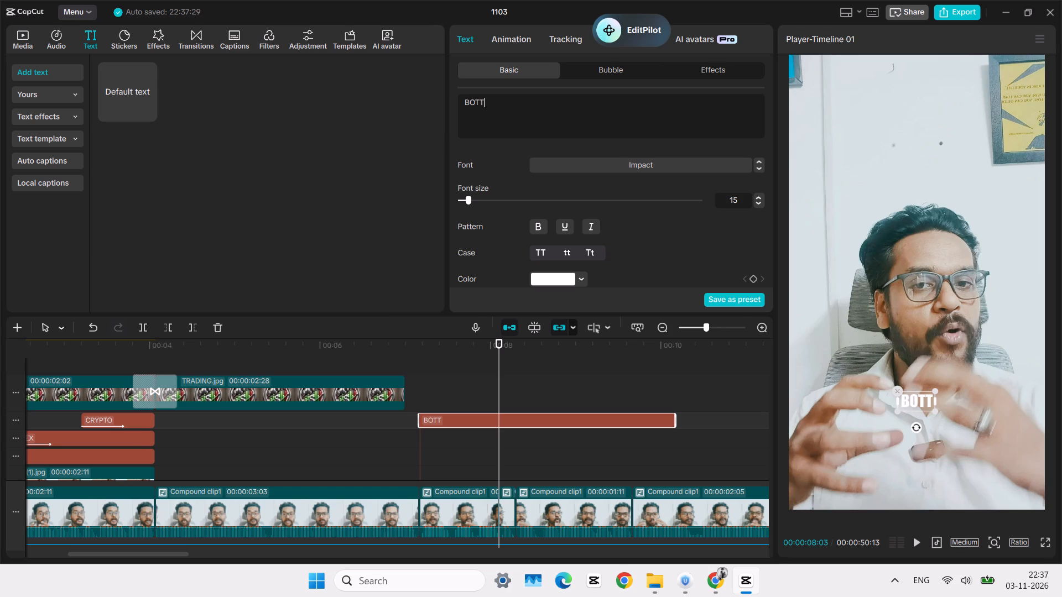
key(o)
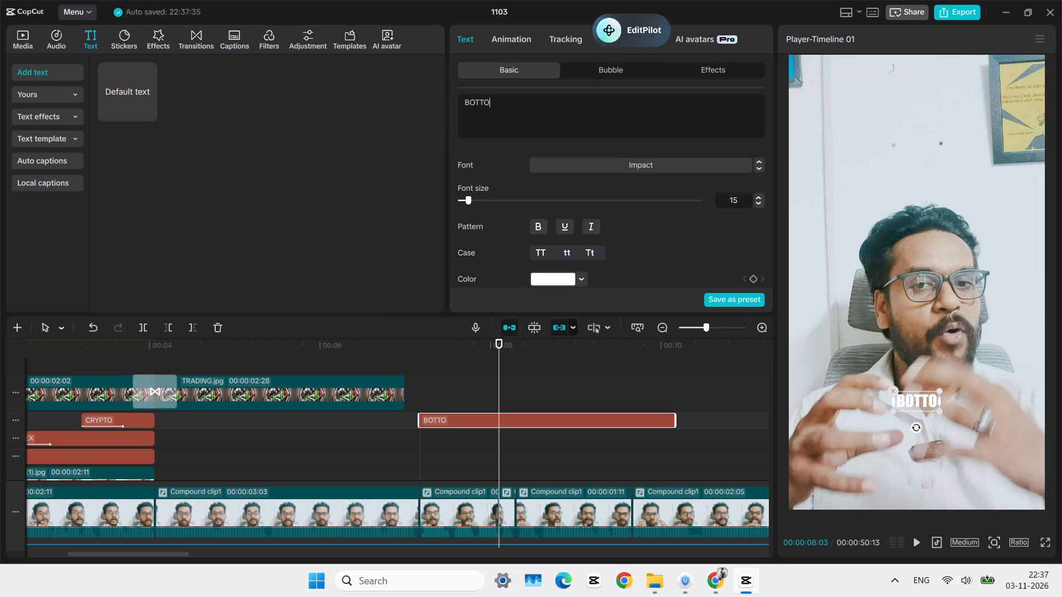
key(m)
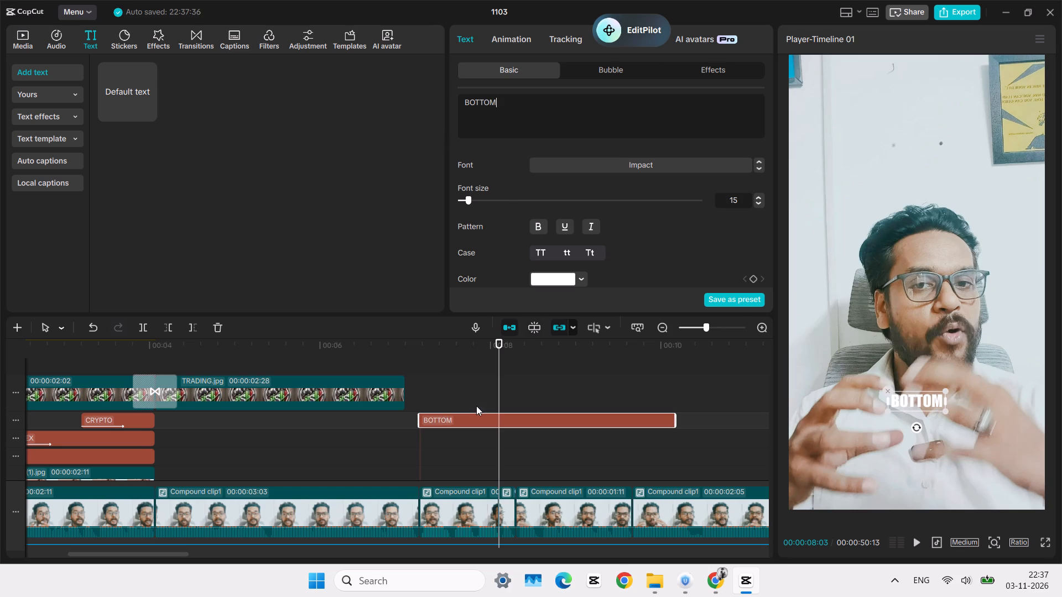
Enlarge the BOTTOM text to about 148% and place it above the speaker's head, centred horizontally at Y about 1420.
click(441, 396)
click(457, 423)
click(587, 161)
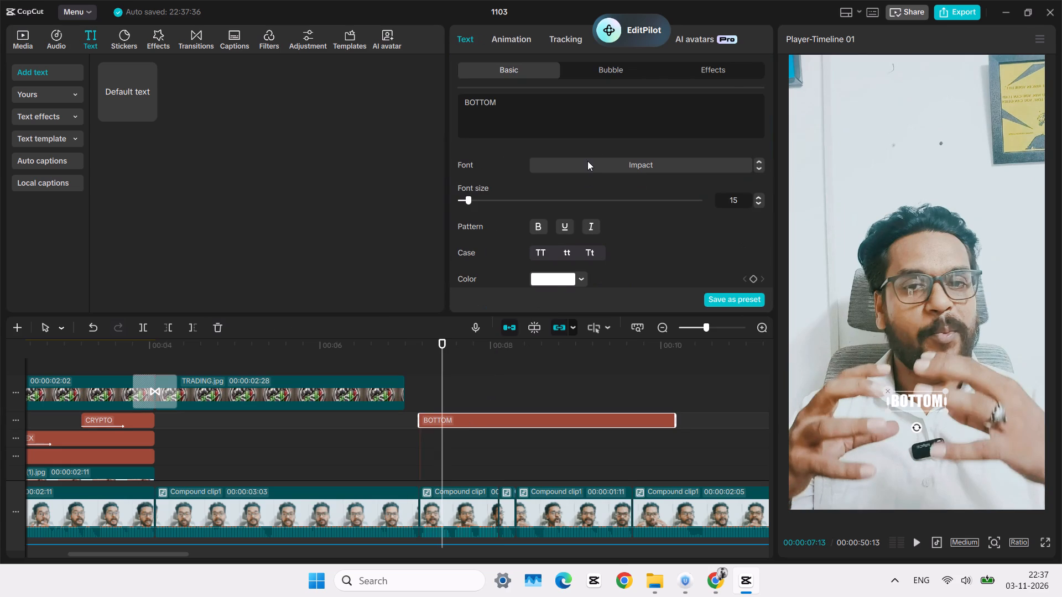
scroll(608, 265, up, 4)
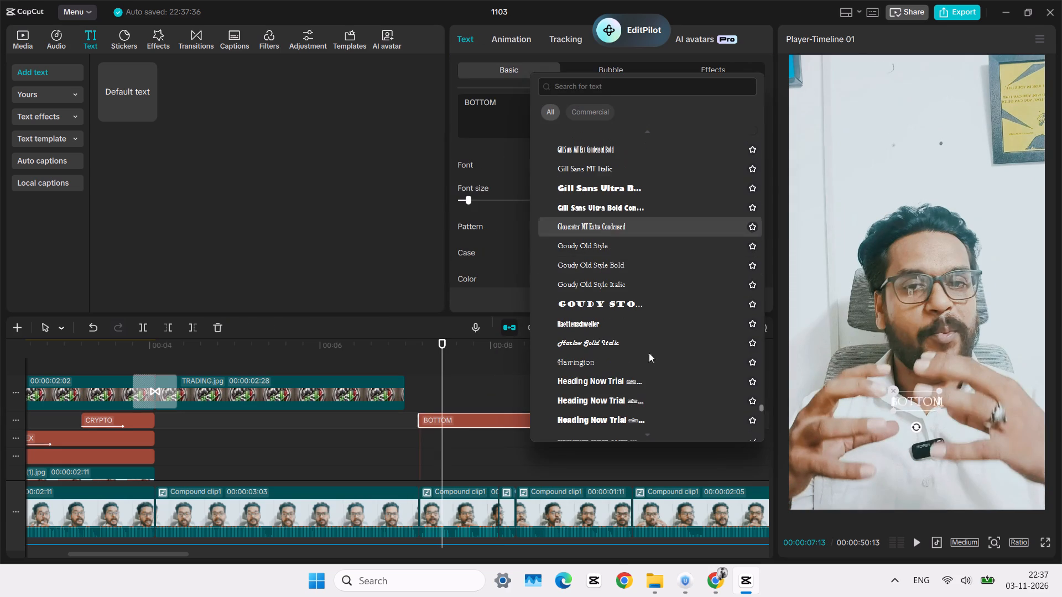
drag(941, 392, 986, 359)
drag(913, 409, 942, 125)
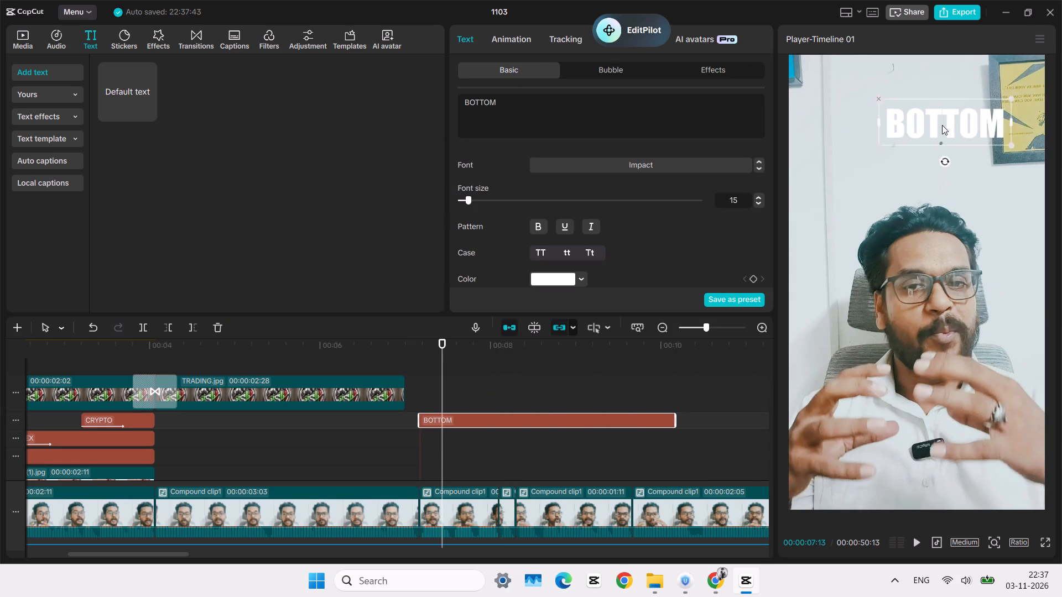
drag(942, 125, 914, 127)
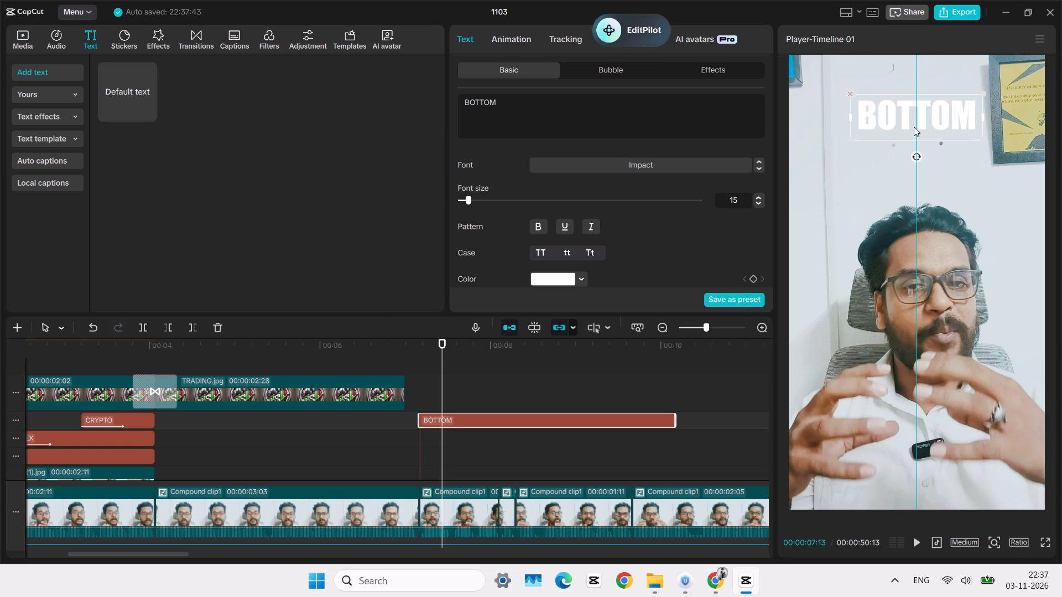
drag(914, 127, 914, 122)
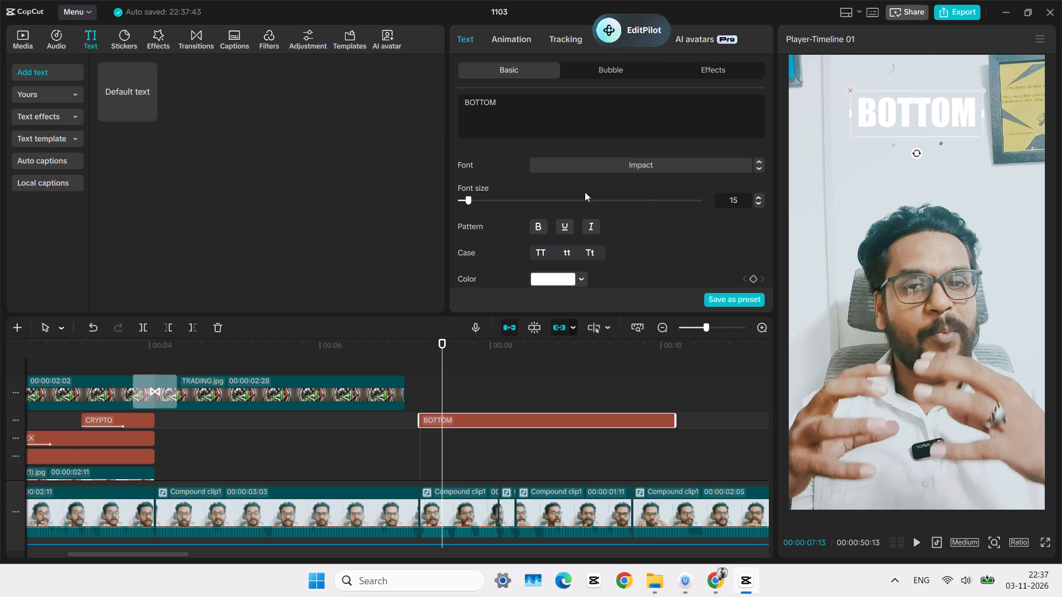
Set the BOTTOM text's fill colour to bright yellow, F0FF00.
click(548, 279)
drag(547, 391, 682, 287)
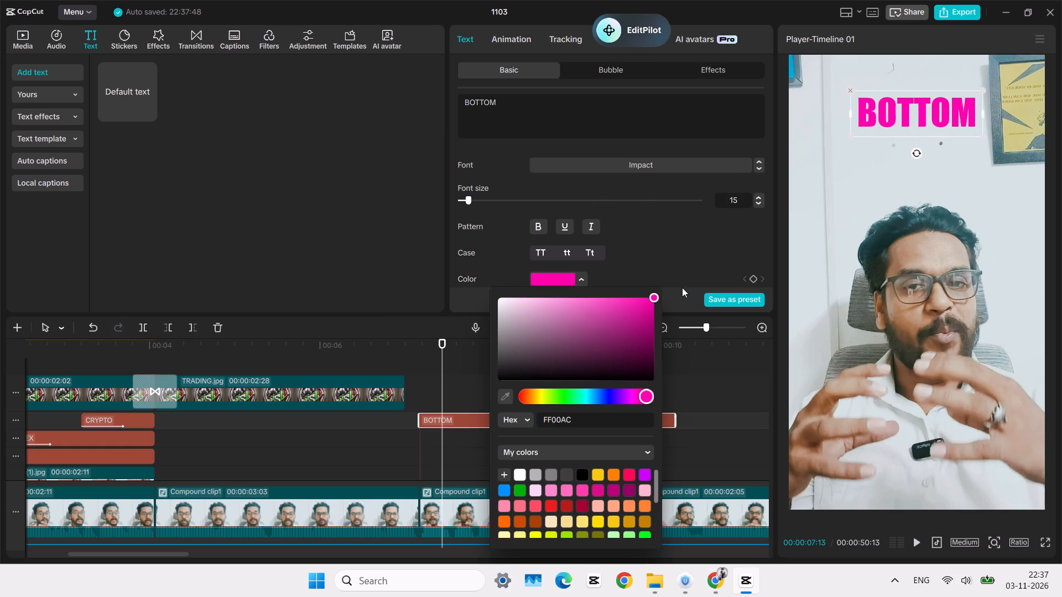
drag(682, 287, 550, 292)
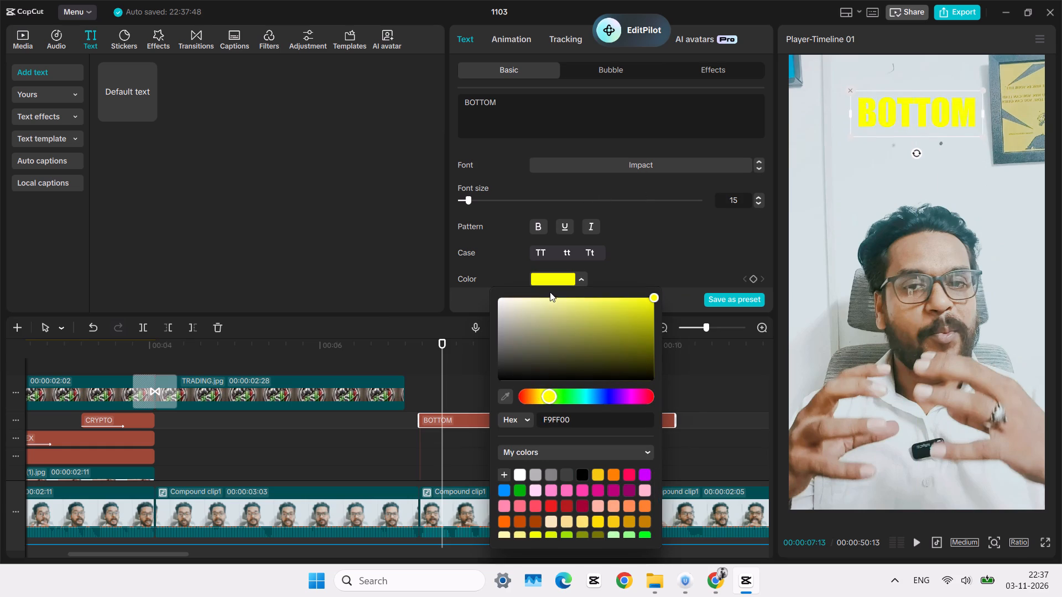
drag(550, 292, 546, 292)
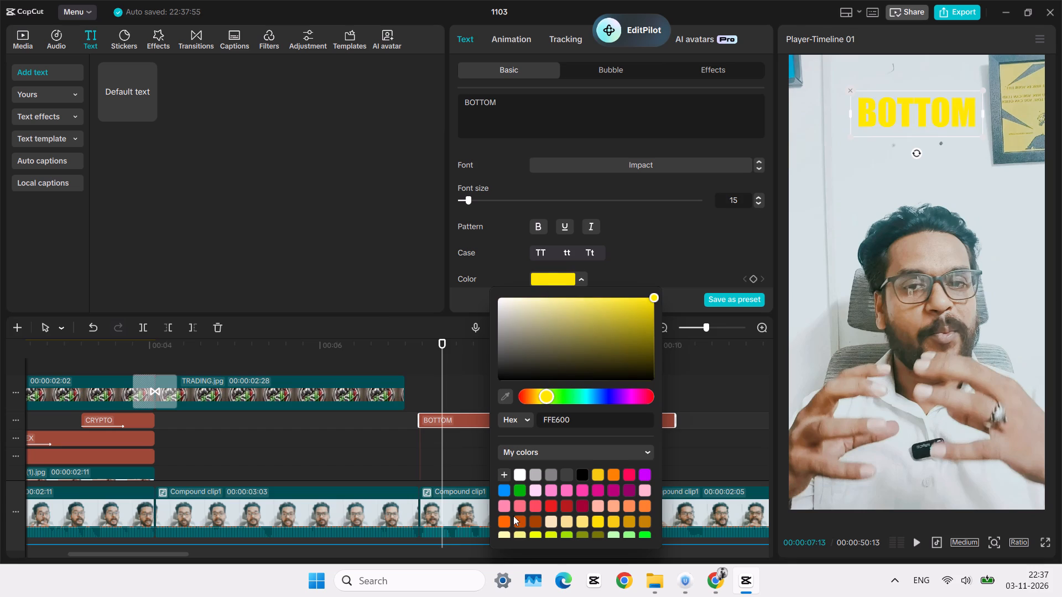
scroll(513, 516, down, 2)
scroll(523, 497, up, 1)
click(530, 515)
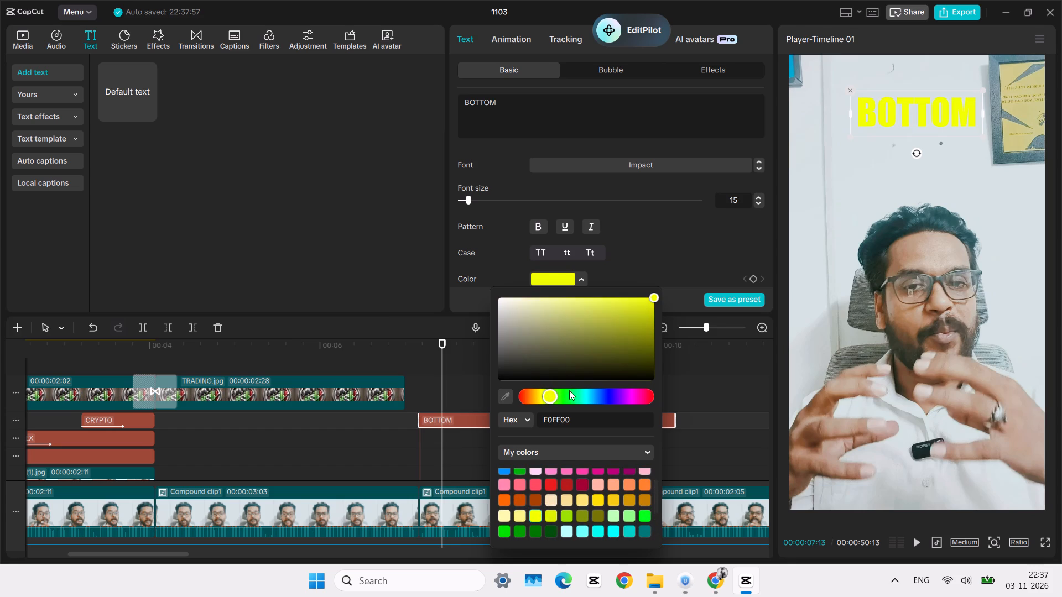
drag(572, 340, 661, 266)
click(412, 442)
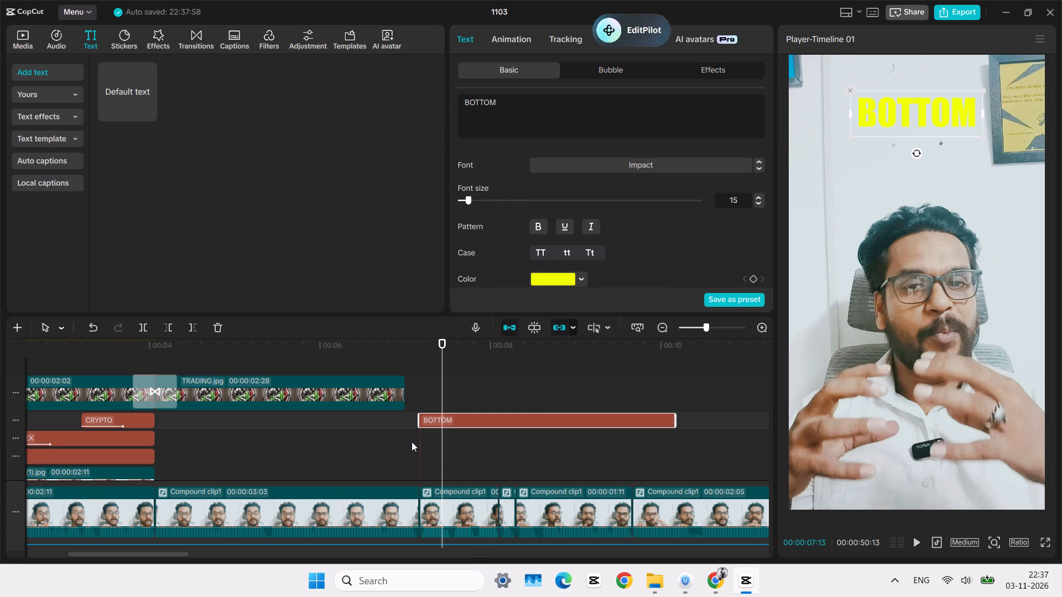
Return the playhead to the start of the BOTTOM clip and enable the text's shadow.
drag(412, 442, 419, 441)
click(430, 428)
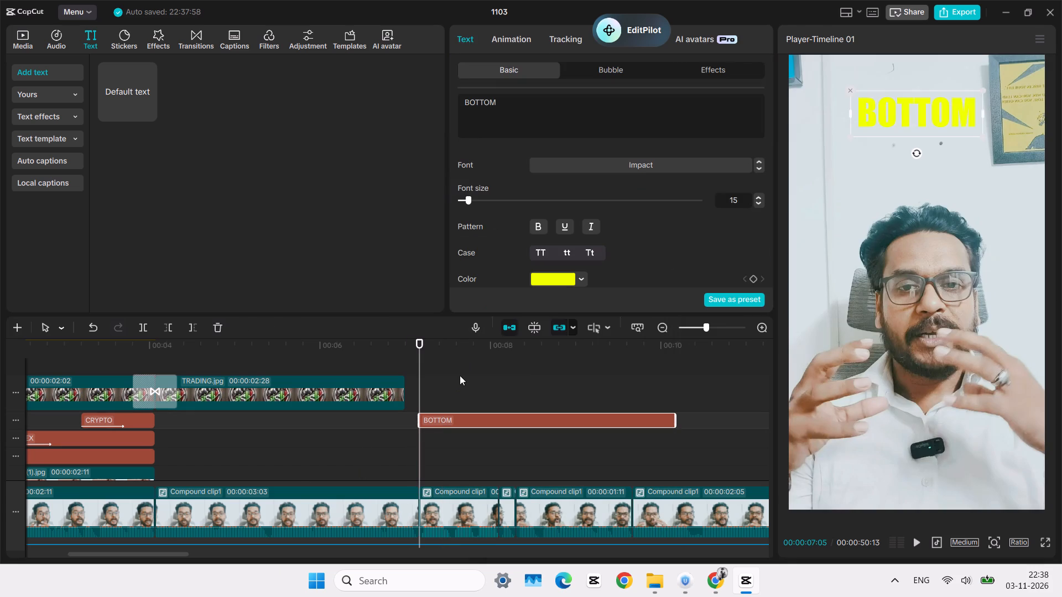
scroll(560, 229, down, 2)
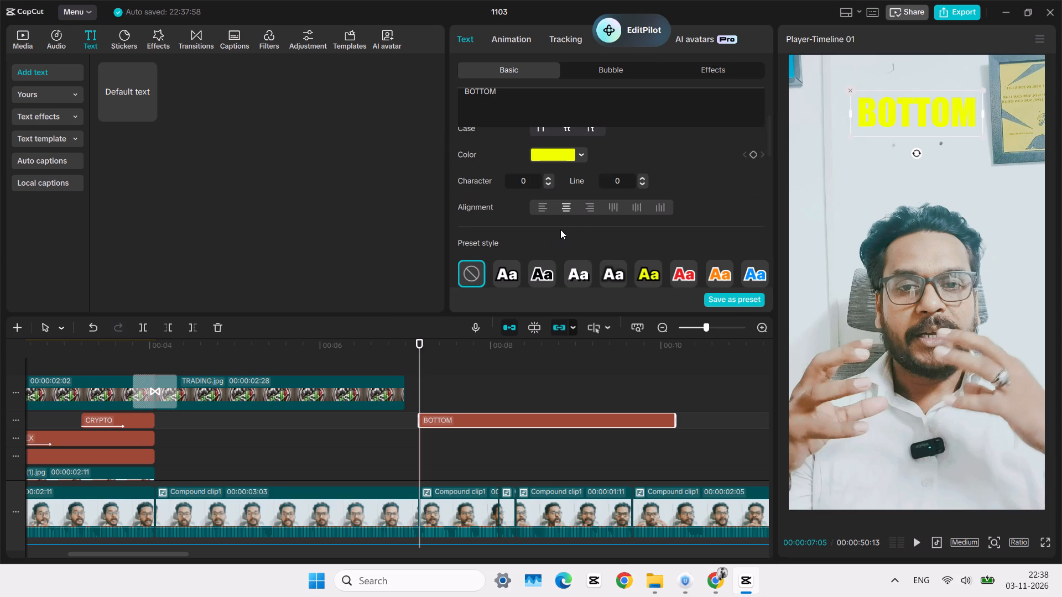
scroll(525, 196, down, 4)
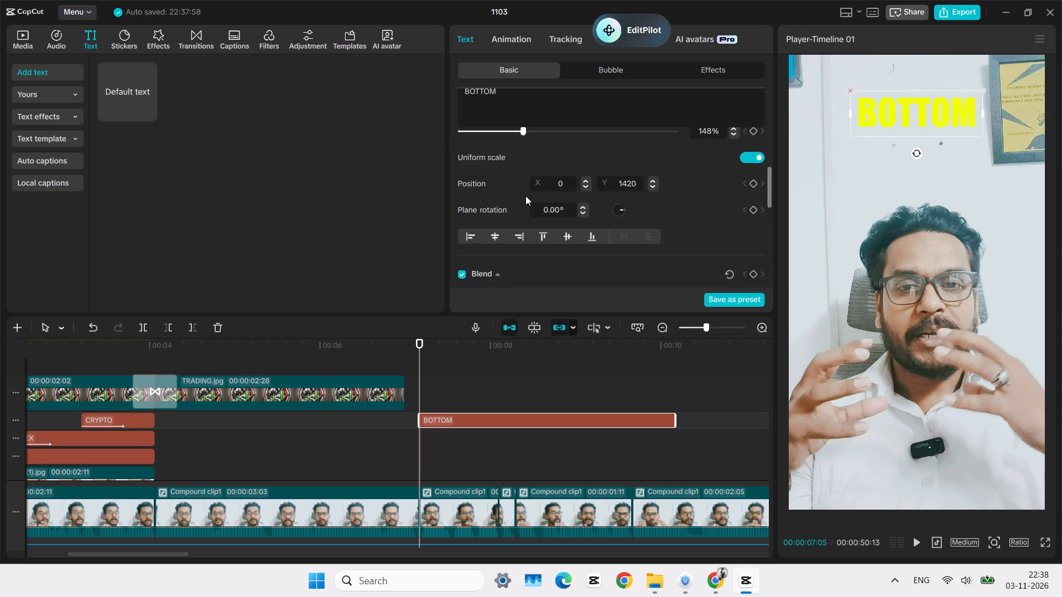
scroll(525, 196, down, 5)
scroll(478, 238, up, 2)
scroll(471, 238, down, 1)
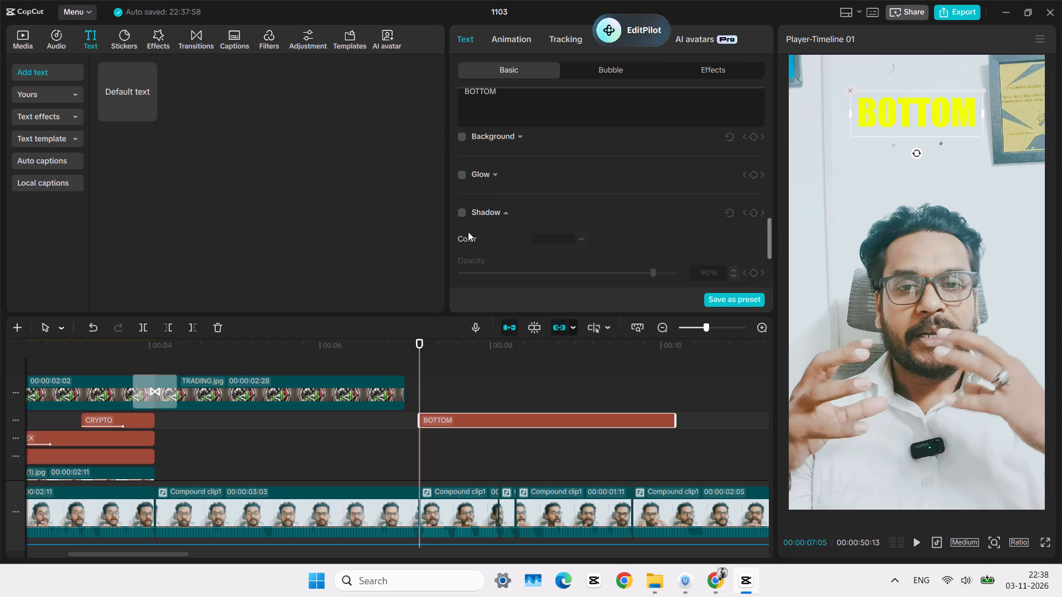
click(460, 213)
scroll(569, 285, down, 1)
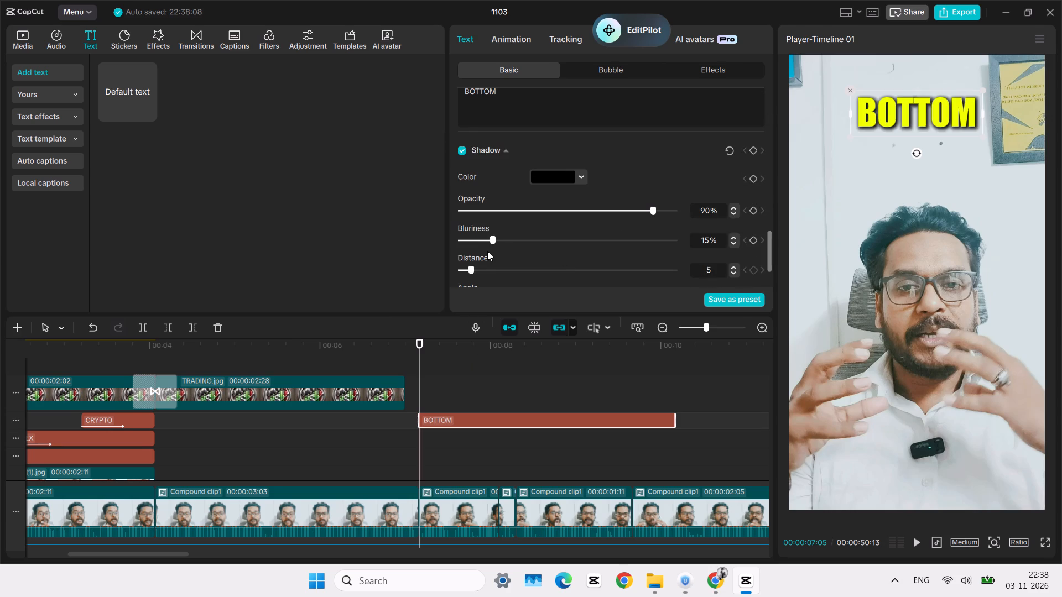
Set the BOTTOM text's shadow to 0% blurriness and 83% opacity, and check it in the full-screen preview.
drag(487, 247, 387, 257)
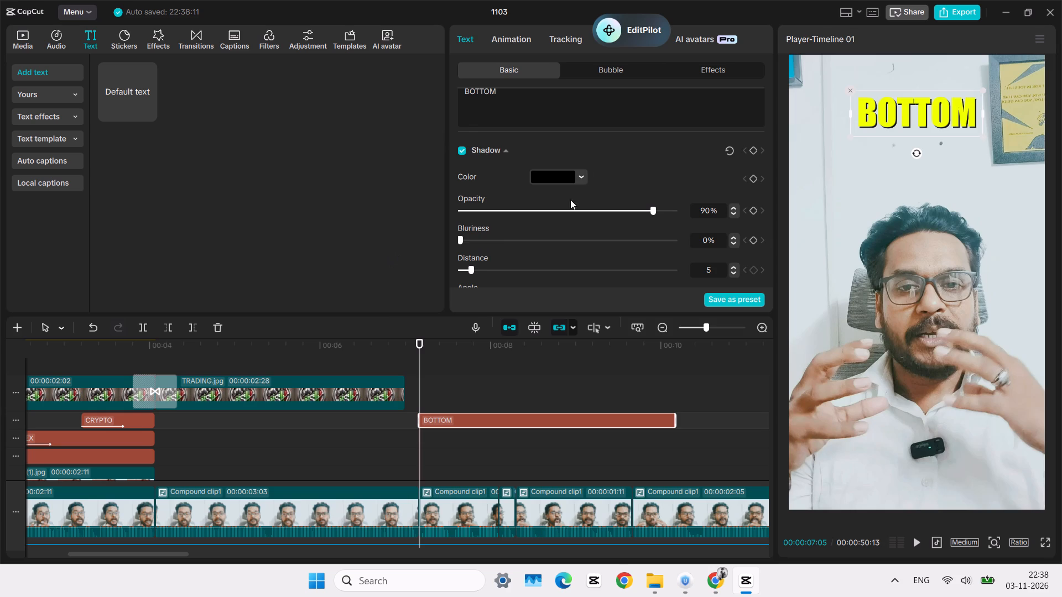
drag(655, 210, 628, 219)
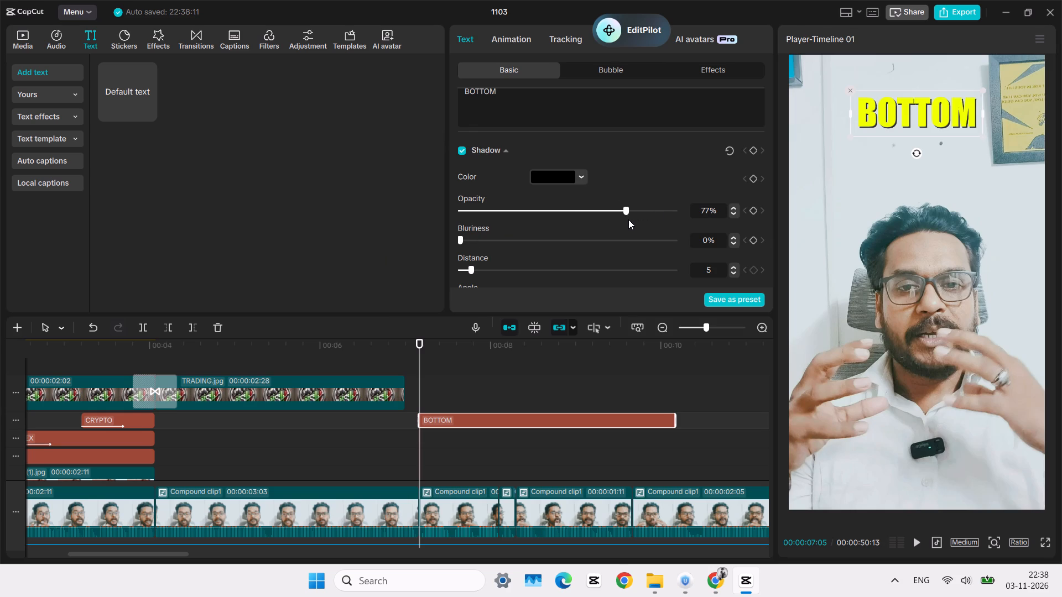
drag(628, 219, 641, 218)
click(1044, 542)
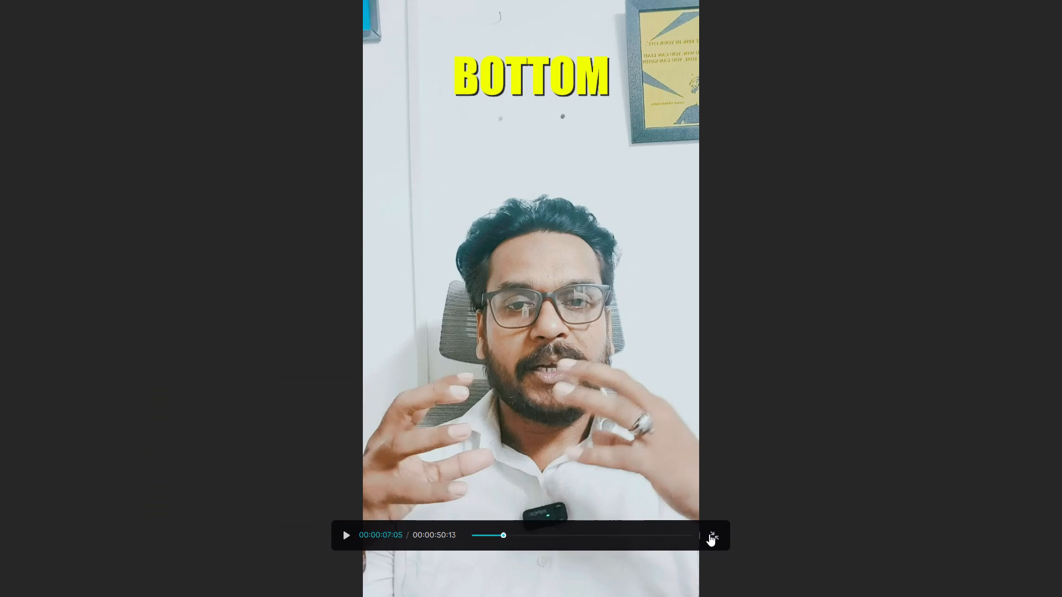
click(711, 533)
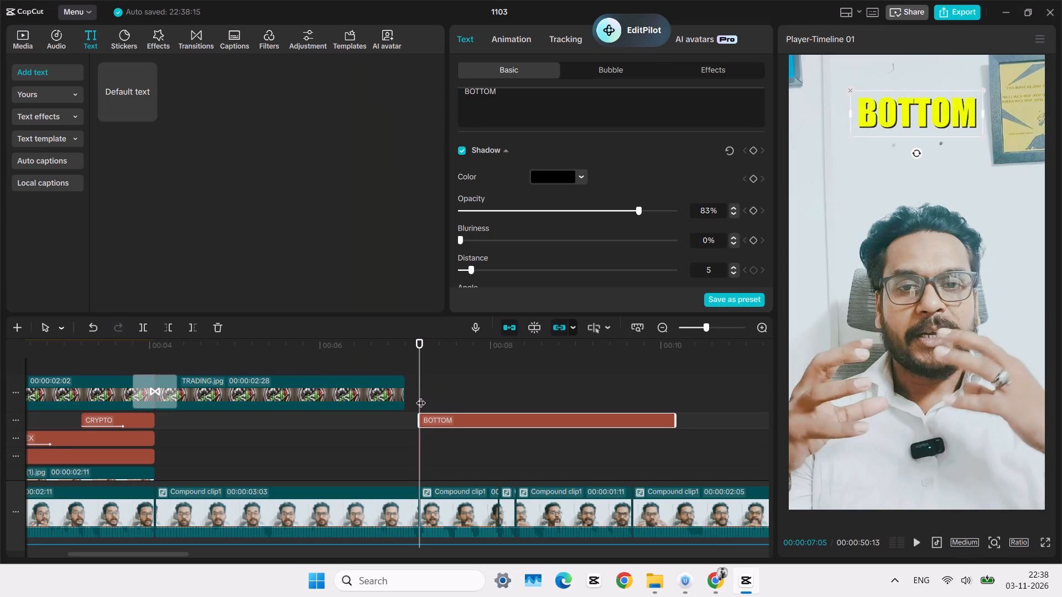
Play the opening of the BOTTOM clip repeatedly to check the text's timing against the speech.
click(421, 396)
click(414, 399)
drag(414, 399, 420, 396)
key(space)
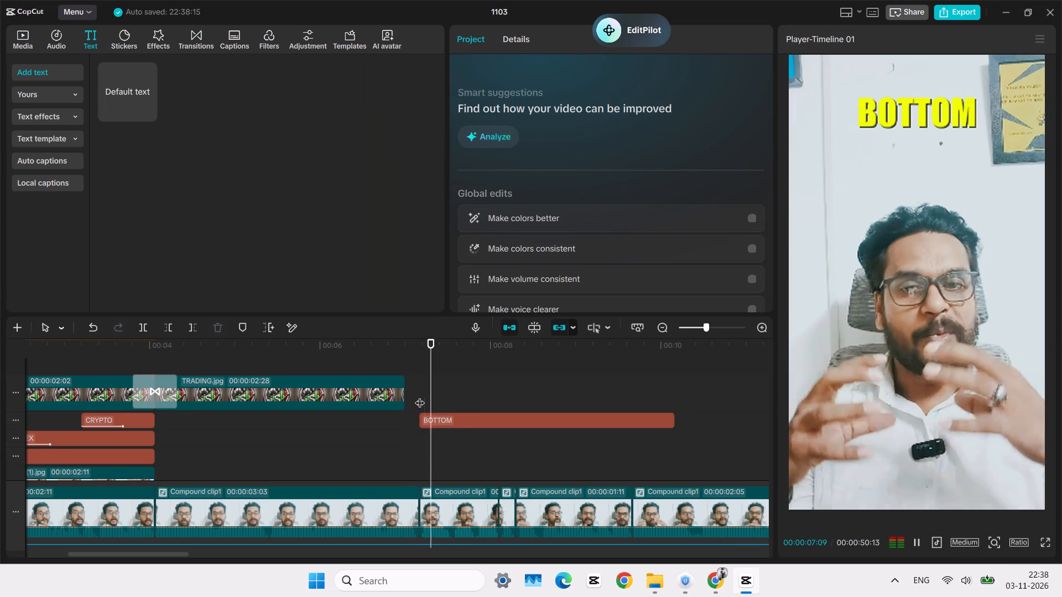
key(space)
click(420, 396)
key(space)
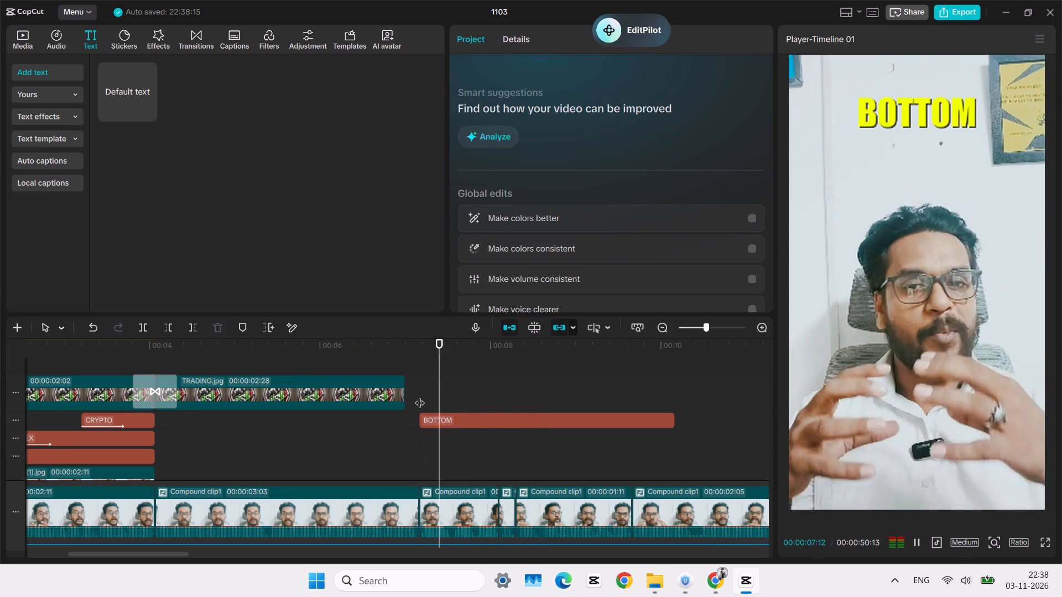
key(space)
click(420, 396)
Apply the ghost reveal entrance animation to the BOTTOM text.
click(428, 423)
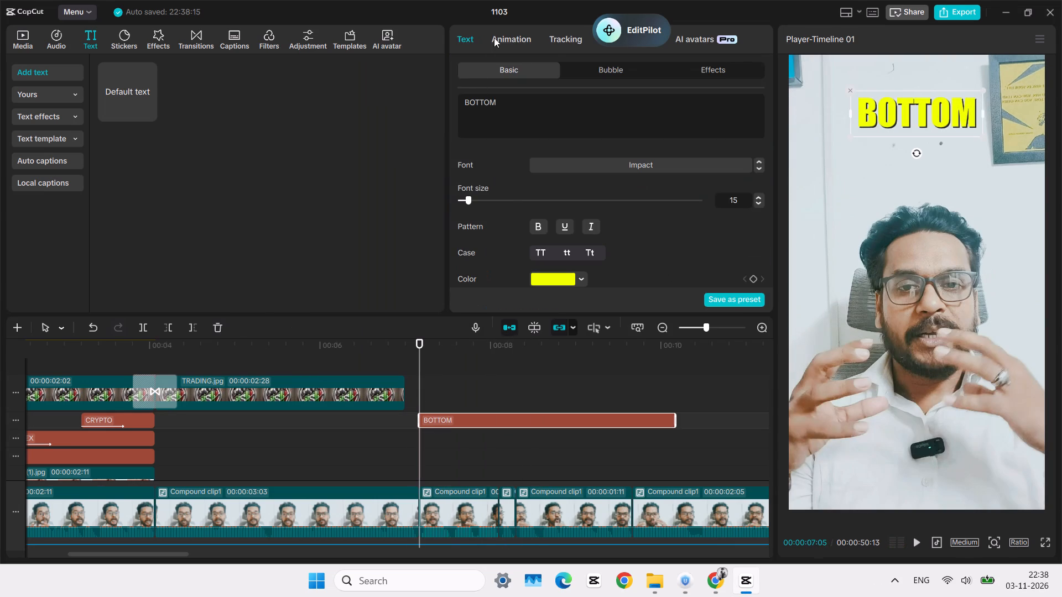
click(502, 34)
click(574, 152)
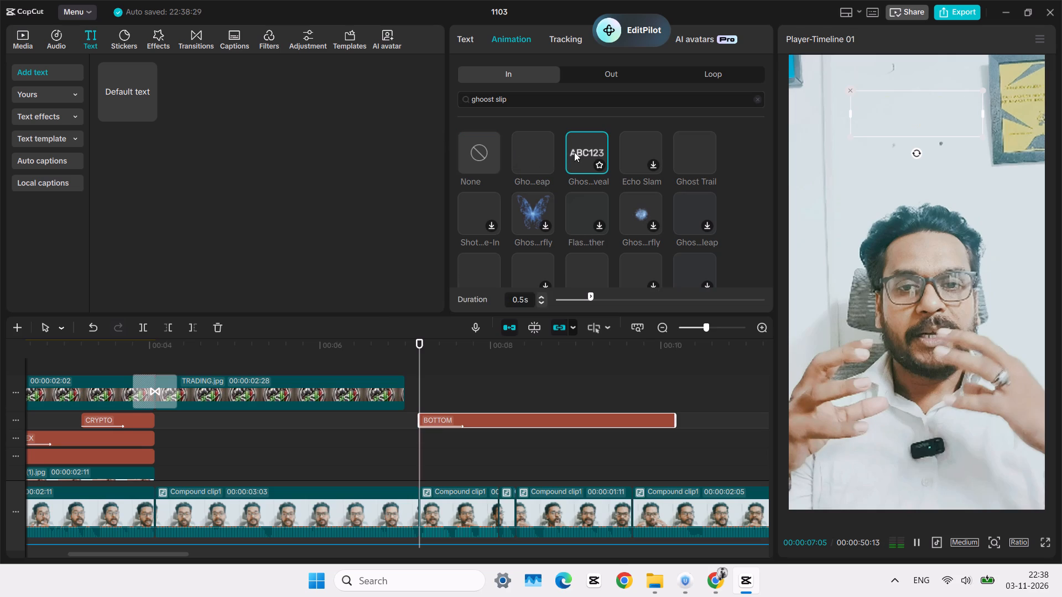
Shift the BOTTOM clip about 0.2 s later on its track and play the passage to check its timing.
click(416, 390)
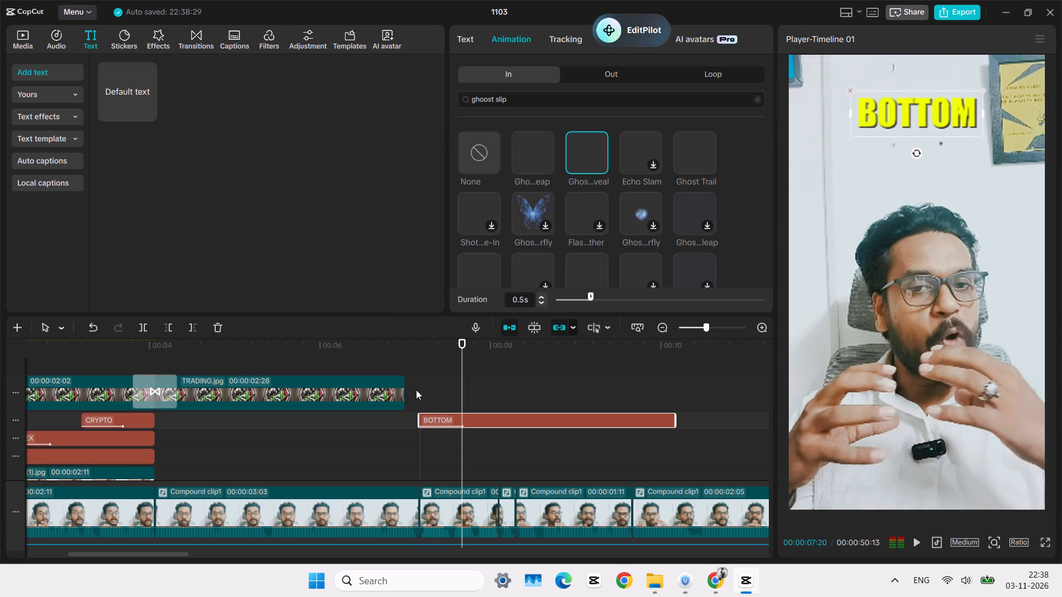
drag(441, 425, 462, 422)
click(412, 438)
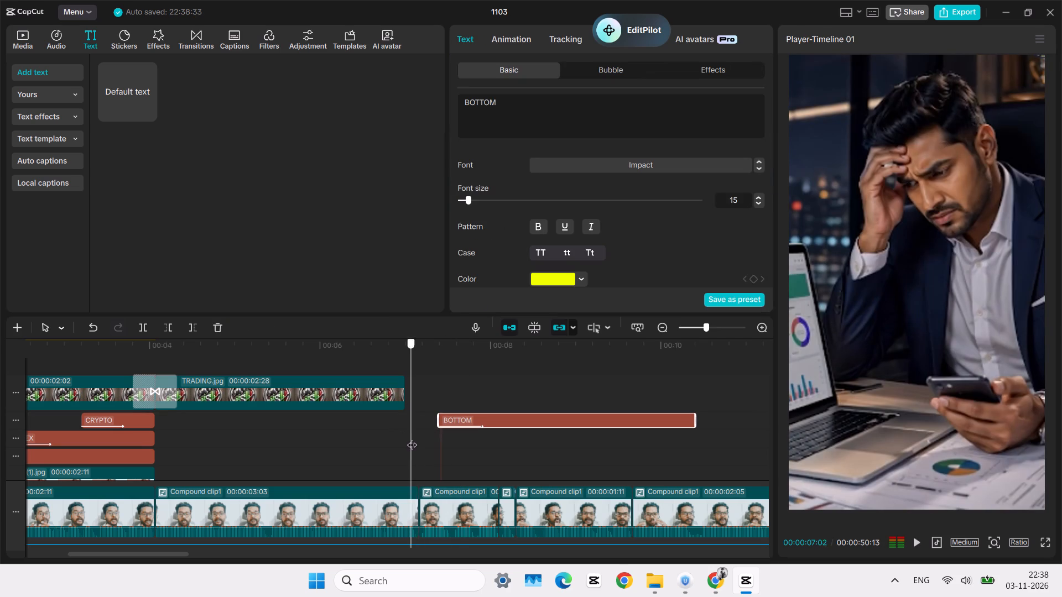
key(space)
key(space)
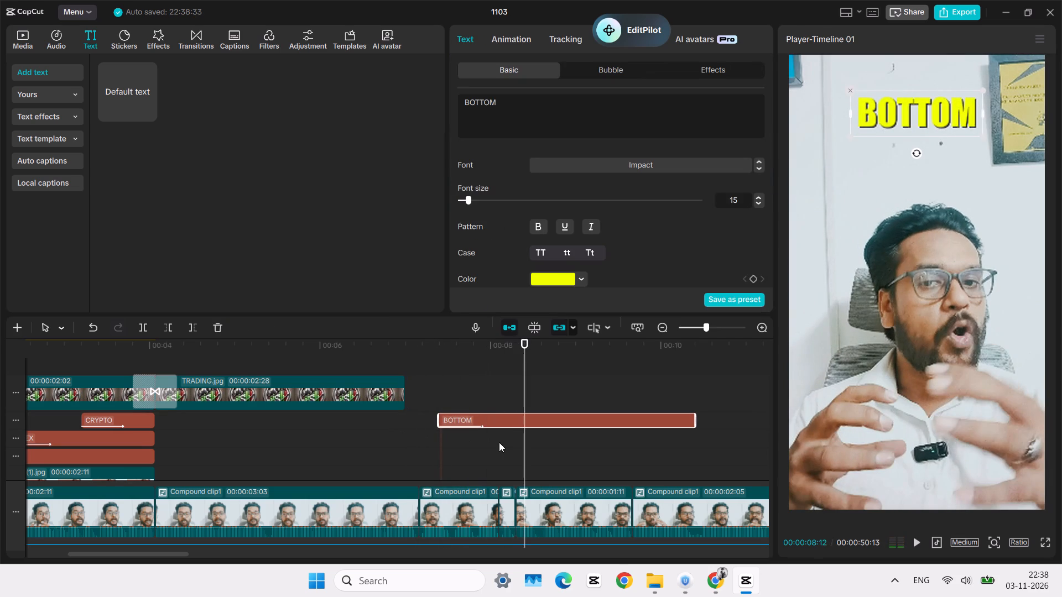
Duplicate the BOTTOM text clip at 00:00:08:09 and nudge the copy to start slightly before that point.
click(513, 438)
click(519, 437)
drag(517, 437, 516, 443)
click(519, 424)
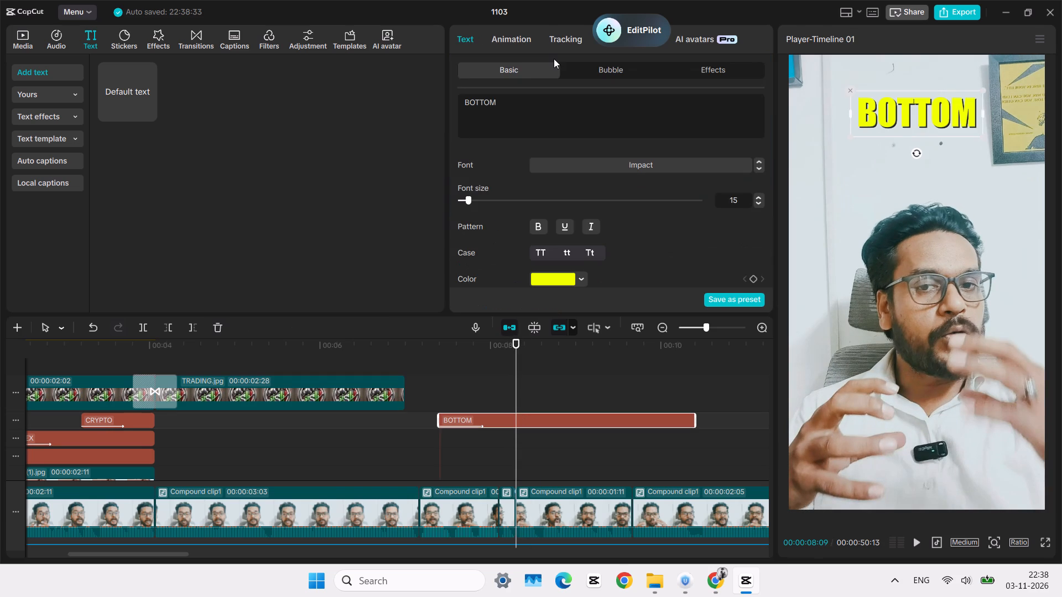
key(ctrl+c)
key(ctrl+v)
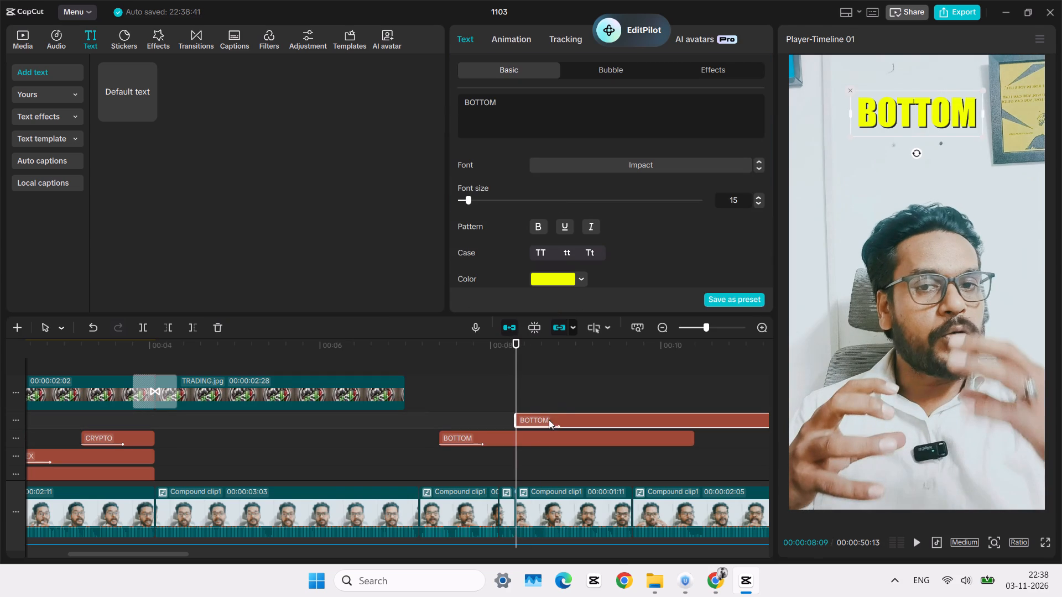
click(524, 443)
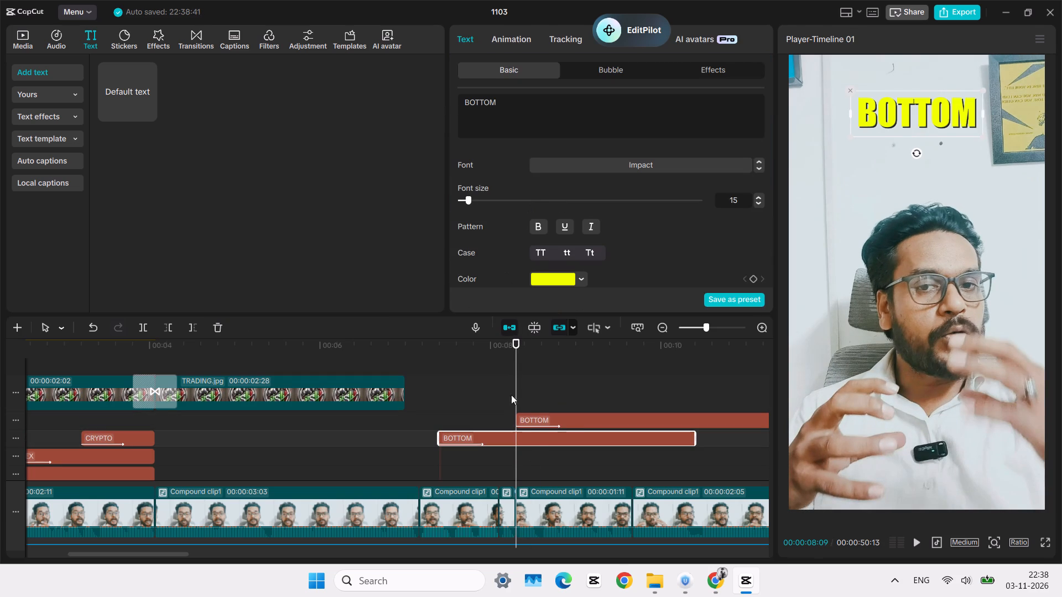
click(542, 422)
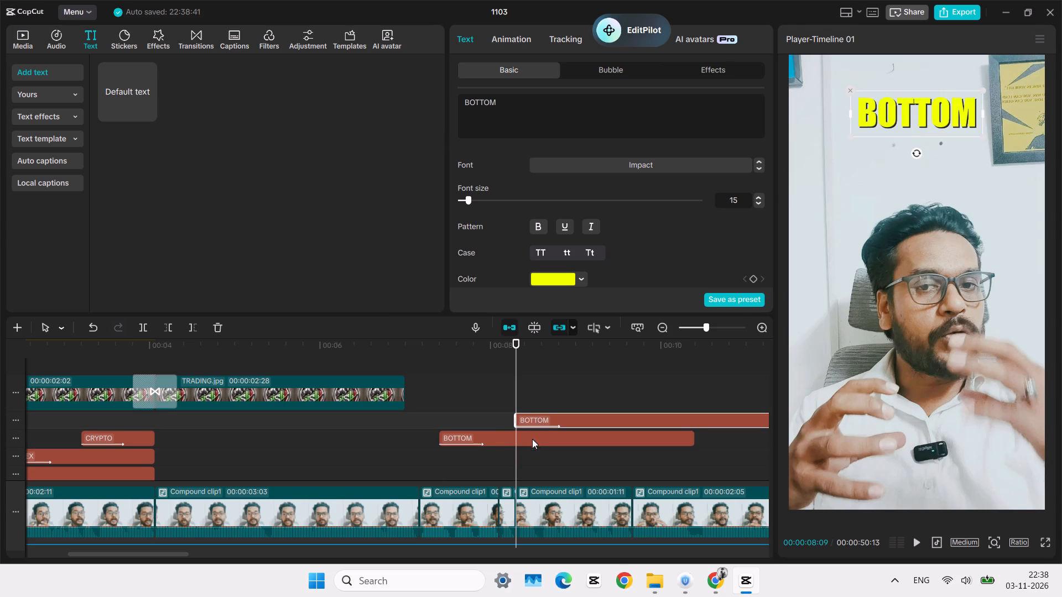
drag(530, 426, 530, 425)
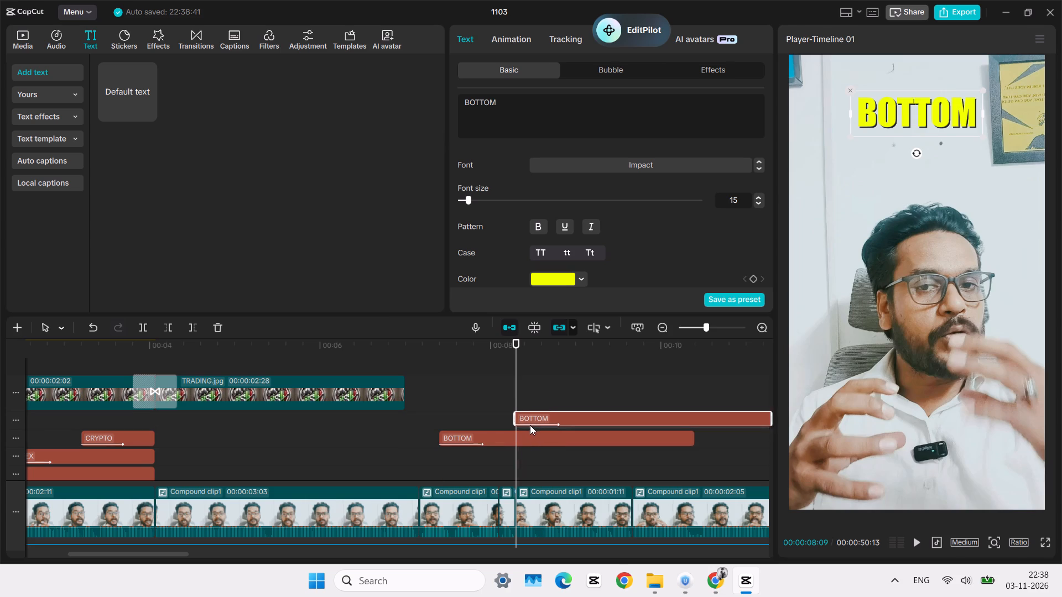
drag(530, 425, 525, 427)
Replace the wording of the duplicated text overlay with "TOP".
click(533, 114)
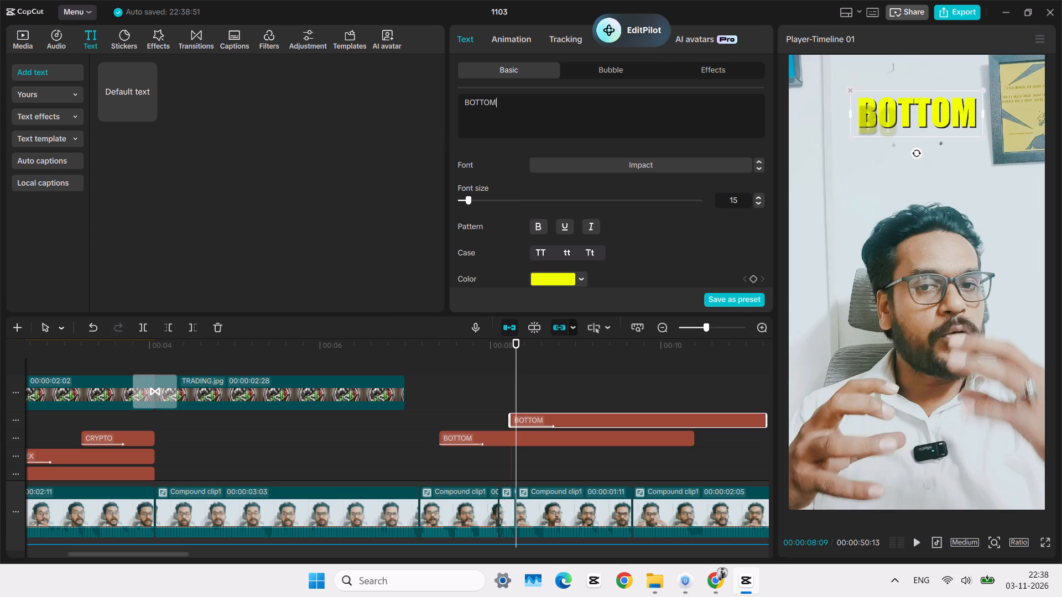
key(BackSpace)
key(BackSpace)
key(BackSpace)
key(BackSpace)
key(BackSpace)
key(BackSpace)
key(BackSpace)
key(BackSpace)
key(BackSpace)
key(BackSpace)
key(BackSpace)
key(BackSpace)
key(BackSpace)
key(BackSpace)
key(BackSpace)
key(BackSpace)
key(BackSpace)
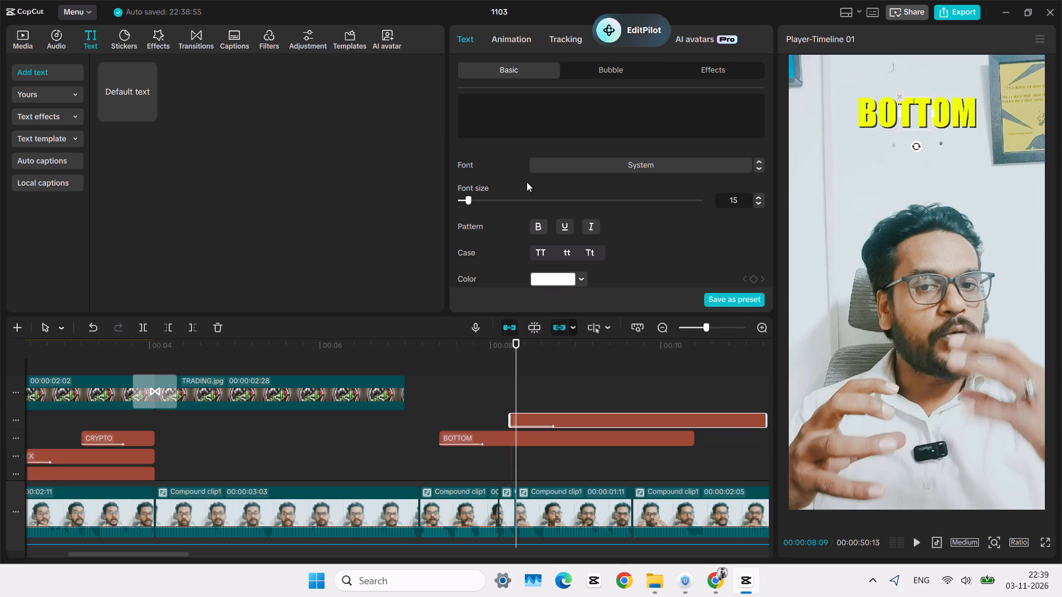
text(TOP)
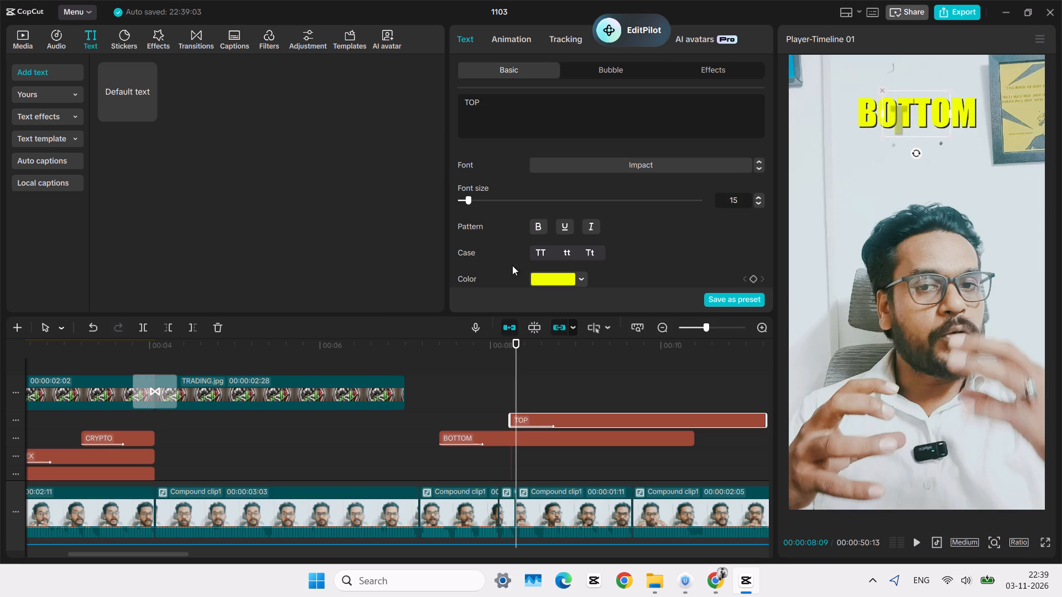
Play the overlap of the two texts and trim the end of the BOTTOM clip to 00:00:08:11.
click(502, 399)
key(space)
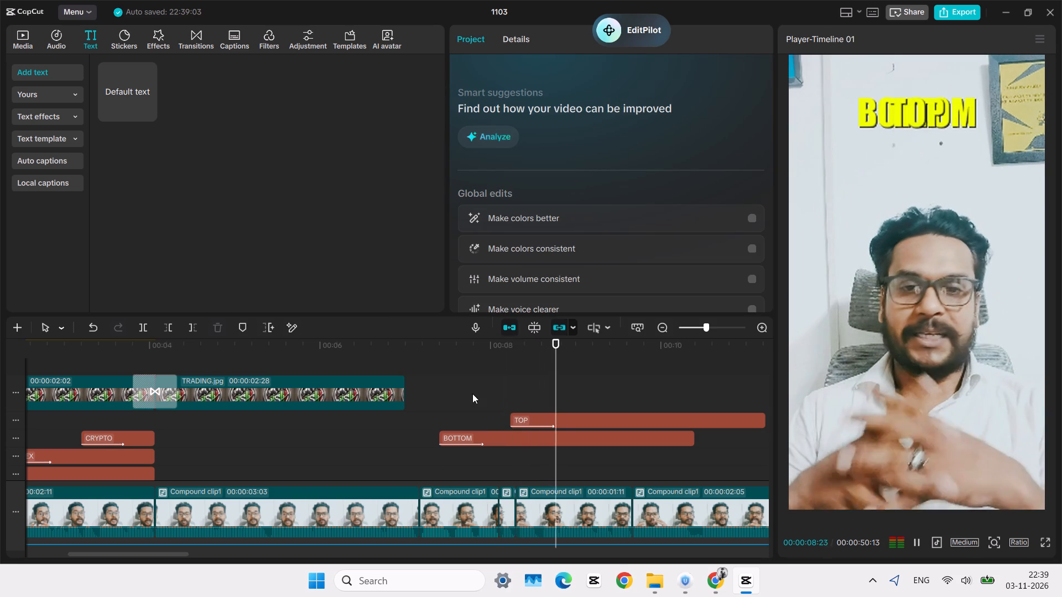
key(space)
click(528, 438)
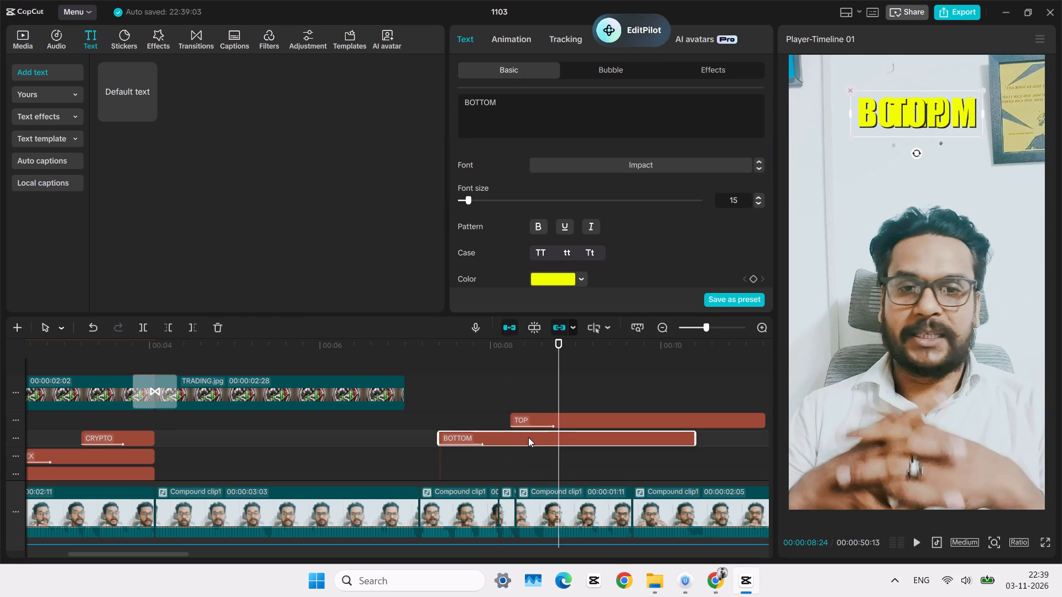
click(512, 398)
click(522, 394)
key(space)
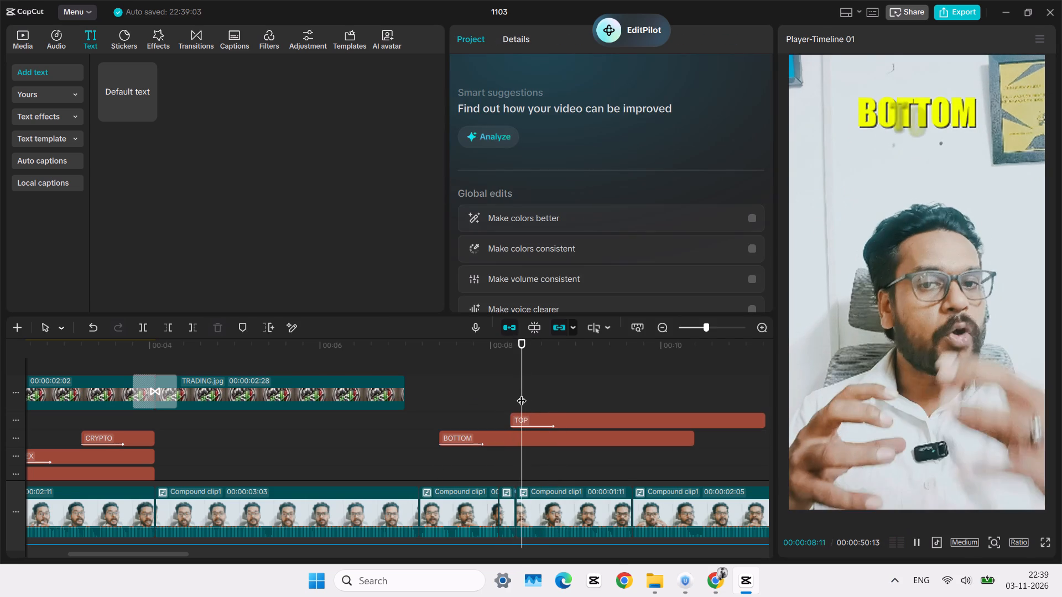
key(space)
click(522, 394)
click(513, 436)
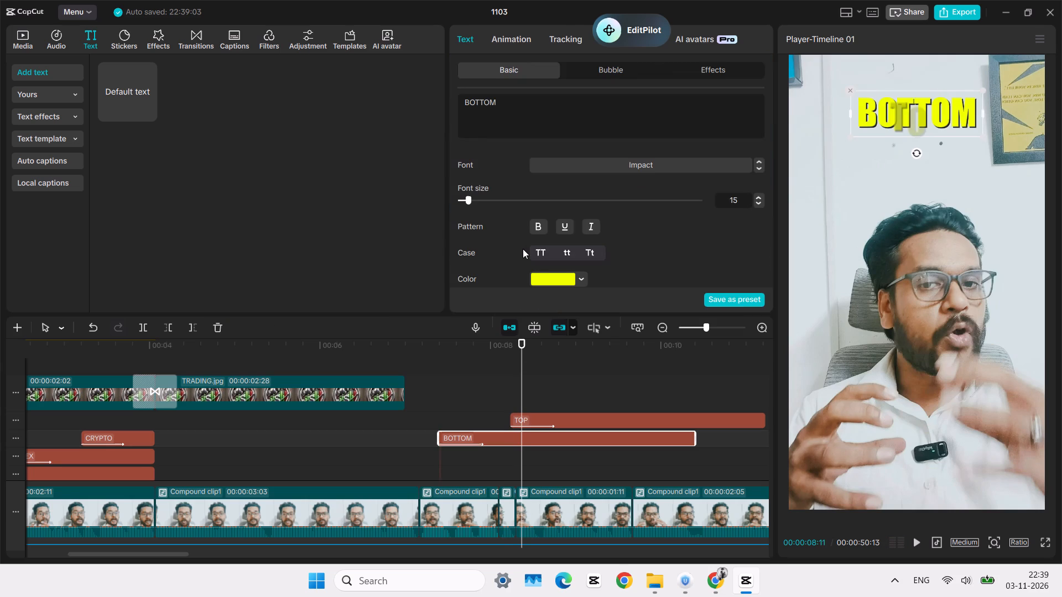
key(e)
key(w)
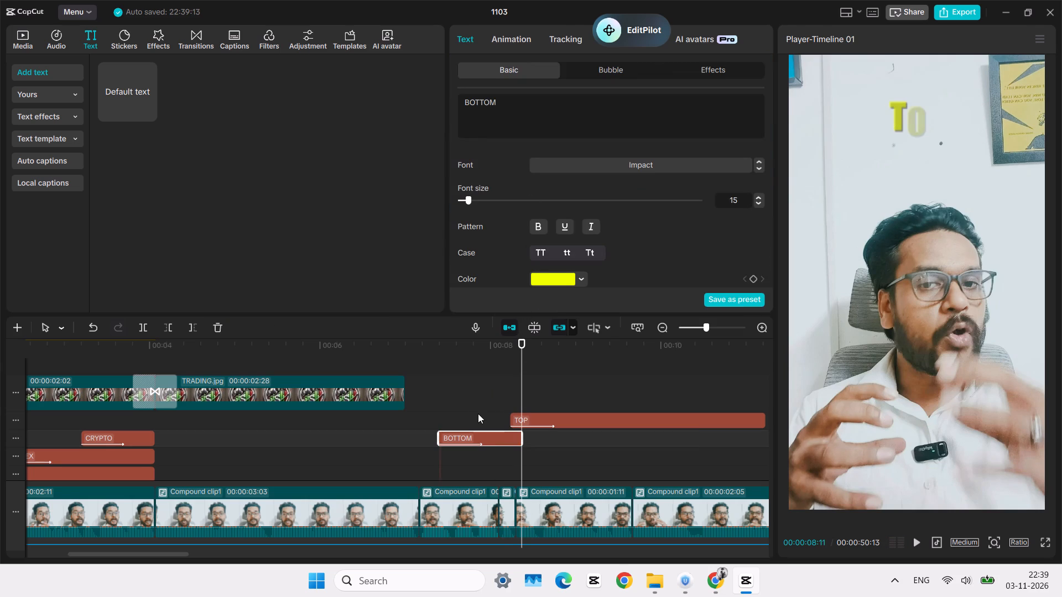
Check the change of words in playback and shorten the BOTTOM clip so it ends where the TOP clip starts.
click(477, 404)
key(space)
key(space)
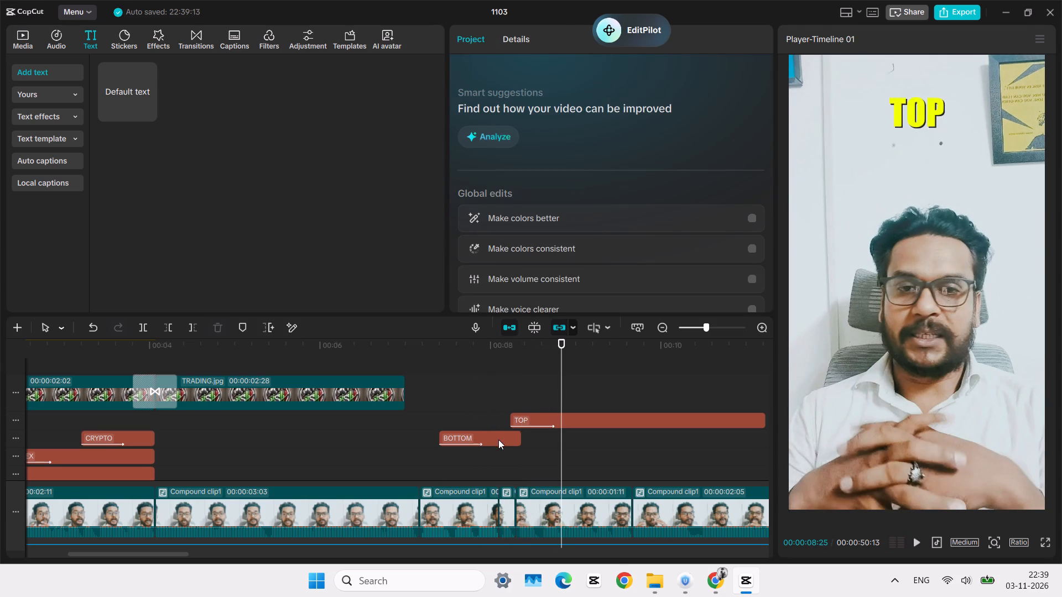
click(499, 440)
drag(519, 434, 508, 439)
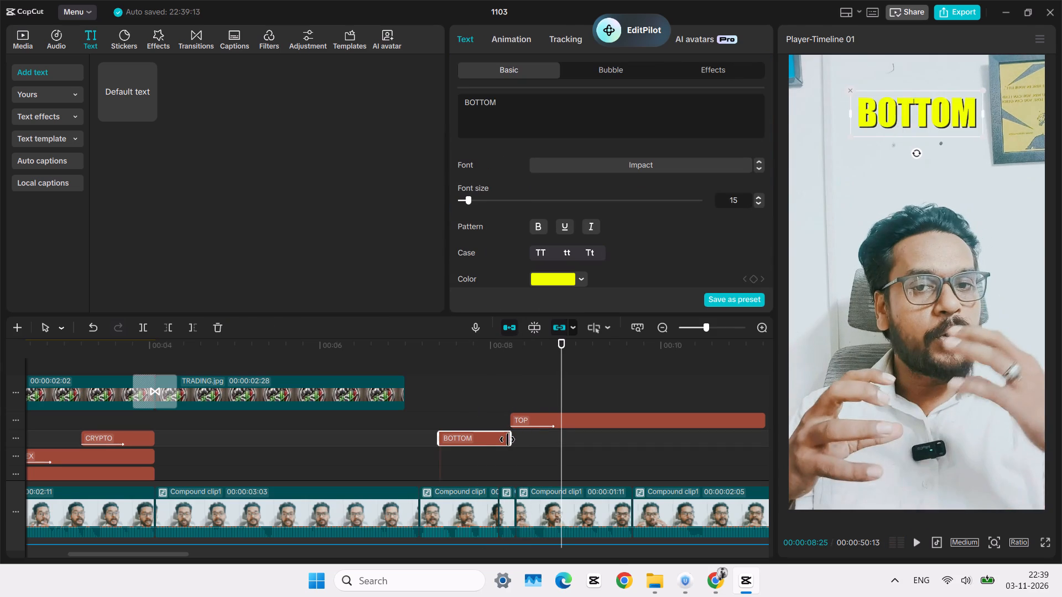
Play through the TOP text and trim the end of its clip to the video cut at 00:00:09:20.
click(465, 405)
key(space)
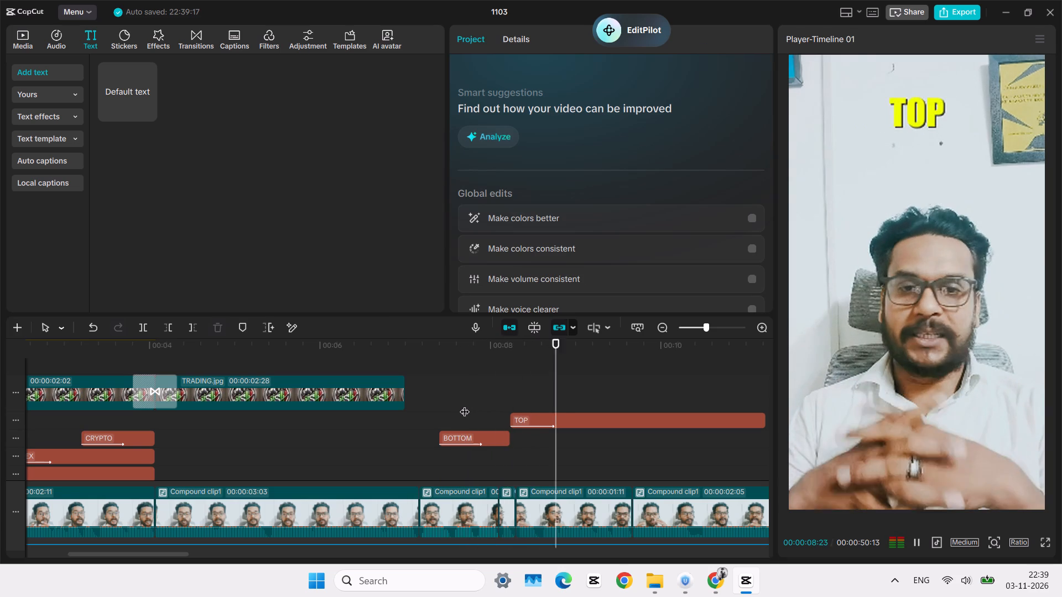
key(space)
key(space)
key(space)
key(space)
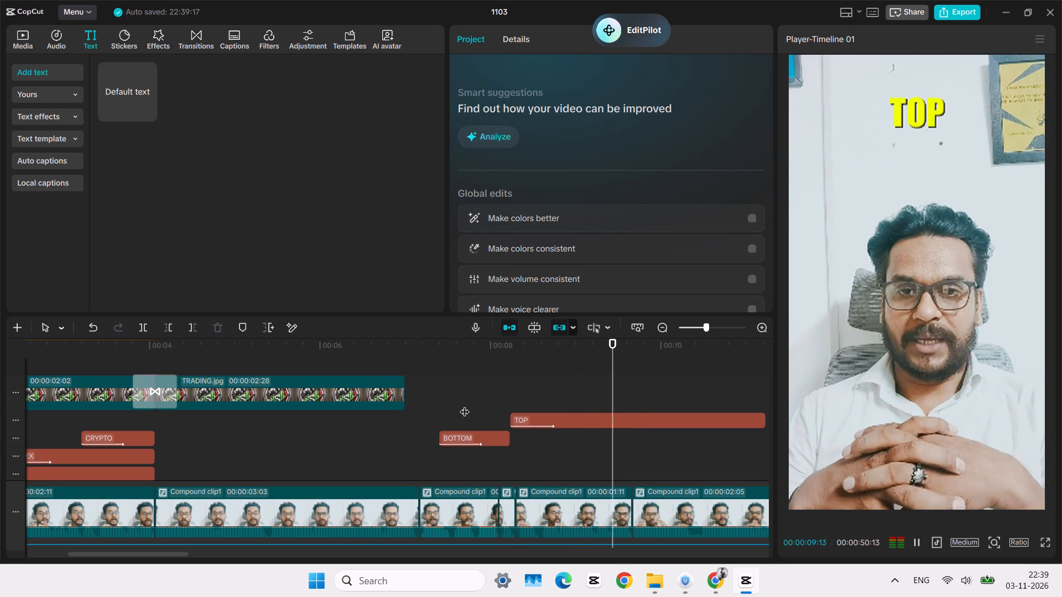
key(space)
click(609, 436)
drag(609, 436, 634, 437)
click(634, 437)
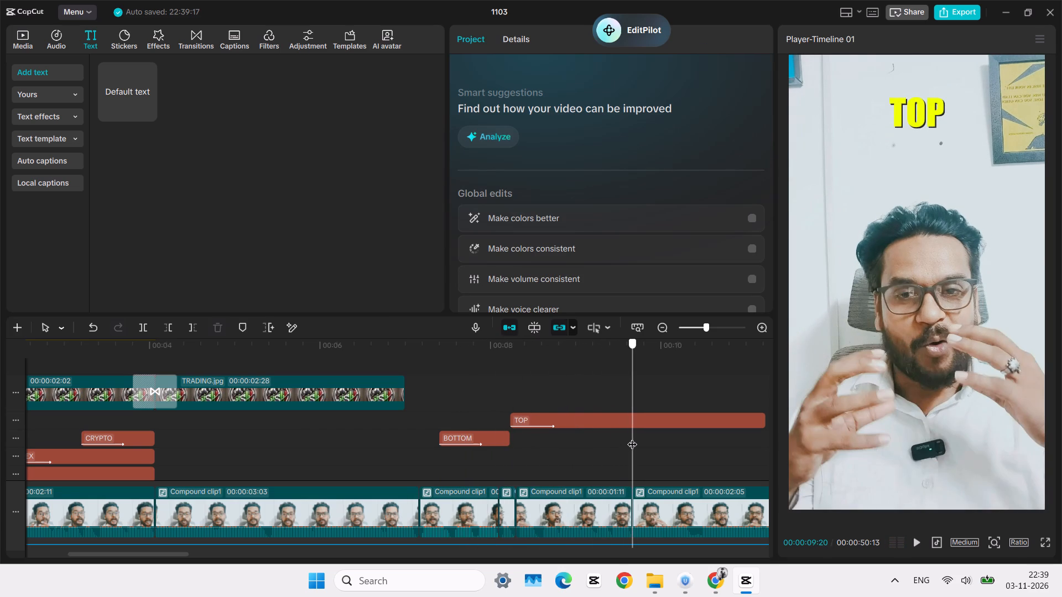
click(637, 419)
key(w)
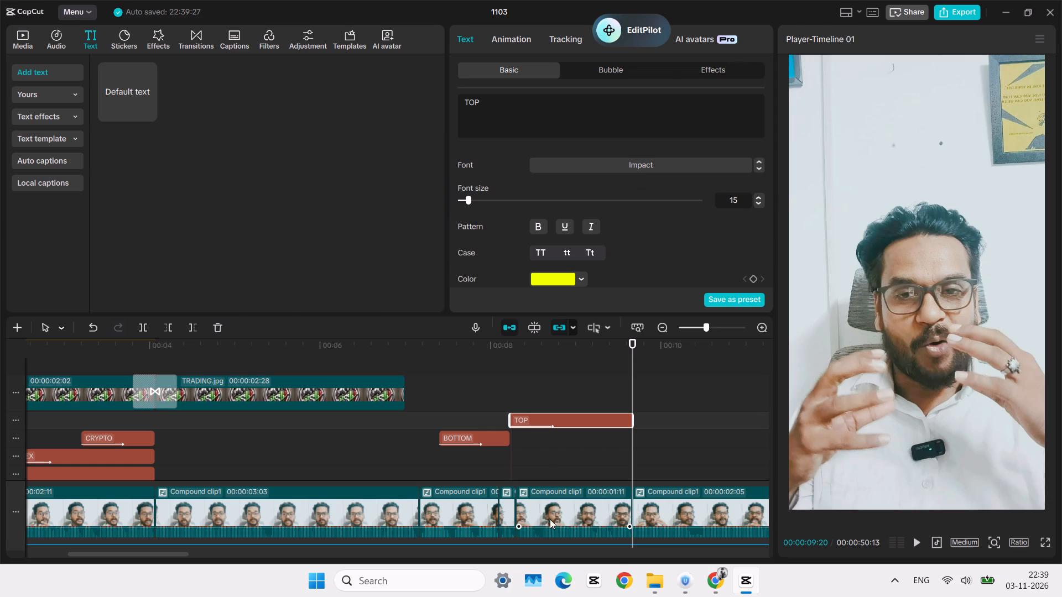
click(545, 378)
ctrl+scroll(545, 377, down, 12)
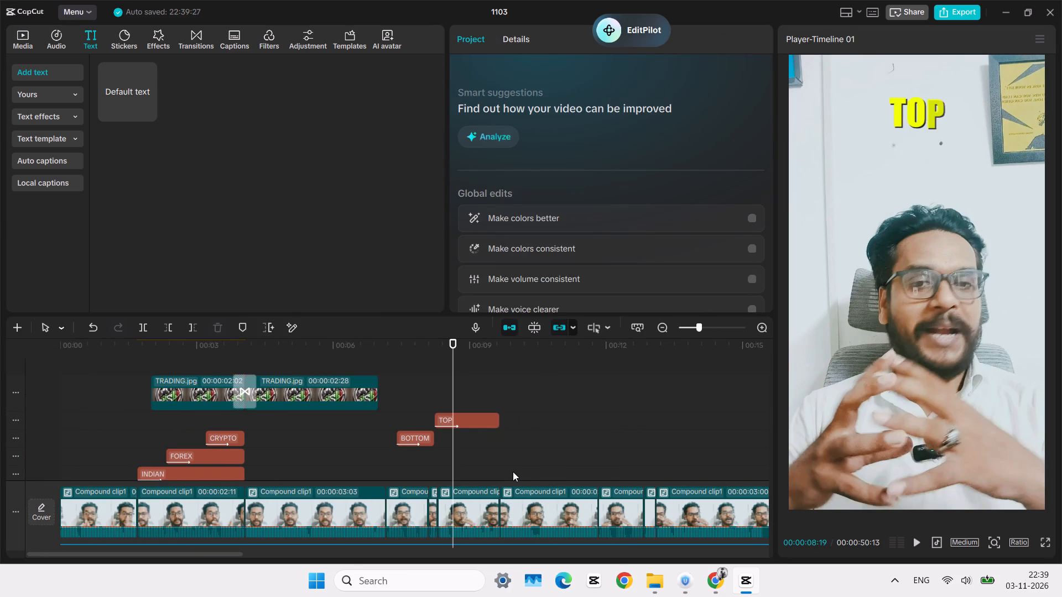
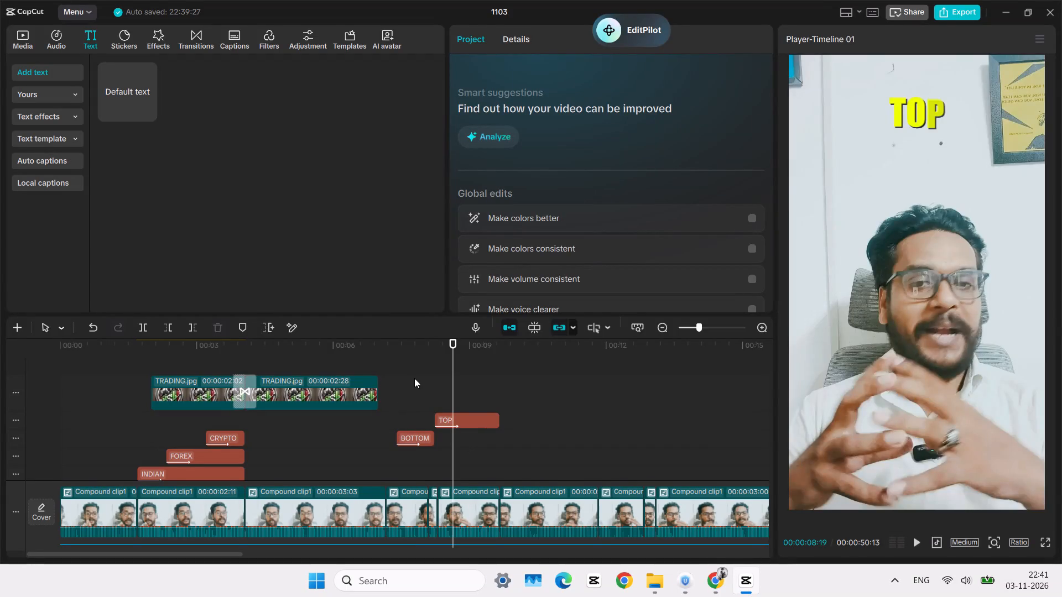
Play the speech after the TOP text repeatedly to examine its wording and timing, and cue the playhead at the video cut at 00:00:13:04.
key(space)
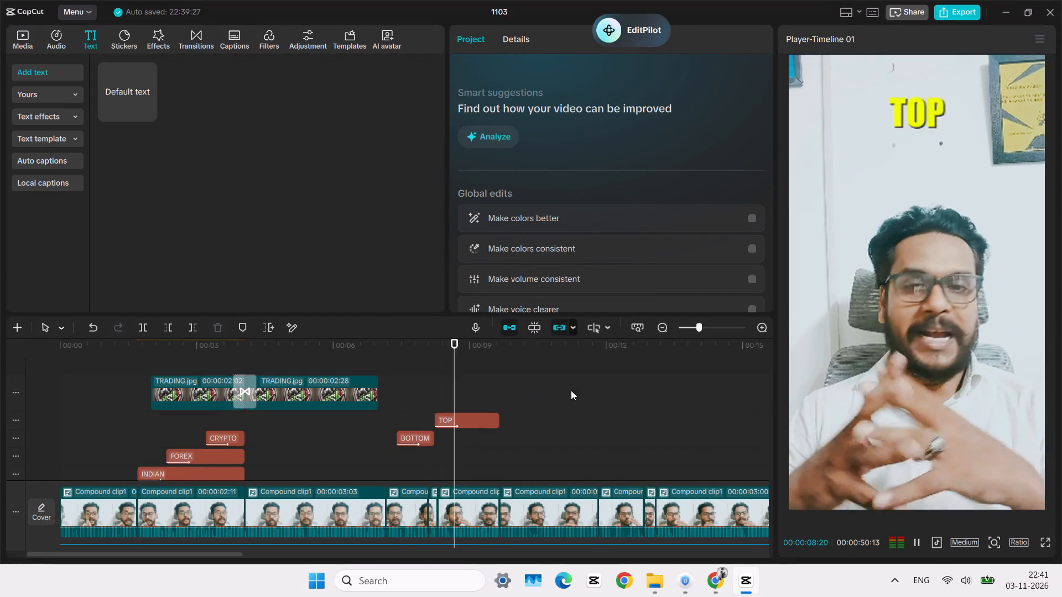
drag(612, 387, 1008, 394)
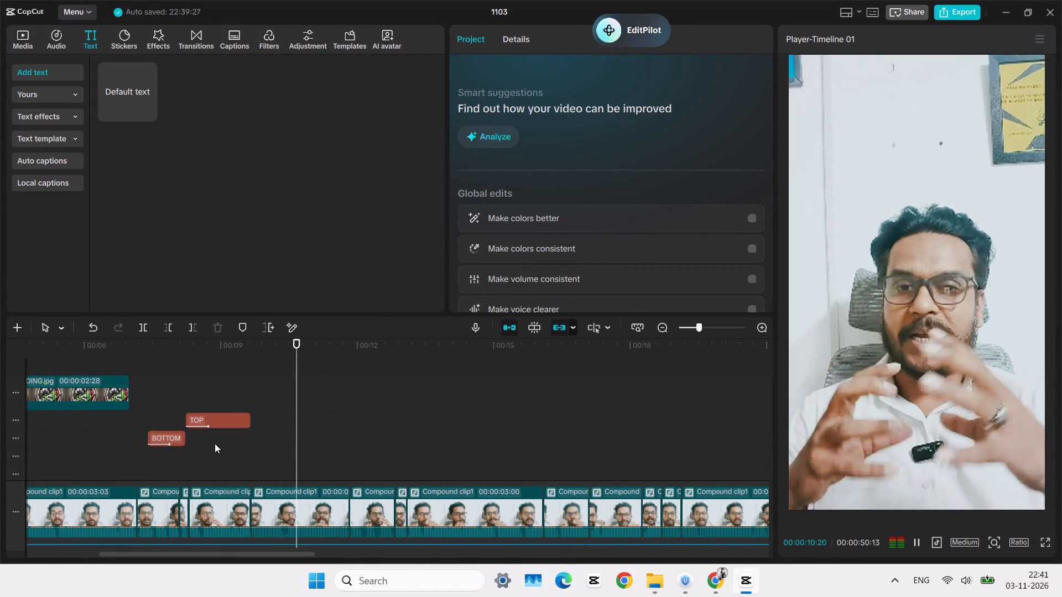
click(236, 458)
drag(236, 458, 250, 453)
key(space)
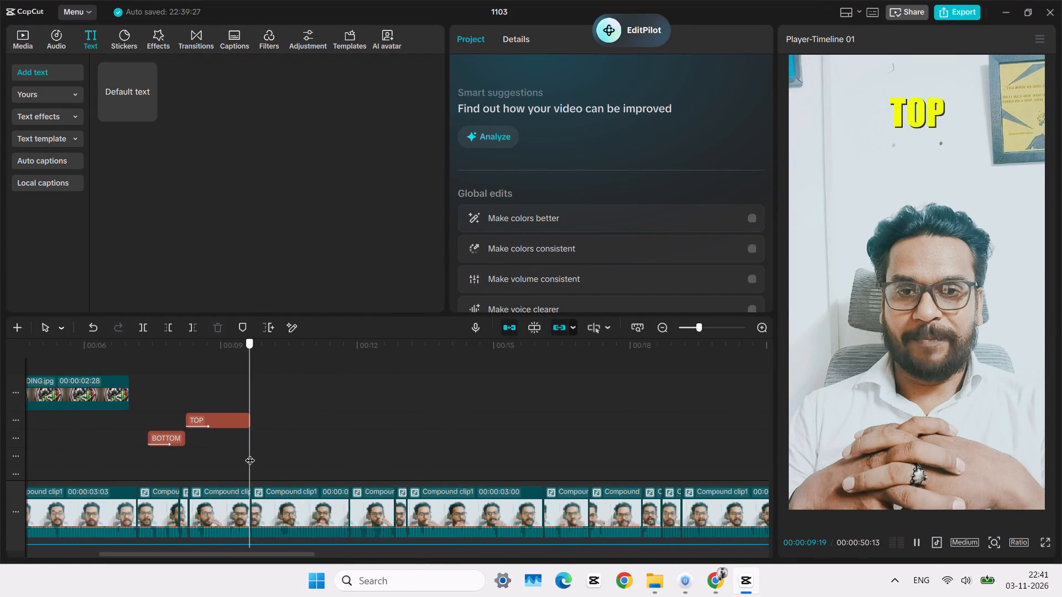
key(space)
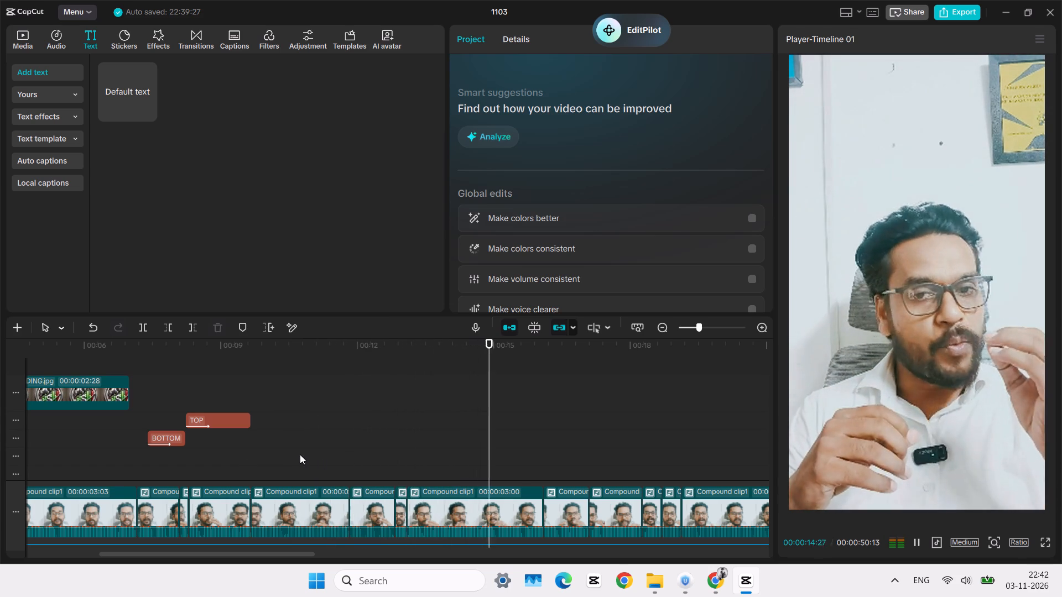
double_click(247, 444)
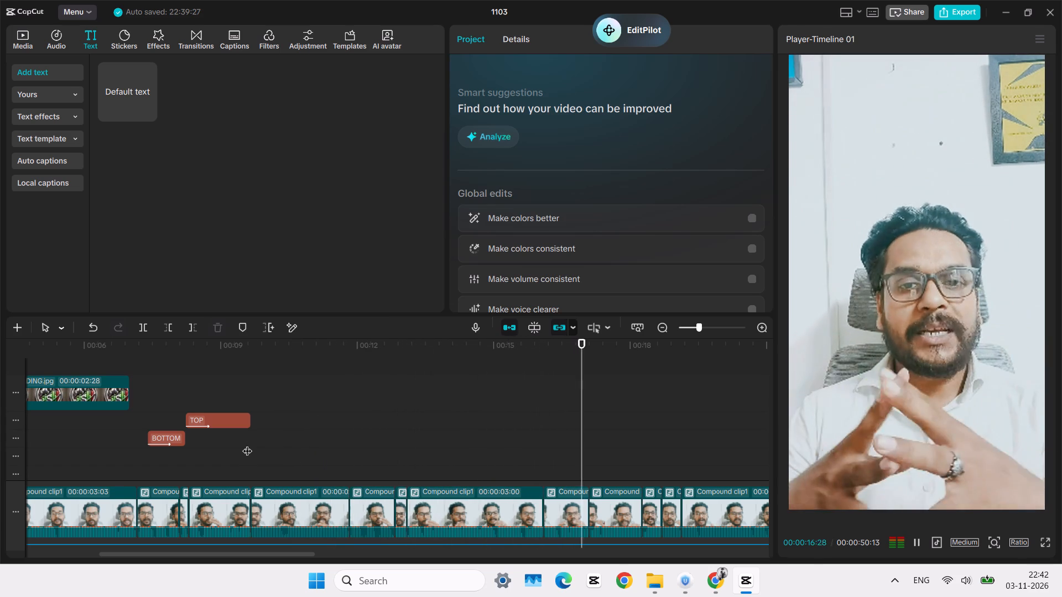
double_click(249, 442)
key(space)
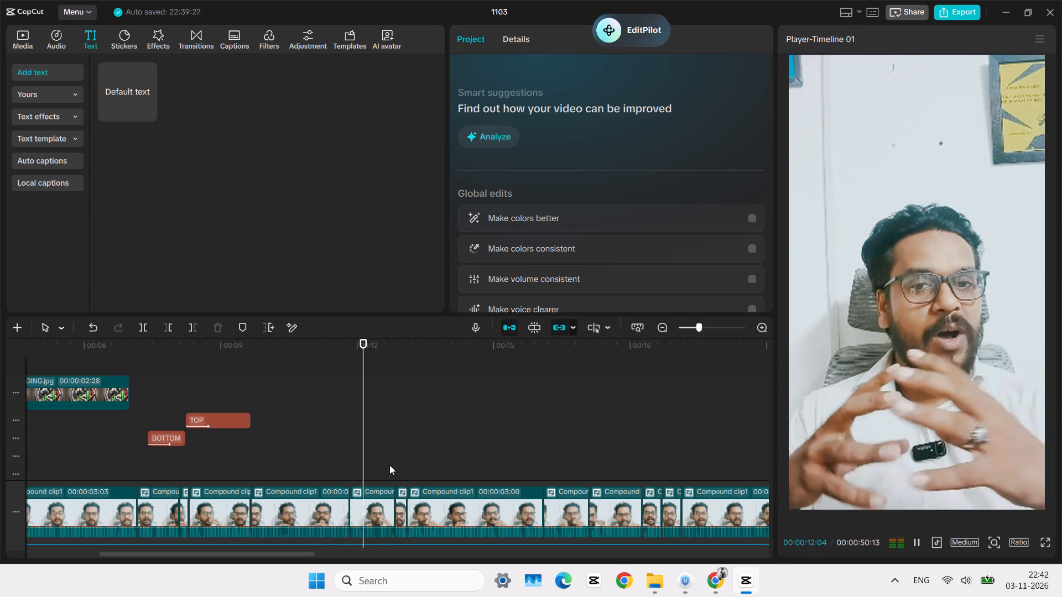
key(space)
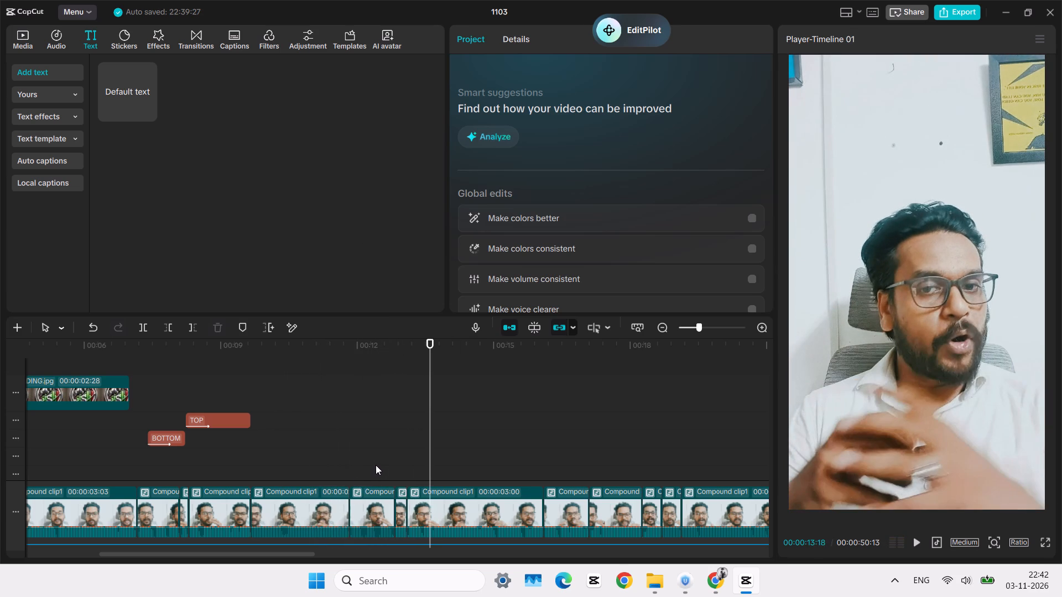
double_click(407, 443)
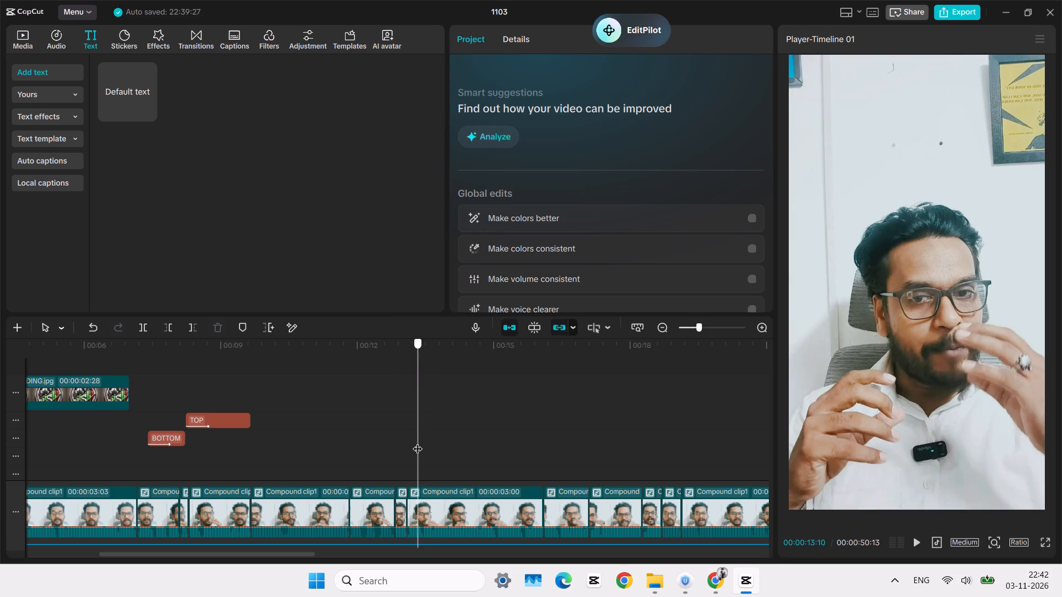
ctrl+scroll(409, 446, up, 7)
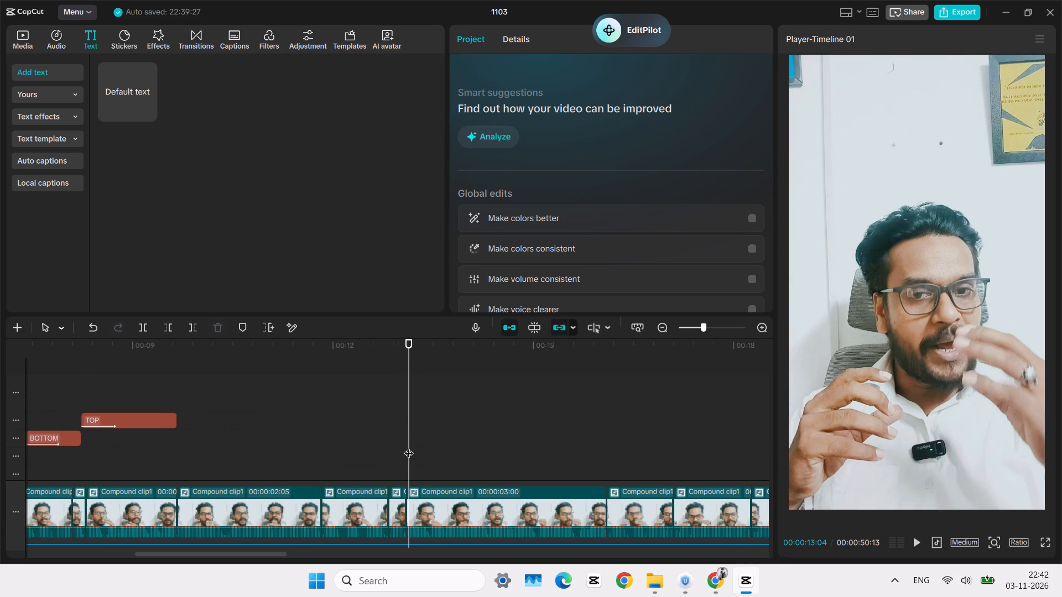
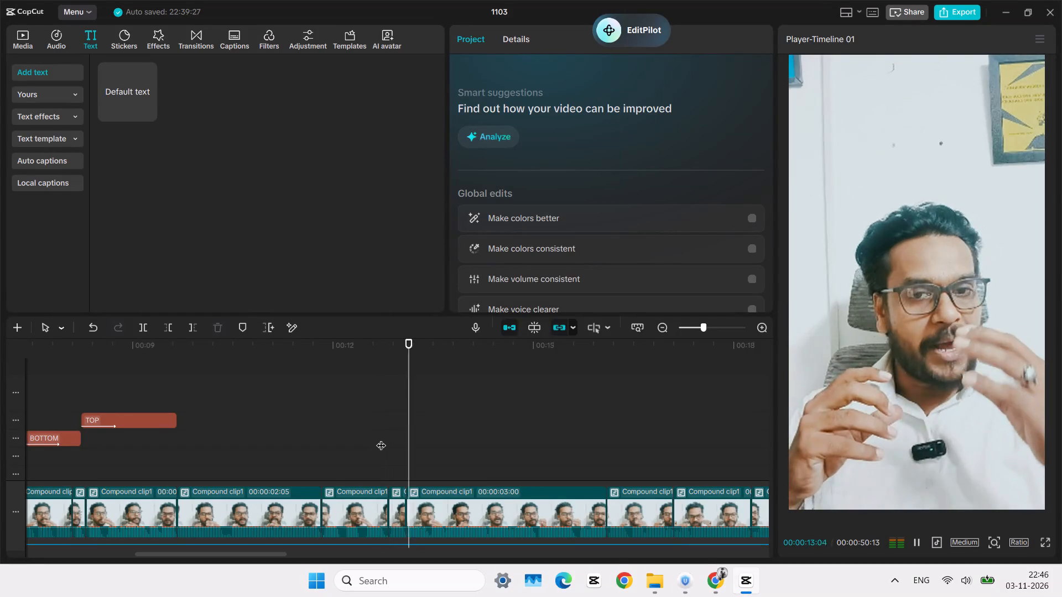
Replay the speech between about 00:00:11:20 and 00:00:16:07 to examine its wording and timing after the TOP text.
click(392, 438)
click(386, 442)
key(space)
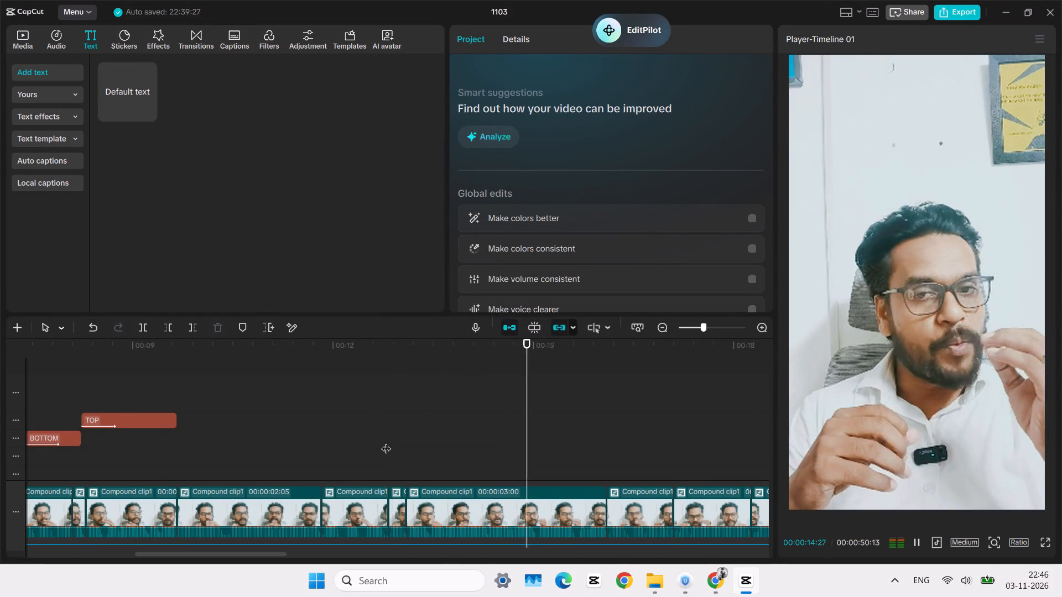
click(382, 447)
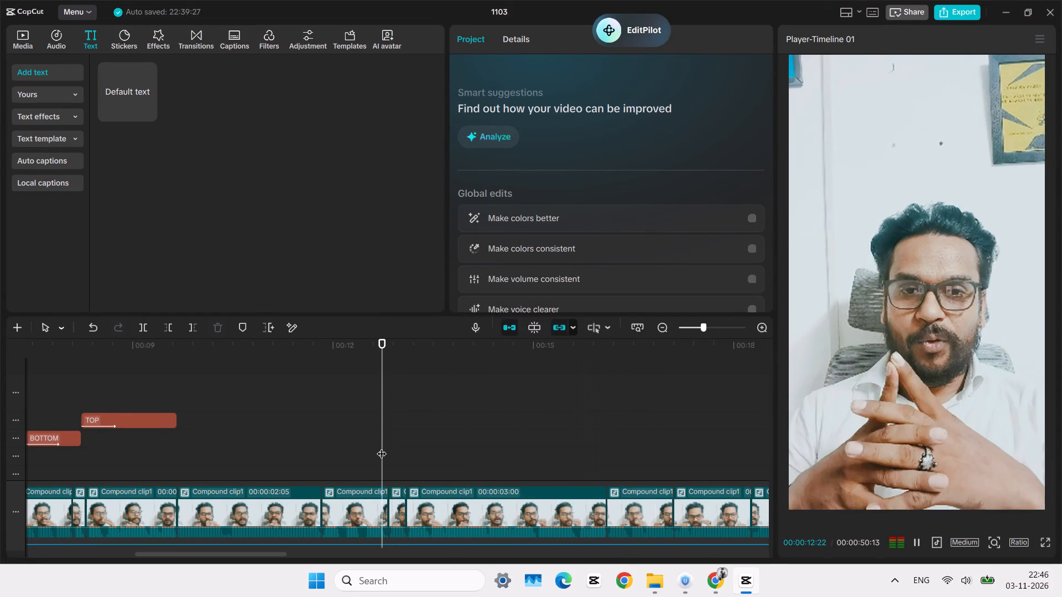
drag(382, 447, 388, 448)
key(space)
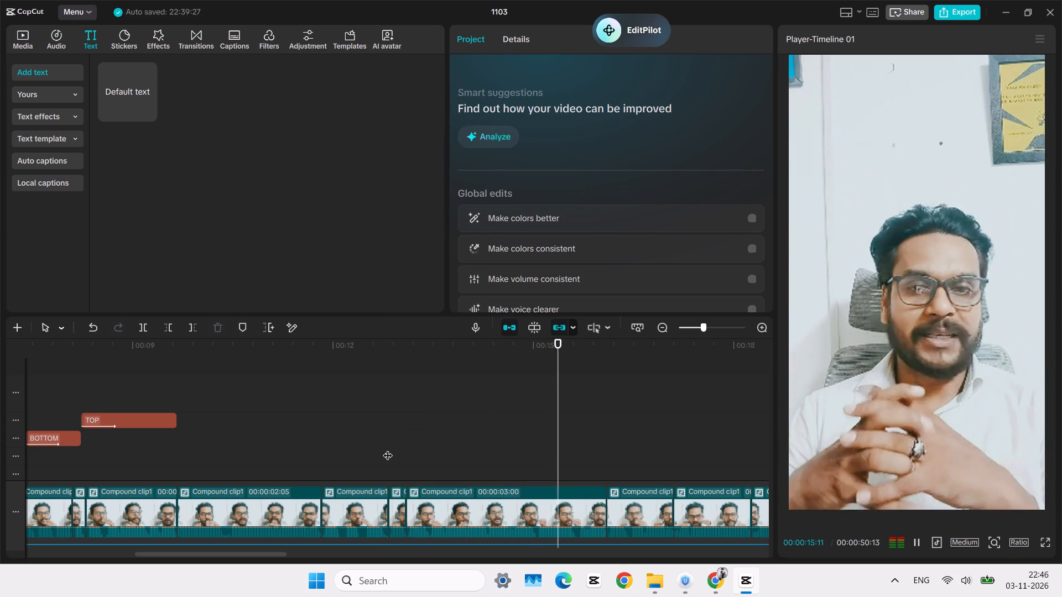
key(space)
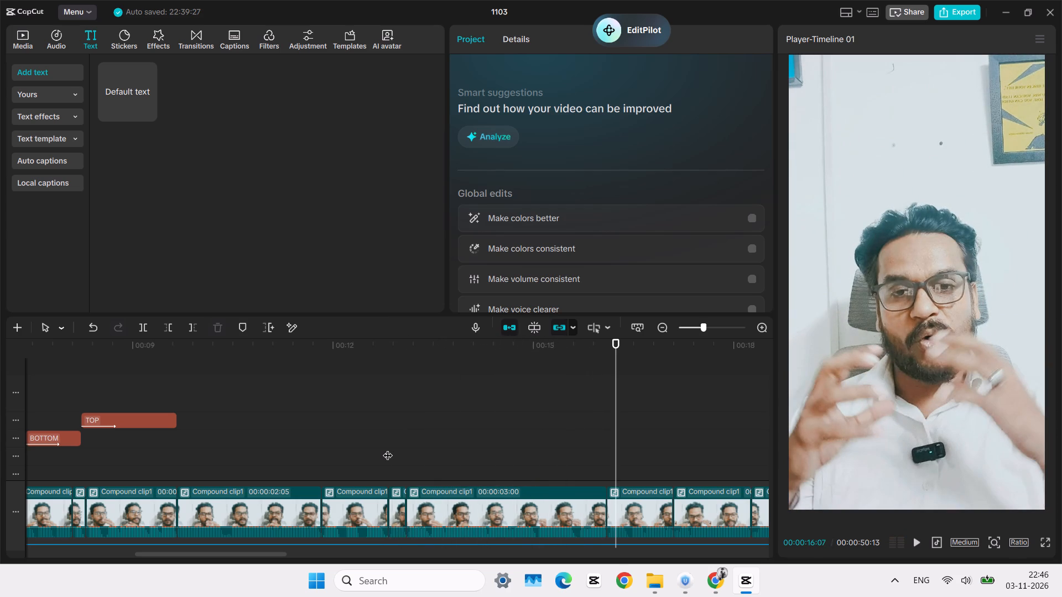
click(284, 436)
key(space)
key(space)
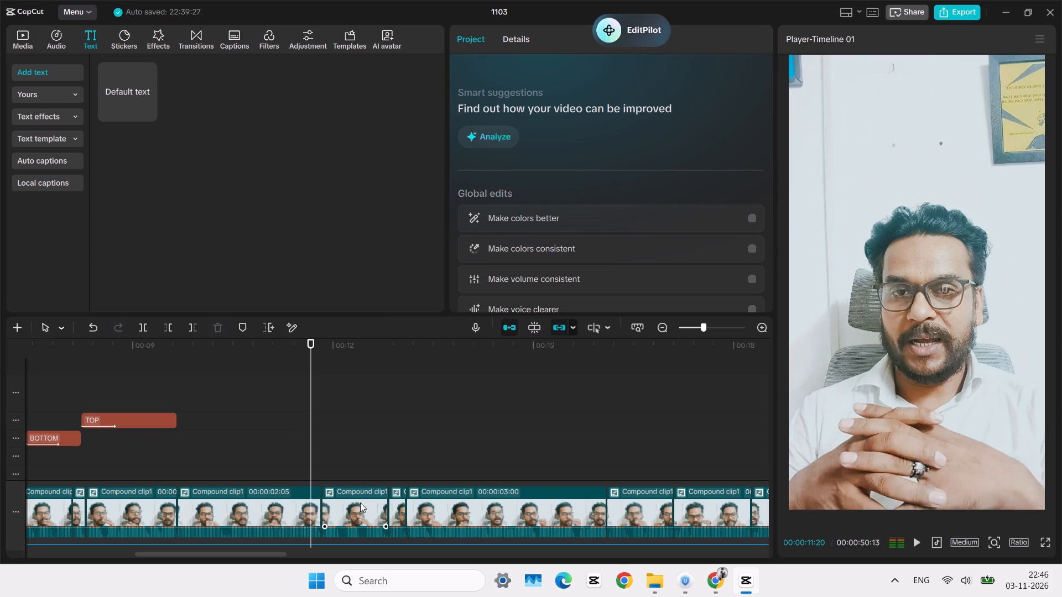
Switch to the Pinterest page in Chrome and search for "TRADING TOP AND BOTTAM".
click(718, 580)
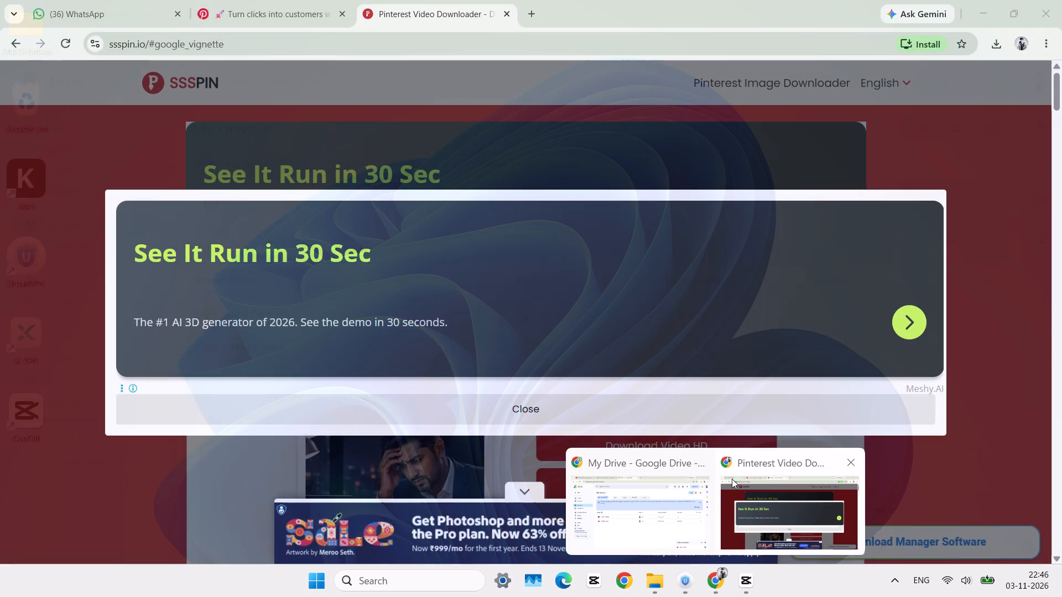
click(809, 536)
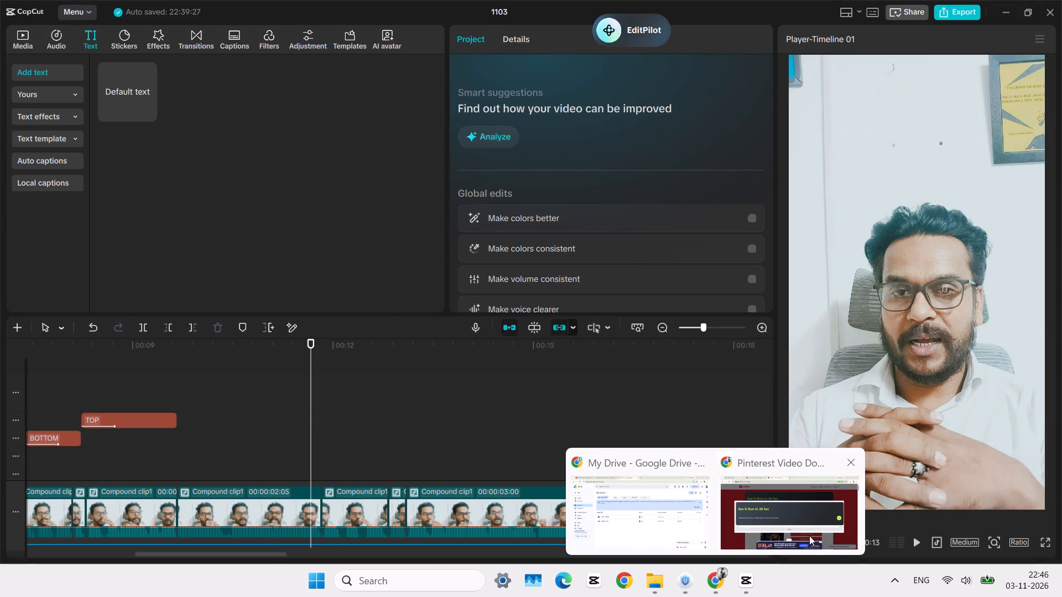
click(300, 6)
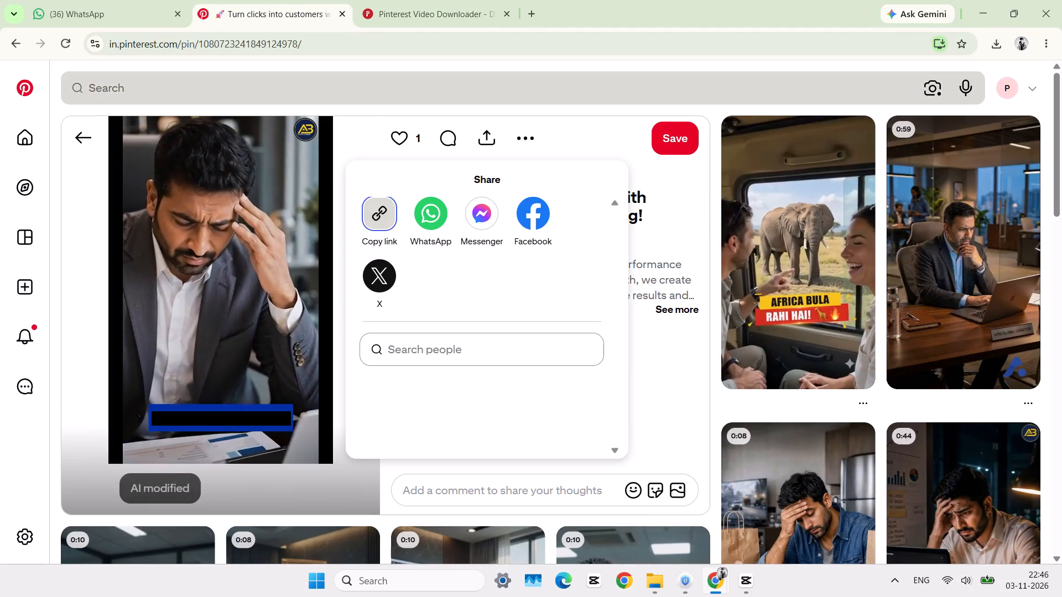
click(231, 91)
text(TRADING T)
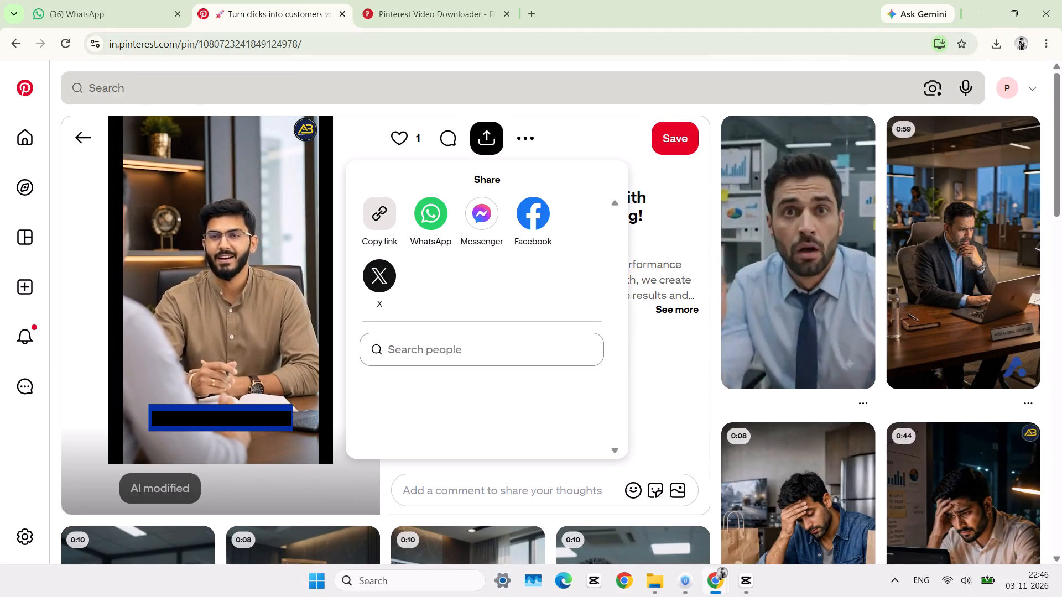
text(OP)
key(space)
text(AND)
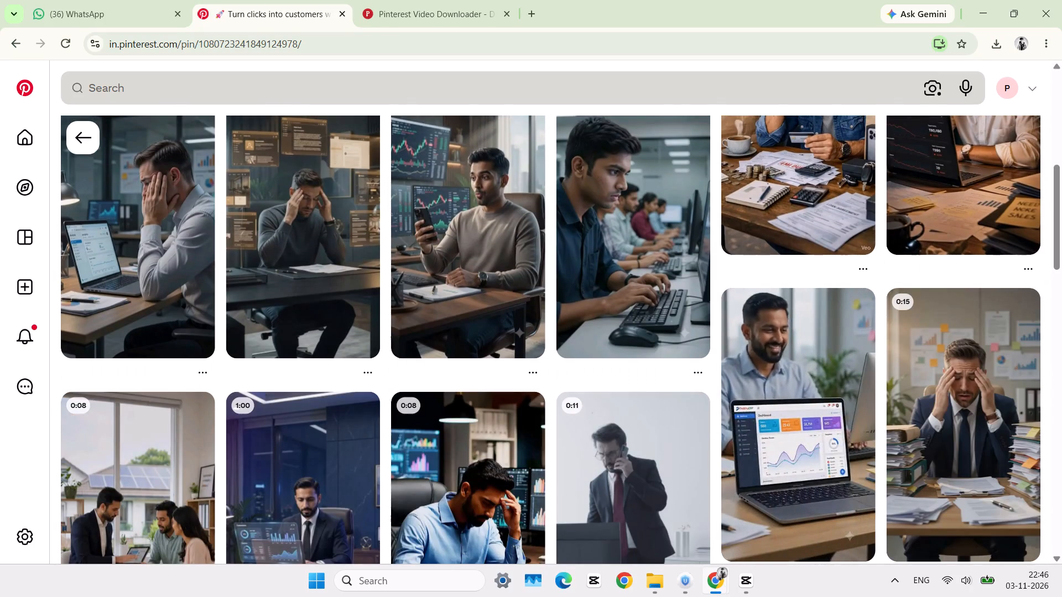
click(233, 95)
text(TRADIN)
text(G)
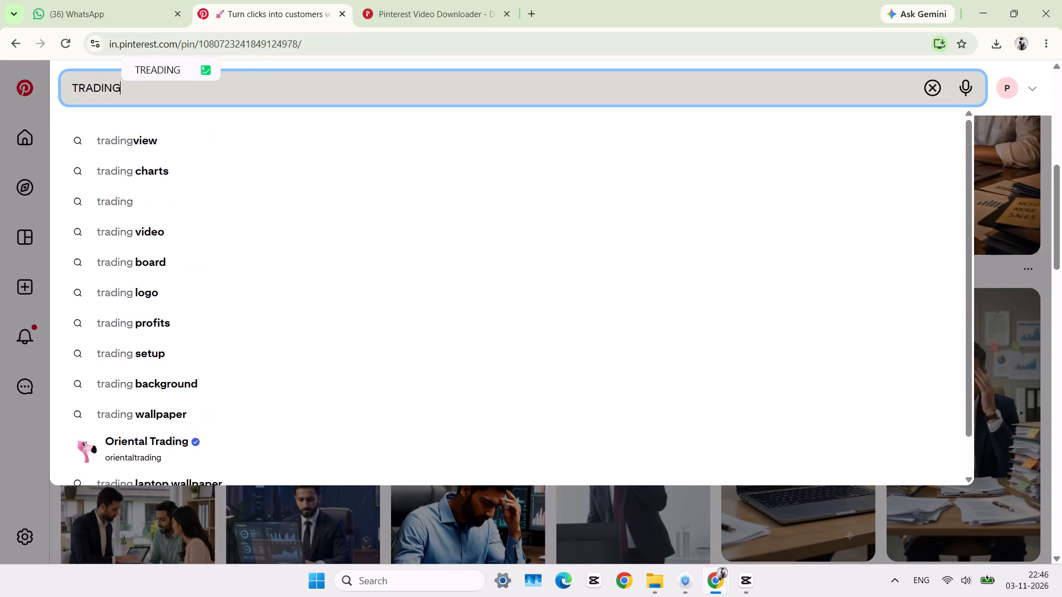
key(space)
text(TOP AN)
text(D BOTTAM)
key(space)
key(Return)
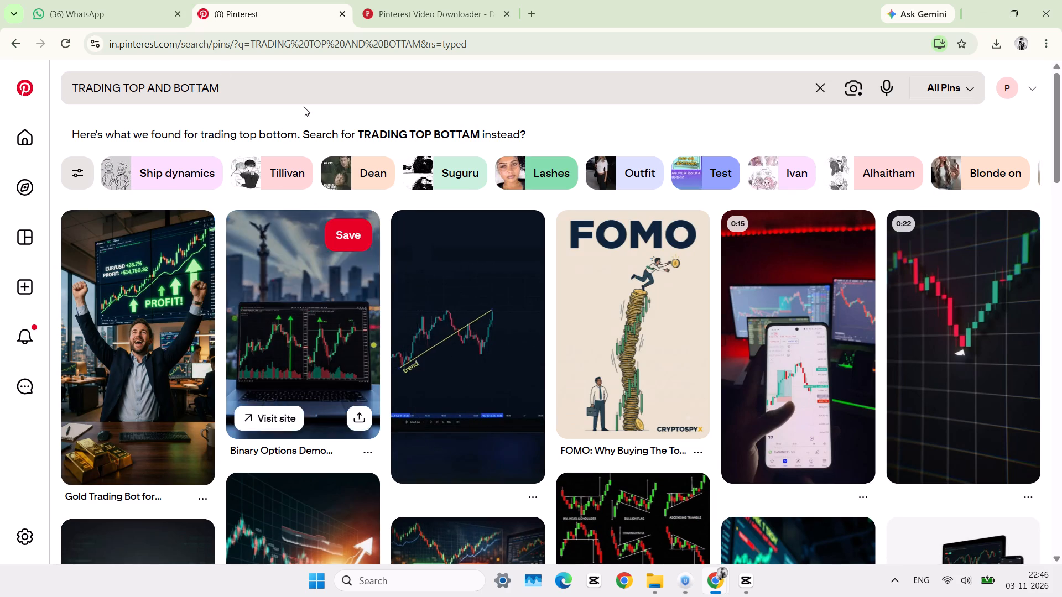
Browse the Pinterest results for a trading chart video or image illustrating market tops and bottoms.
scroll(302, 344, down, 2)
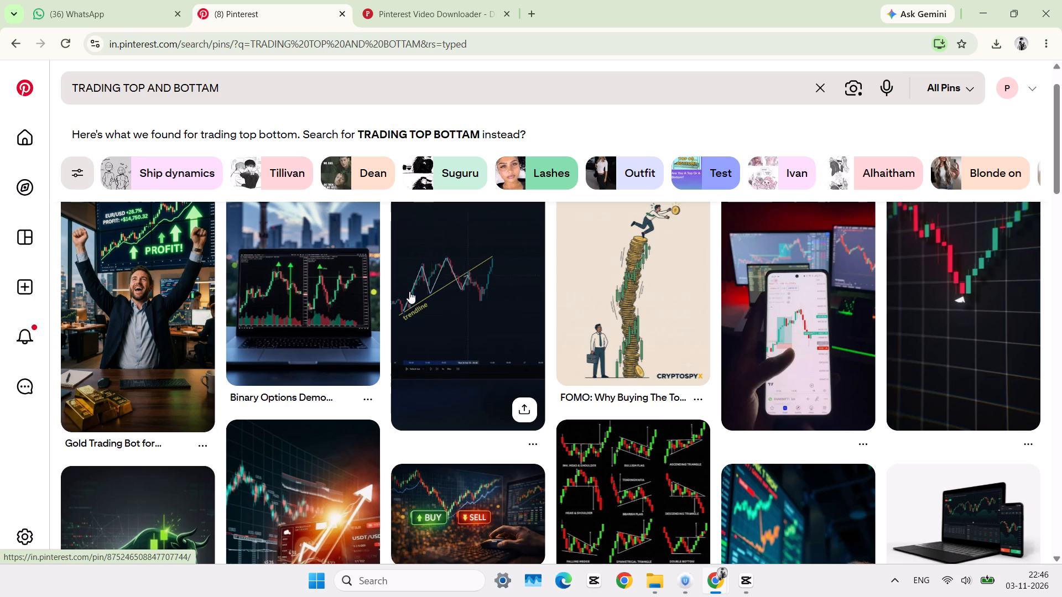
scroll(424, 366, up, 1)
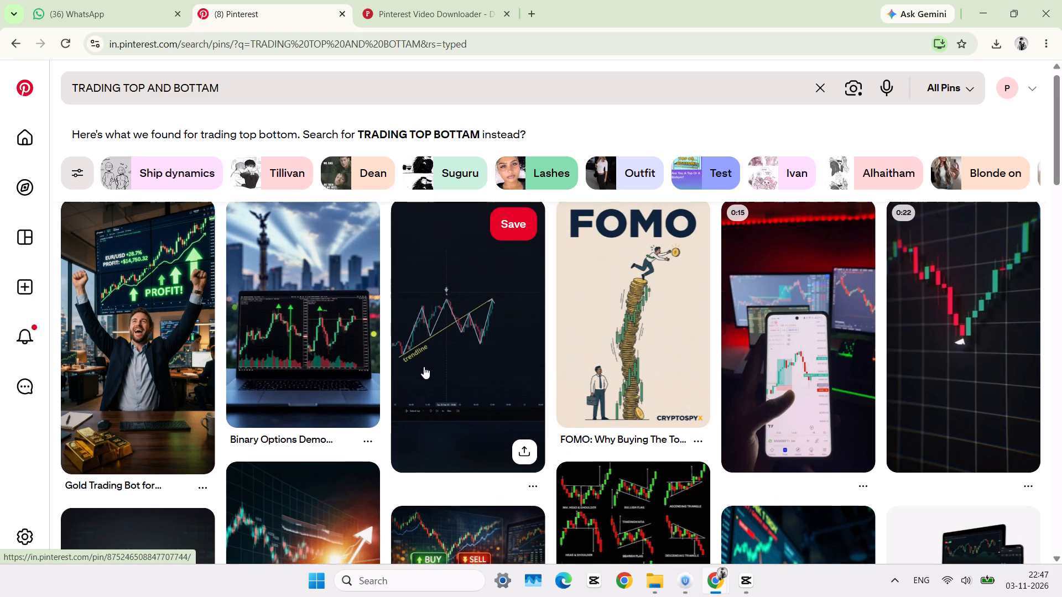
scroll(424, 366, up, 4)
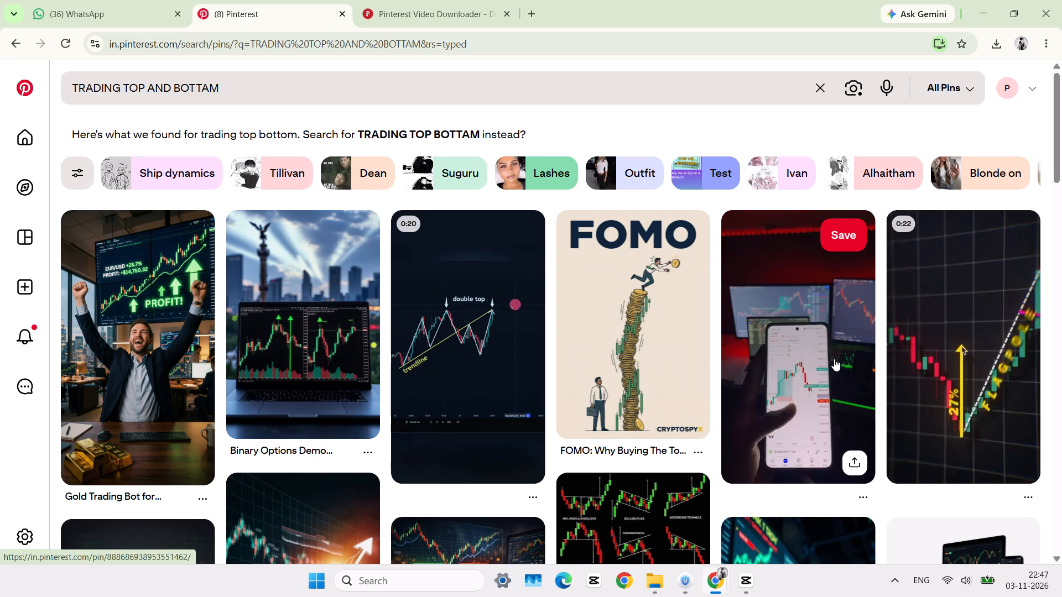
scroll(774, 391, down, 1)
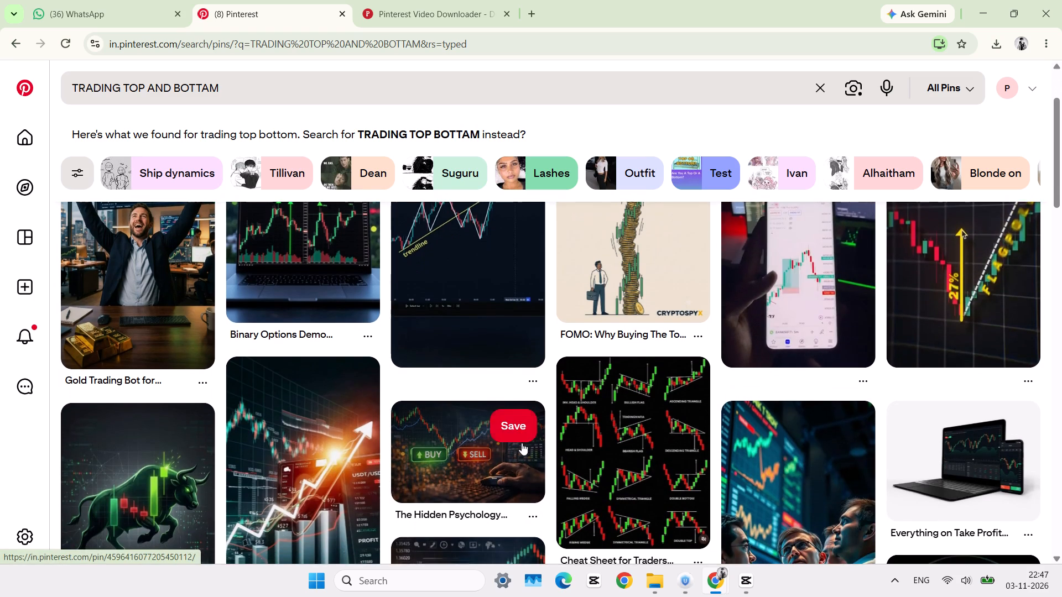
scroll(522, 443, down, 2)
scroll(444, 274, up, 7)
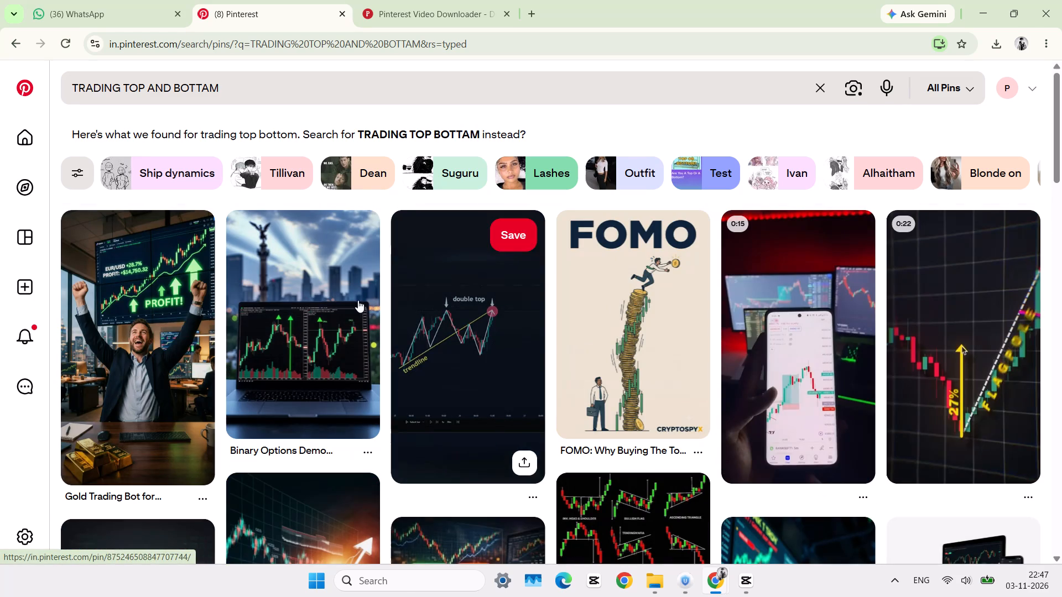
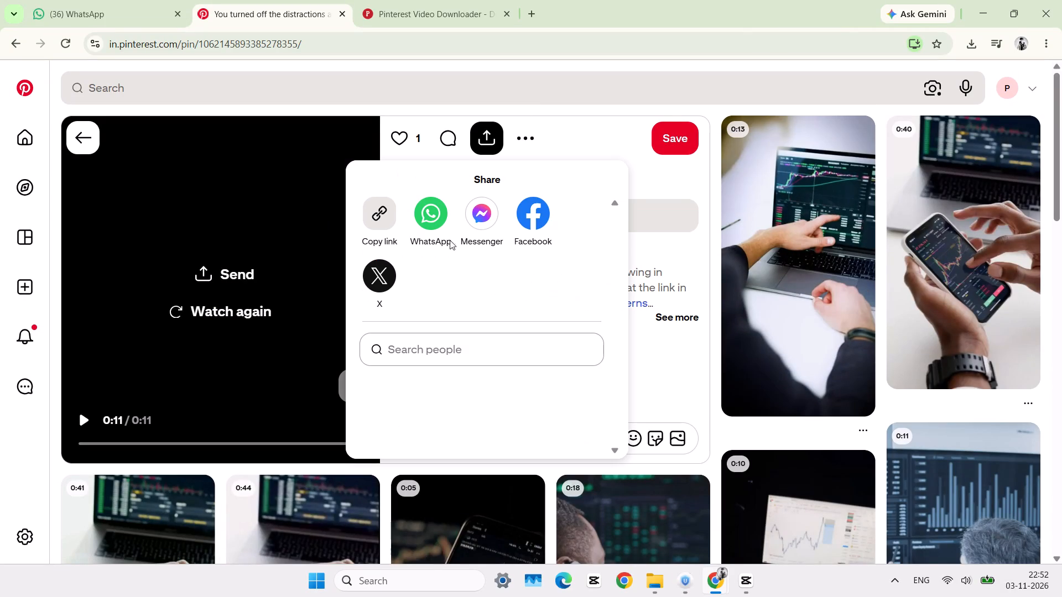
Copy the share link of the open Pinterest trading video pin.
click(378, 230)
click(376, 215)
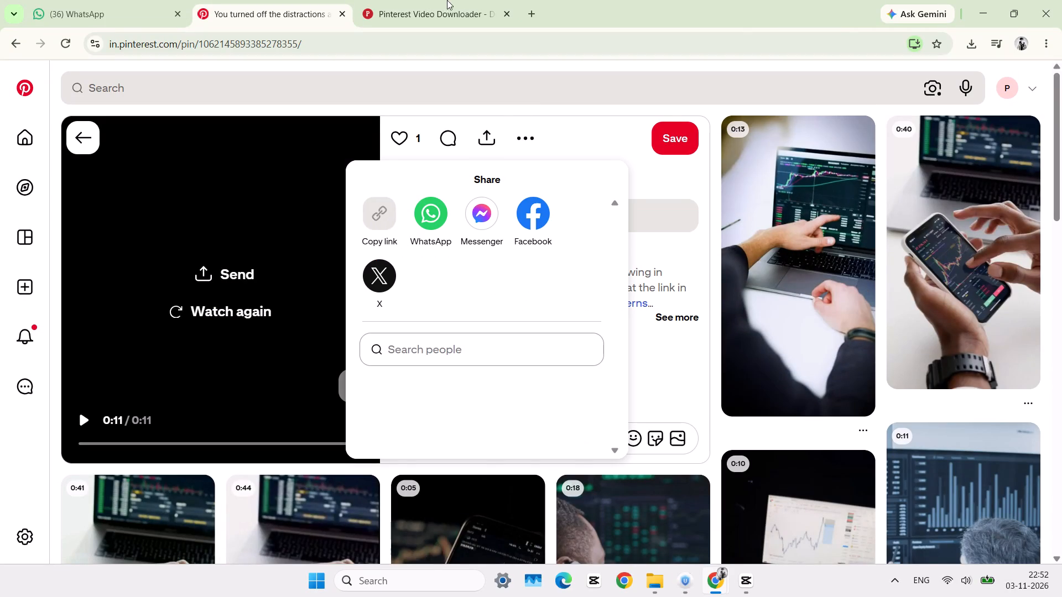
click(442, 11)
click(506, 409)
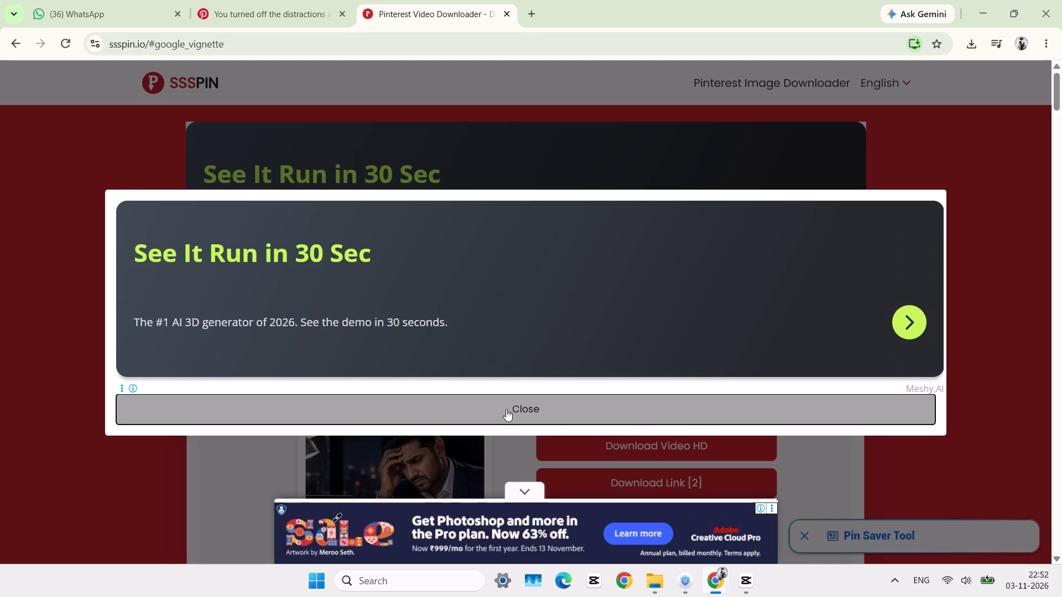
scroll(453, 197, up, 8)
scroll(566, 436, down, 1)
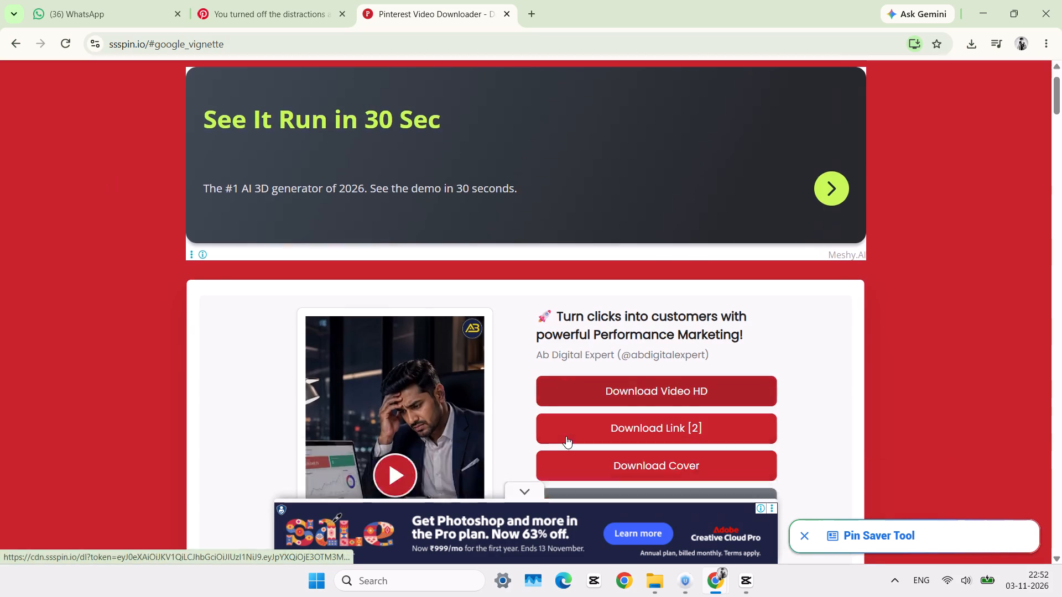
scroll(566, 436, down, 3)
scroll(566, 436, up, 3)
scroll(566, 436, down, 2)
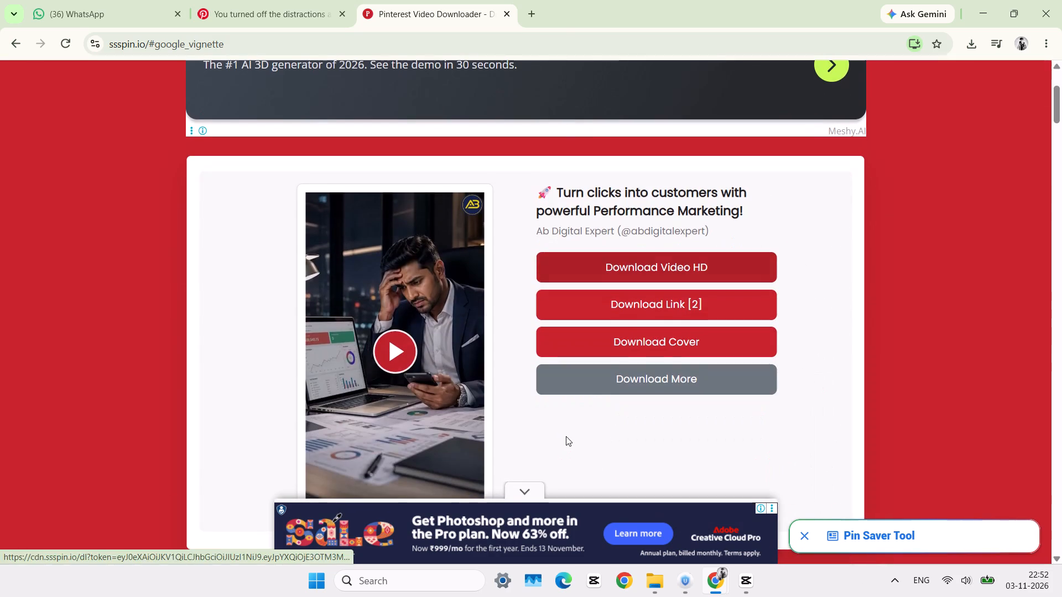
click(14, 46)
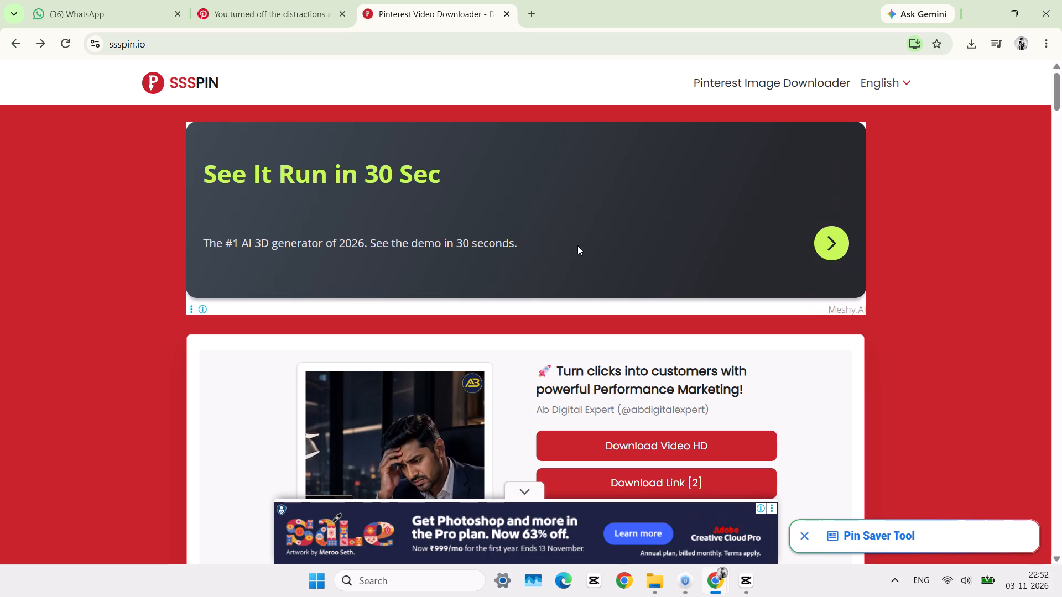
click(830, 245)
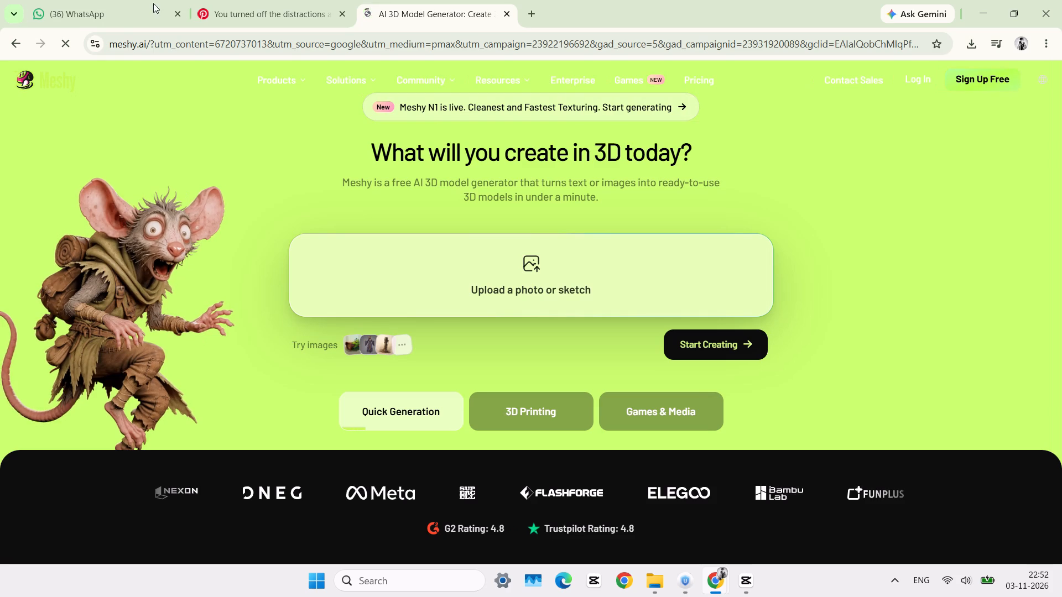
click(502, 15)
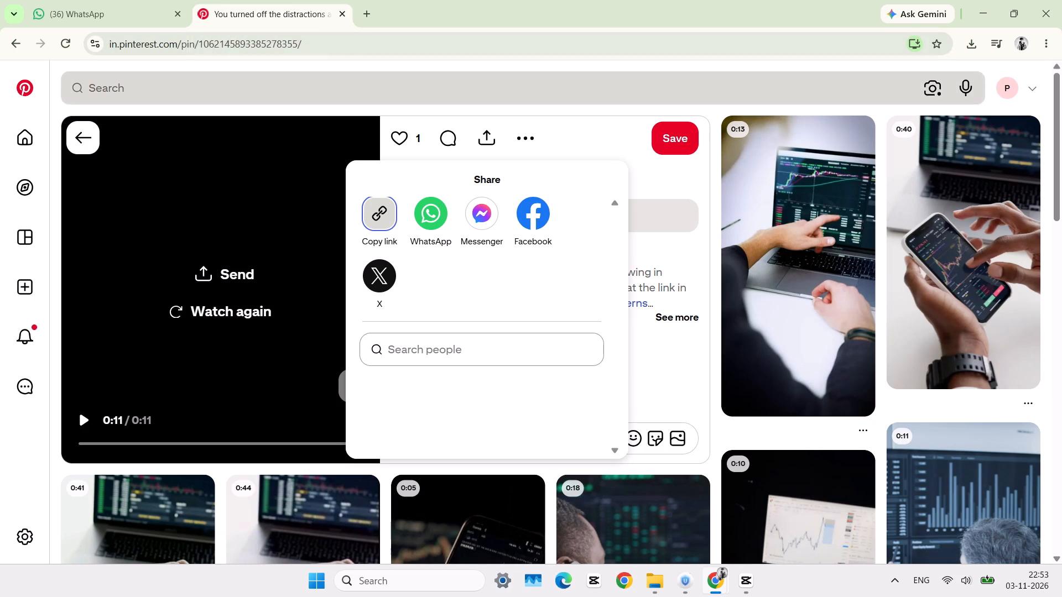
Search Google for "pinterest video downloader" in a new browser tab.
click(360, 12)
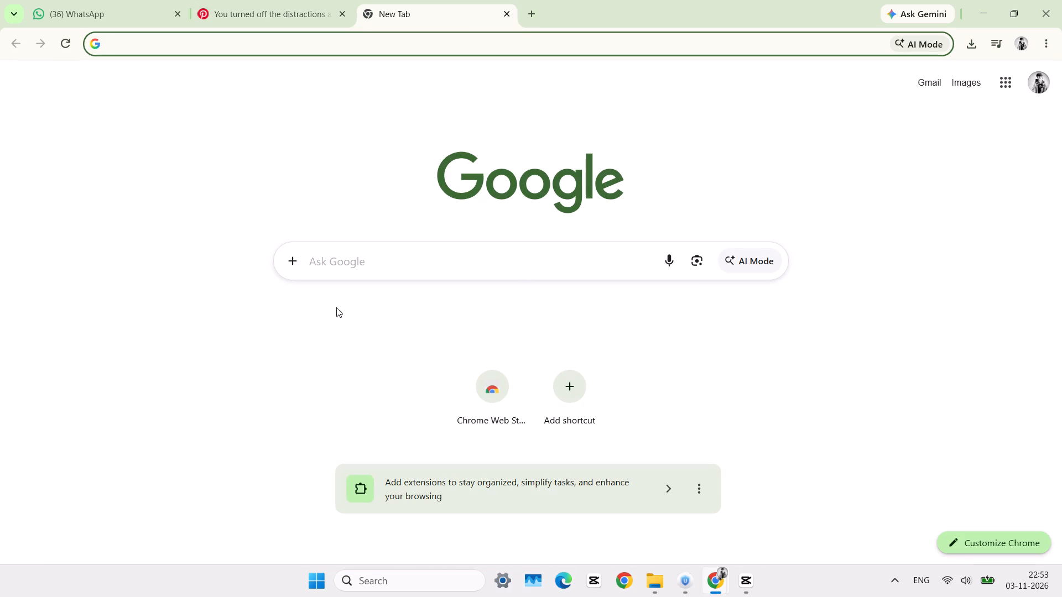
click(346, 253)
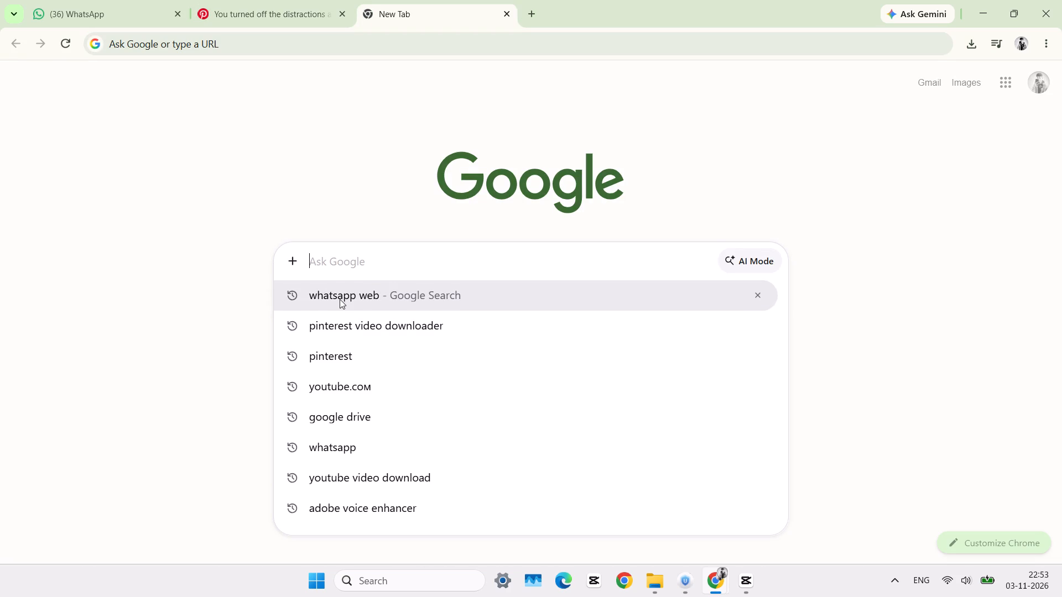
click(349, 326)
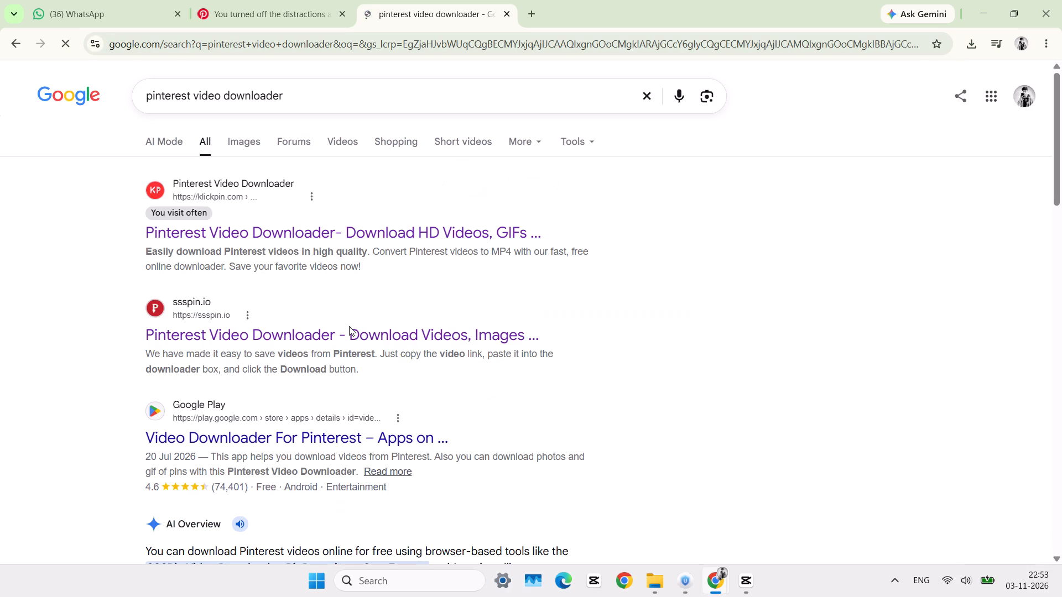
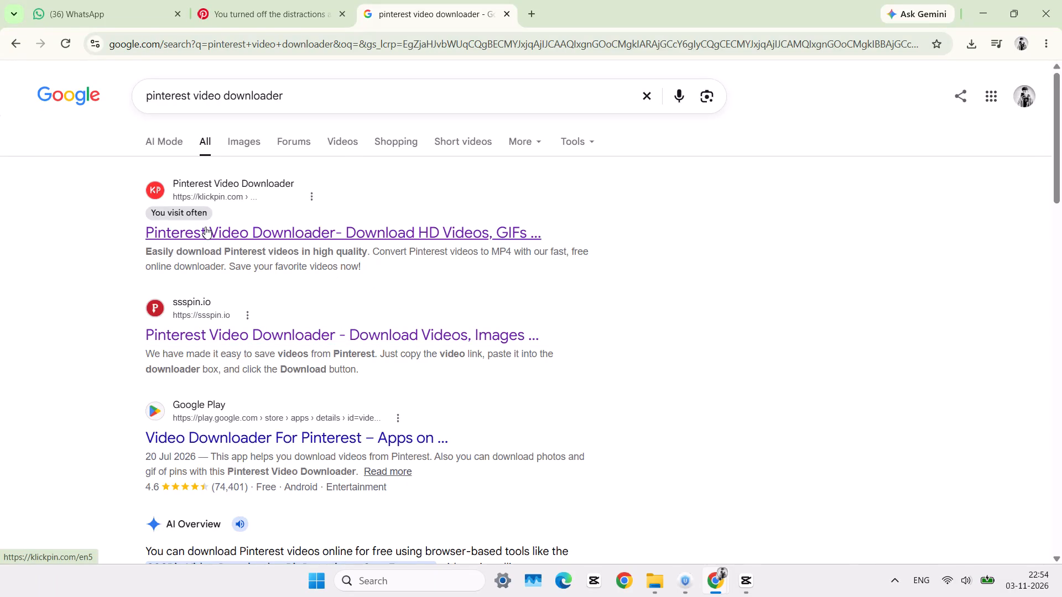
Open the KlickPin Pinterest Video Downloader site from the search results.
click(205, 227)
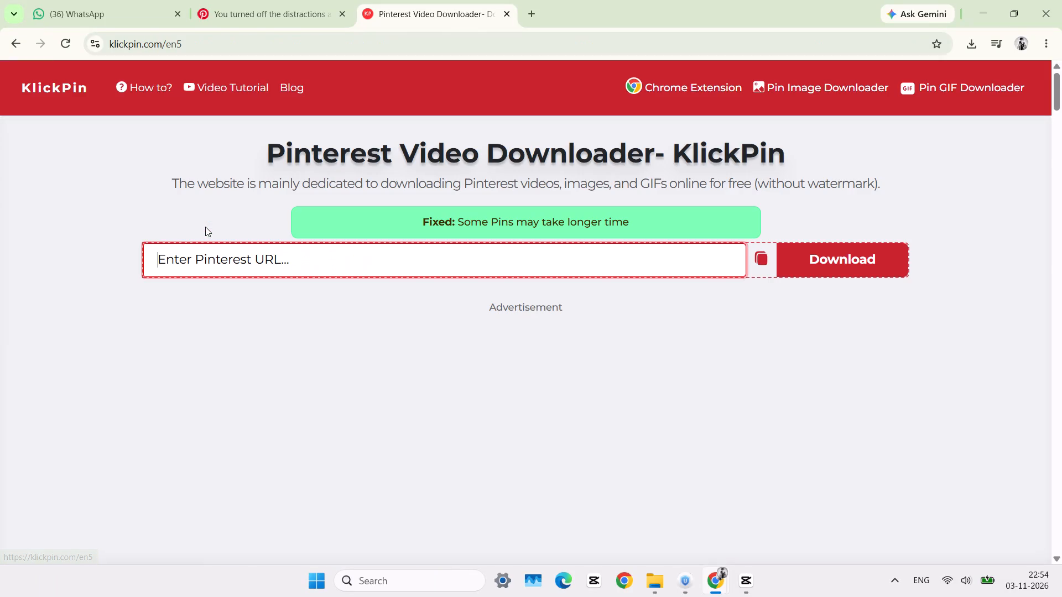
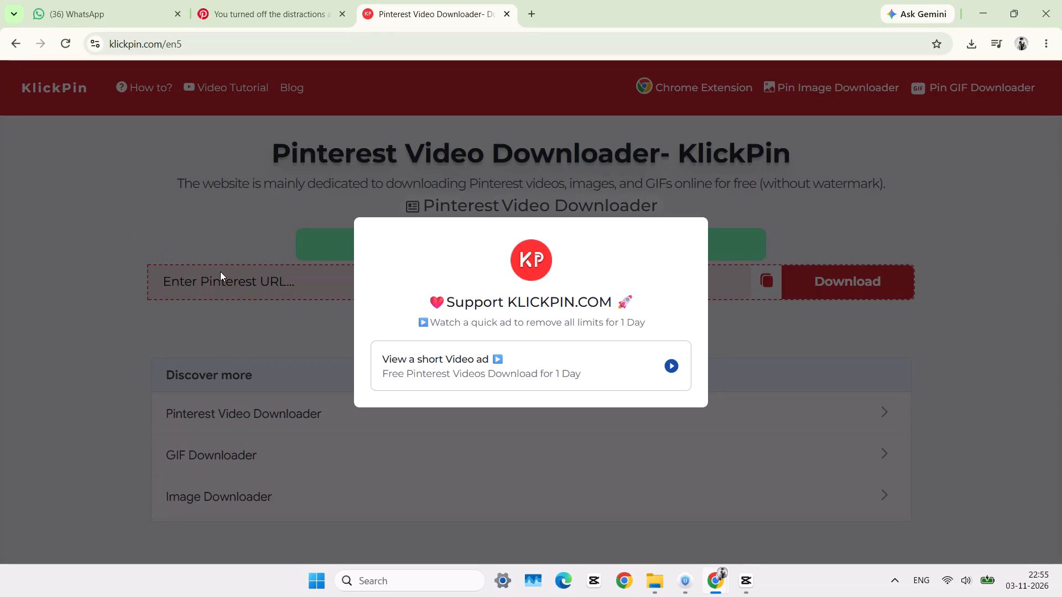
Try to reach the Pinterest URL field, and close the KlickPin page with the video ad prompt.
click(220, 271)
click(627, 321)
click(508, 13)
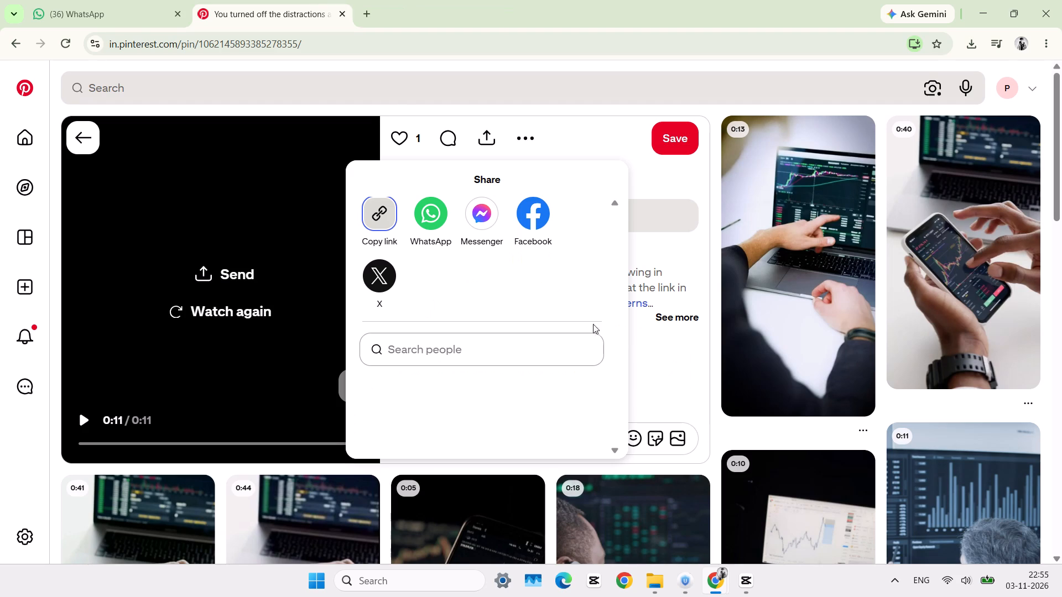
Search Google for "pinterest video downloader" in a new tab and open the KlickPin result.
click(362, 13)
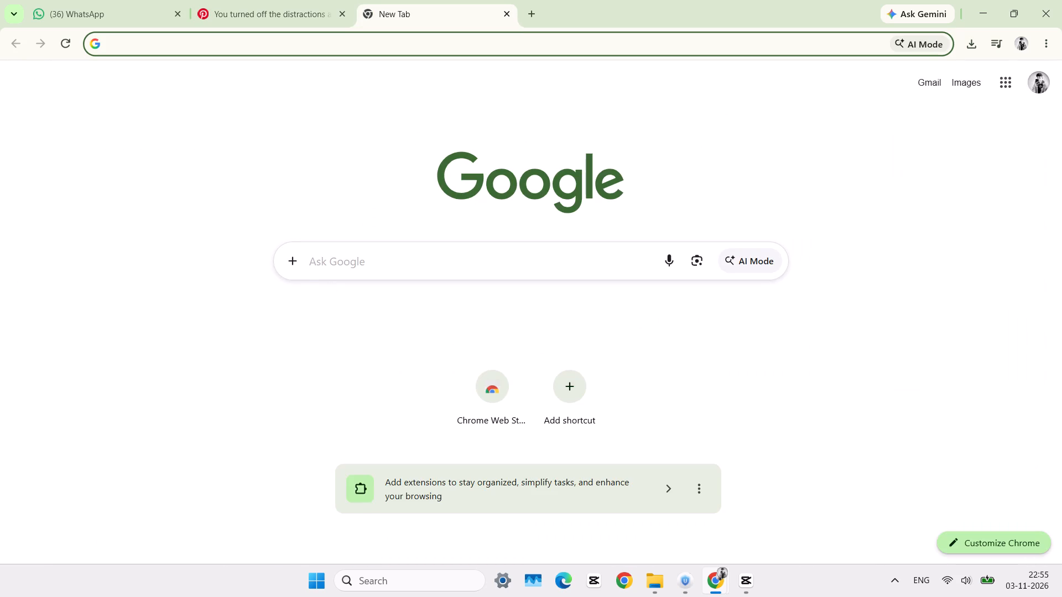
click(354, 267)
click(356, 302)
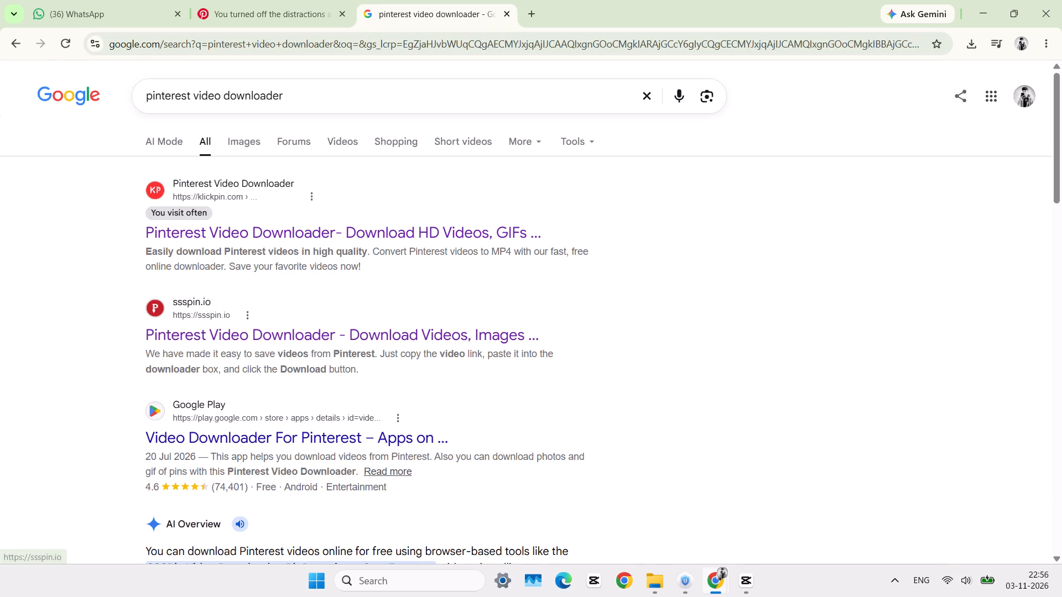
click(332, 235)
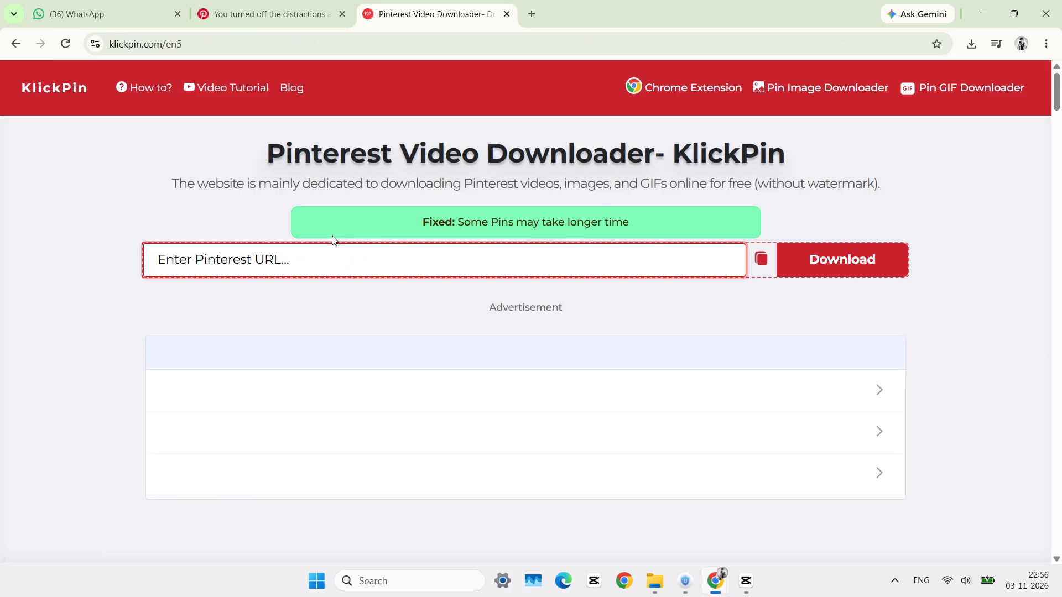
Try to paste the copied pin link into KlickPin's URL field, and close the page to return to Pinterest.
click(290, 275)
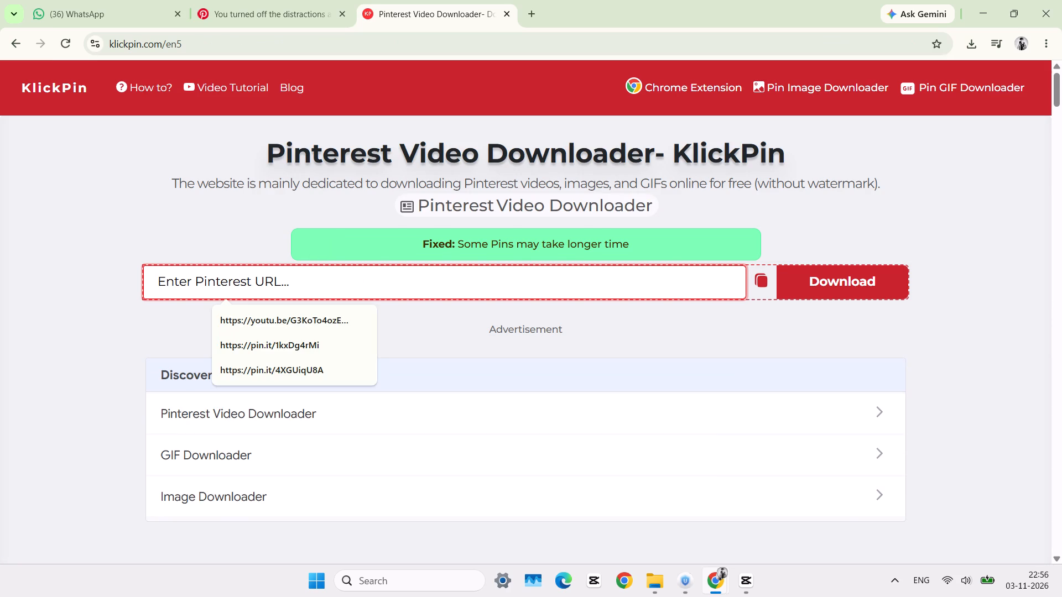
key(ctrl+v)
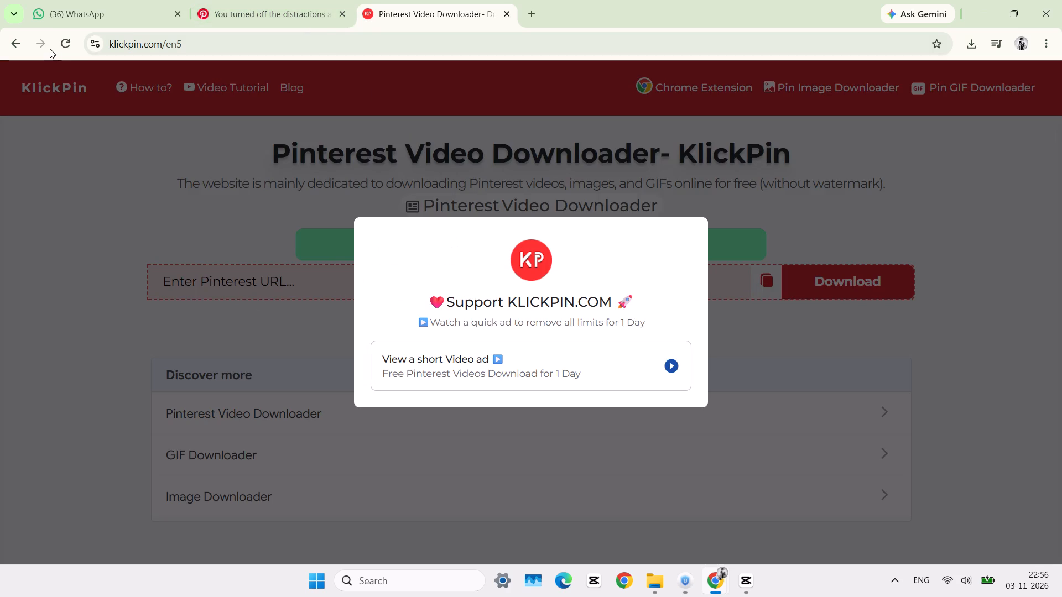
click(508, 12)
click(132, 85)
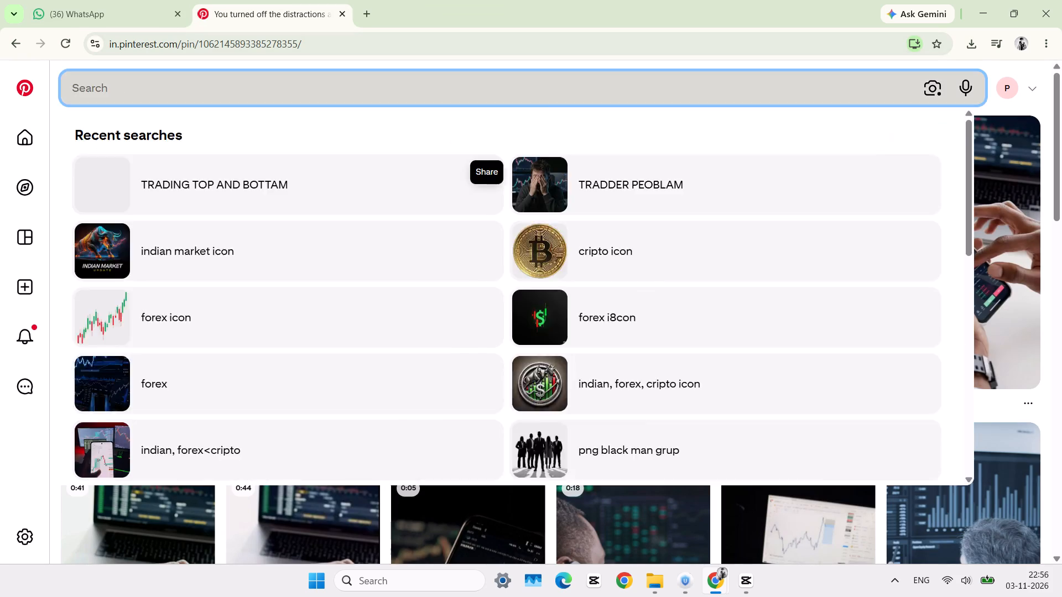
Open a new browser tab for finding a Pinterest video downloader.
click(362, 11)
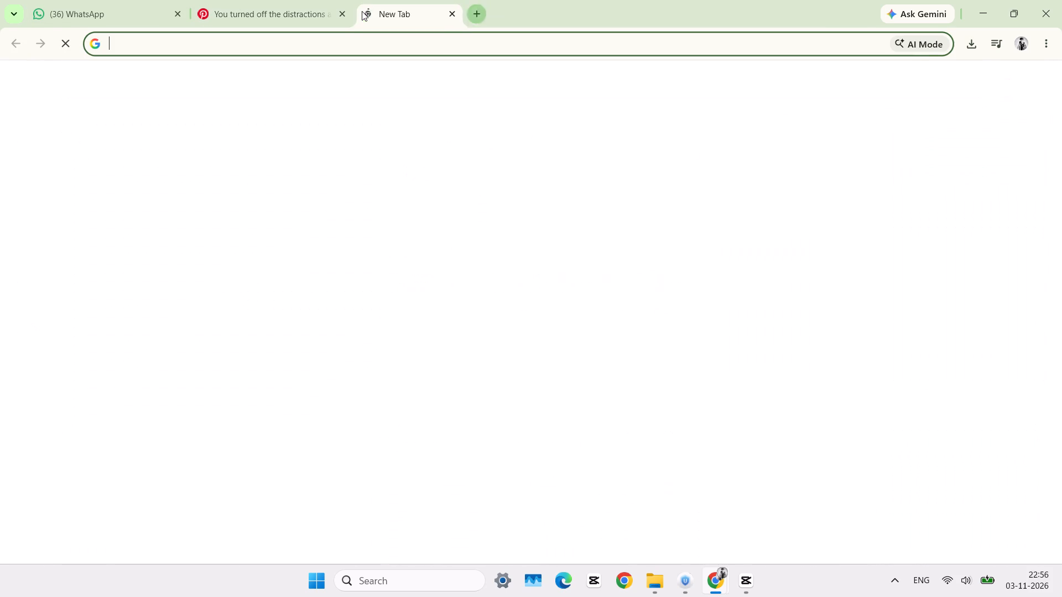
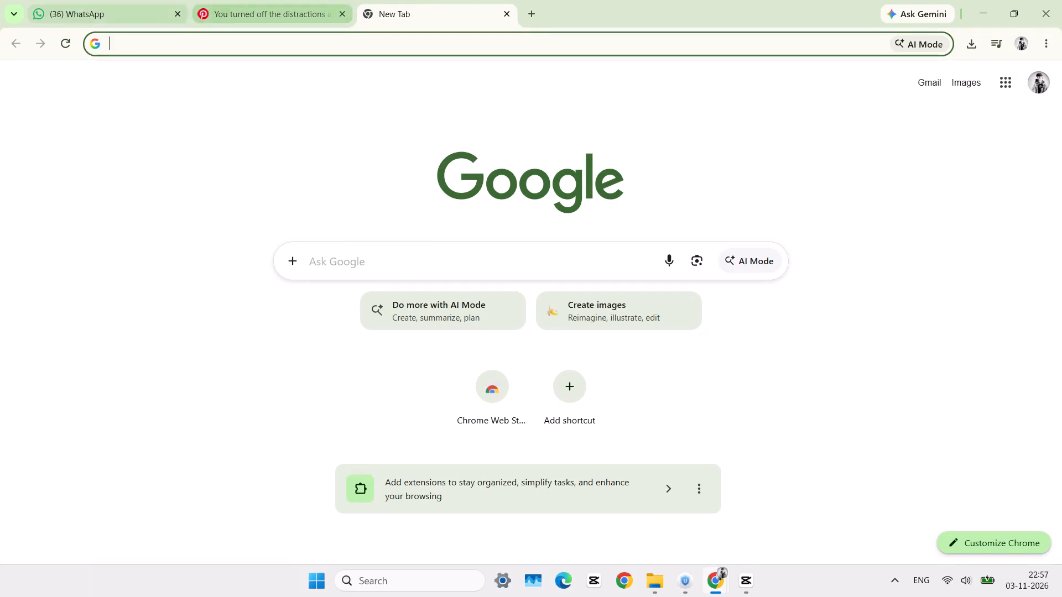
Search Google for "pinterest video downloader" and open the KlickPin result.
click(340, 274)
click(342, 293)
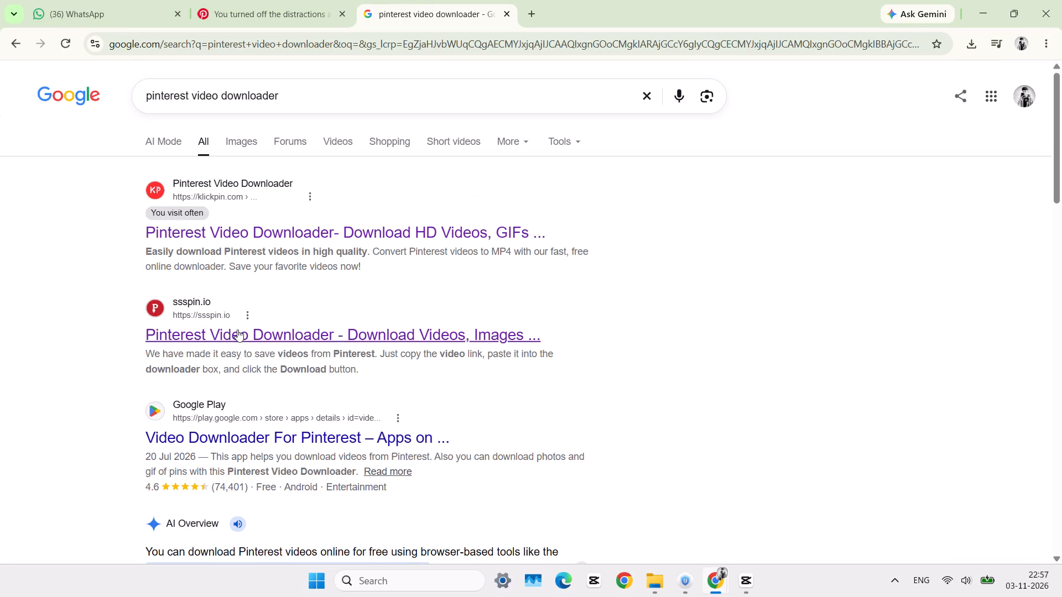
click(244, 232)
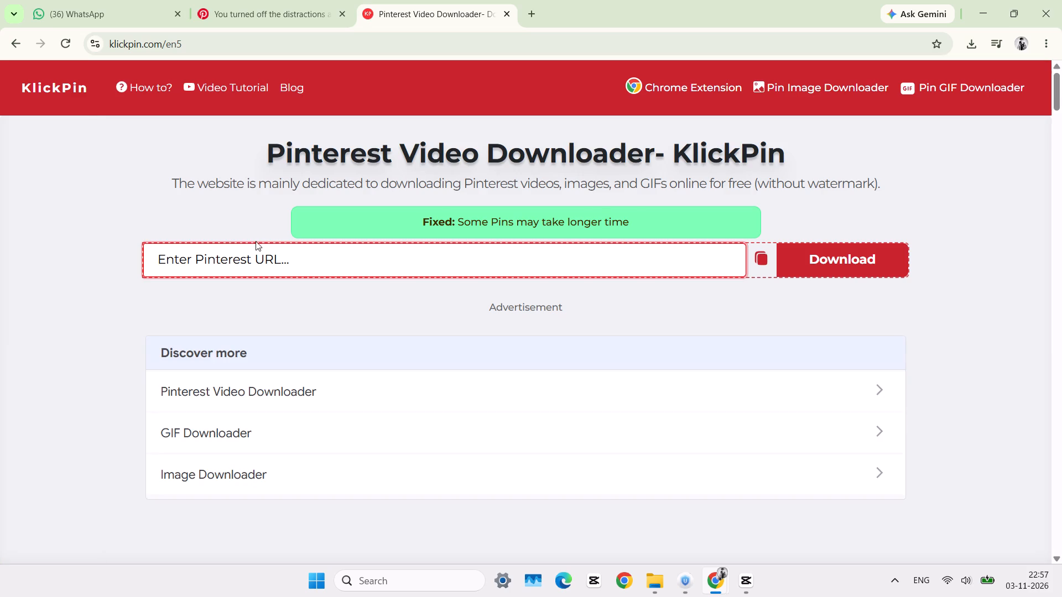
Paste the copied pin.it link into KlickPin's Pinterest URL field and submit it for download.
click(271, 255)
key(ctrl+v)
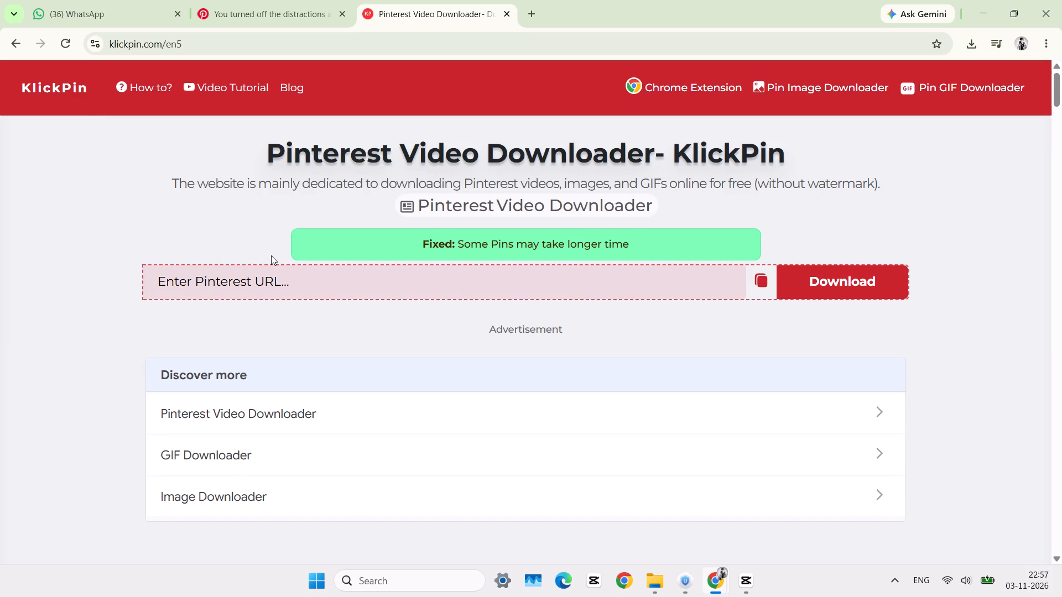
click(277, 291)
key(ctrl+v)
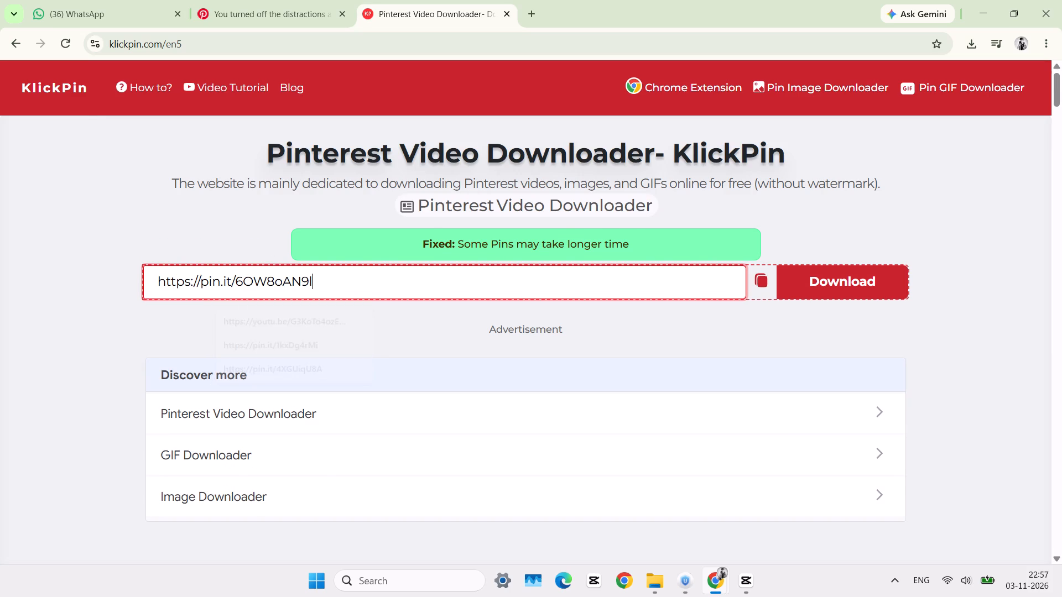
click(830, 278)
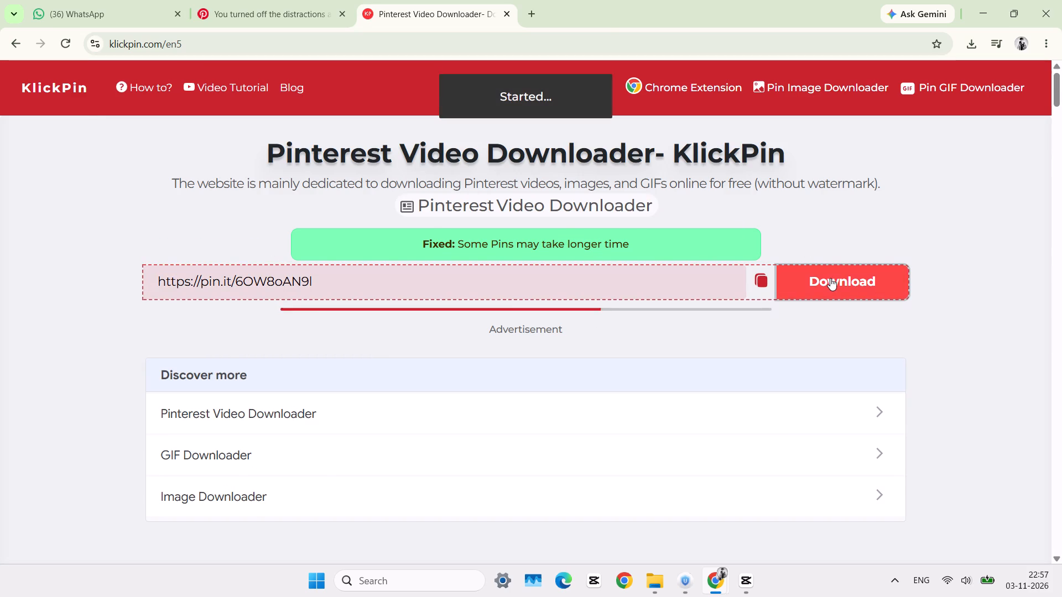
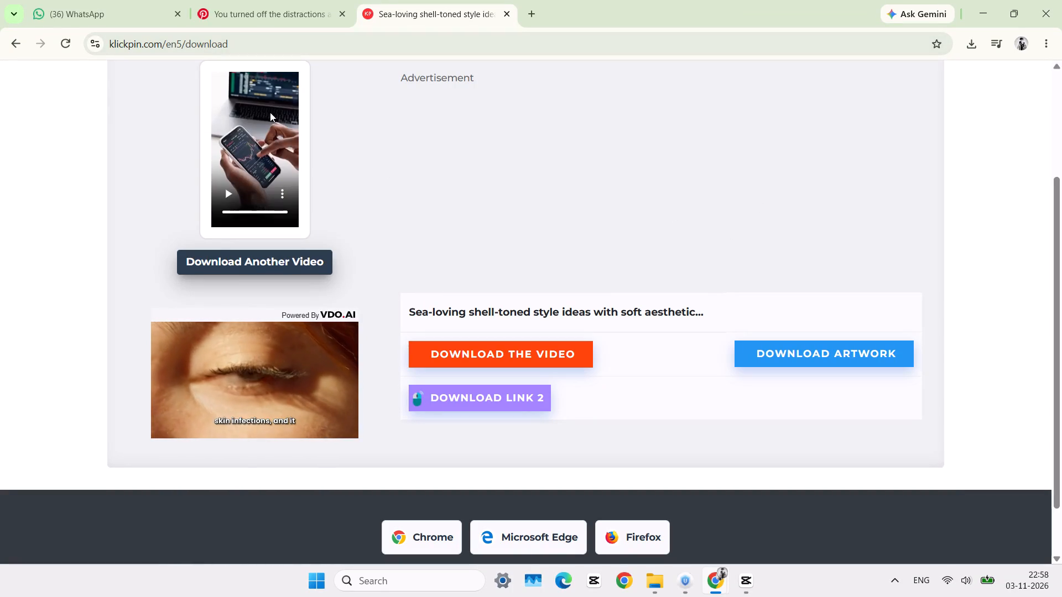
Download the phone trading-chart video from the KlickPin results and show the downloaded MP4 in its folder.
scroll(556, 341, up, 1)
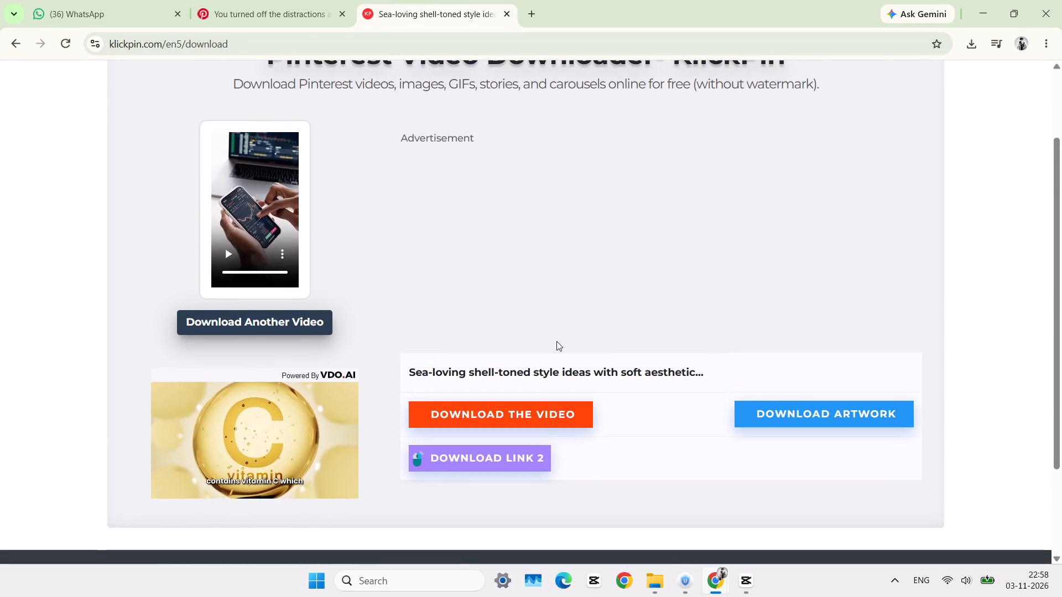
scroll(556, 341, up, 1)
click(529, 423)
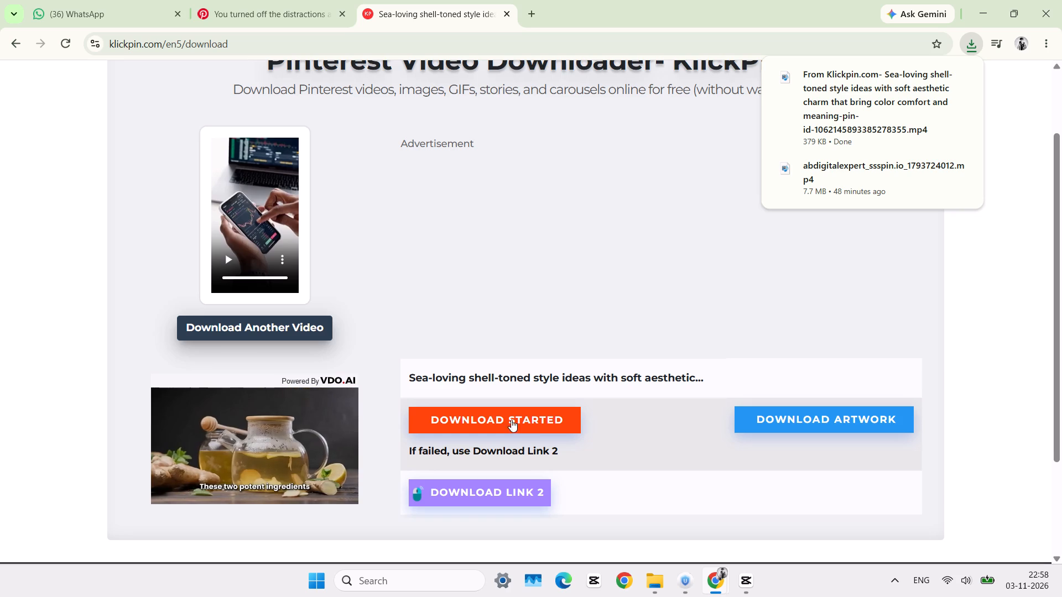
click(929, 70)
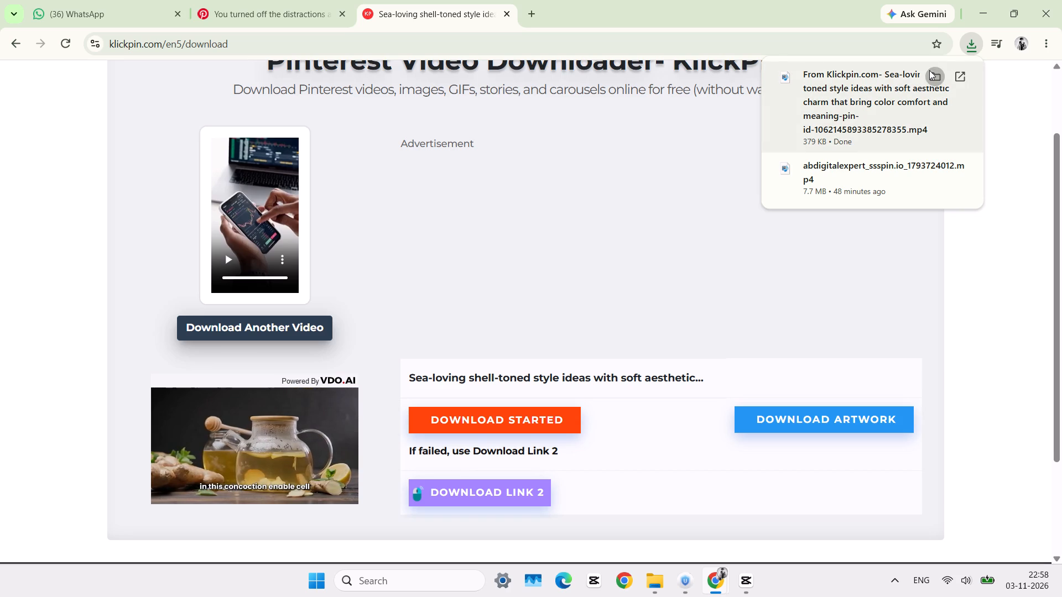
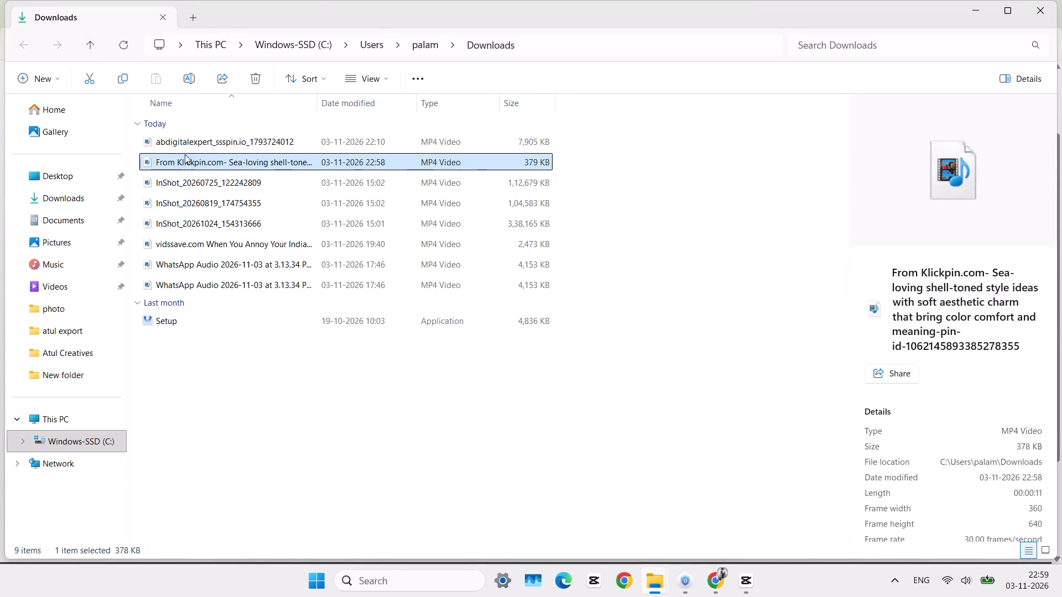
Move the downloaded Klickpin "Sea-loving shell-toned" MP4 from Downloads into the 3 nov folder inside Atul Creatives on the Desktop.
drag(205, 163, 494, 355)
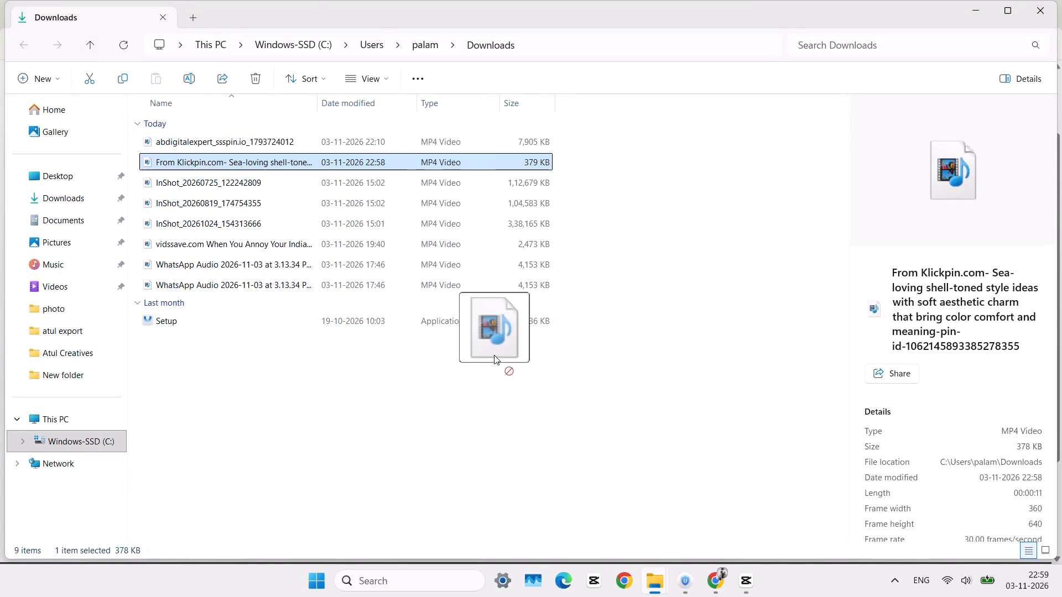
drag(494, 355, 475, 282)
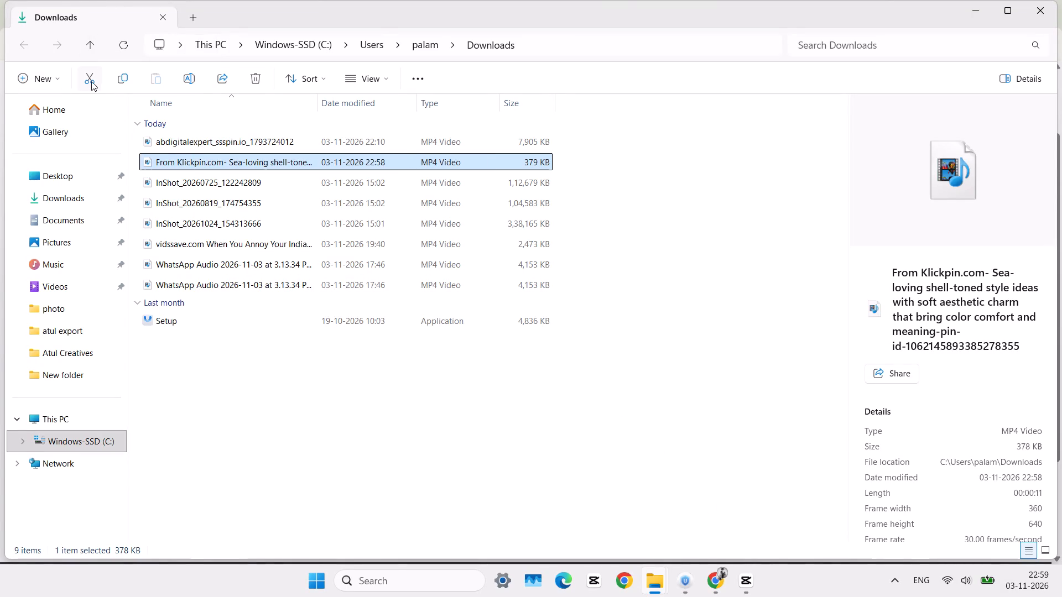
click(92, 81)
click(60, 170)
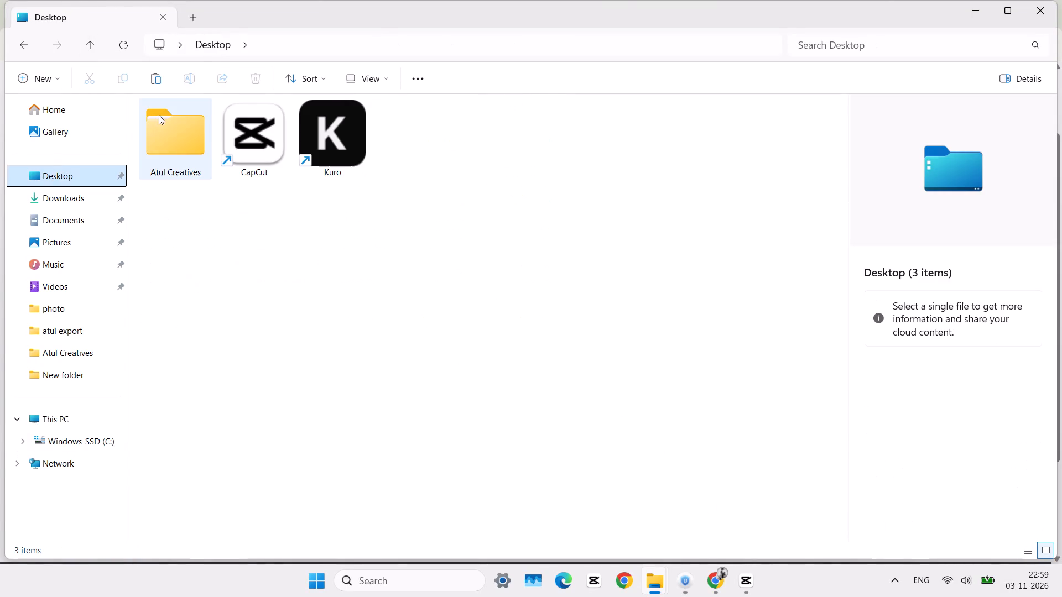
double_click(164, 116)
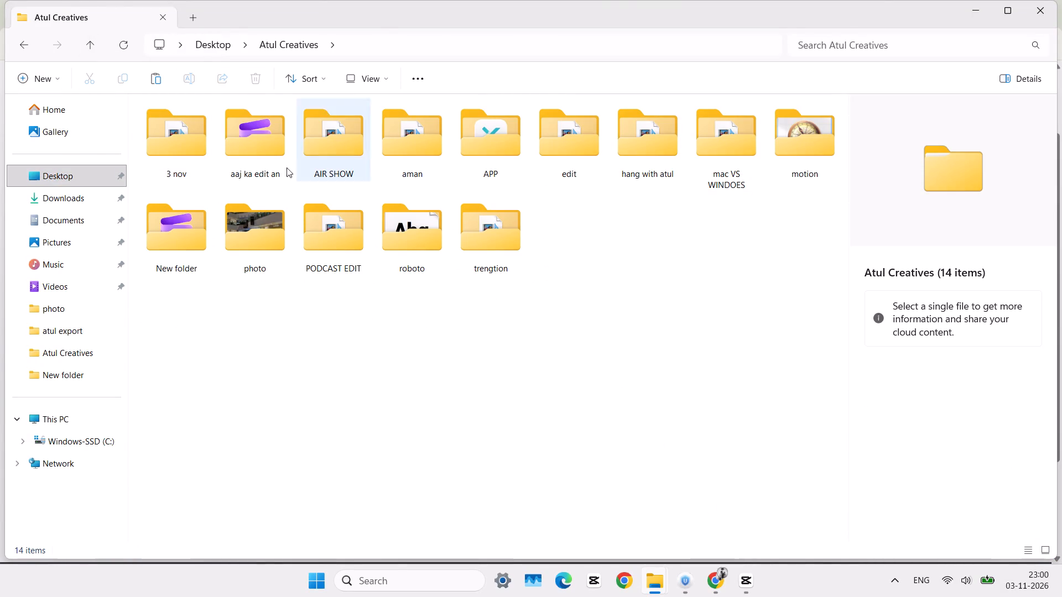
double_click(176, 174)
click(147, 75)
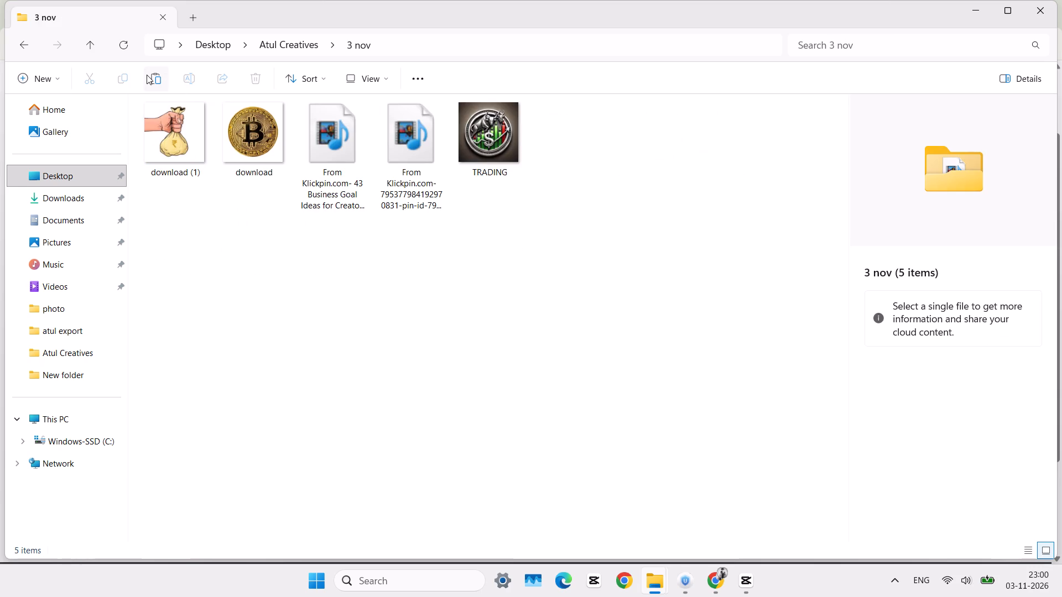
click(615, 182)
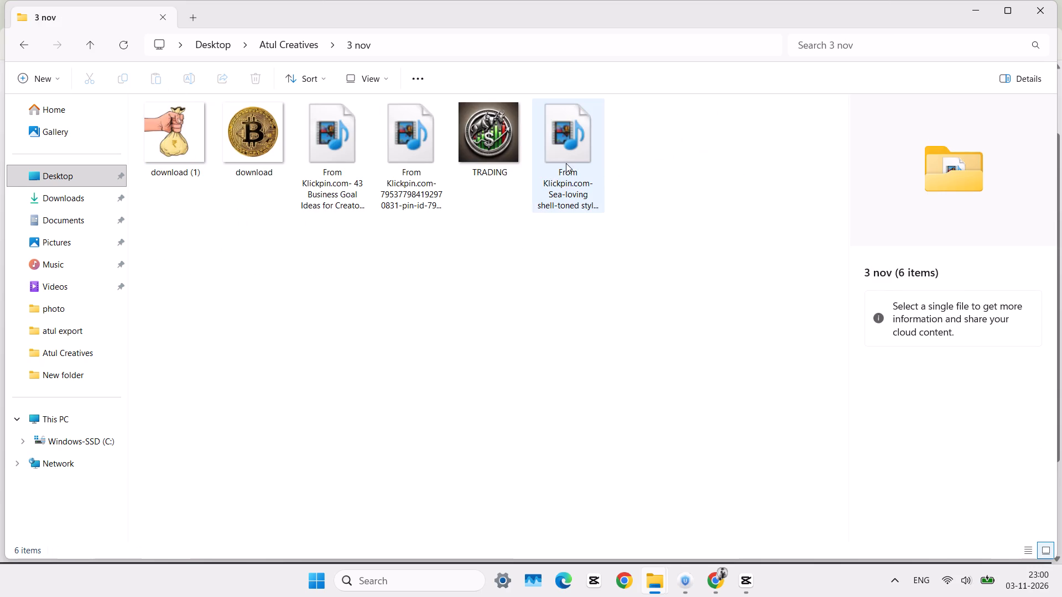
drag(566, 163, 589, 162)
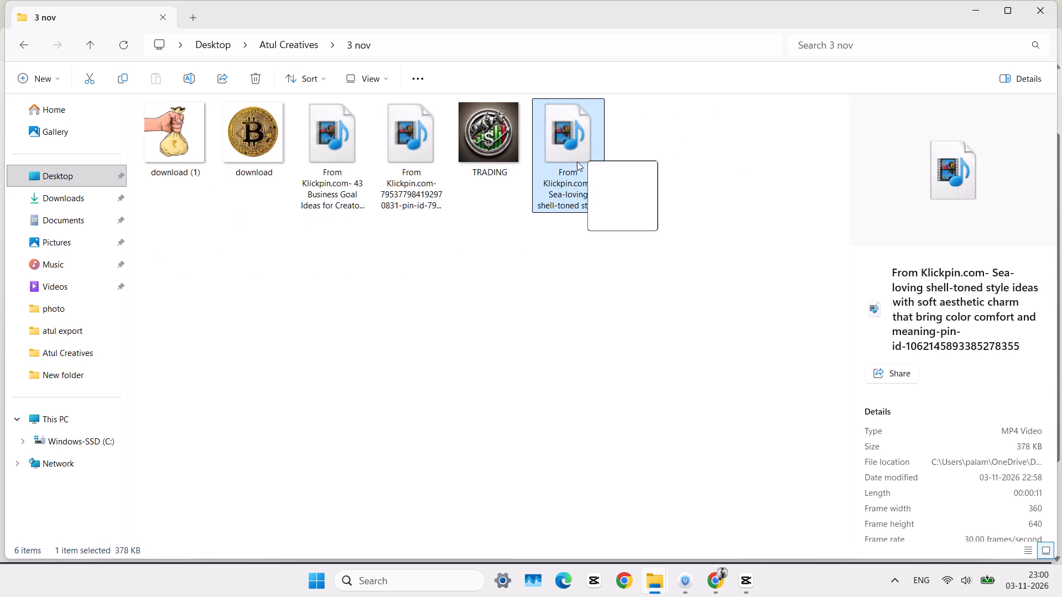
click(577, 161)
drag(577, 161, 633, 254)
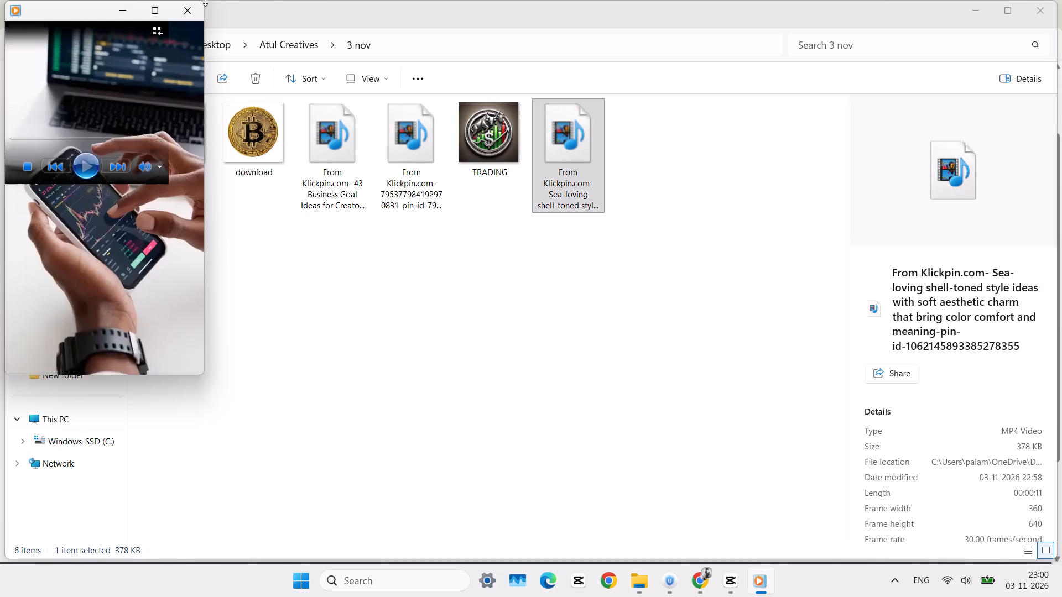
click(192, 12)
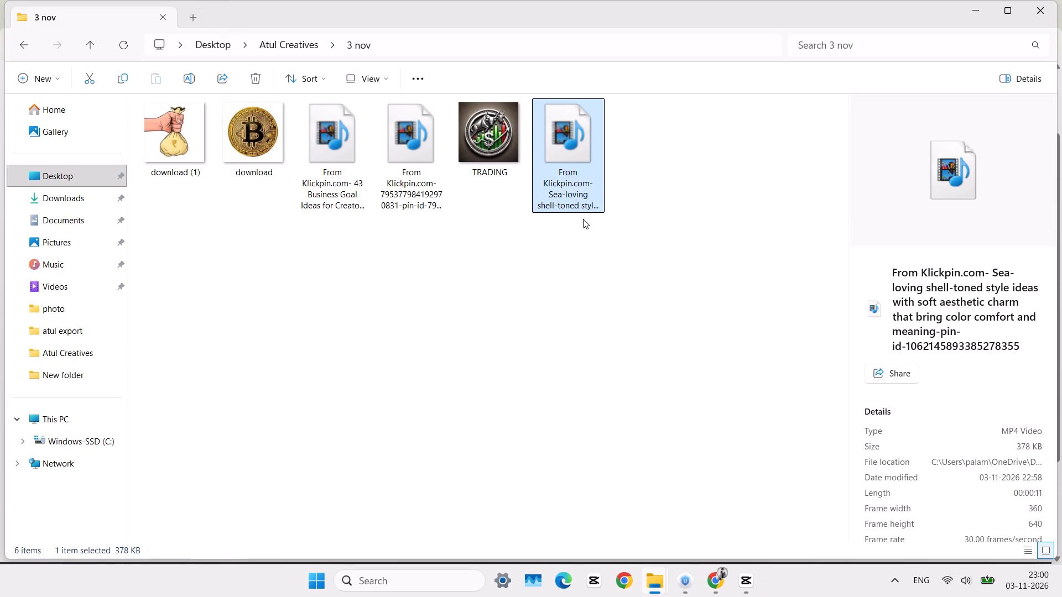
Switch to CapCut and add the "Sea-loving shell-toned" MP4 from the 3 nov folder to the timeline above the main video.
drag(583, 173, 755, 568)
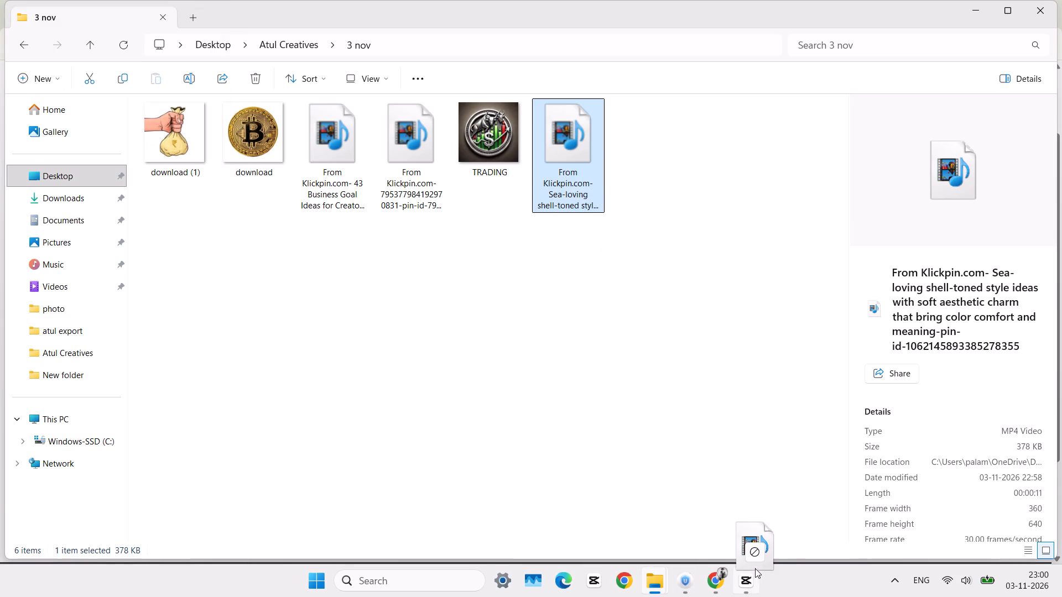
drag(755, 568, 339, 444)
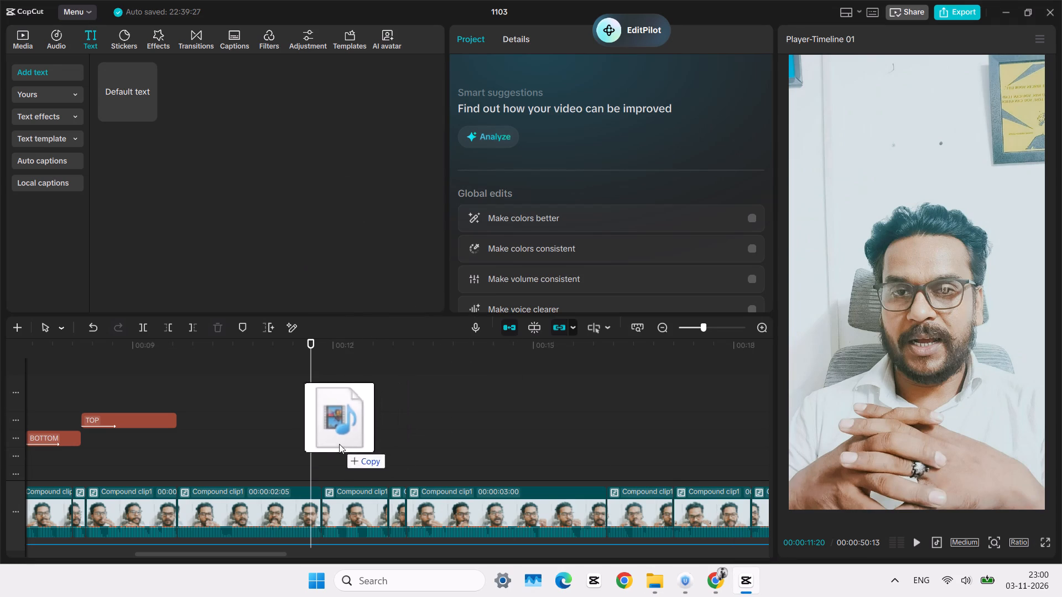
drag(339, 444, 335, 426)
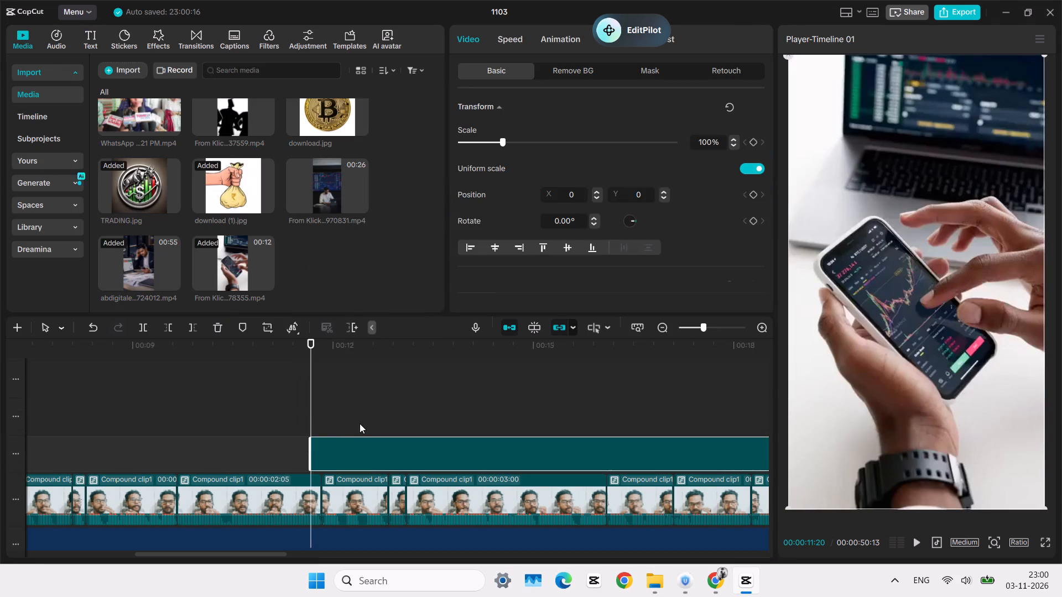
click(361, 422)
Move the phone-chart overlay earlier, onto the track directly above the main video, near the end of the abdigitalexpert clip.
drag(377, 443, 0, 249)
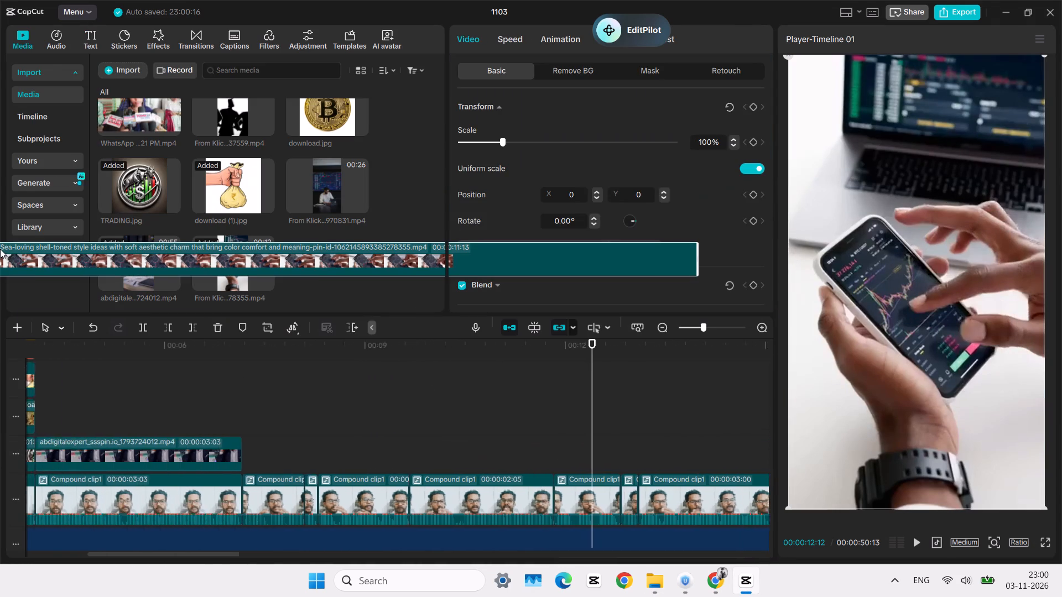
drag(0, 249, 525, 385)
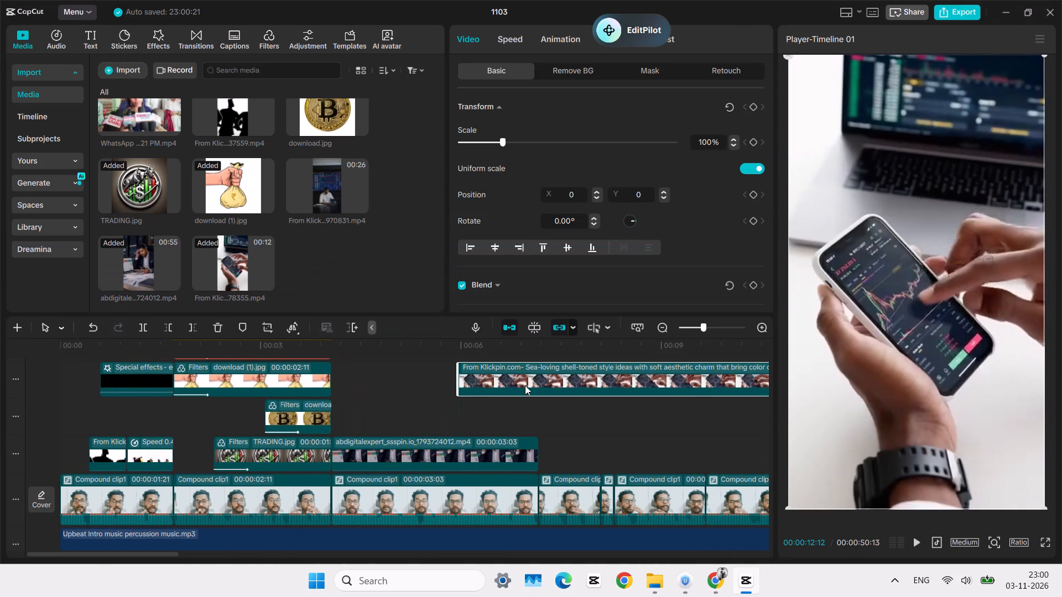
click(443, 404)
key(space)
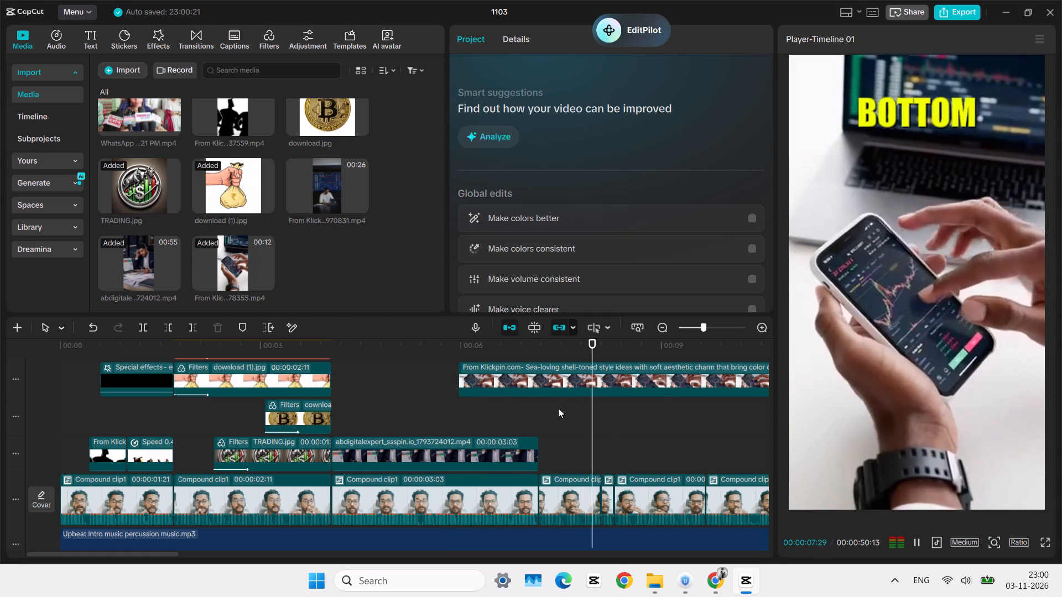
drag(557, 377, 642, 453)
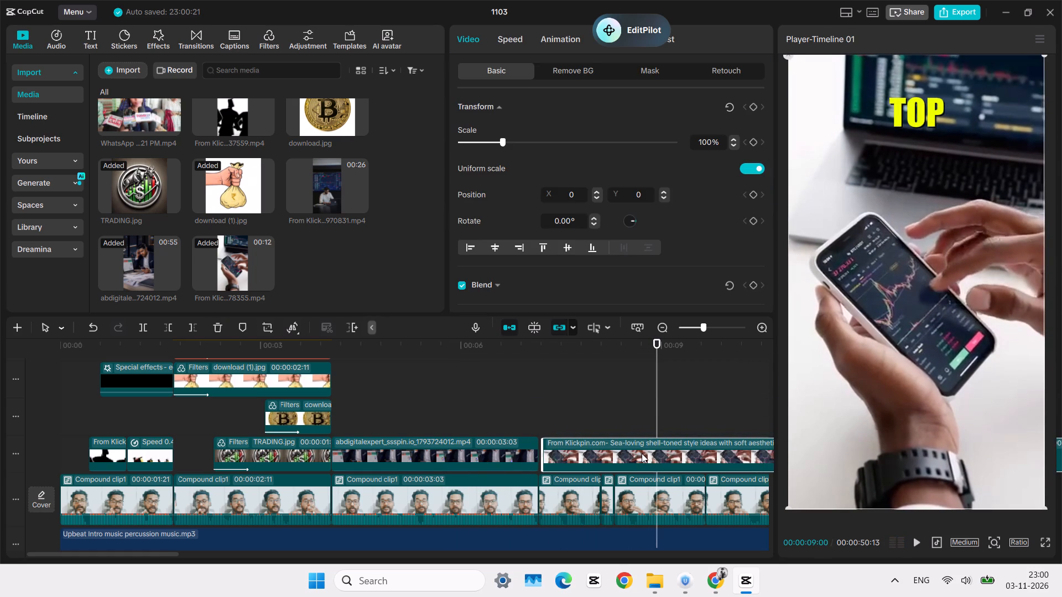
drag(642, 453, 640, 453)
Close the small gap so the phone-chart overlay starts exactly where the abdigitalexpert clip ends, and play across the join.
click(605, 392)
ctrl+scroll(605, 392, up, 10)
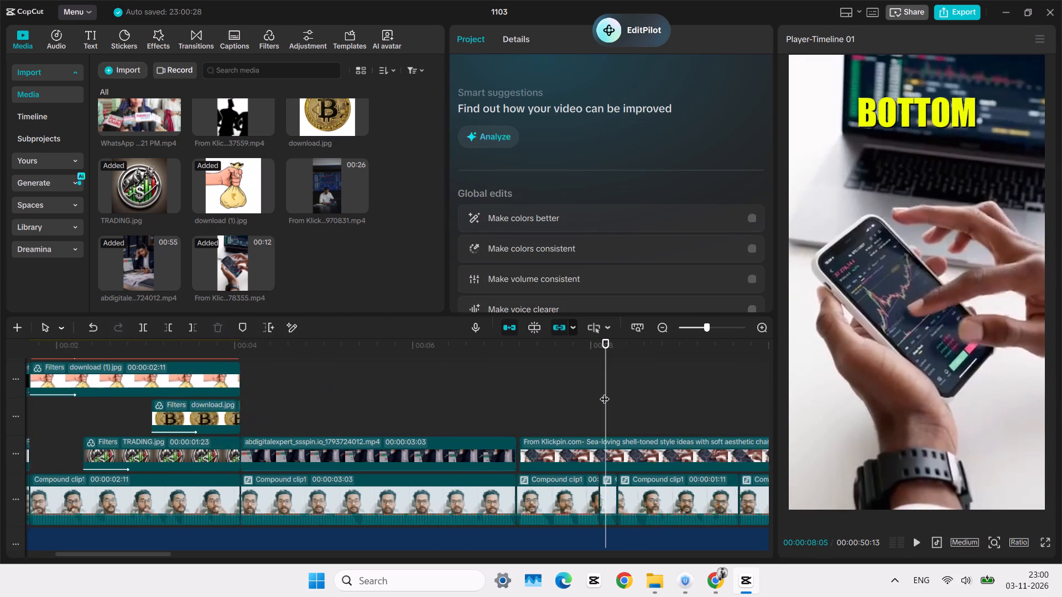
scroll(605, 392, down, 1)
click(472, 373)
drag(545, 415, 543, 417)
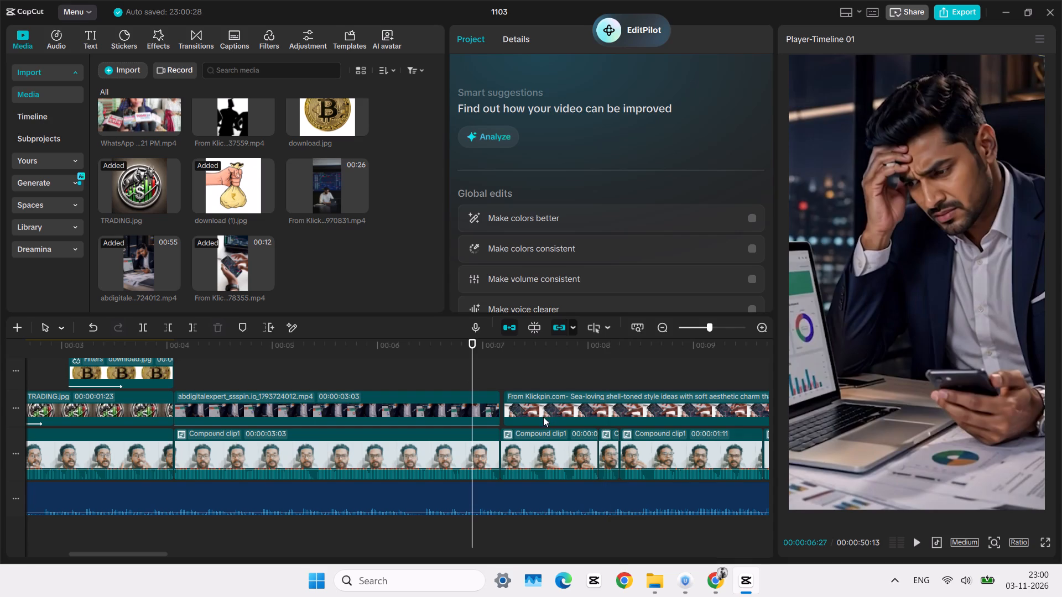
drag(543, 417, 542, 421)
click(460, 370)
key(space)
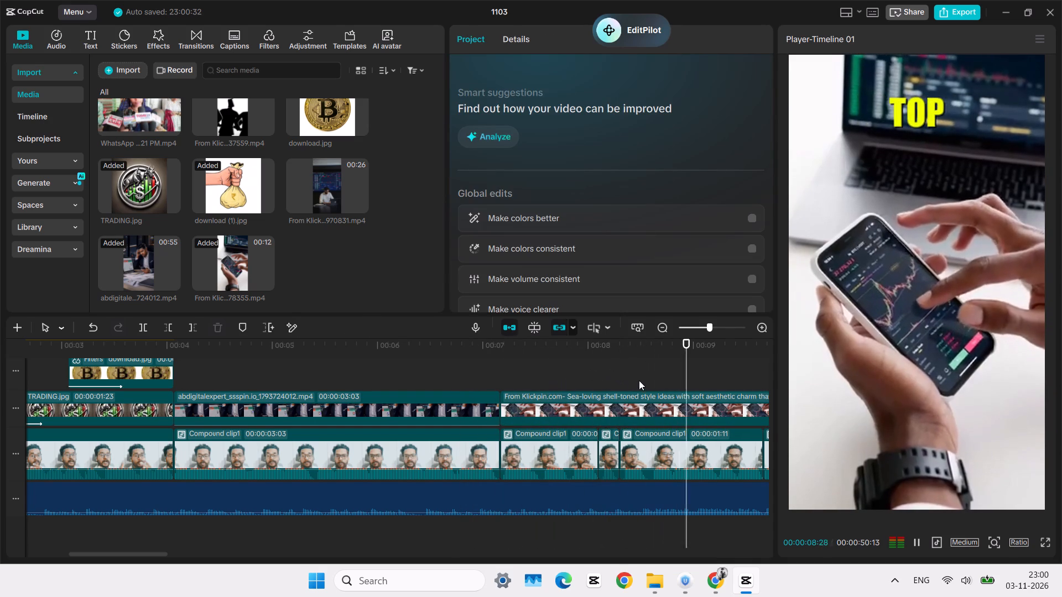
Select the phone-chart overlay and position the playhead within it at about 00:00:12:11.
click(674, 392)
click(377, 348)
scroll(377, 348, right, 1)
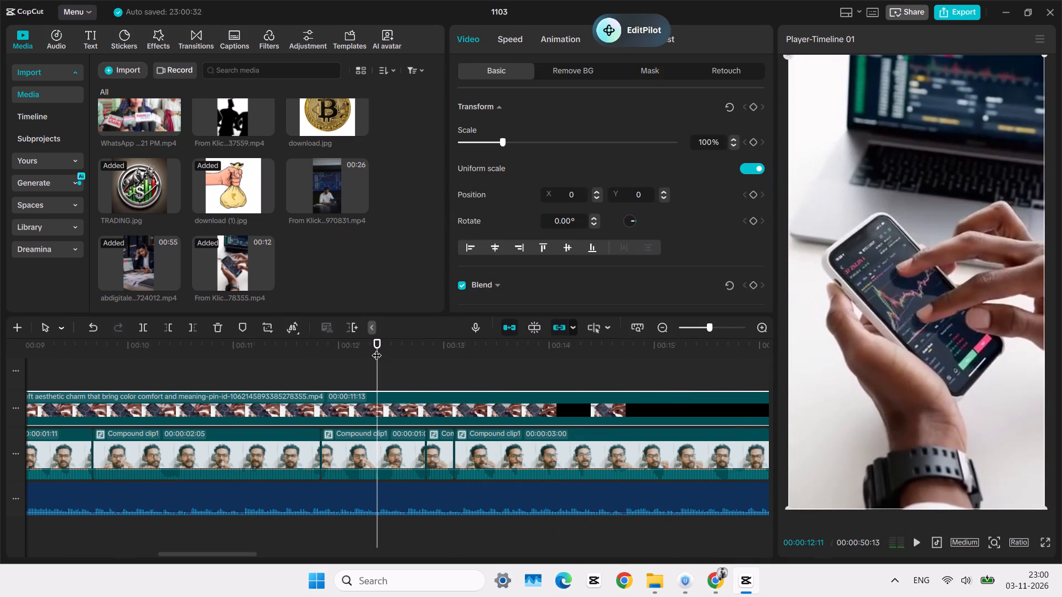
scroll(377, 348, right, 3)
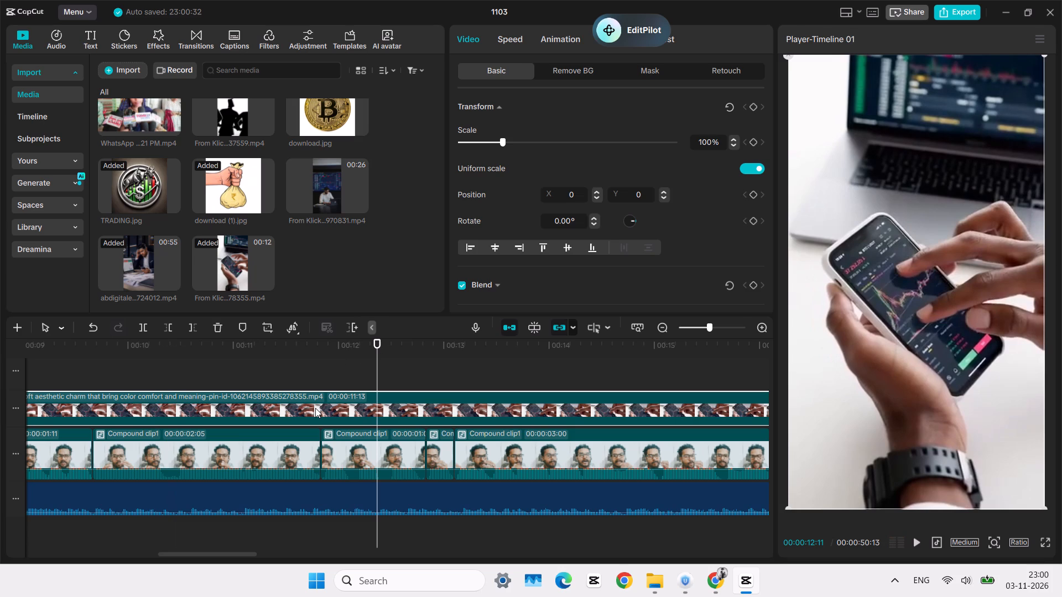
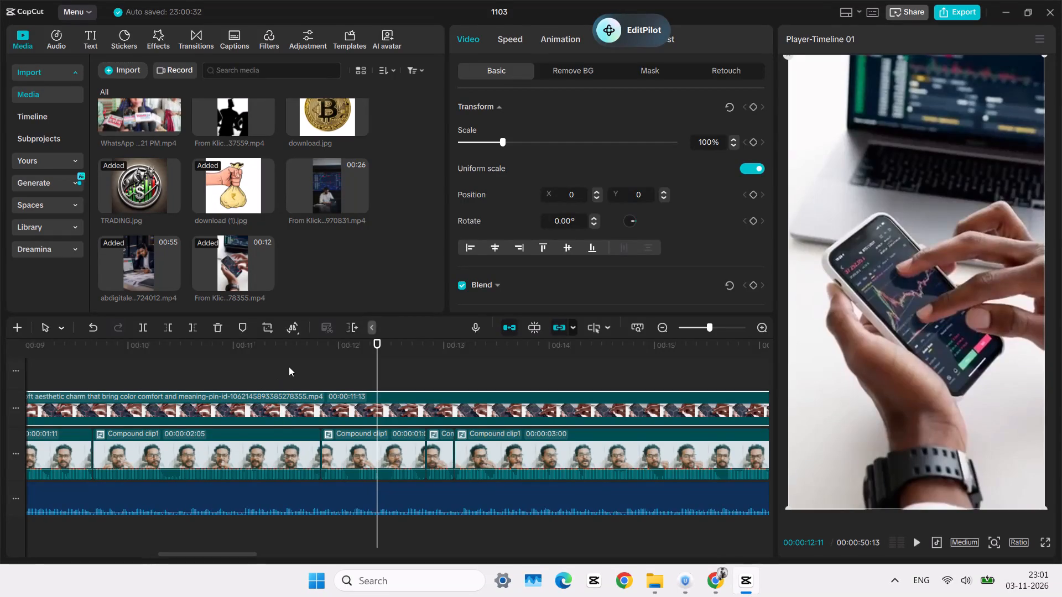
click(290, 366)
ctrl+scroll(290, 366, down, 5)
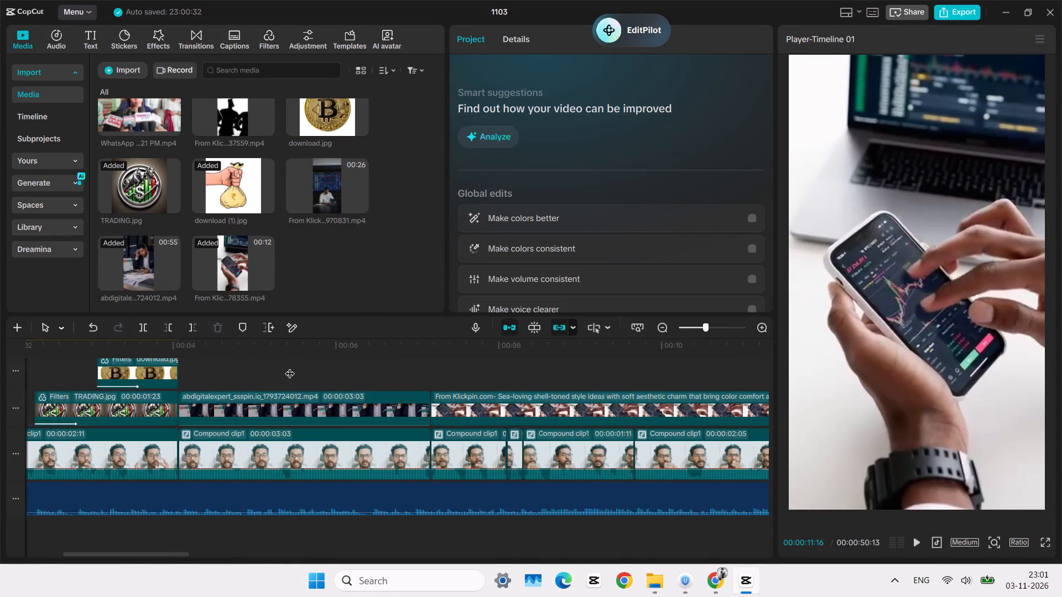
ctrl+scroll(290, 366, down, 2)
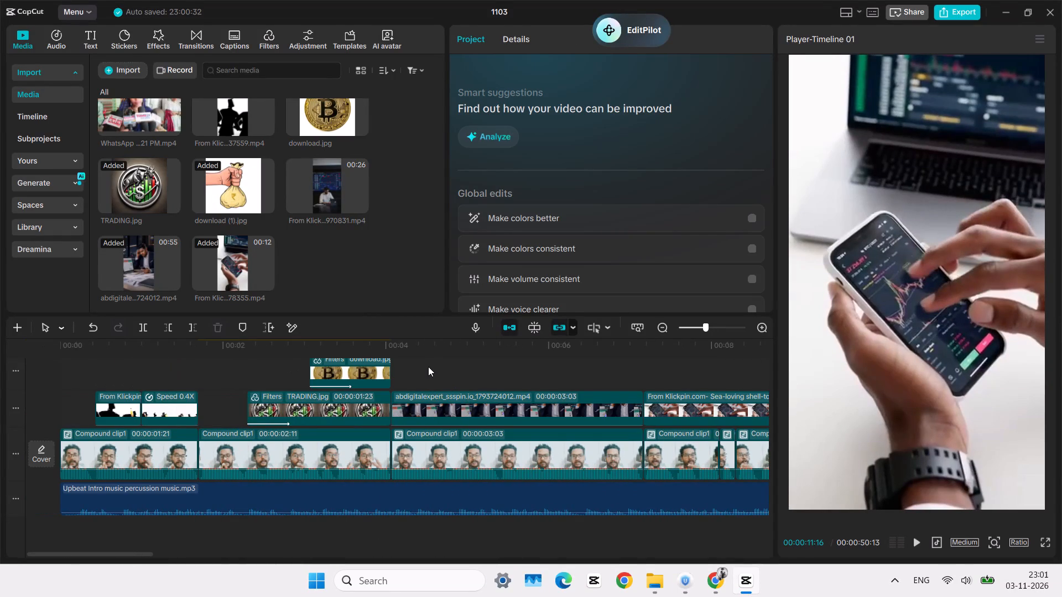
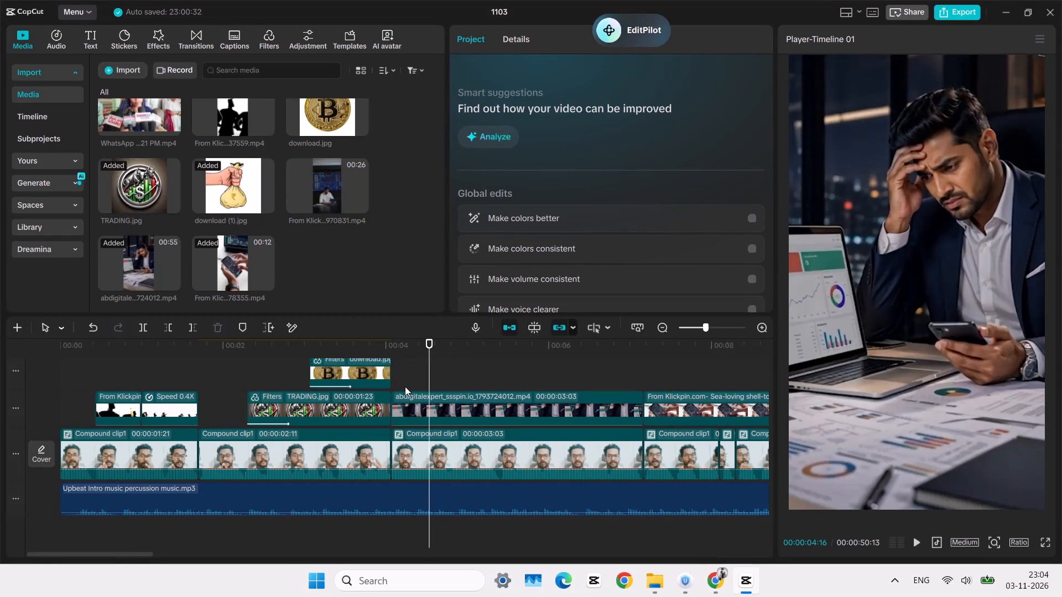
Play back the timeline between about 2 and 15 seconds to check the overlay visuals against the speech.
click(412, 362)
key(space)
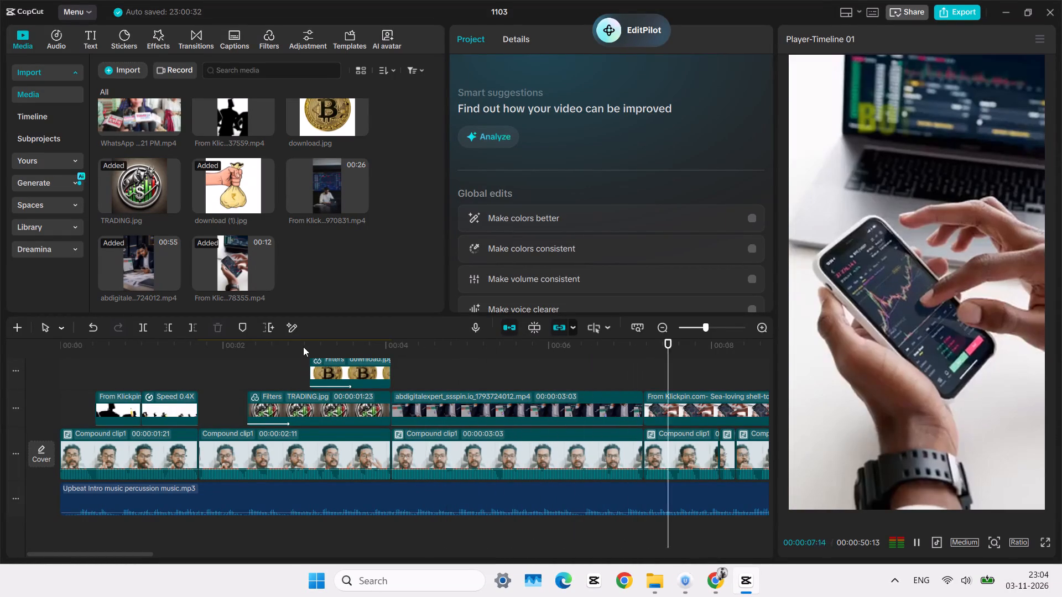
click(303, 347)
key(space)
click(285, 353)
key(space)
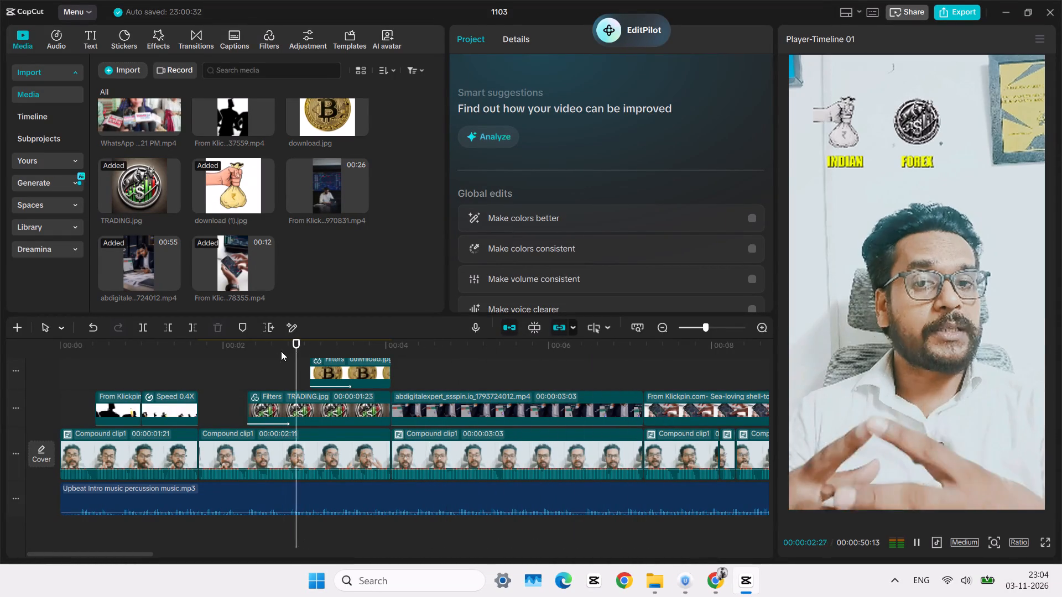
drag(572, 360, 585, 360)
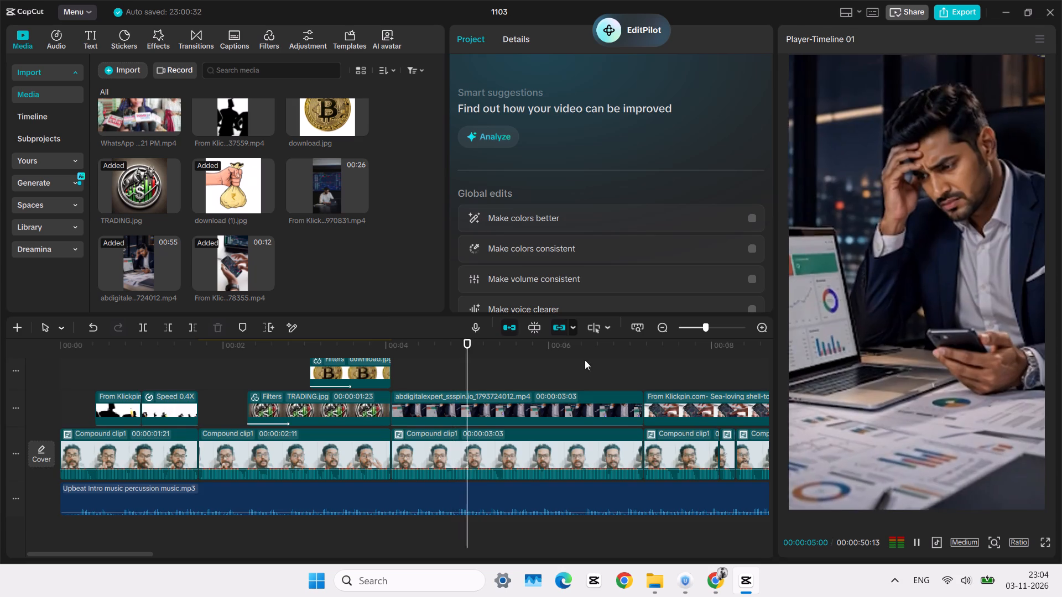
drag(585, 360, 878, 364)
scroll(588, 426, down, 3)
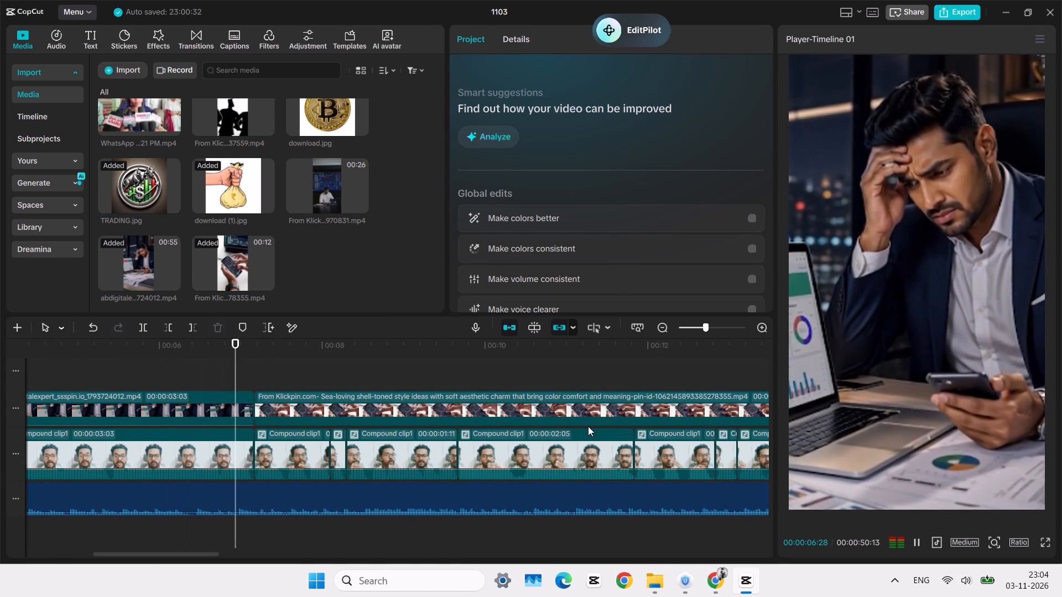
scroll(588, 426, down, 9)
scroll(516, 495, up, 4)
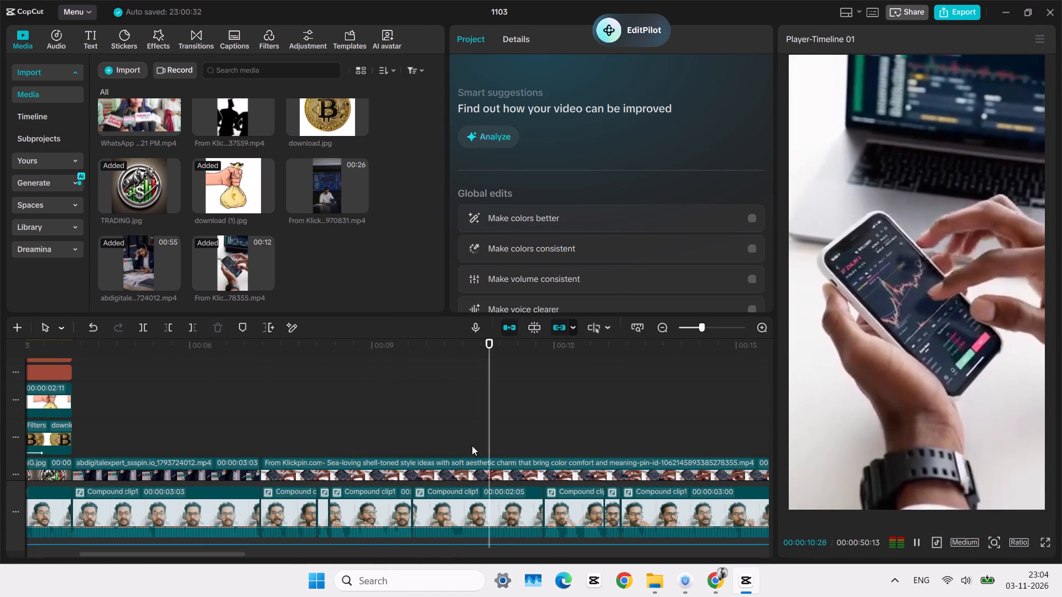
scroll(476, 452, down, 2)
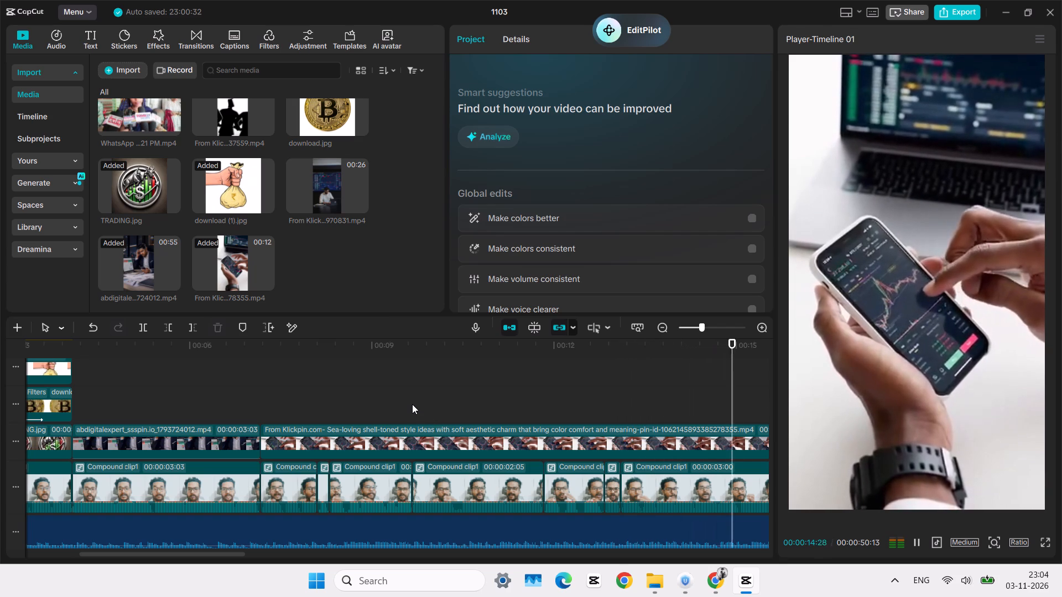
click(339, 402)
drag(339, 402, 0, 446)
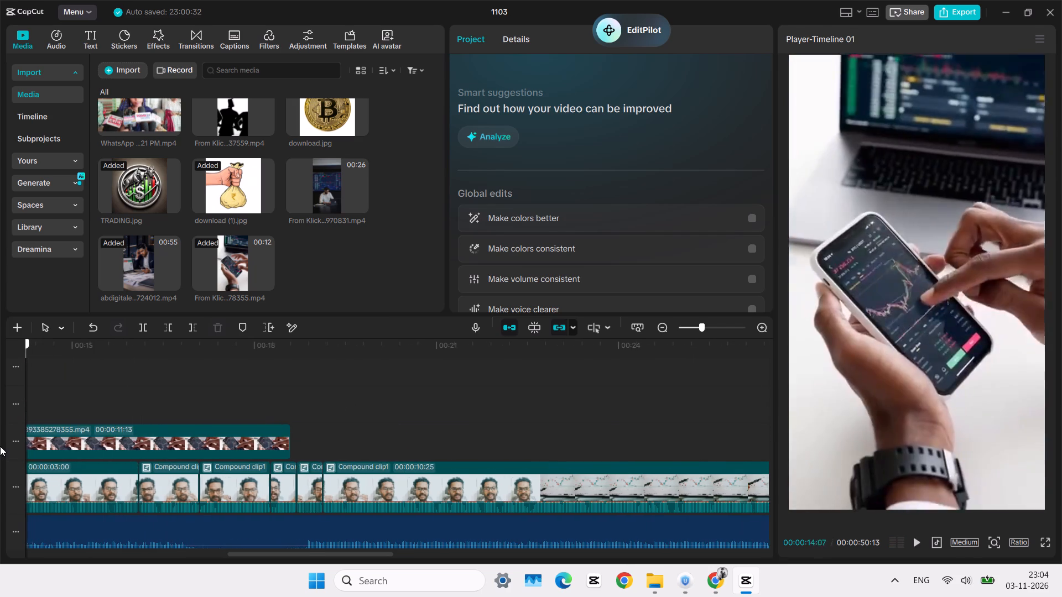
drag(0, 446, 0, 449)
click(127, 398)
drag(127, 398, 0, 413)
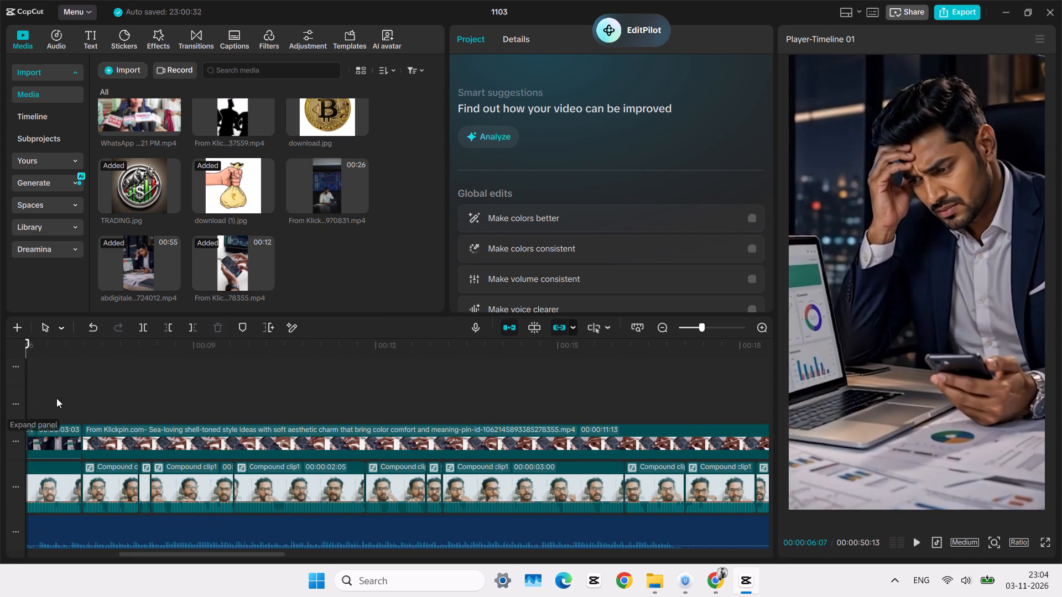
Listen to the speech from about 7 seconds and move the phone-trading Klickpin overlay to start at 00:00:09:20.
click(110, 389)
drag(156, 427, 518, 415)
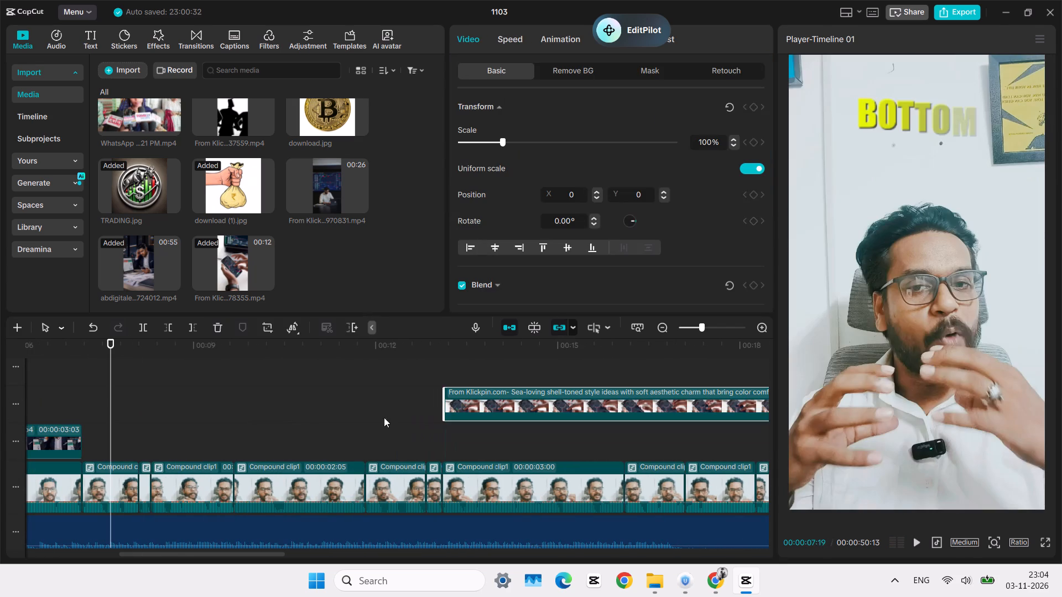
click(319, 415)
key(space)
click(160, 418)
key(space)
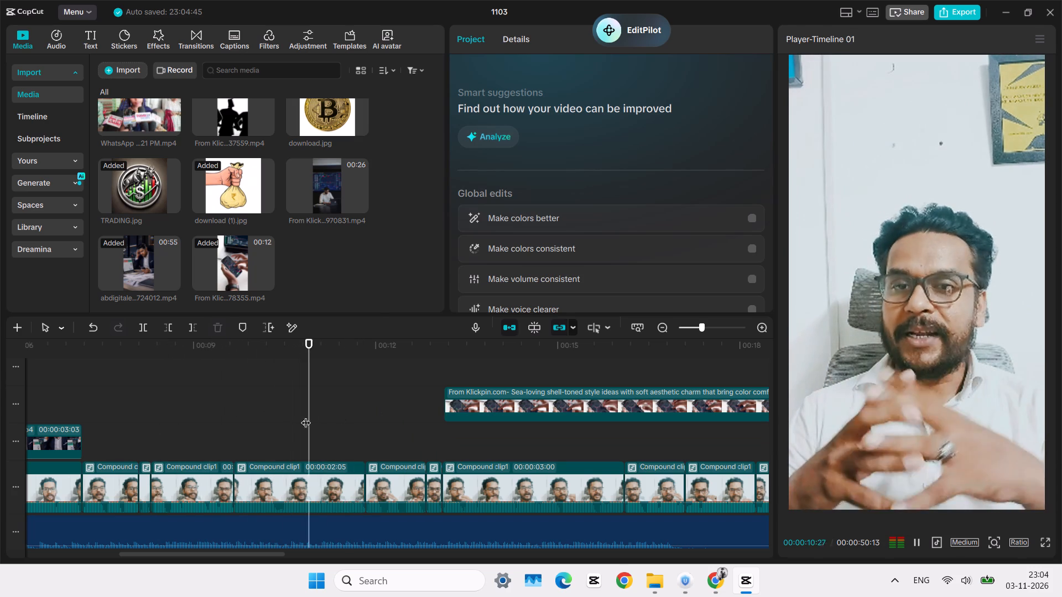
click(247, 419)
drag(247, 419, 234, 417)
drag(487, 407, 287, 451)
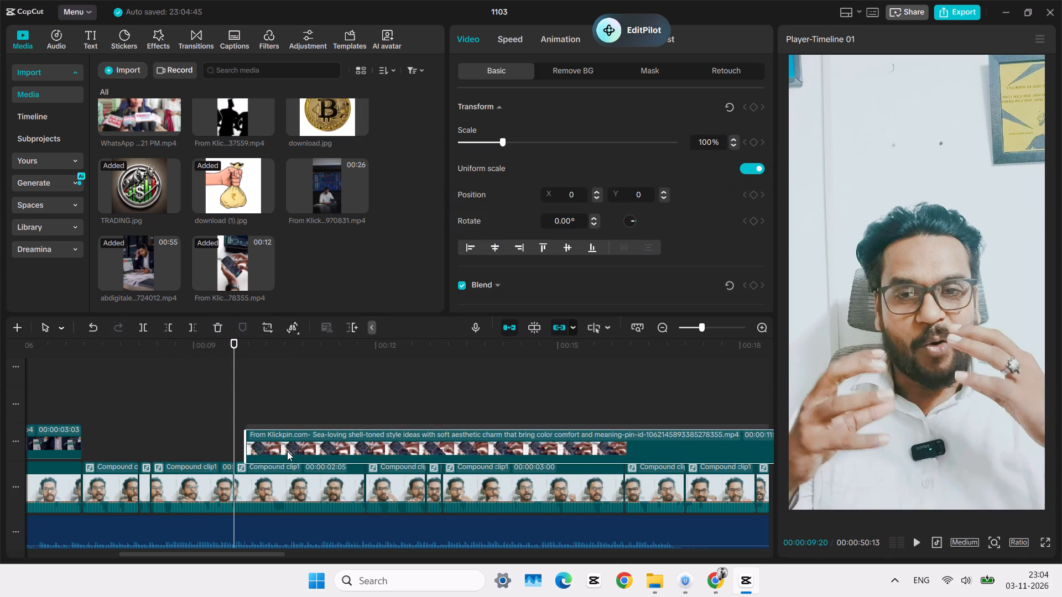
drag(287, 451, 278, 451)
Switch to Pinterest in Chrome and search for "IDIGATER".
click(718, 580)
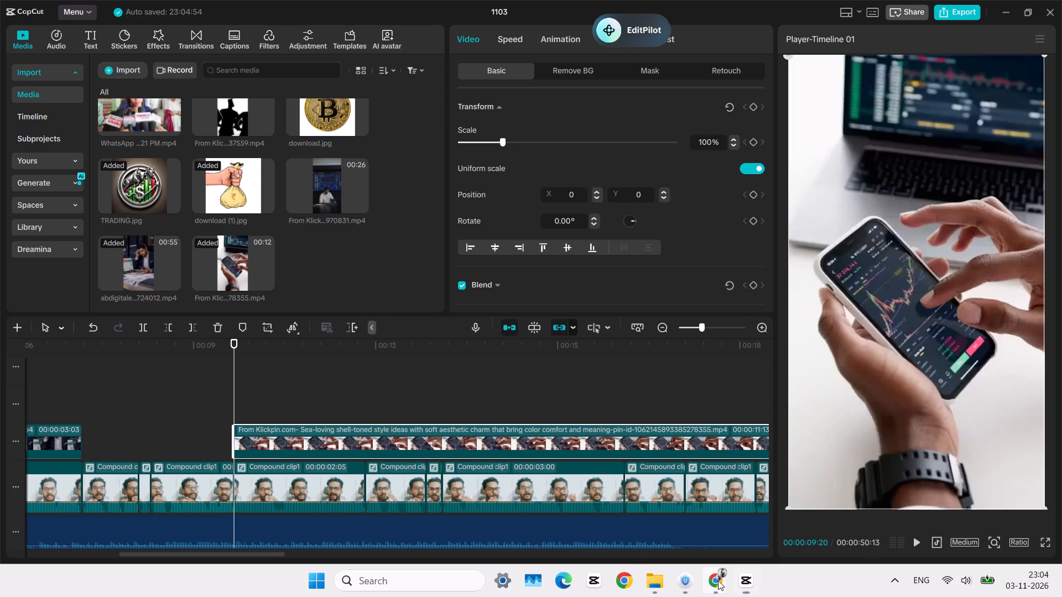
click(743, 492)
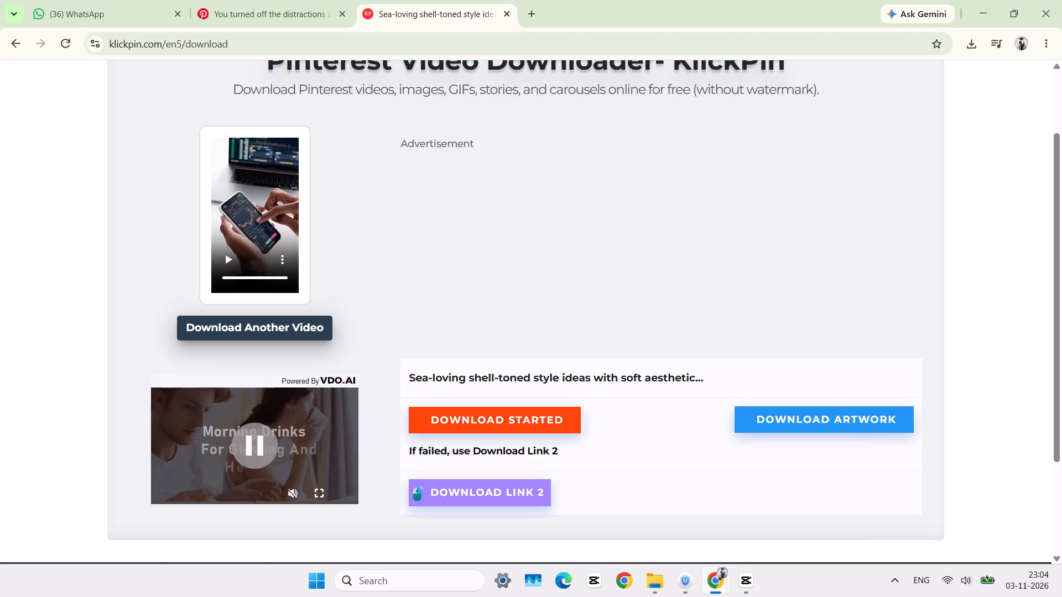
click(275, 15)
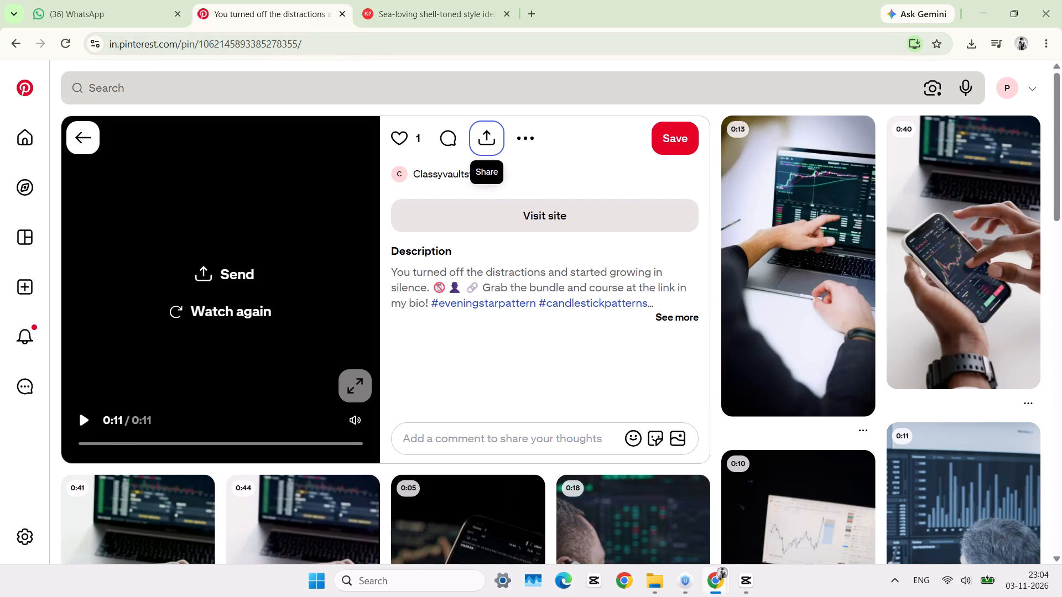
click(383, 91)
key(i)
text(DIGATER)
key(space)
key(Return)
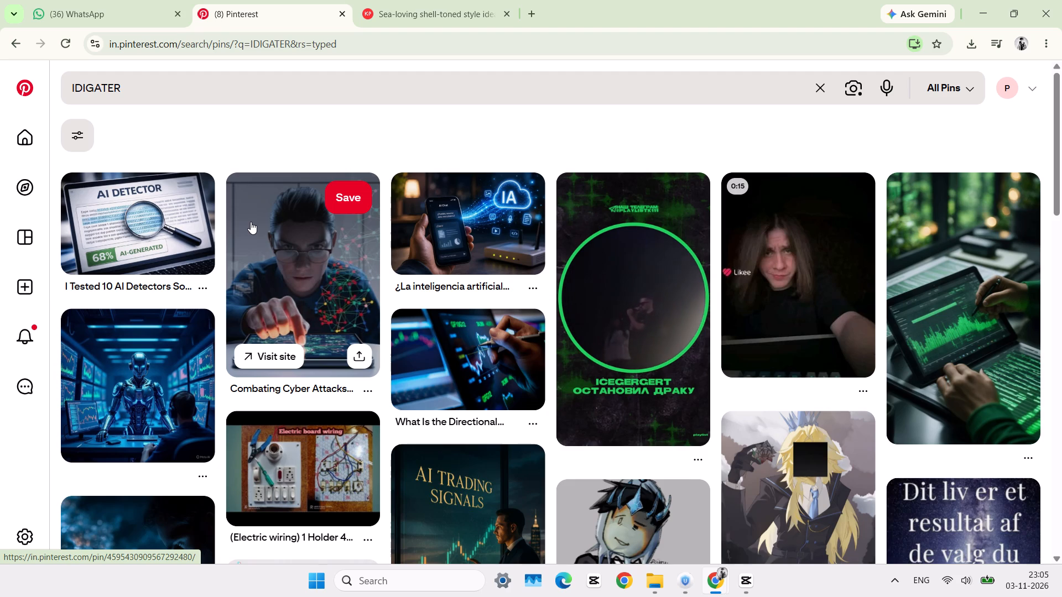
Replace the Pinterest search text with "INDIC" and choose the suggestion "indicator tradingview".
click(222, 87)
key(BackSpace)
key(BackSpace)
key(BackSpace)
key(BackSpace)
key(BackSpace)
key(BackSpace)
key(BackSpace)
key(BackSpace)
key(BackSpace)
key(BackSpace)
key(BackSpace)
key(BackSpace)
key(BackSpace)
key(BackSpace)
key(BackSpace)
key(BackSpace)
key(BackSpace)
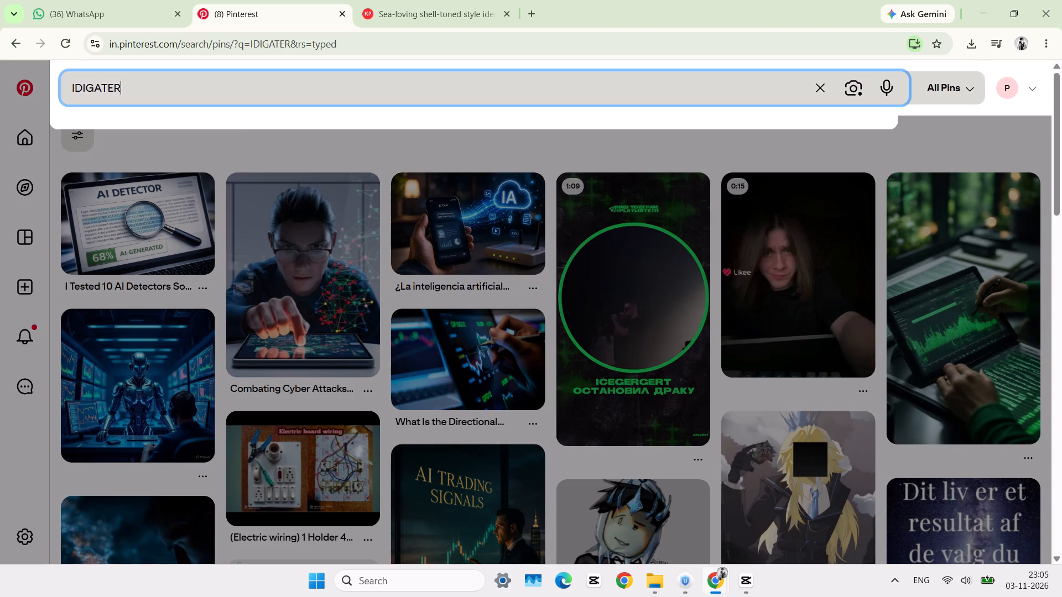
text(IND)
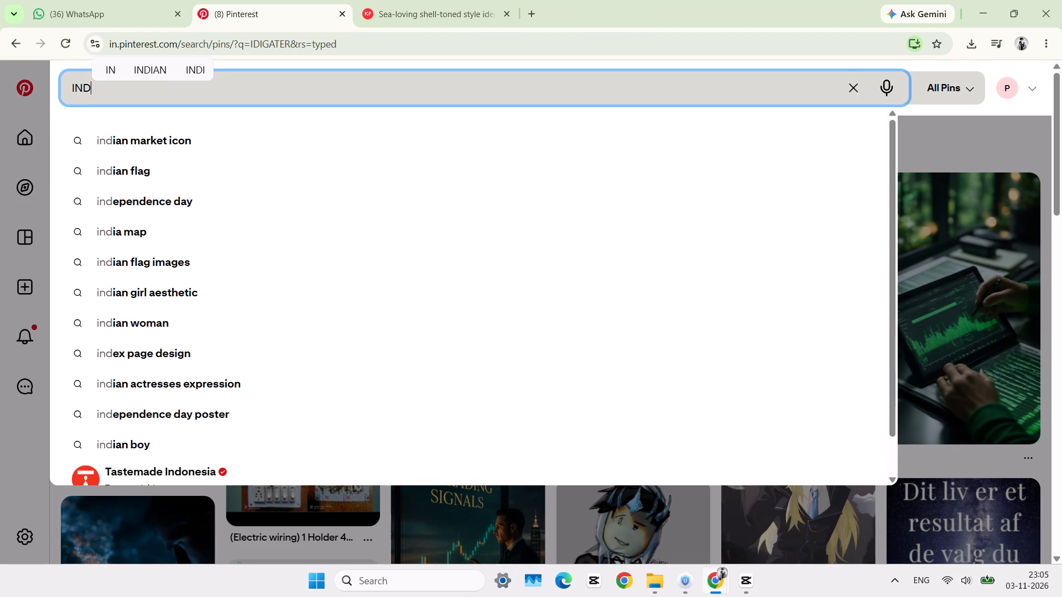
key(i)
key(c)
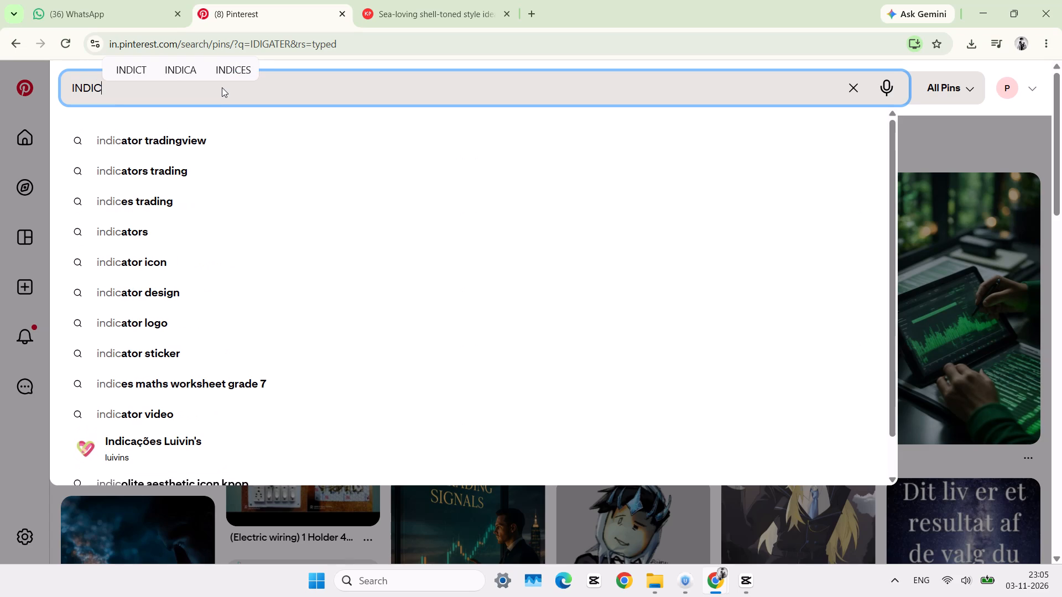
click(185, 143)
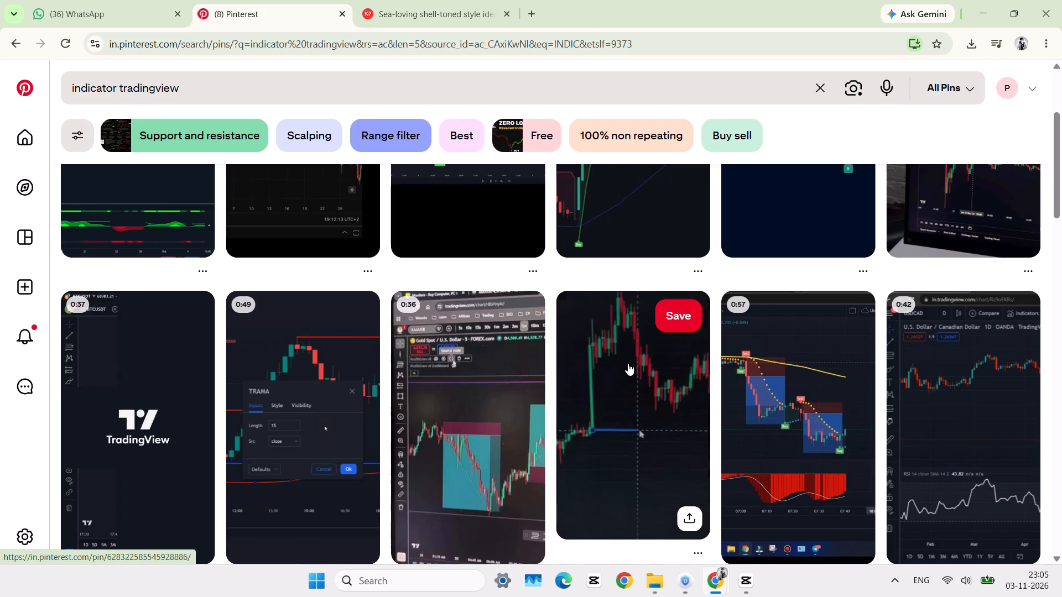
Examine the search results for a trading indicator chart video and open the "stock market trending" gold/dollar pin.
scroll(363, 416, down, 1)
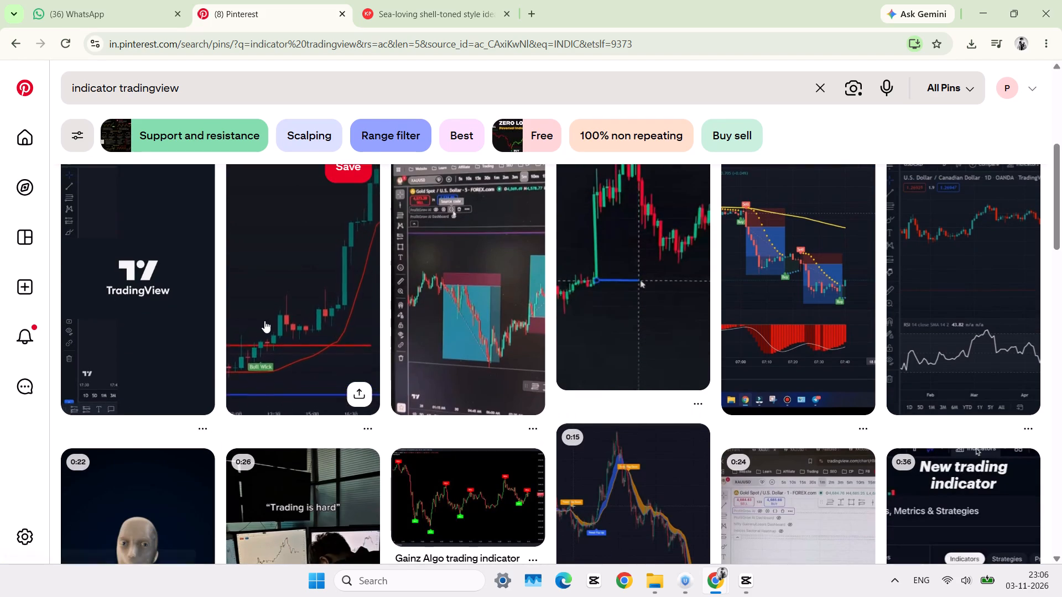
scroll(264, 321, down, 3)
scroll(312, 482, down, 1)
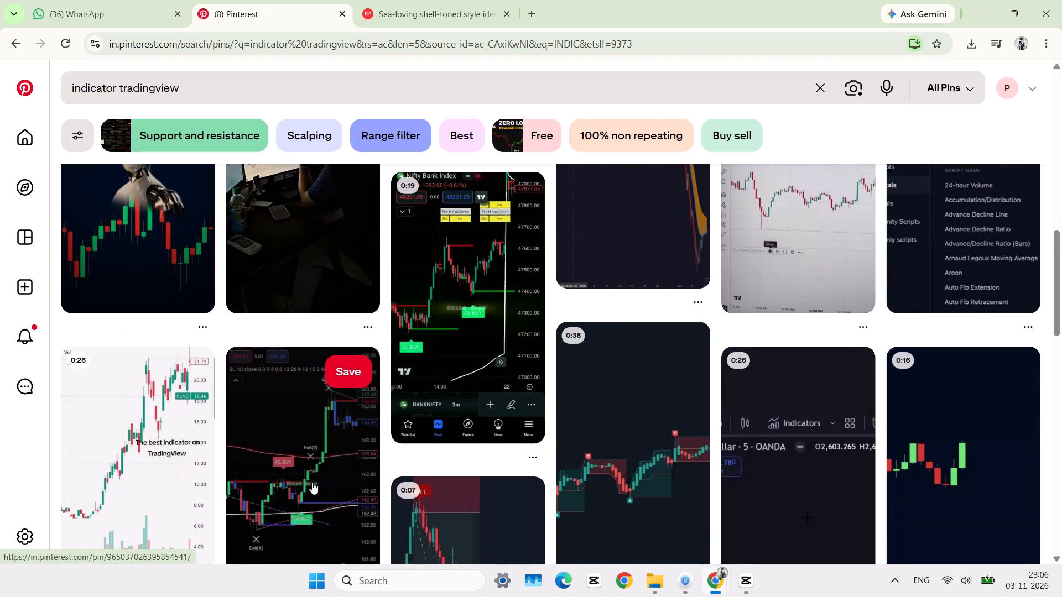
scroll(312, 482, down, 1)
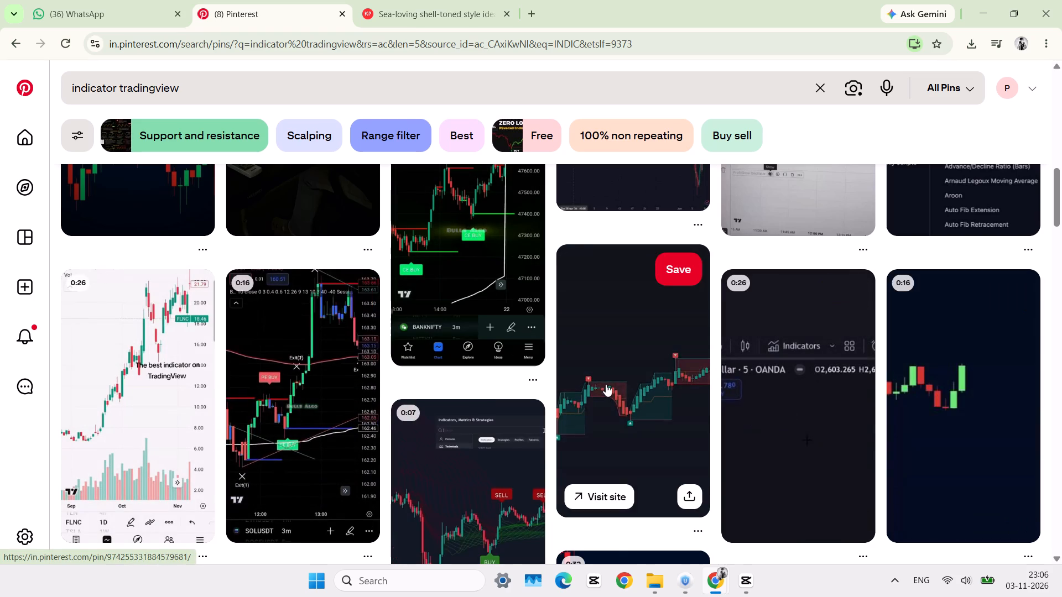
scroll(606, 384, down, 2)
scroll(576, 271, down, 1)
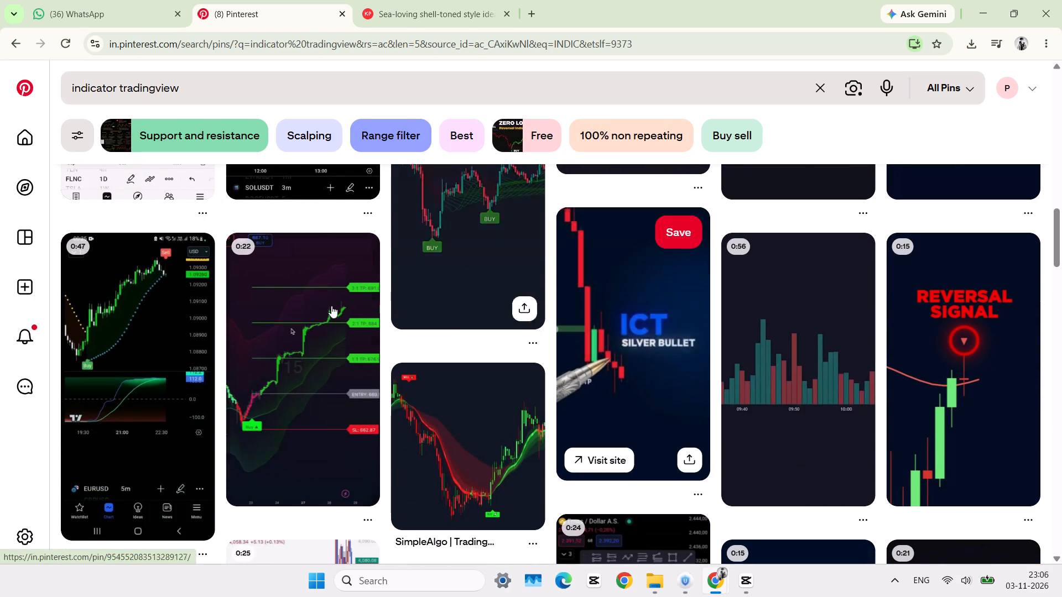
scroll(583, 397, down, 1)
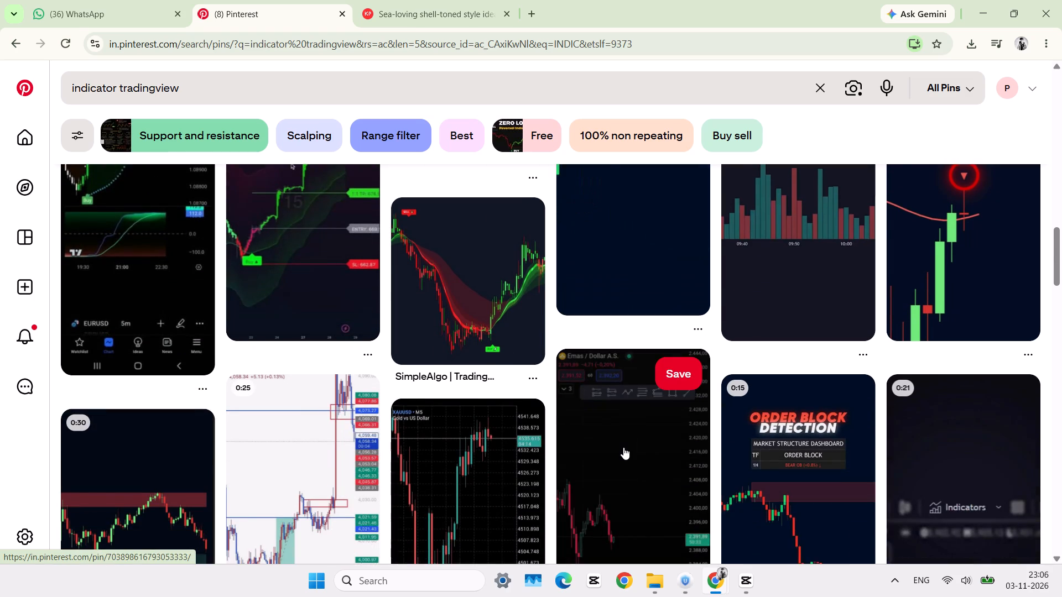
scroll(623, 447, down, 1)
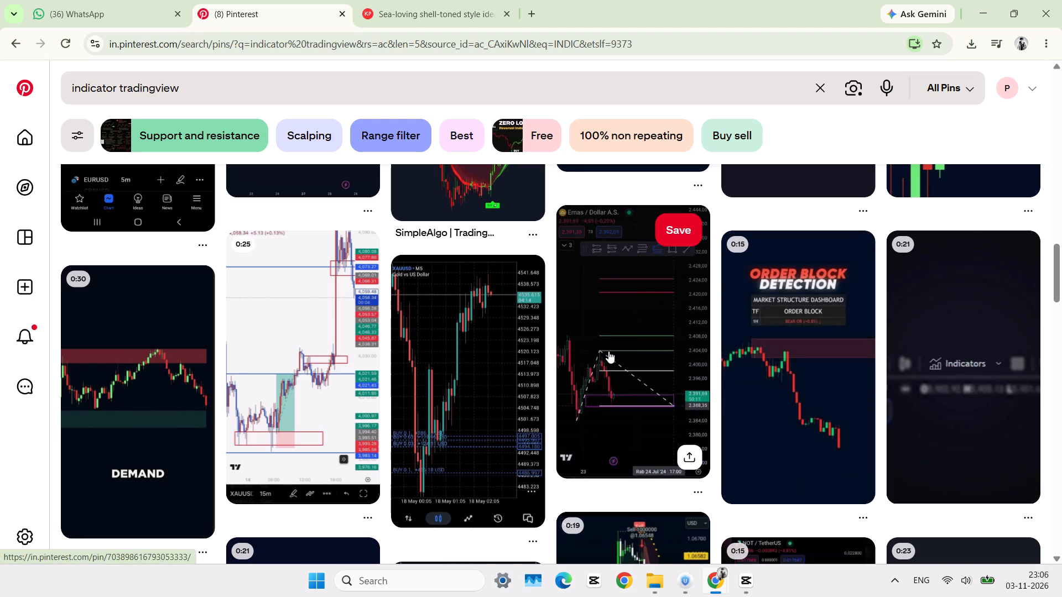
click(608, 351)
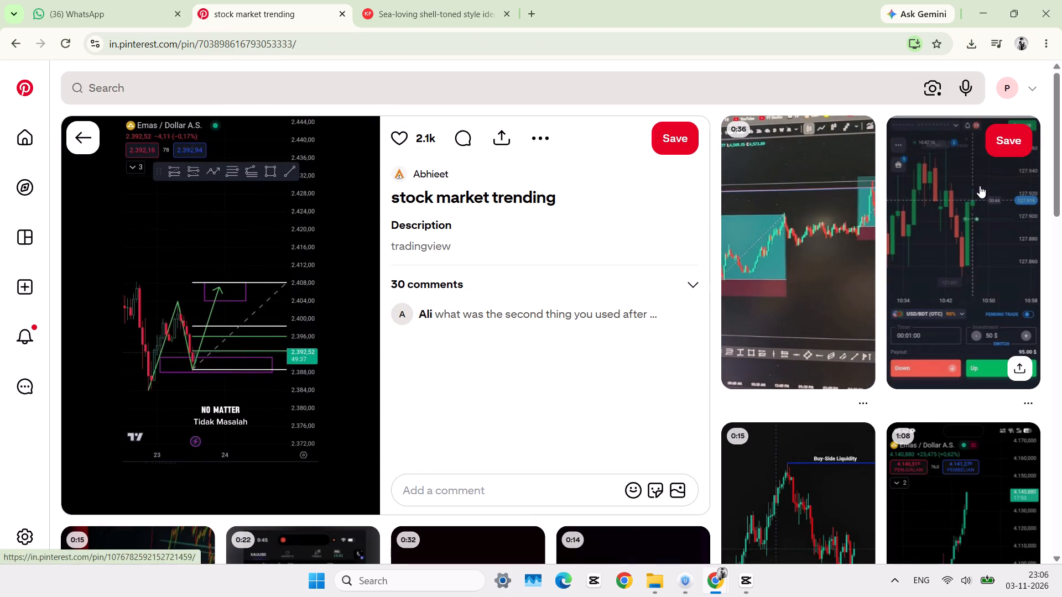
Examine related Pinterest chart pins for a suitable indicator clip and open the 19-second zigzag pattern video on a dark chart.
scroll(971, 374, down, 3)
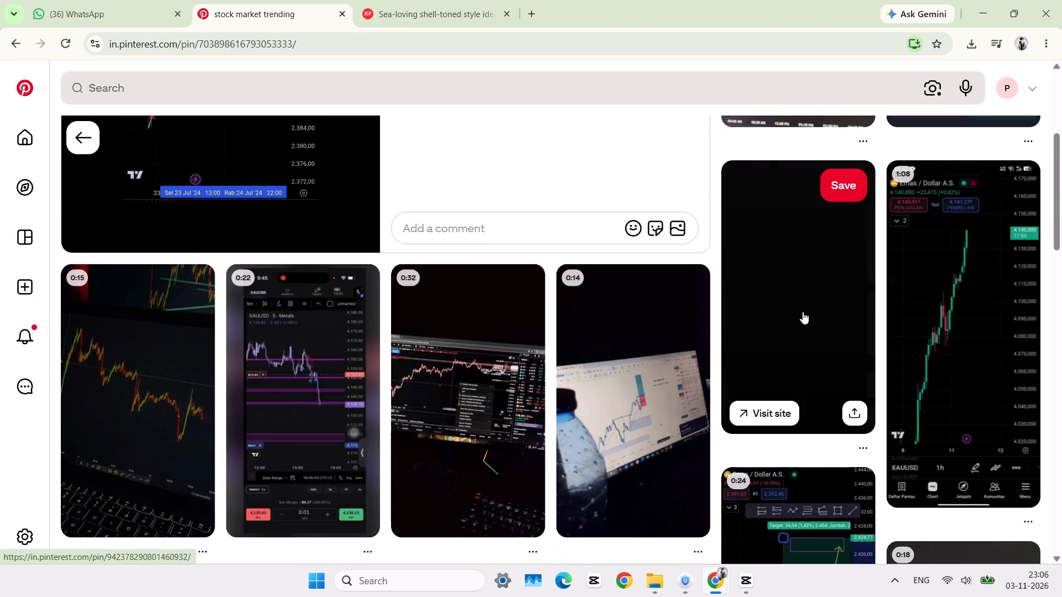
click(802, 312)
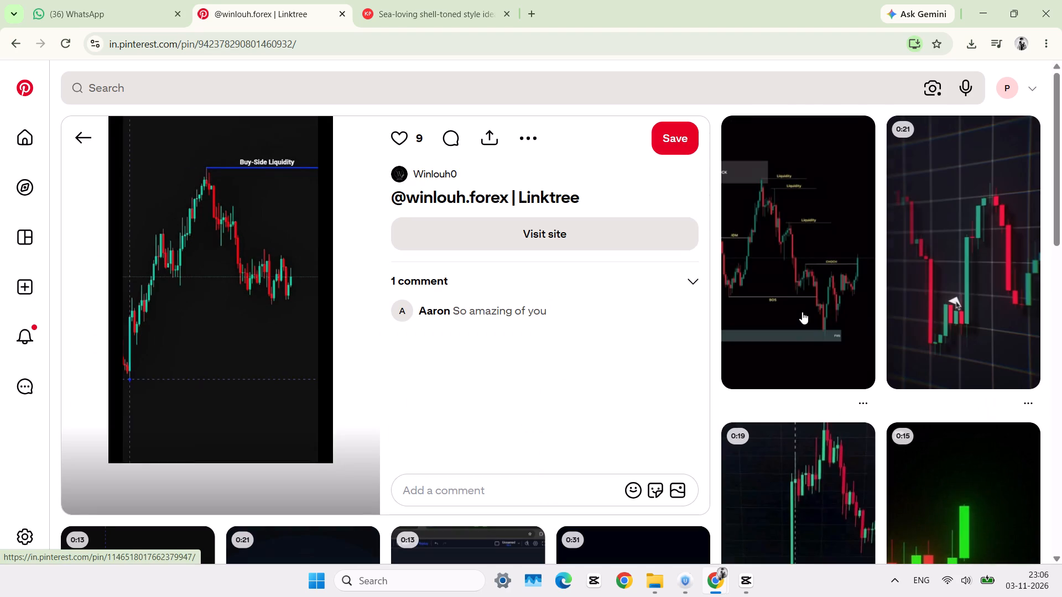
scroll(894, 330, down, 1)
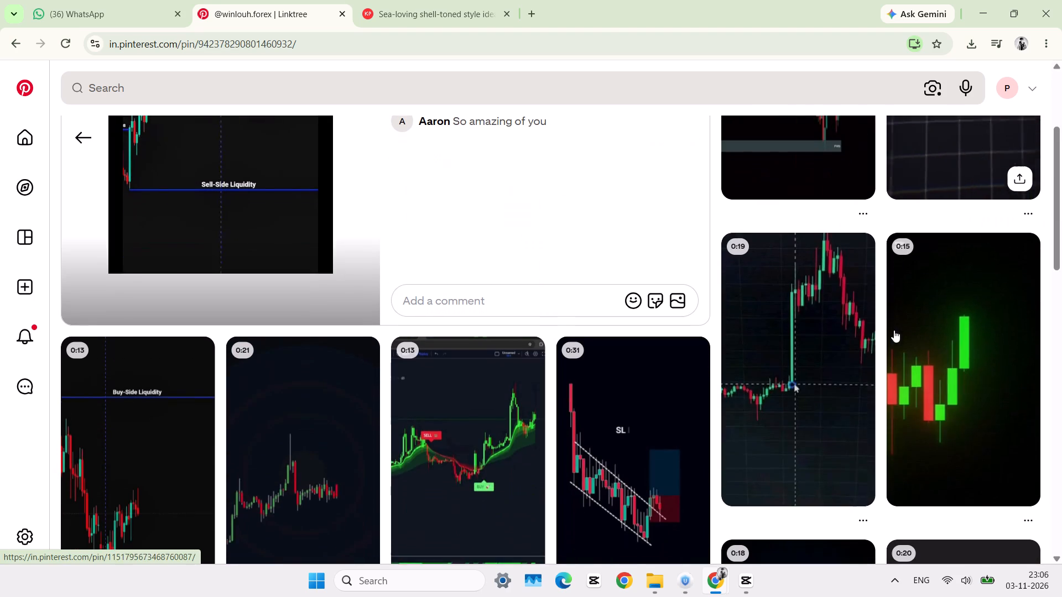
scroll(894, 330, down, 1)
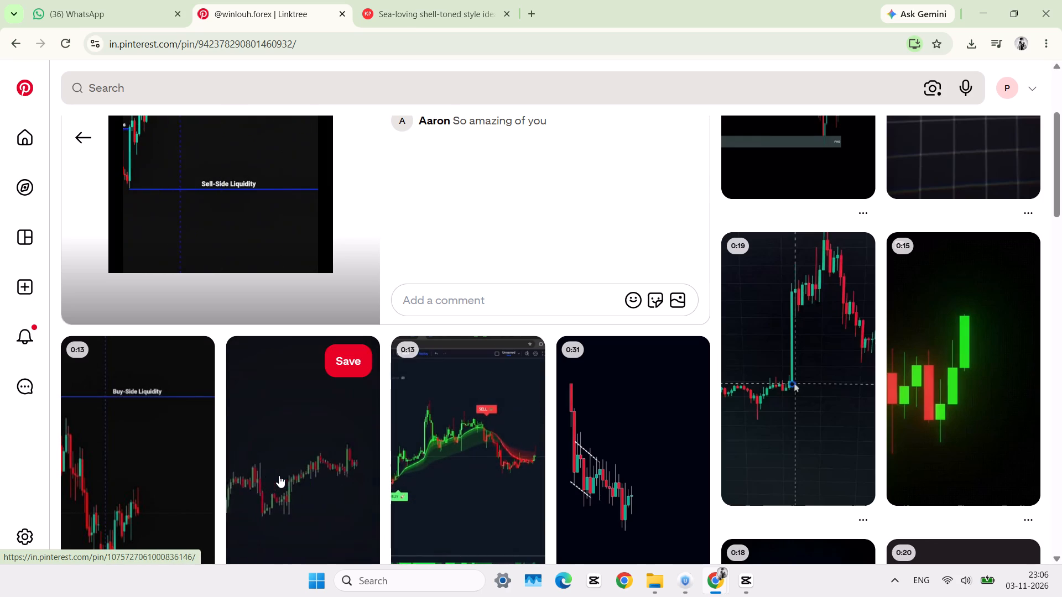
right_click(756, 297)
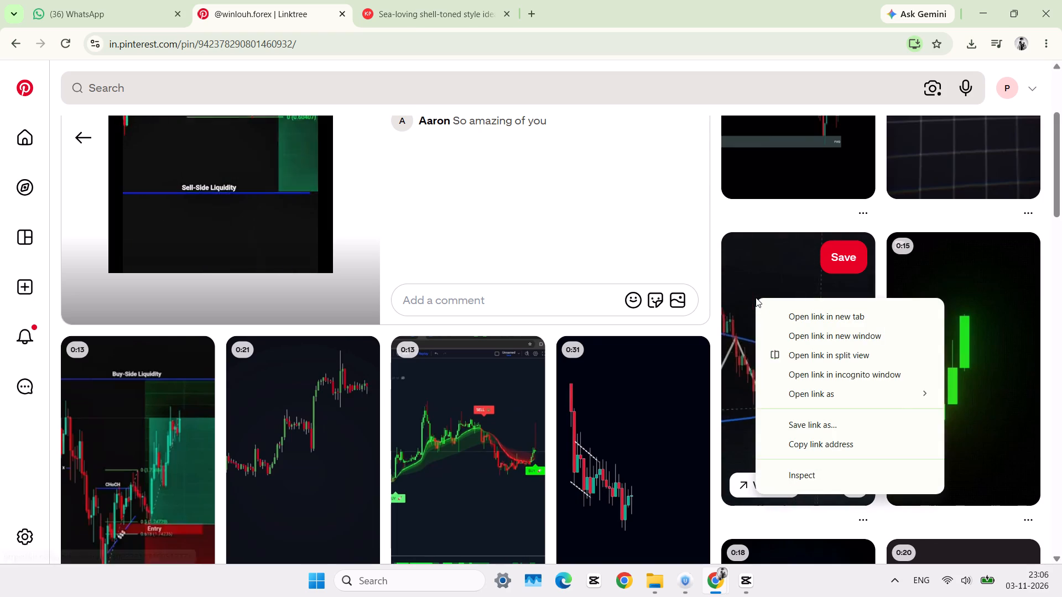
click(754, 300)
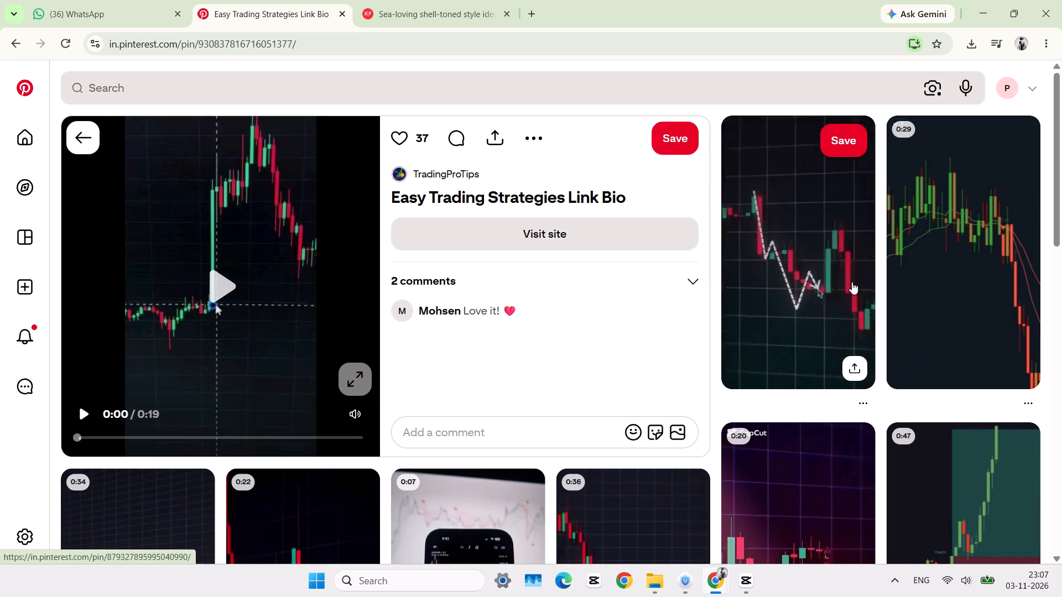
scroll(749, 357, down, 2)
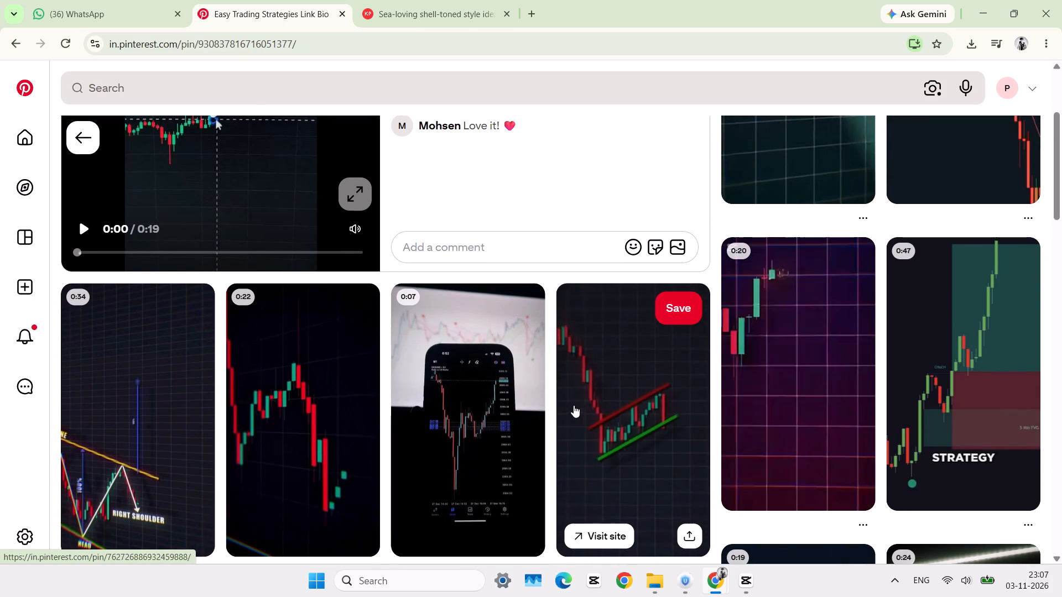
click(589, 405)
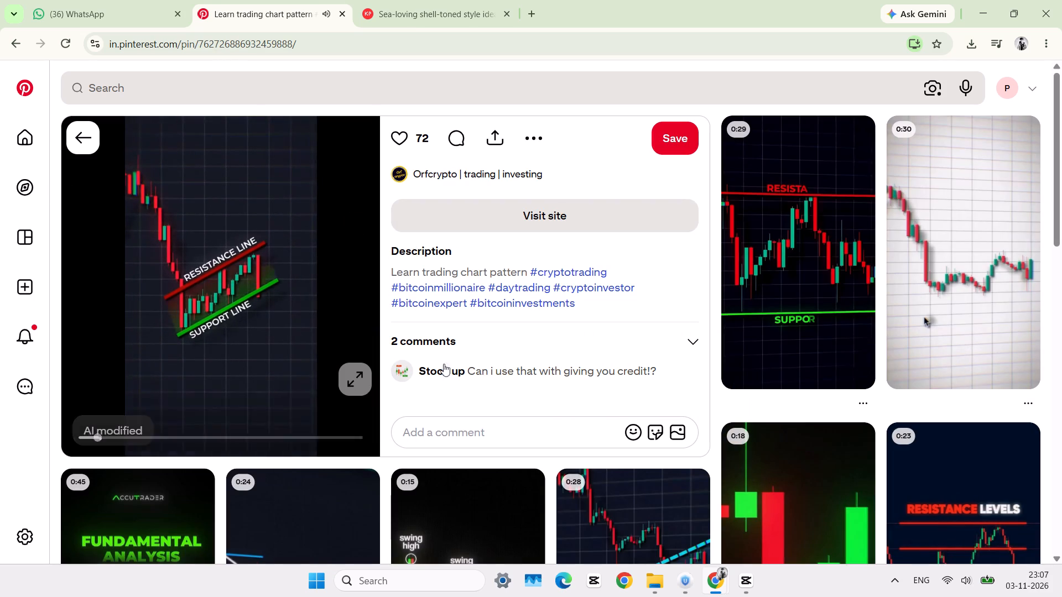
scroll(691, 312, down, 2)
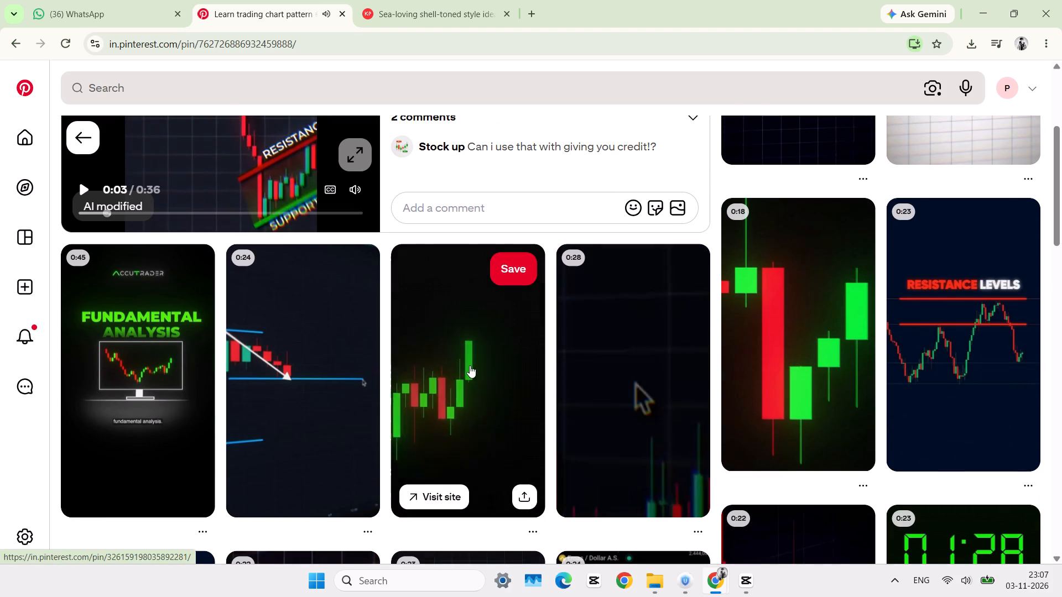
click(282, 387)
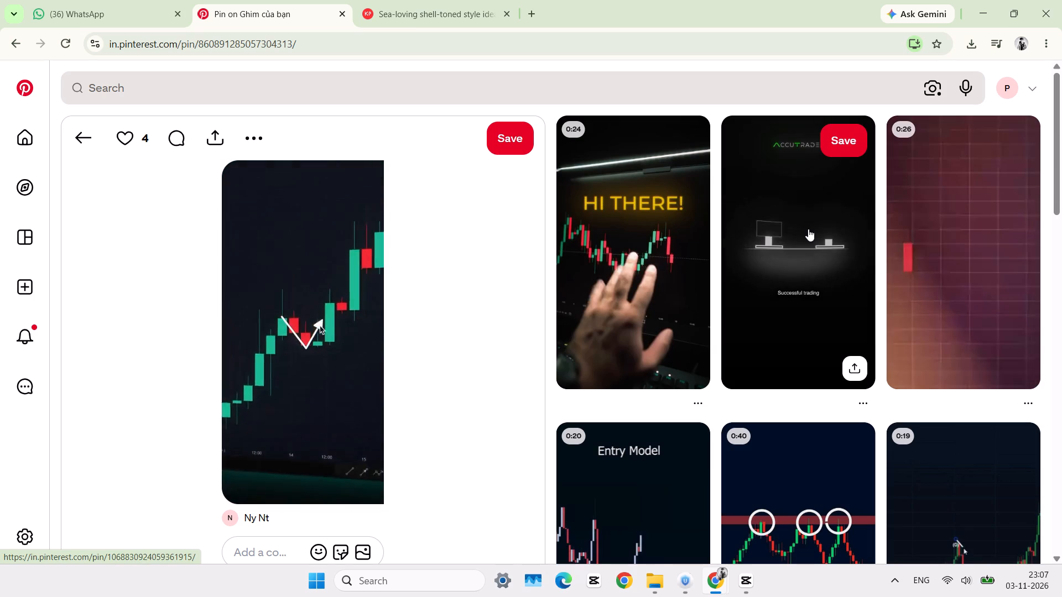
scroll(780, 458, down, 2)
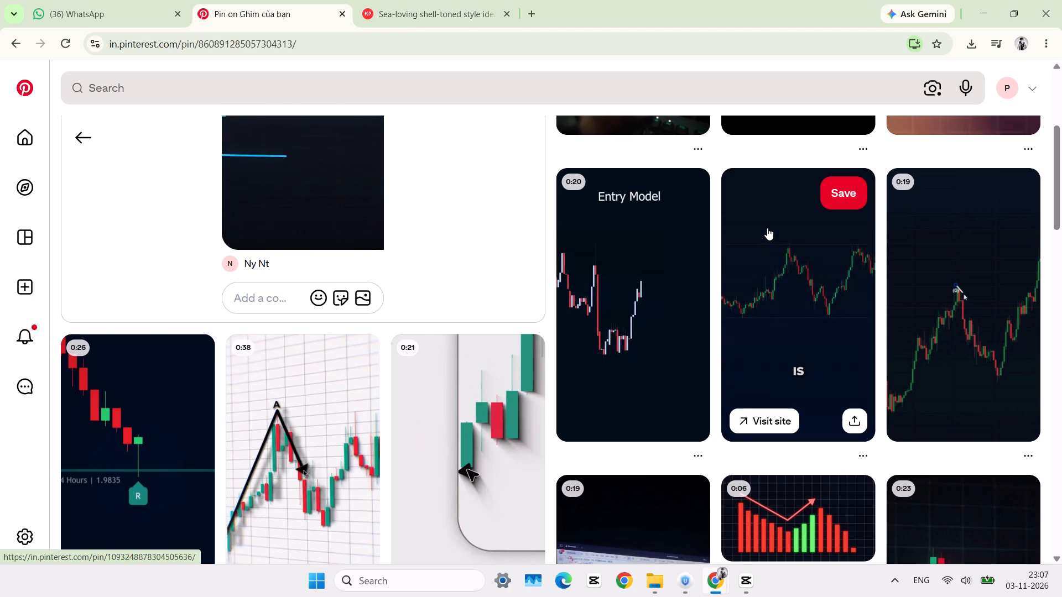
click(910, 303)
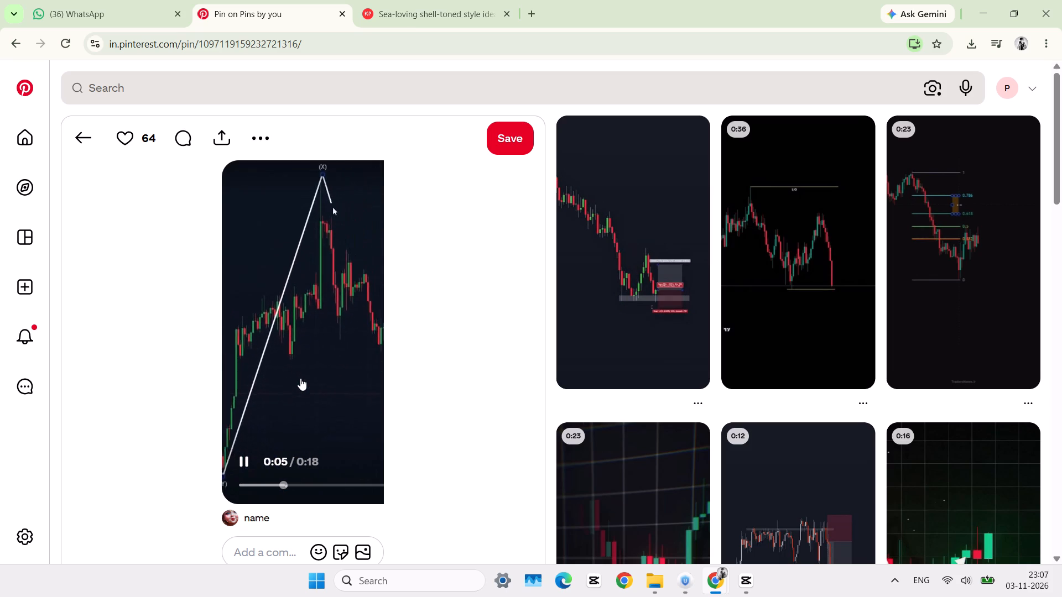
Copy the opened chart pin's link and submit it to the KlickPin video downloader in the other browser tab.
click(260, 131)
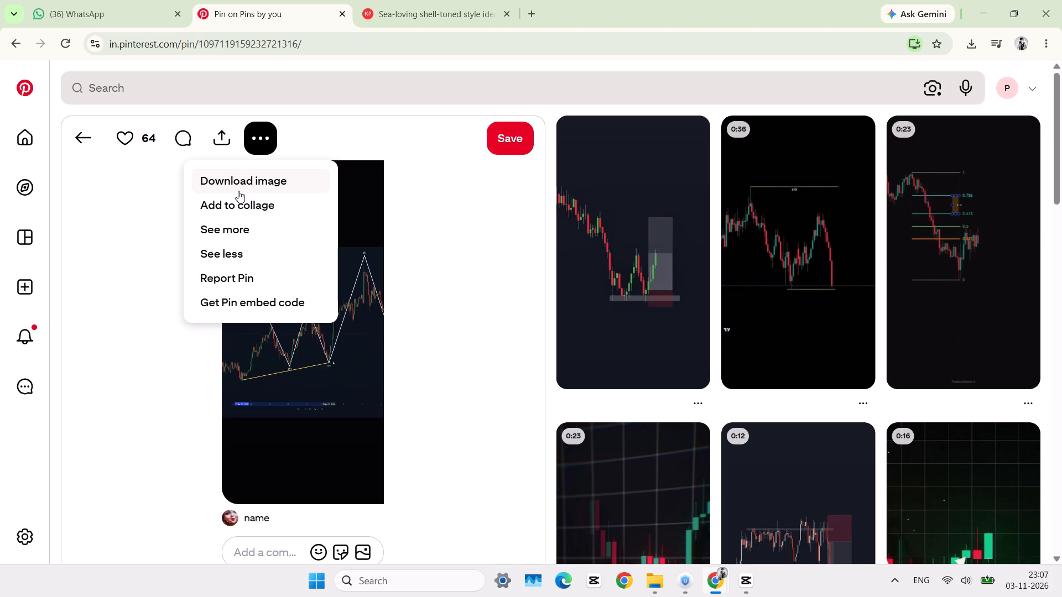
click(227, 138)
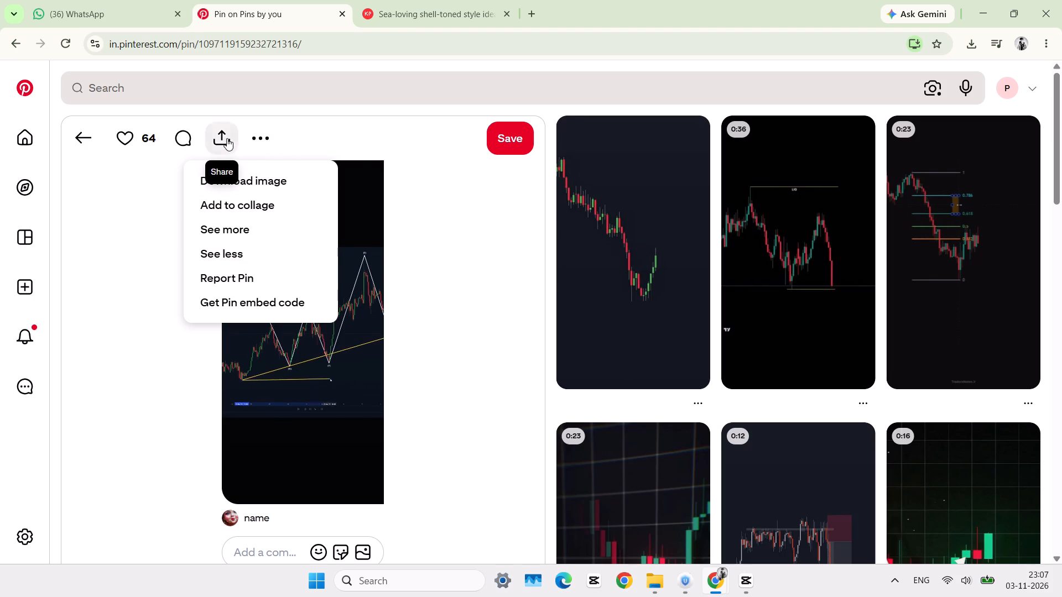
click(111, 220)
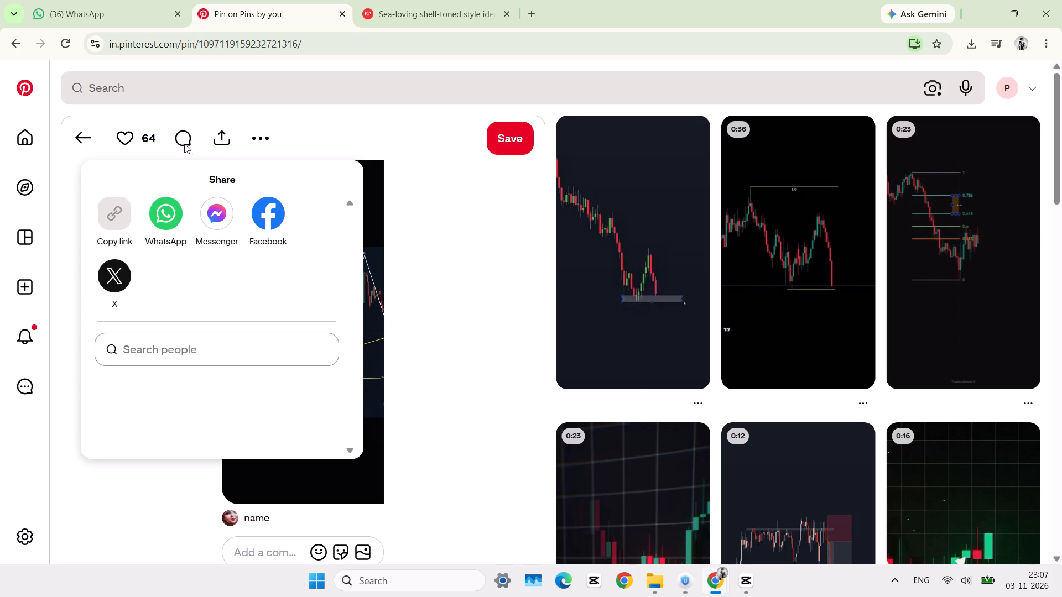
click(424, 1)
scroll(347, 327, up, 5)
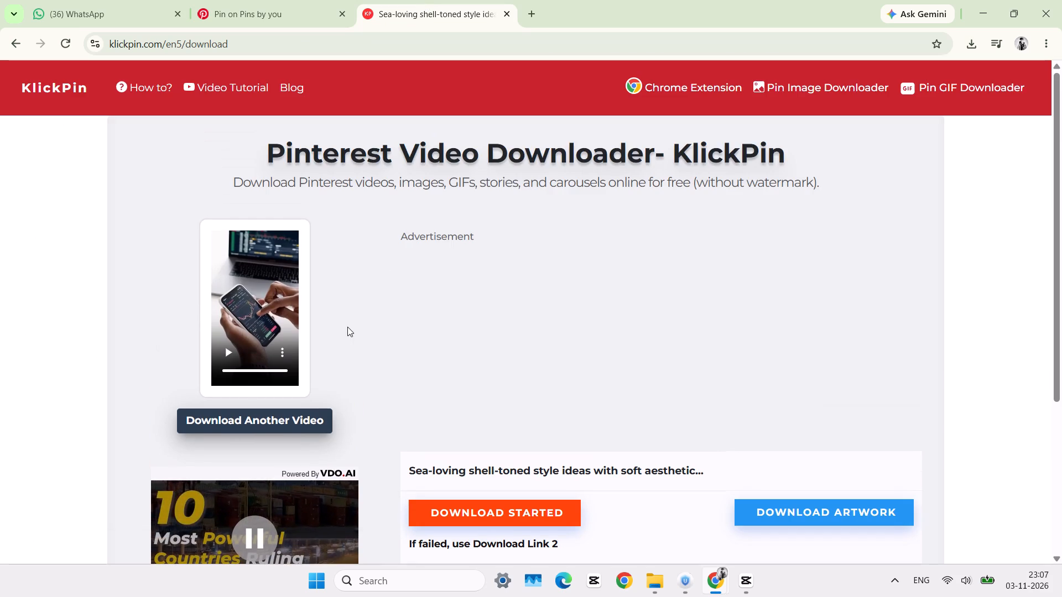
click(10, 41)
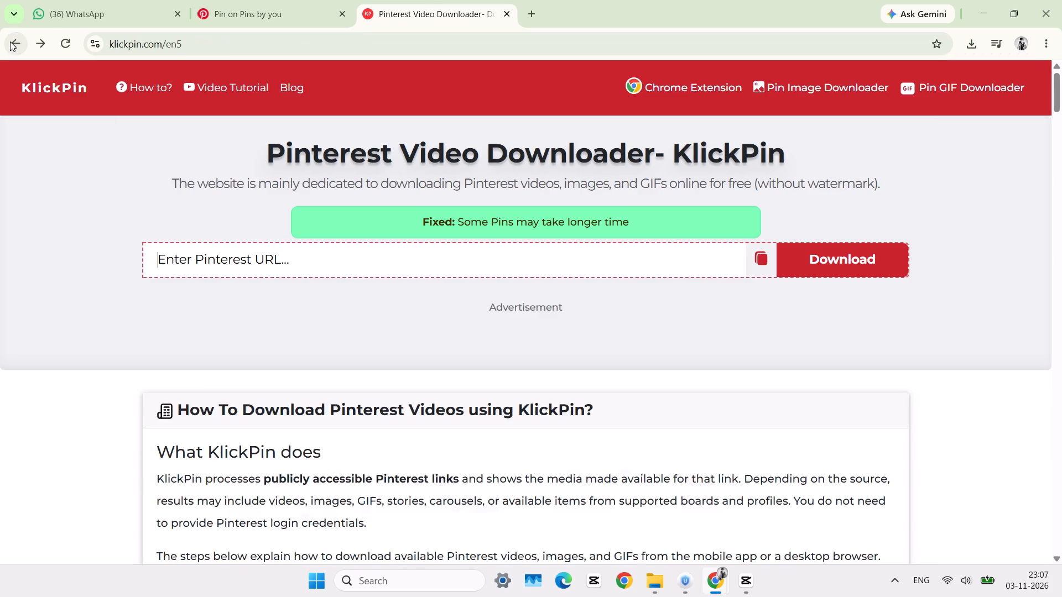
click(214, 252)
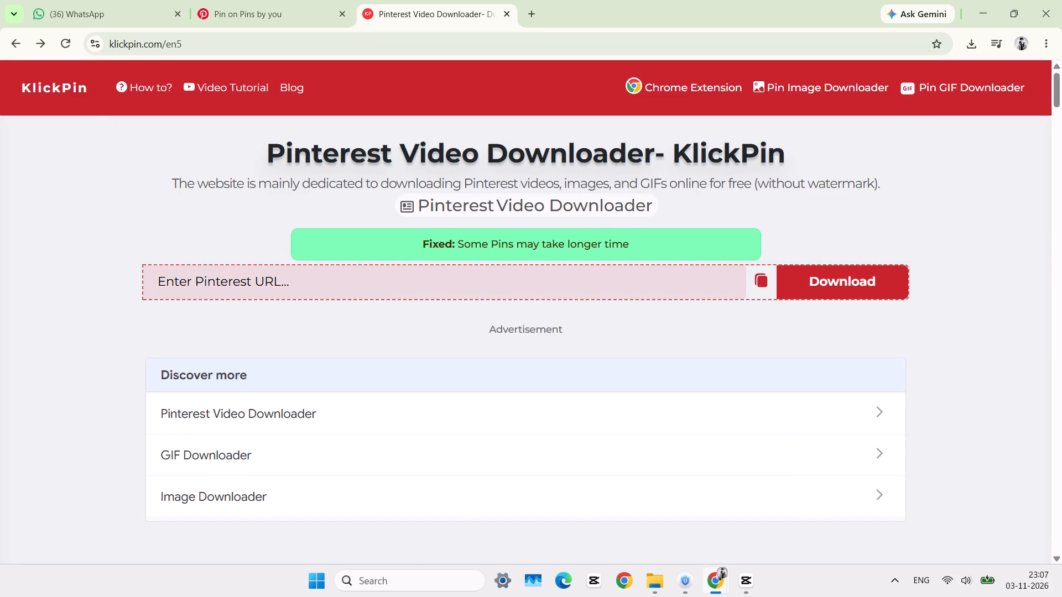
click(220, 282)
key(ctrl+v)
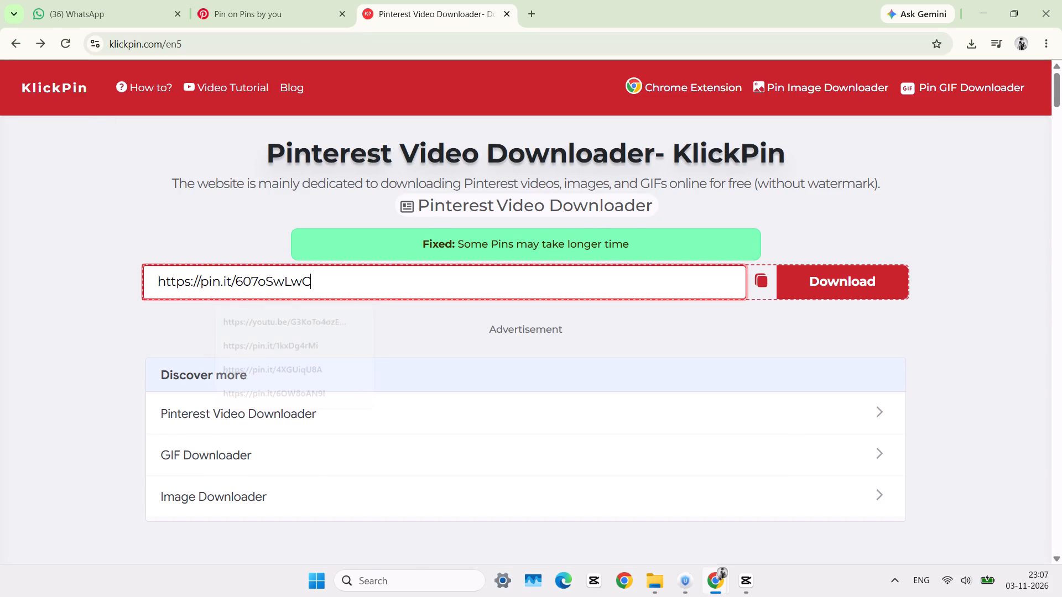
click(852, 286)
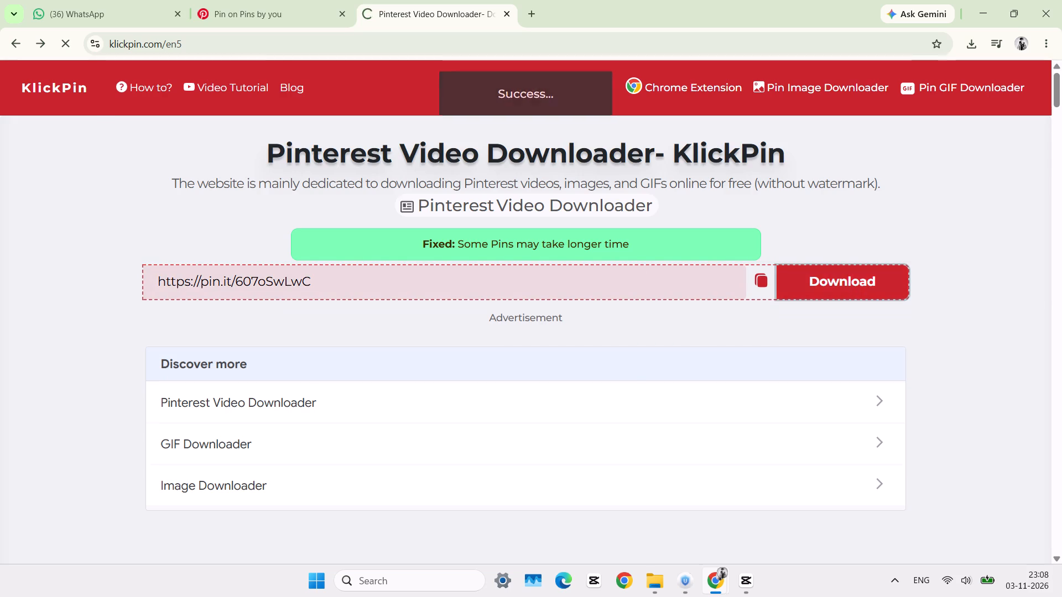
Download the fetched zigzag chart video from the KlickPin result page.
click(509, 319)
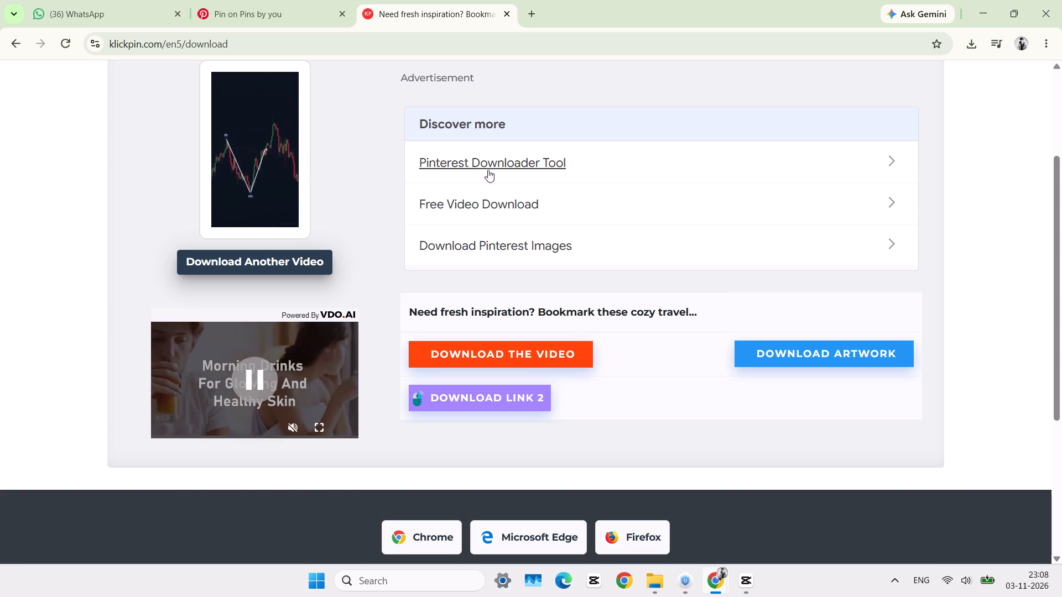
scroll(492, 164, up, 2)
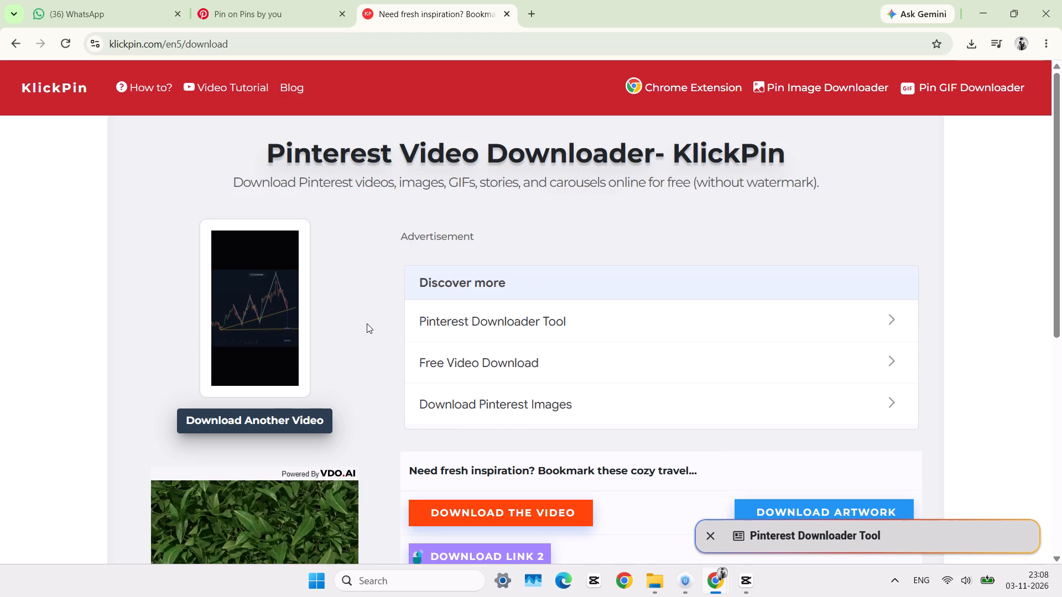
scroll(367, 323, down, 2)
click(457, 261)
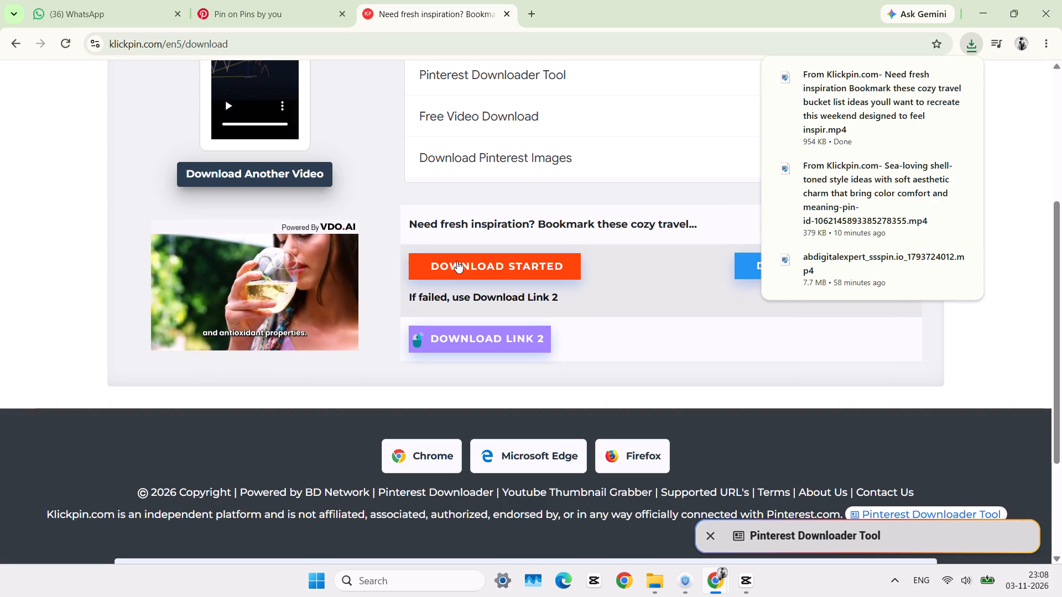
Locate the downloaded Klickpin chart video in the Downloads folder and import it into the CapCut project's media.
click(938, 80)
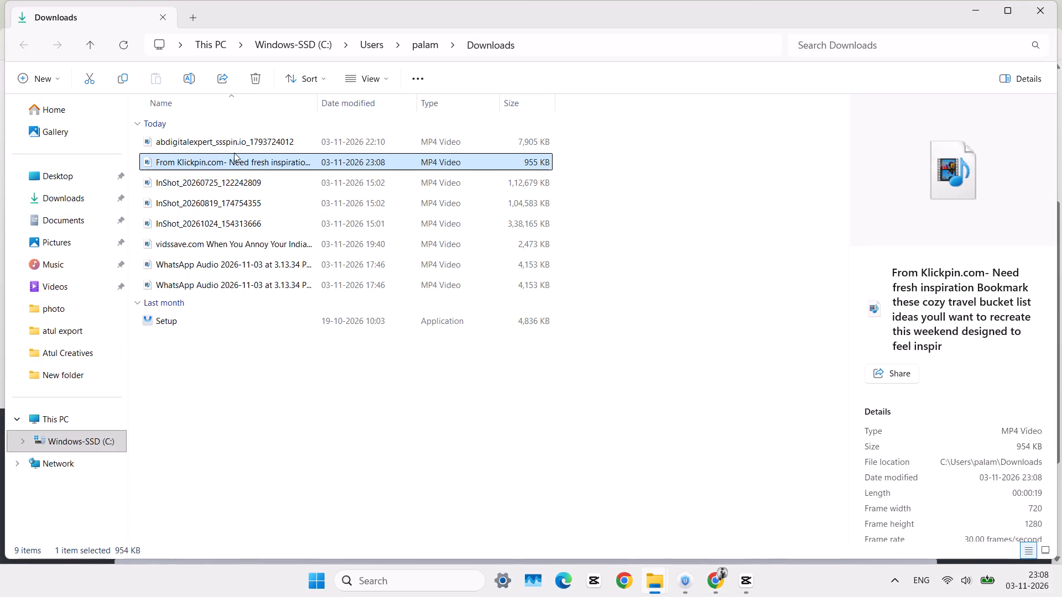
drag(240, 160, 741, 536)
scroll(563, 290, up, 3)
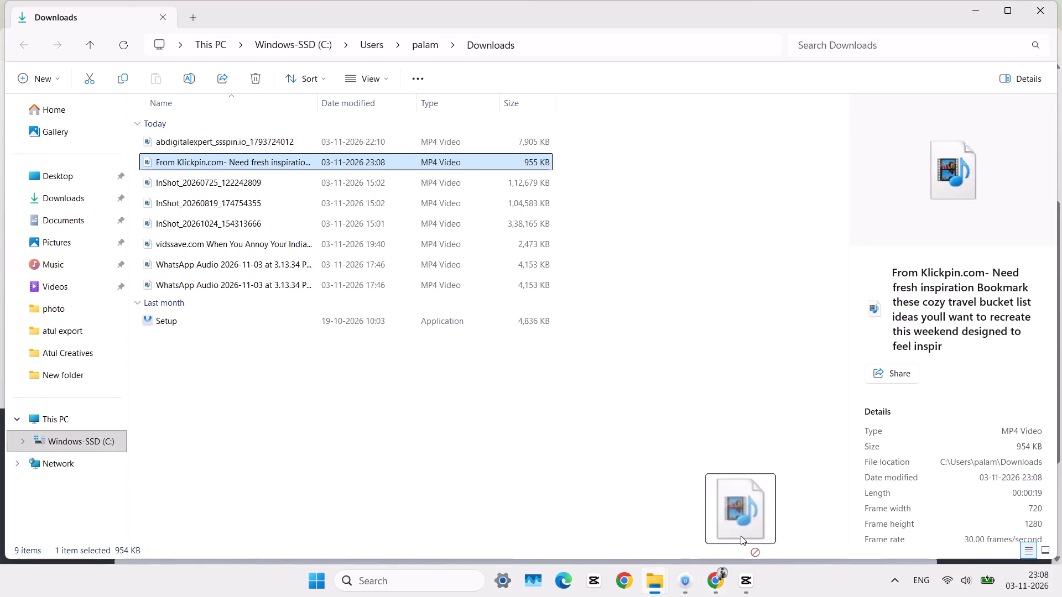
drag(741, 536, 296, 397)
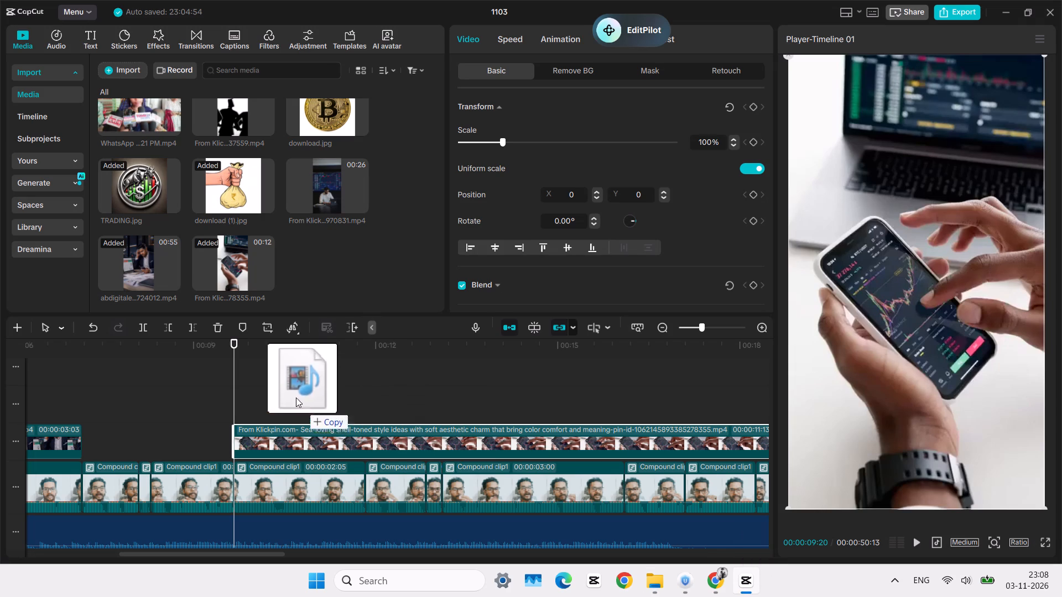
drag(296, 397, 306, 294)
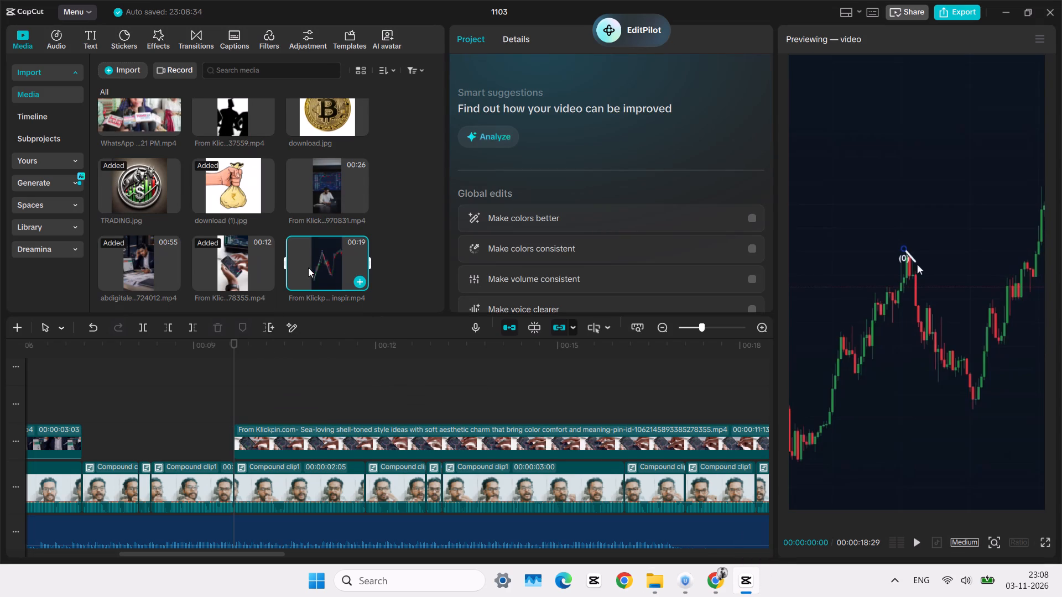
drag(308, 268, 308, 286)
Listen to the speech from about 7 seconds and trim the end of the phone-trading Klickpin overlay to 00:00:16:03.
click(231, 391)
key(space)
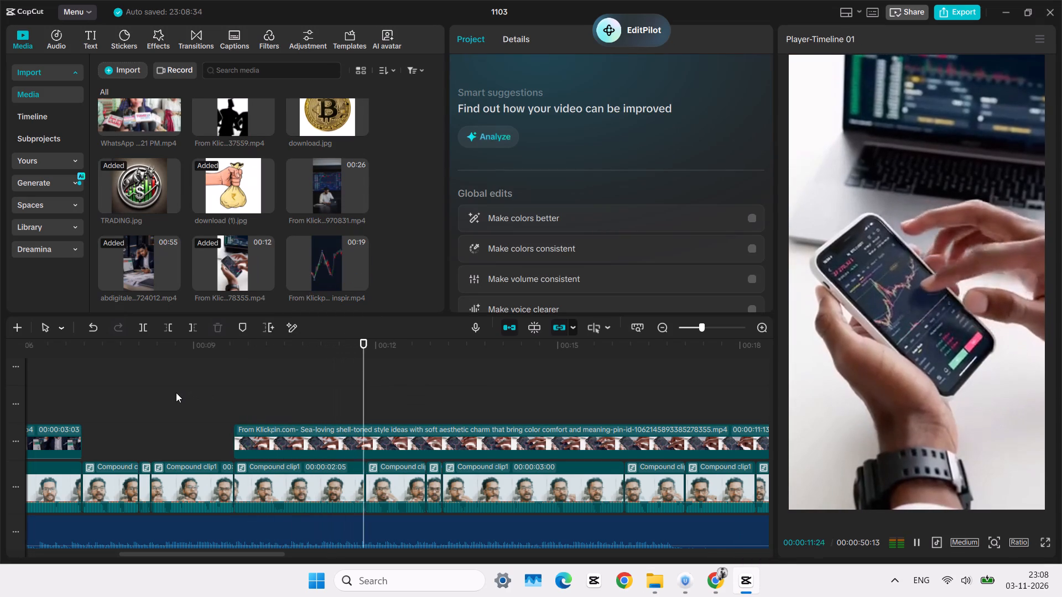
click(92, 392)
key(space)
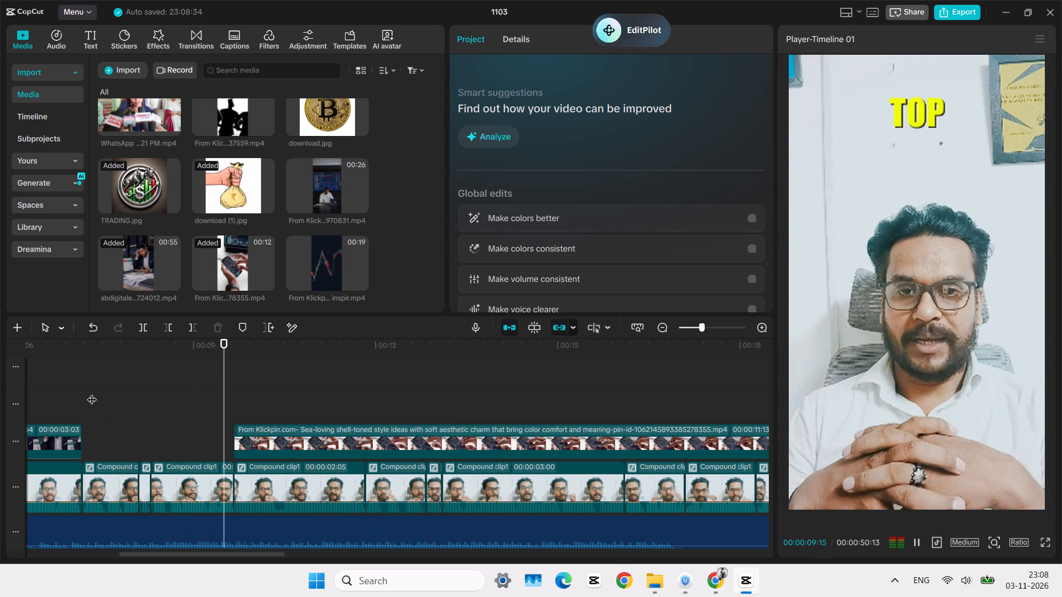
scroll(399, 396, left, 1)
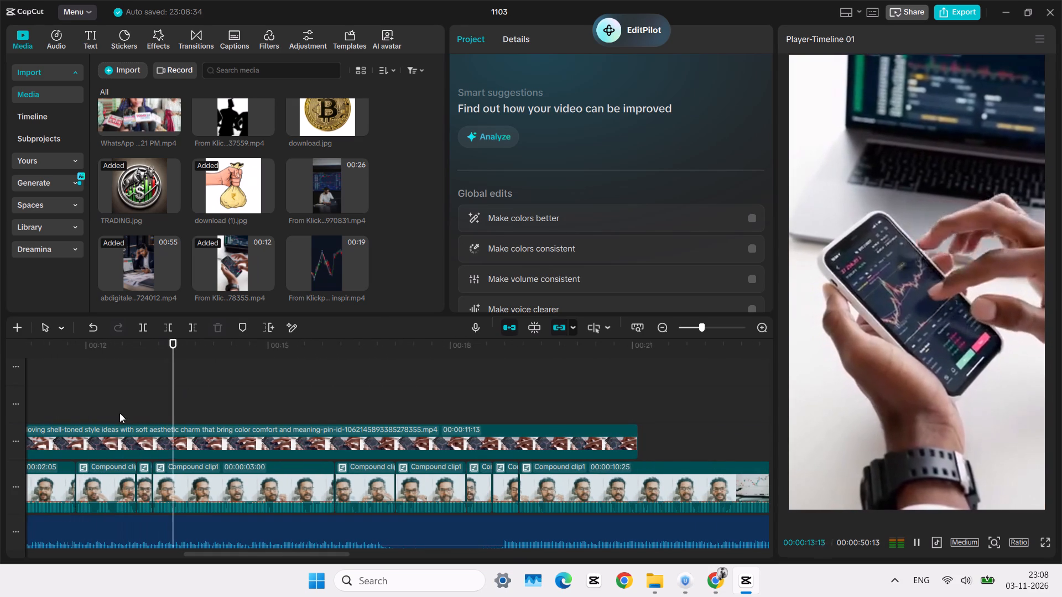
double_click(308, 406)
drag(308, 406, 332, 409)
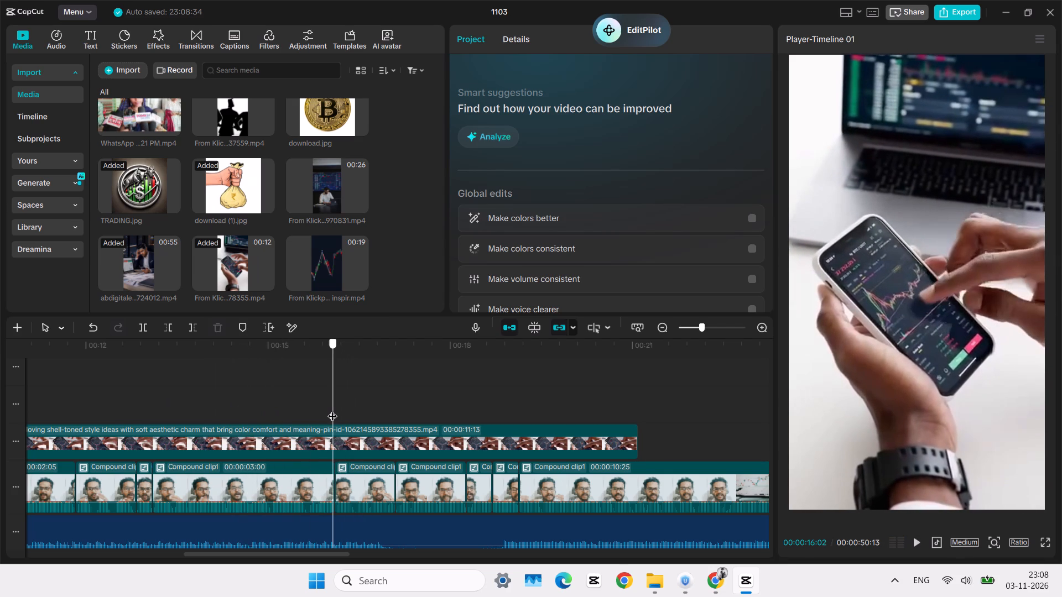
drag(332, 409, 337, 409)
click(337, 409)
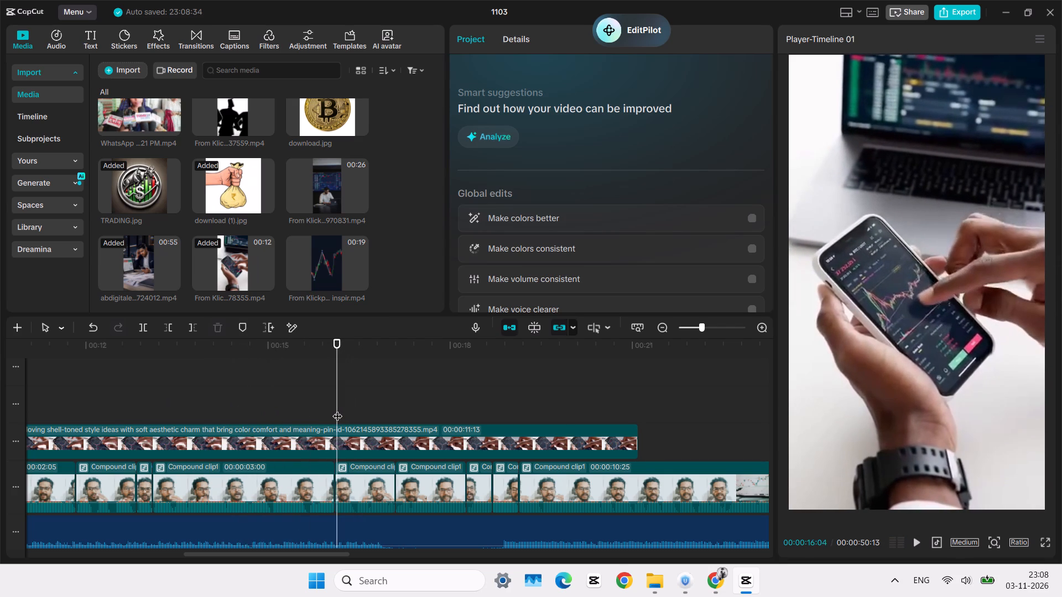
double_click(337, 409)
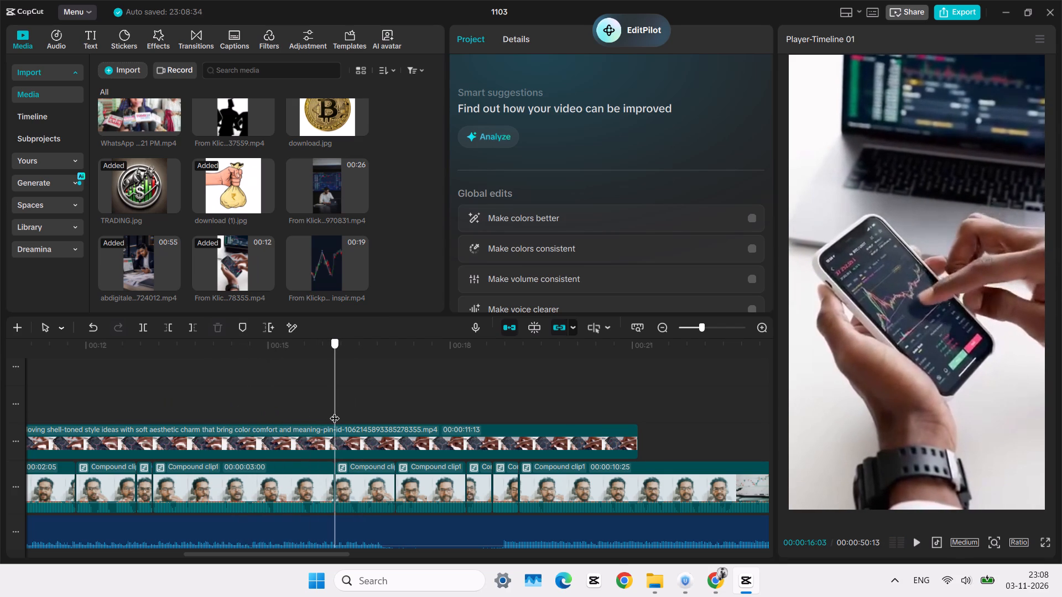
click(345, 439)
key(w)
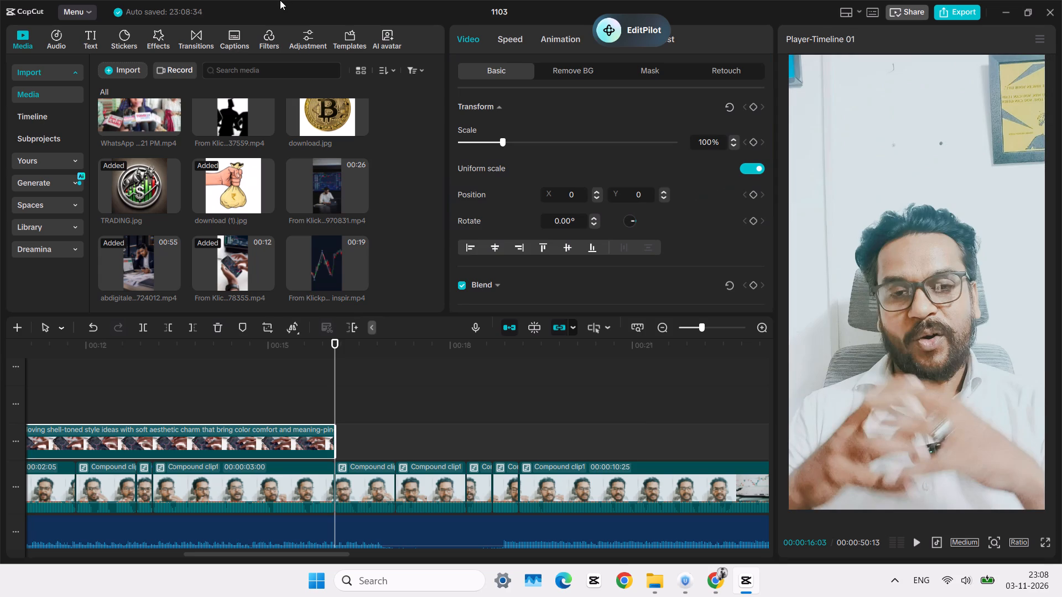
Listen to the speech from about 16 seconds and split the main clip at 00:00:22:19, near the start of the laptop chart footage.
key(space)
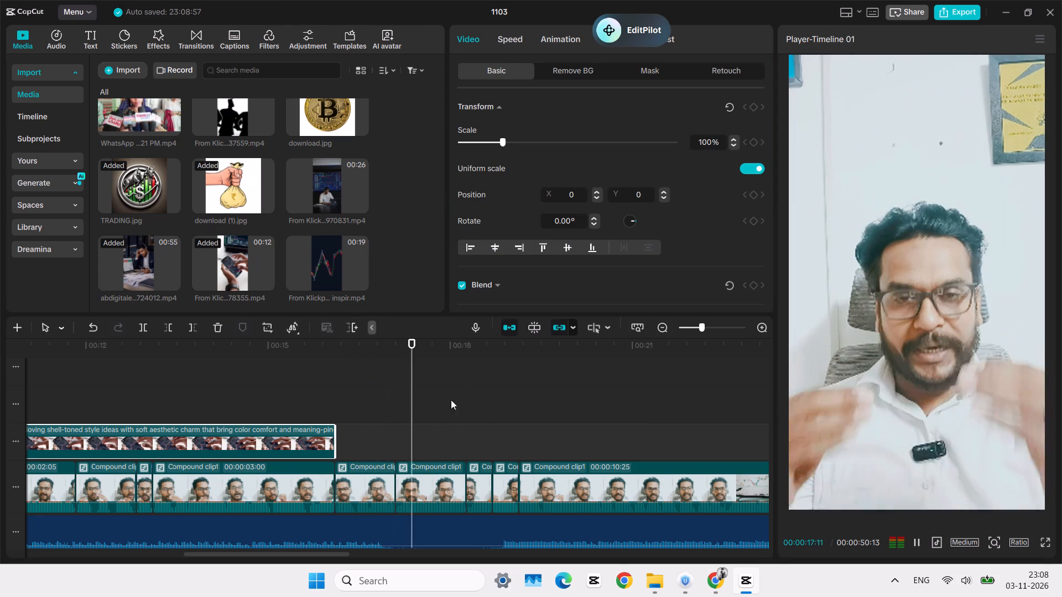
scroll(587, 429, left, 1)
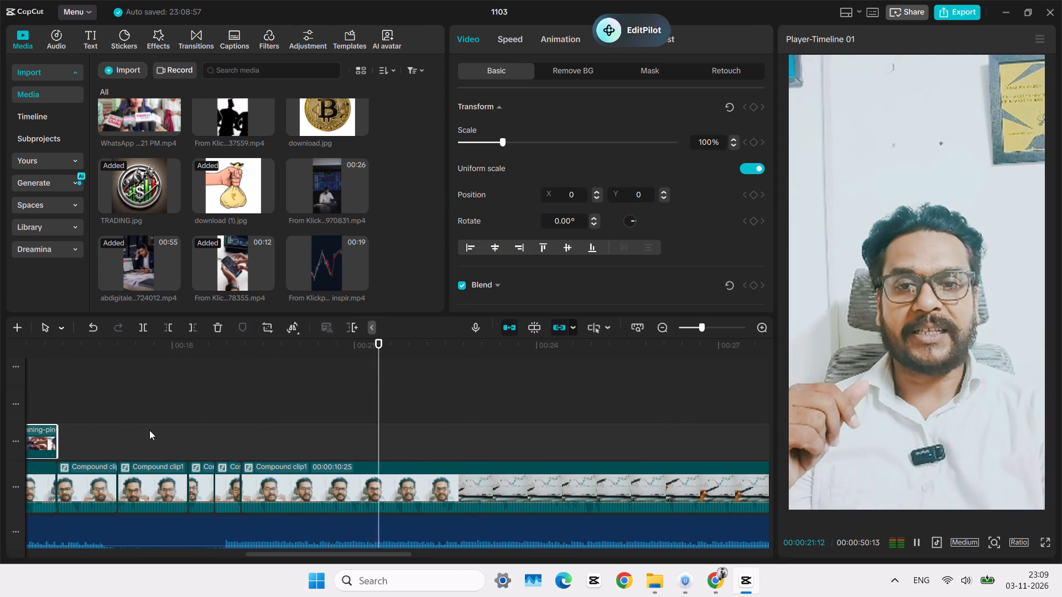
click(129, 423)
scroll(129, 423, right, 1)
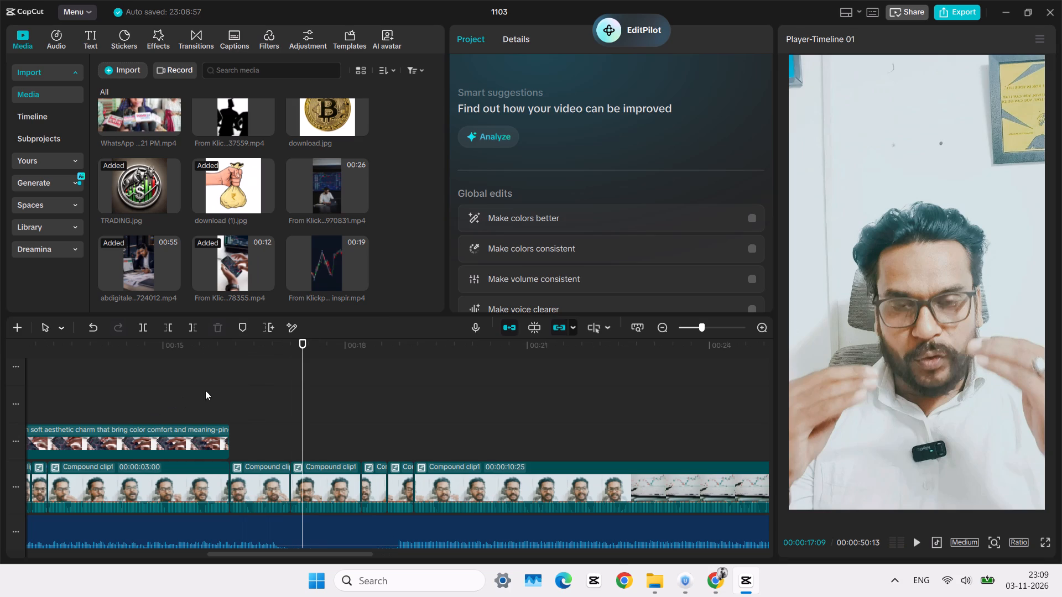
click(230, 390)
key(space)
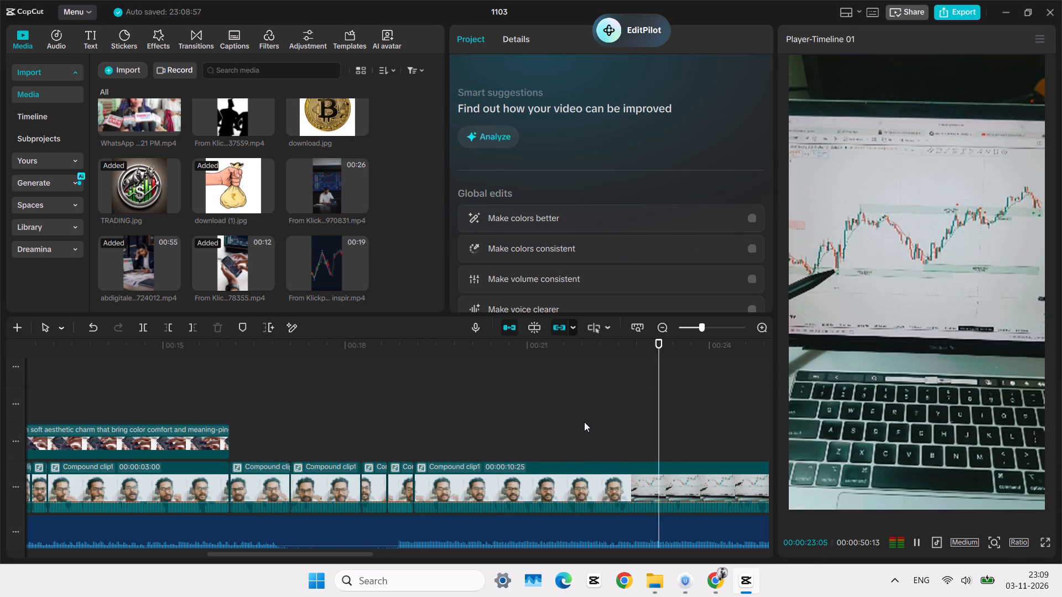
click(584, 422)
key(space)
key(space)
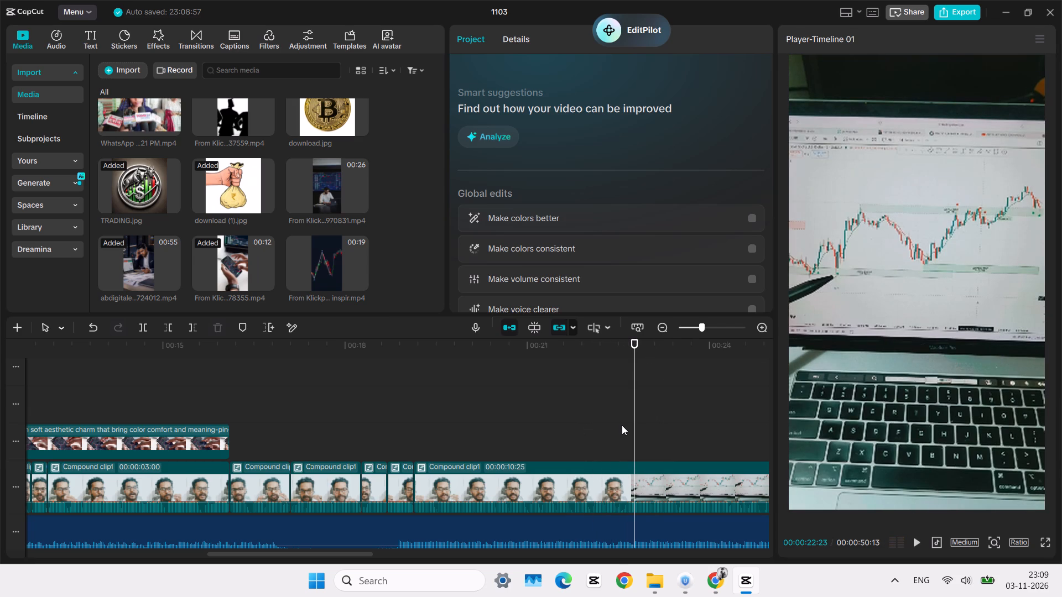
click(626, 426)
double_click(626, 426)
key(space)
key(space)
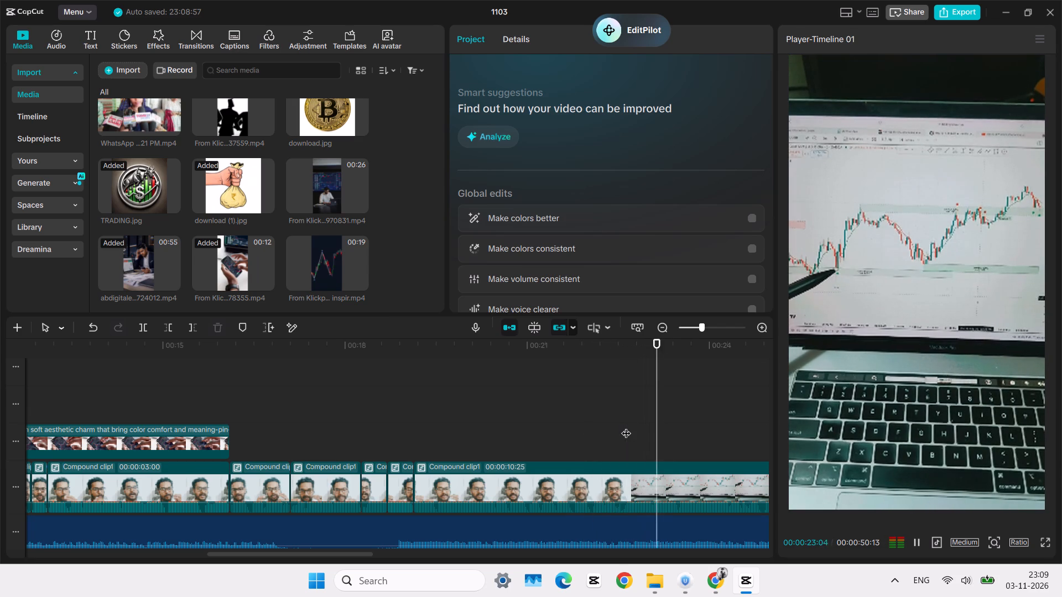
click(626, 426)
click(624, 470)
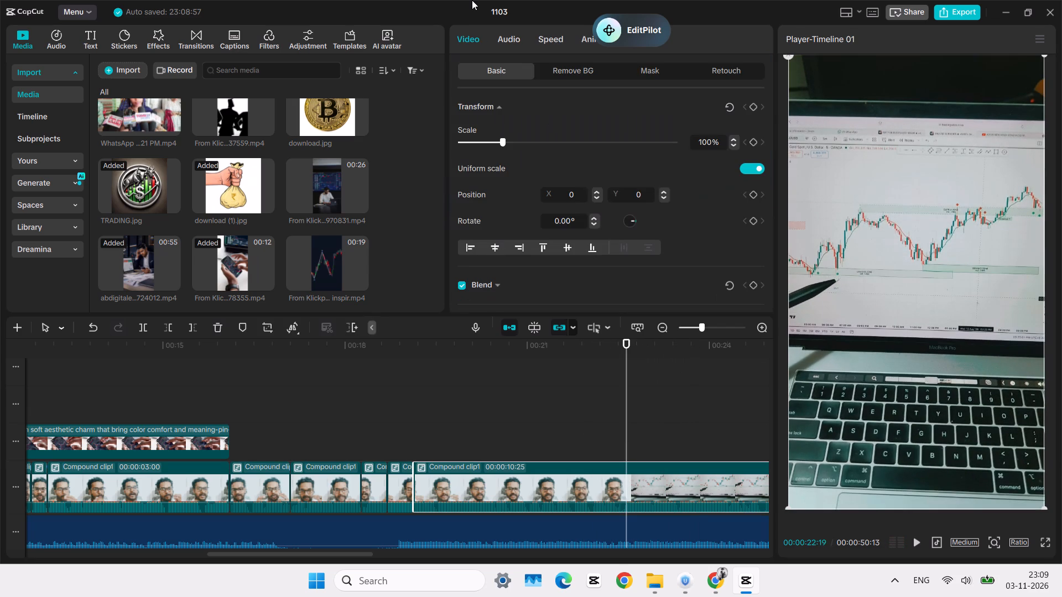
key(ctrl+b)
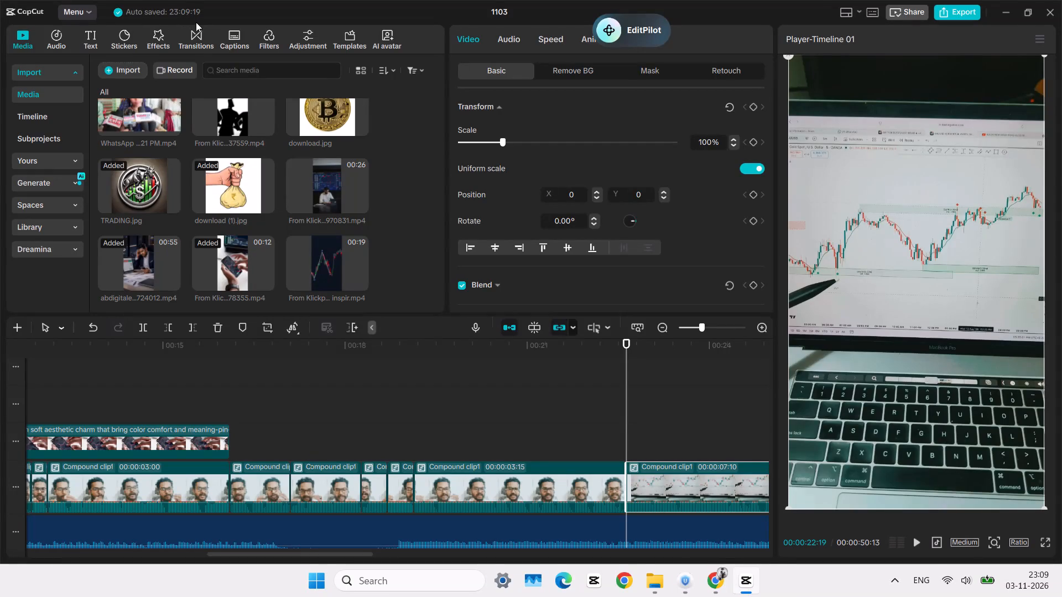
Search the transitions for LIGHT and add Light Flare at the new cut before the laptop chart footage.
click(195, 23)
click(196, 46)
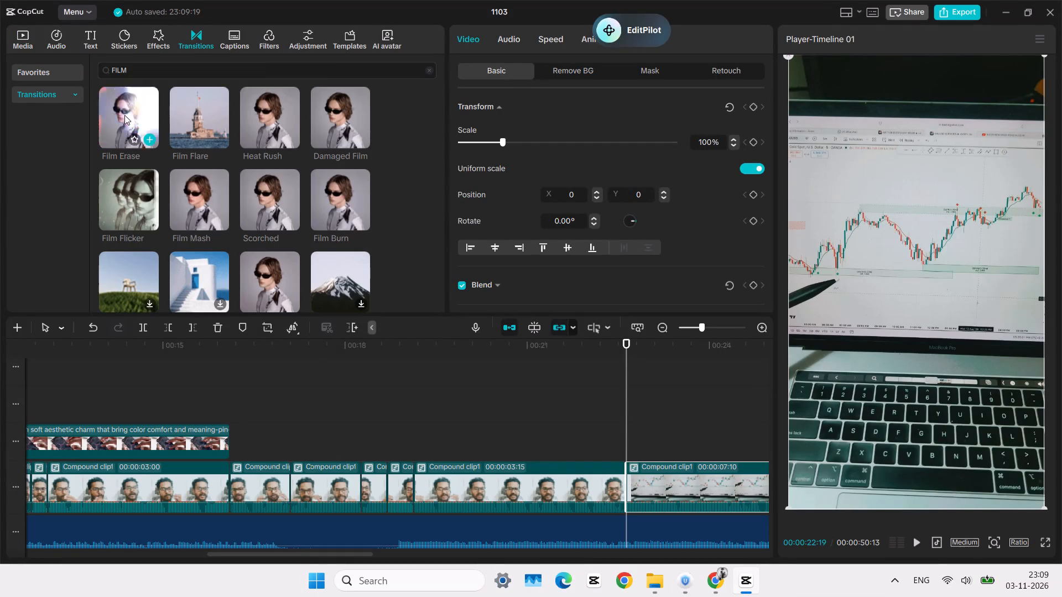
click(185, 69)
double_click(429, 68)
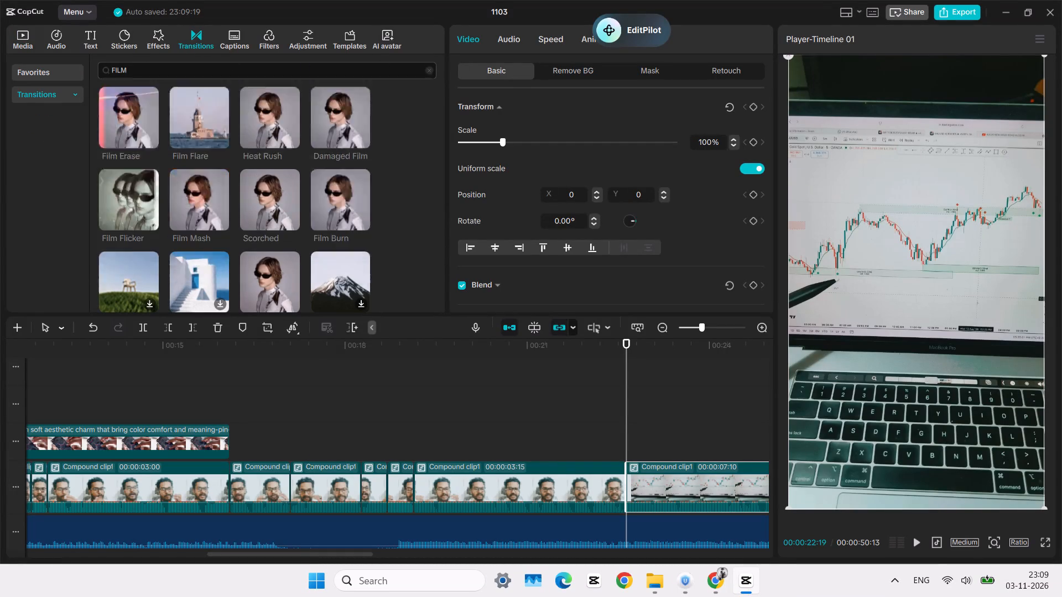
click(404, 75)
text(LIGHT)
key(space)
key(Return)
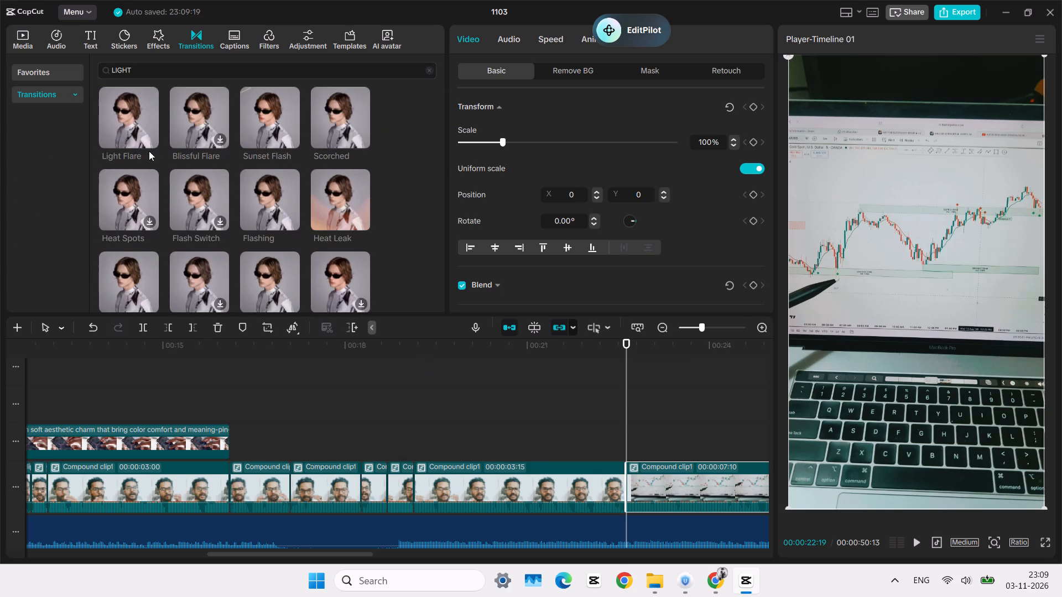
drag(141, 131, 592, 497)
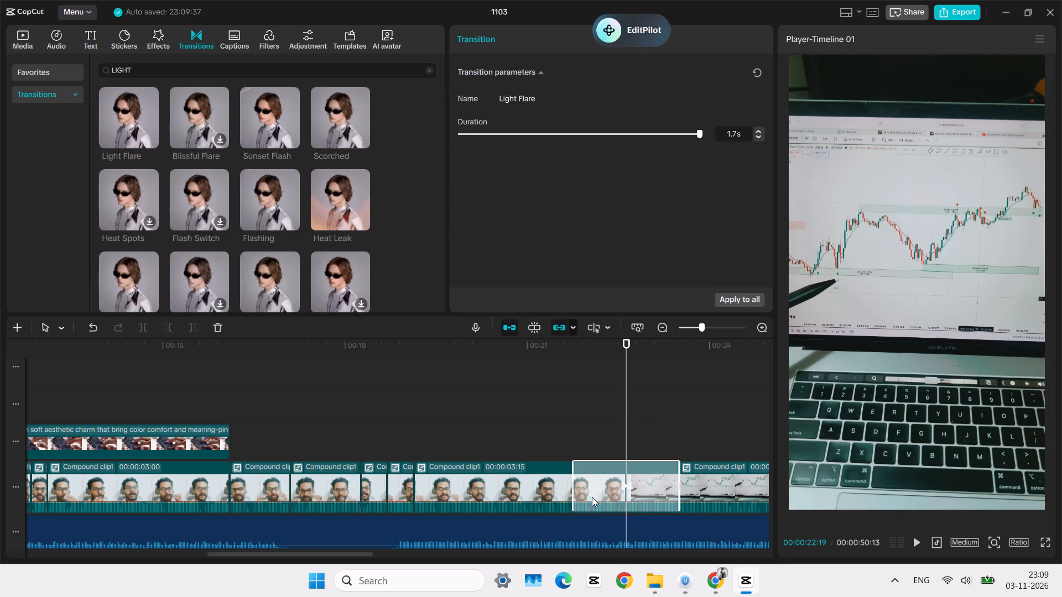
Shorten the Light Flare transition's duration to about 0.5 s.
click(587, 132)
drag(587, 132, 543, 135)
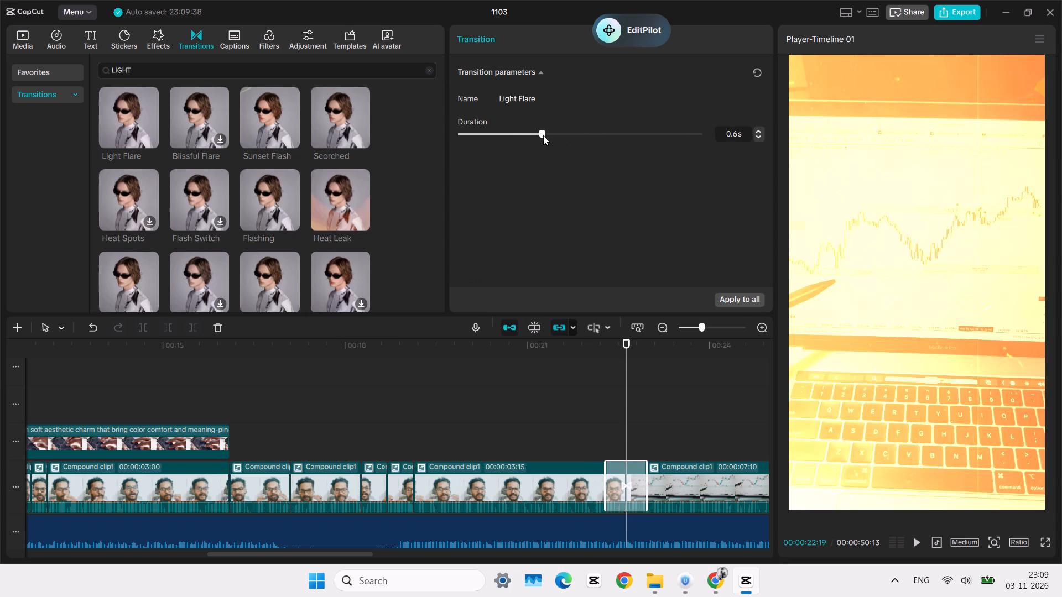
drag(543, 135, 525, 138)
Review the playback across the Light Flare transition and the laptop chart footage to about 34 seconds.
click(590, 420)
key(space)
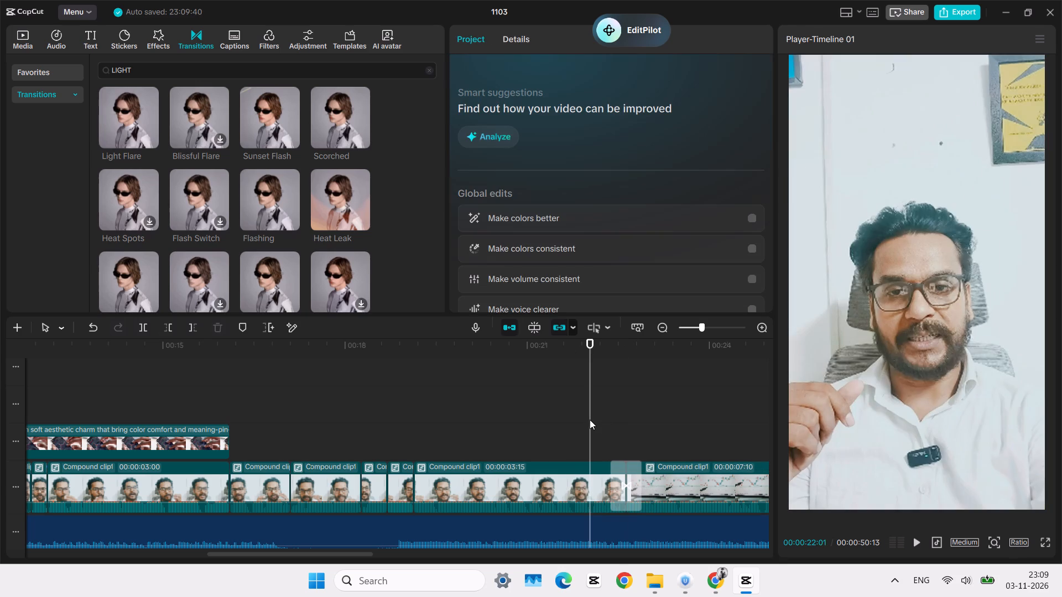
click(569, 423)
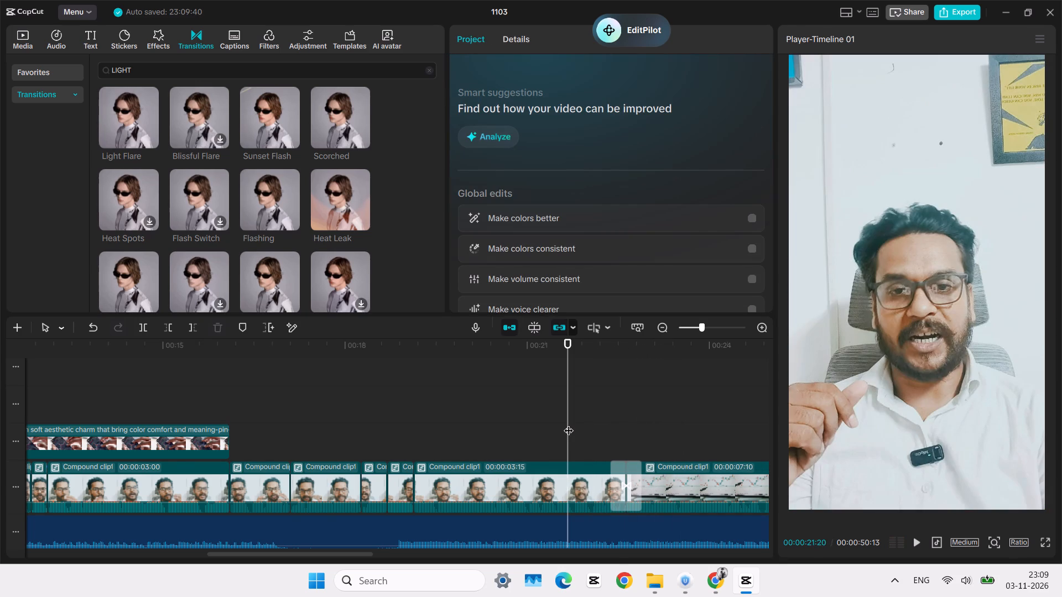
ctrl+scroll(569, 423, down, 4)
click(464, 420)
key(space)
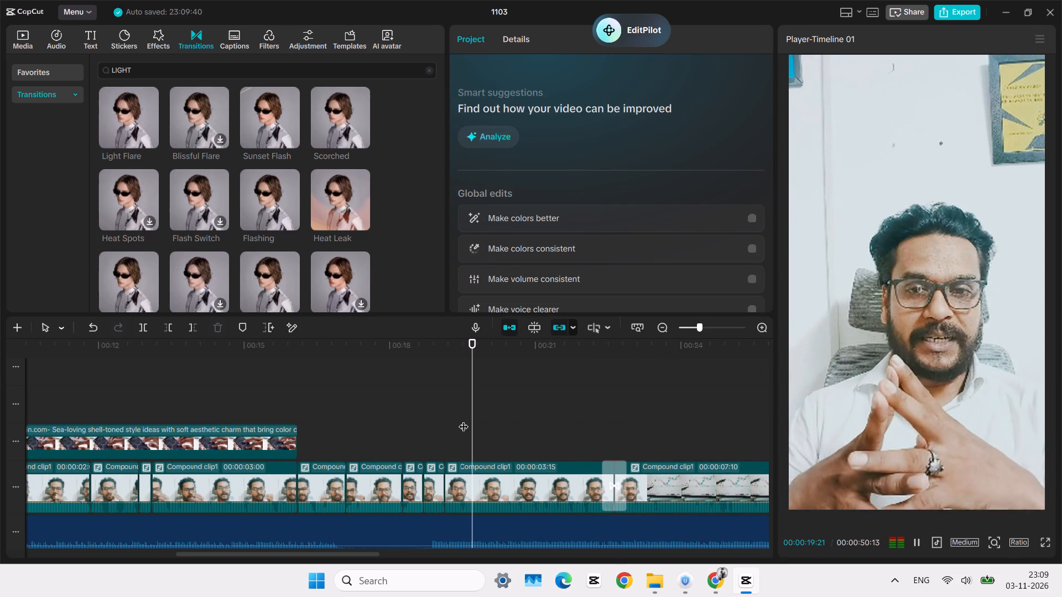
ctrl+scroll(464, 420, down, 9)
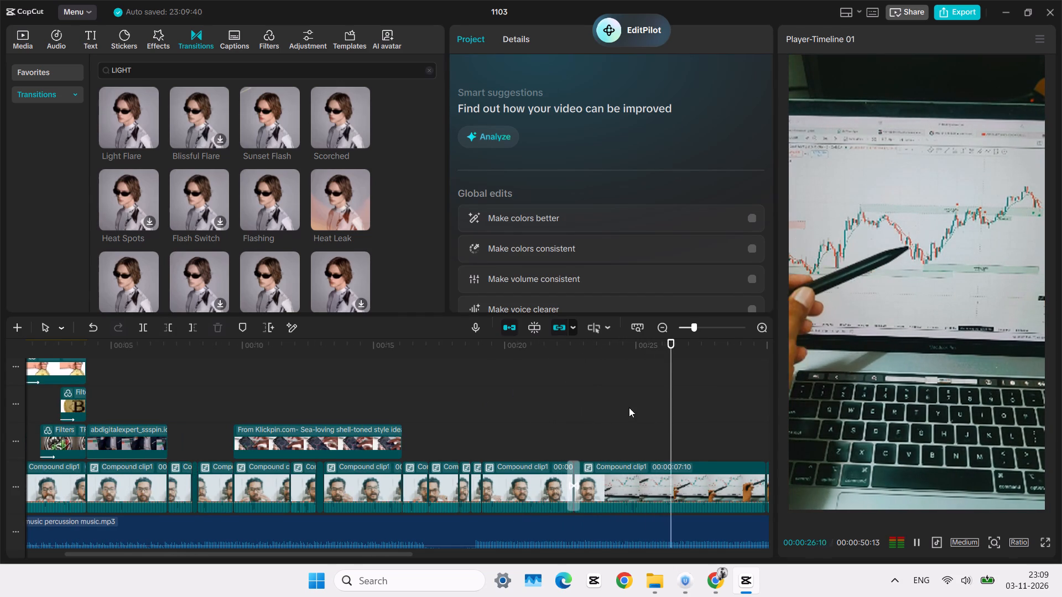
scroll(669, 404, left, 1)
ctrl+scroll(441, 423, up, 10)
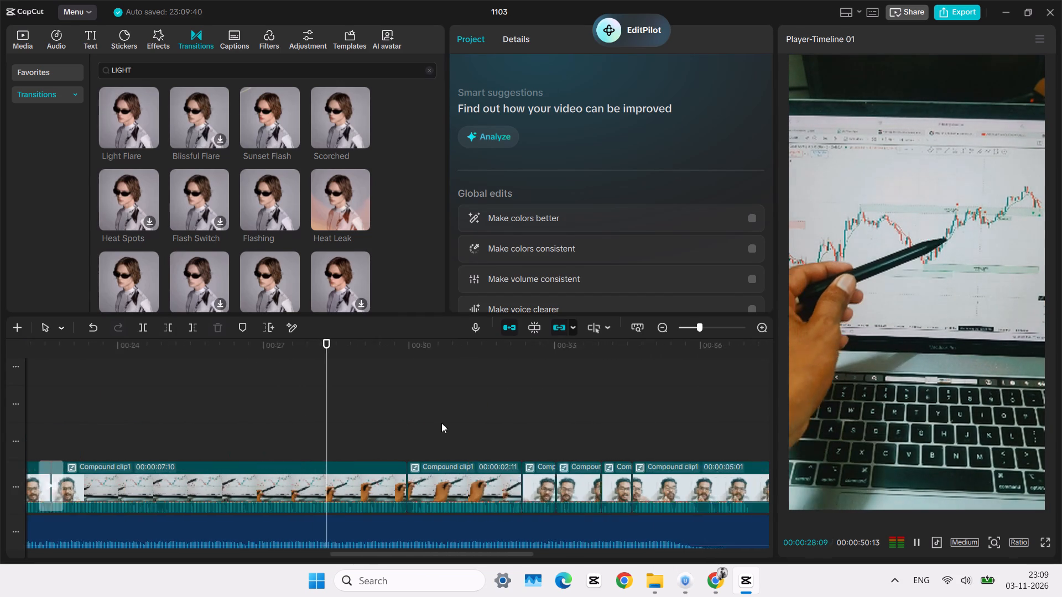
ctrl+scroll(441, 423, up, 10)
scroll(441, 423, left, 1)
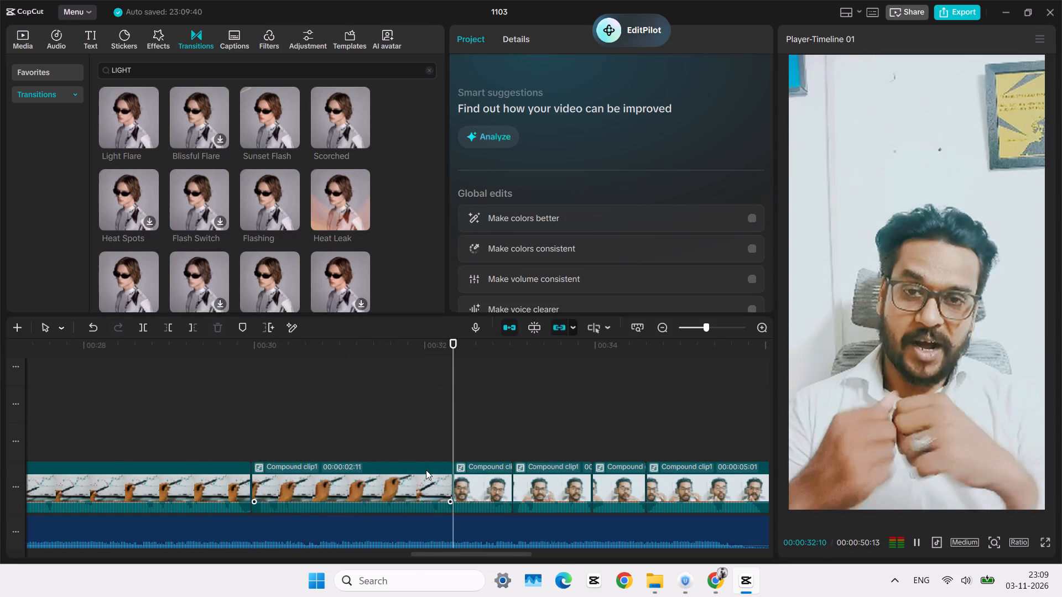
scroll(426, 470, left, 1)
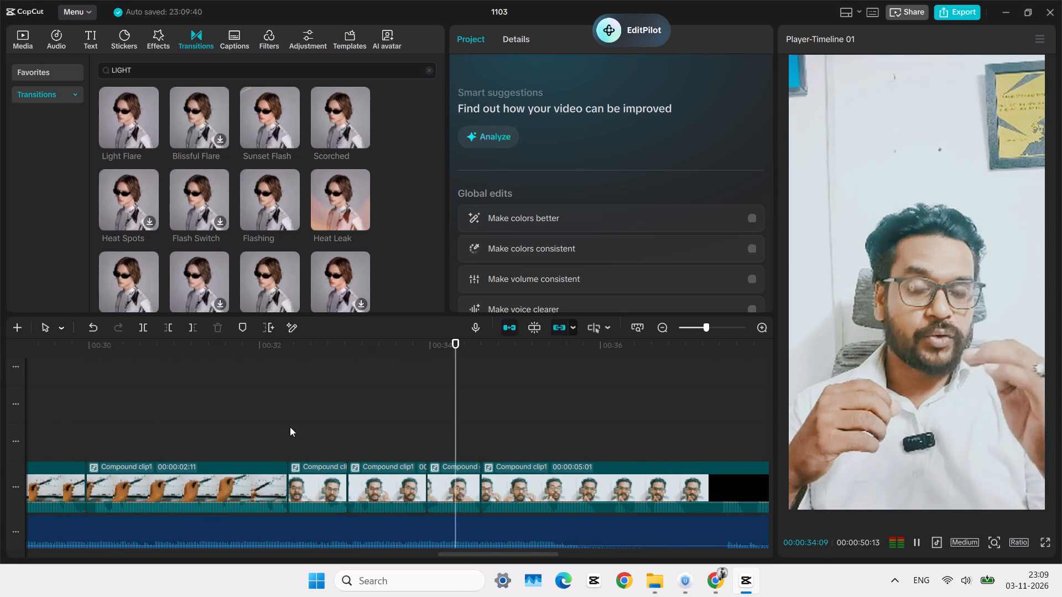
Listen to the speech from 00:00:32:10, where the speaker returns, and recheck the passage between about 35 and 36 seconds.
click(290, 427)
double_click(290, 427)
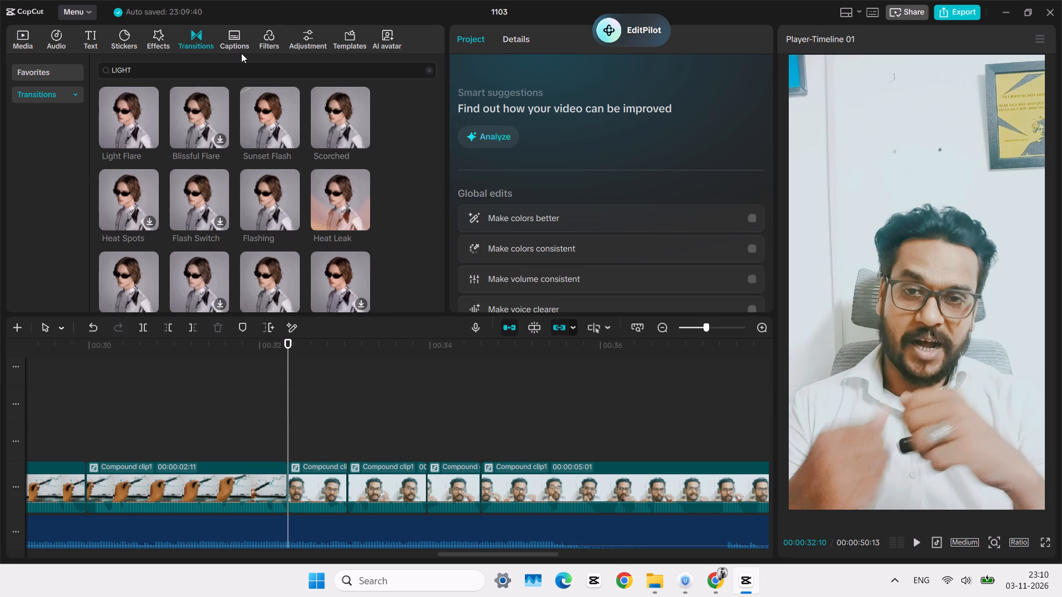
key(space)
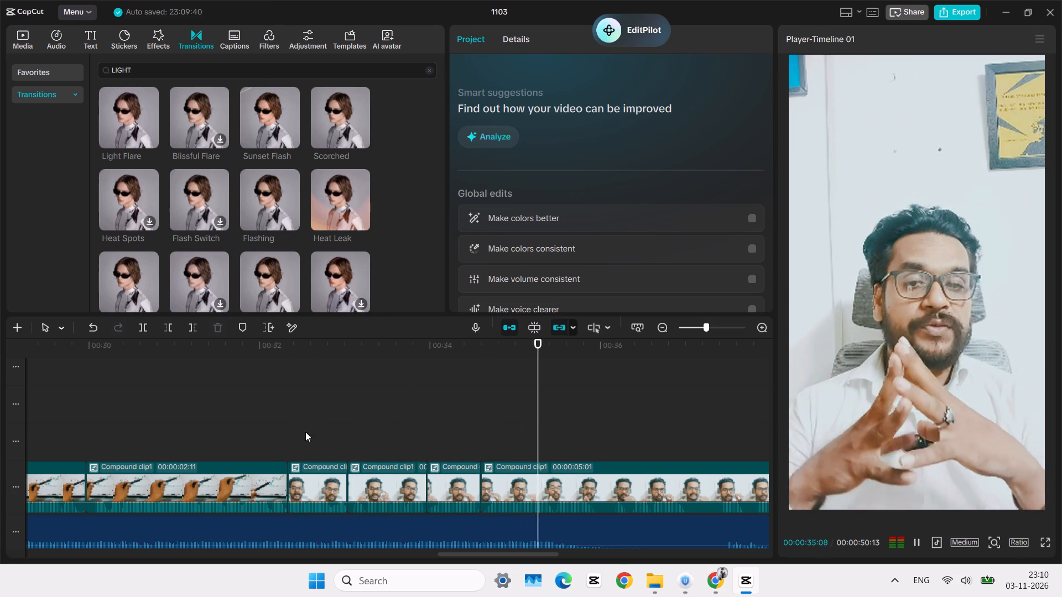
ctrl+scroll(503, 434, down, 2)
scroll(591, 444, left, 1)
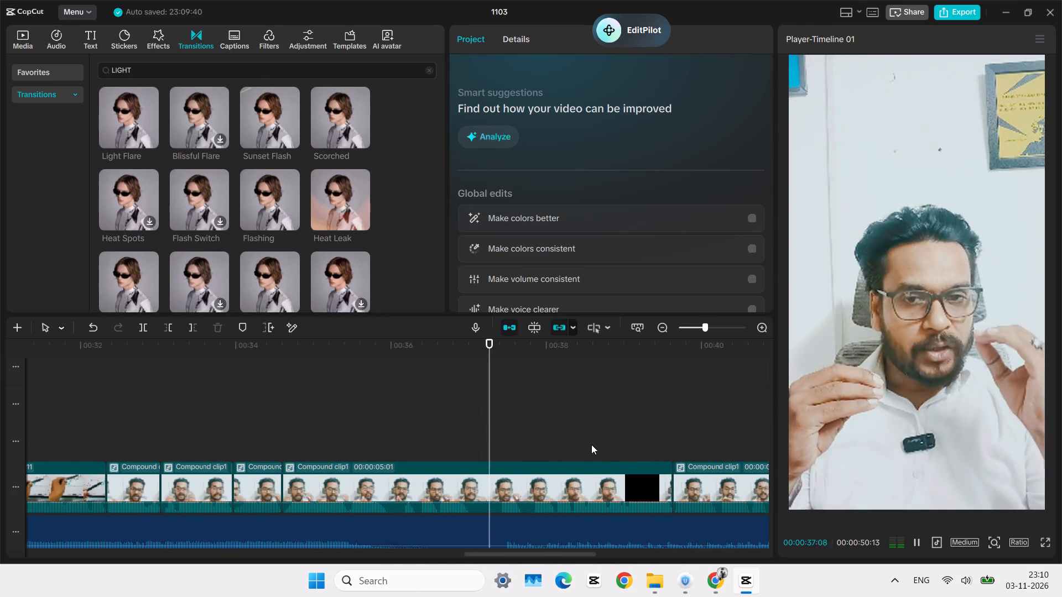
ctrl+scroll(591, 444, up, 11)
click(165, 431)
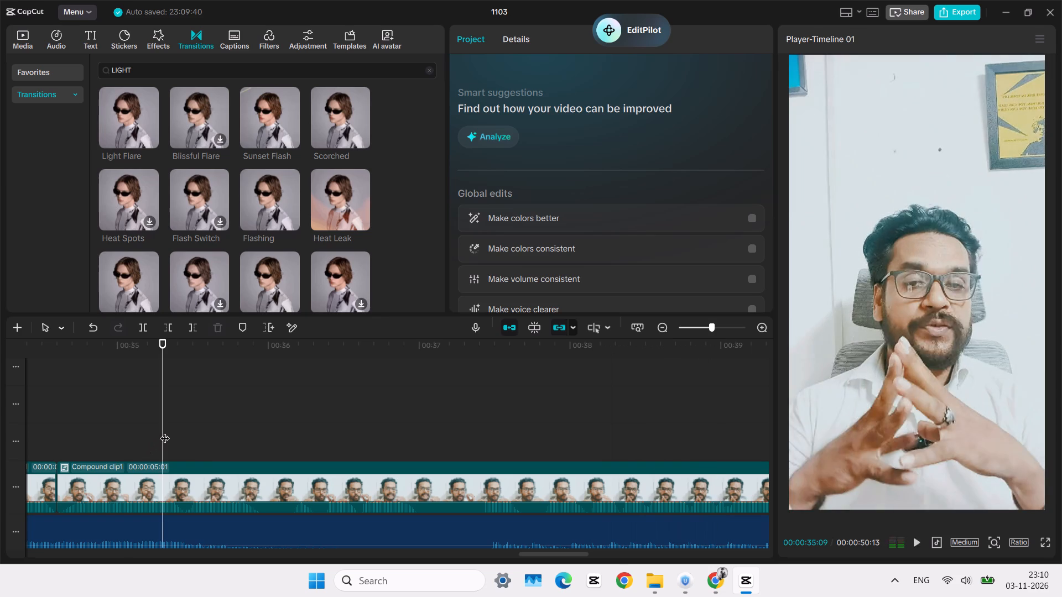
key(space)
key(space)
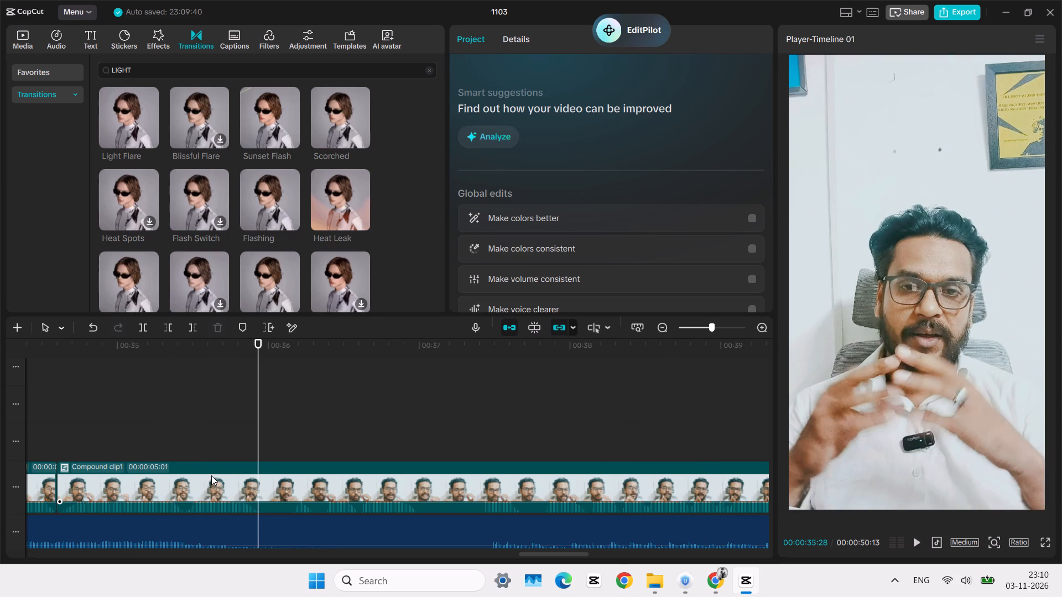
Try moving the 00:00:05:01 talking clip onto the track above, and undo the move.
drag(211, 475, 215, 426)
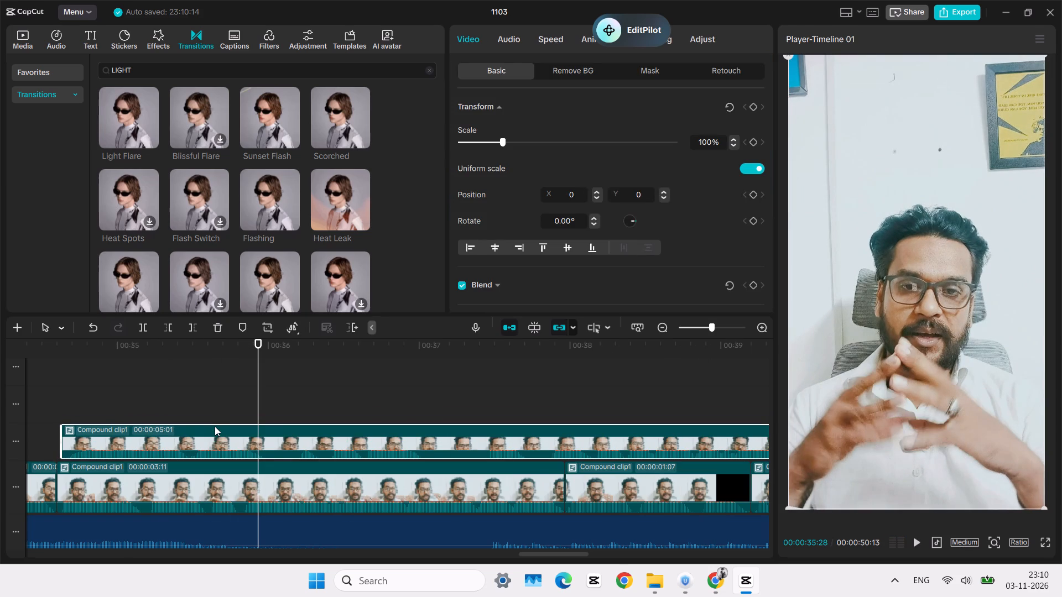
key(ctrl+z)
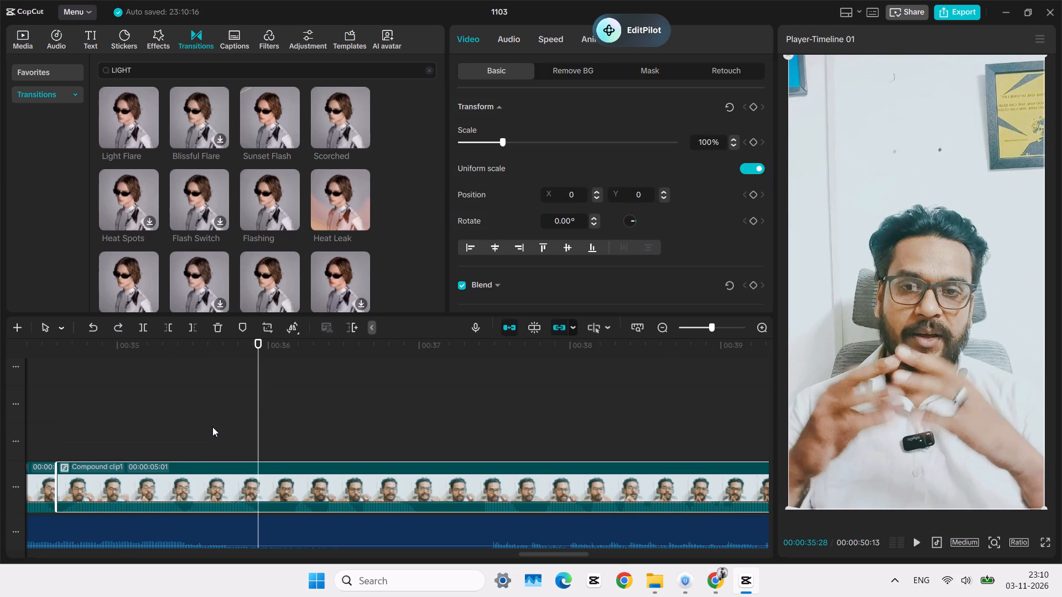
Select everything on the timeline and move the video clips up together, leaving the main track empty.
ctrl+scroll(264, 470, down, 4)
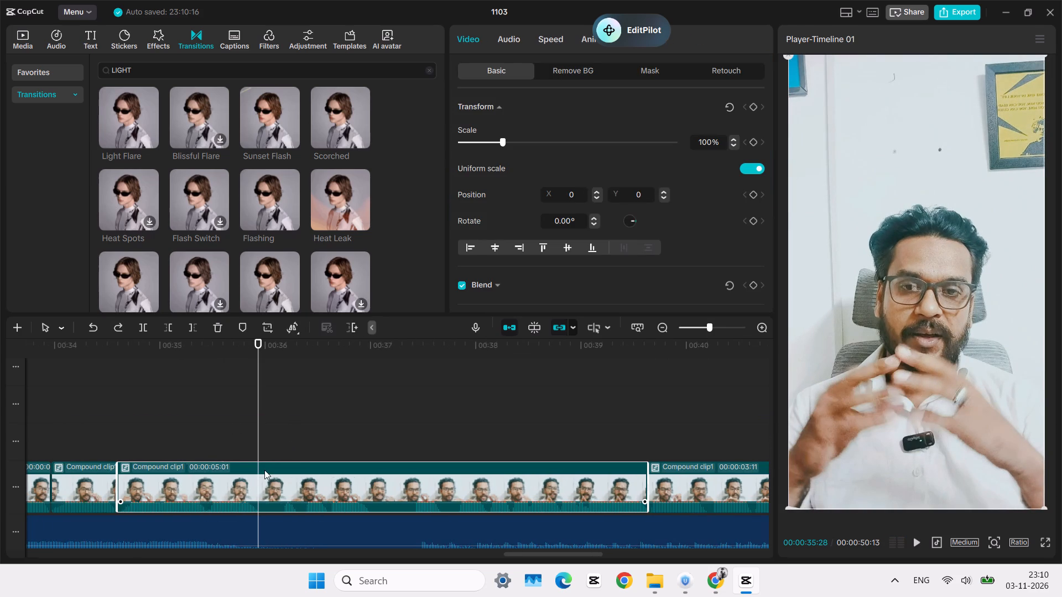
key(ctrl+a)
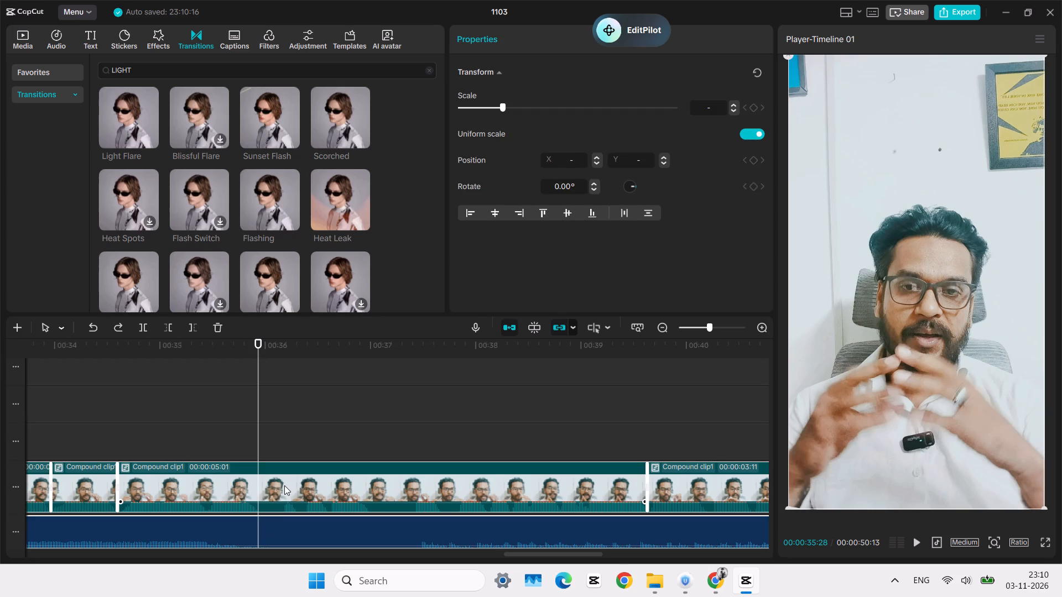
drag(284, 484, 284, 371)
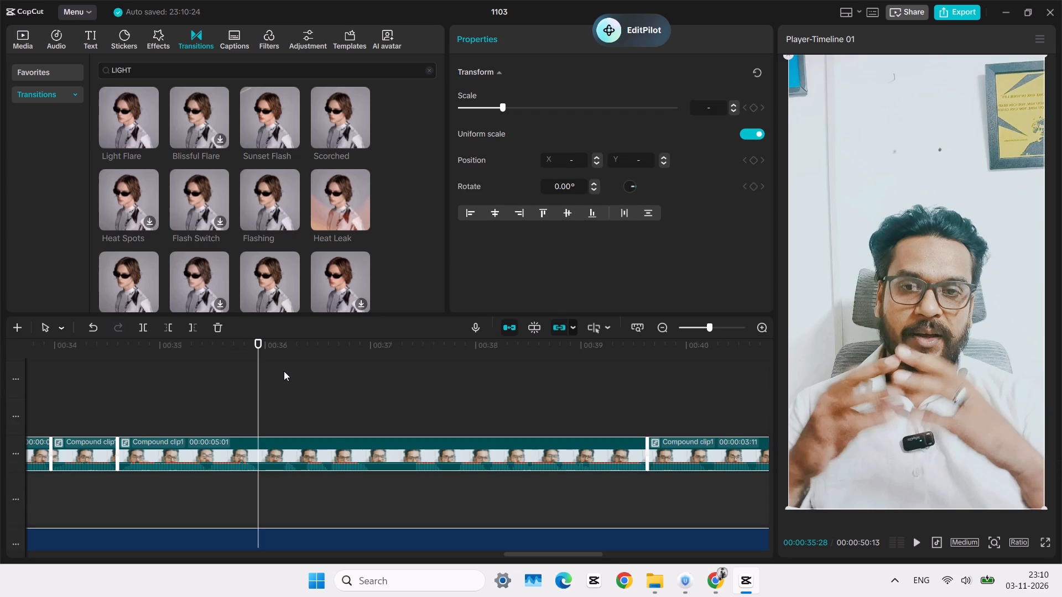
click(217, 411)
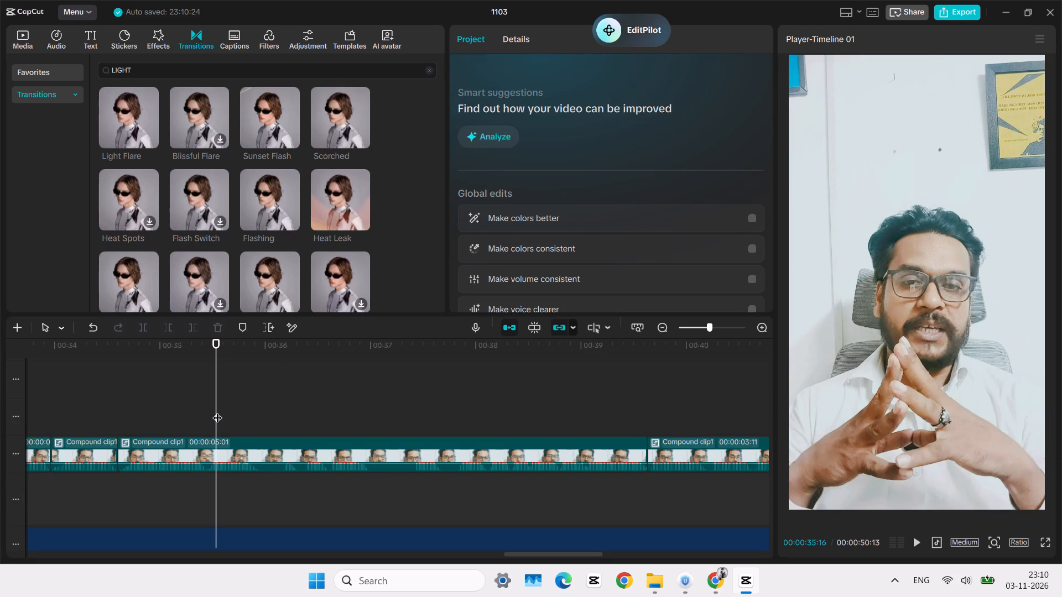
click(194, 422)
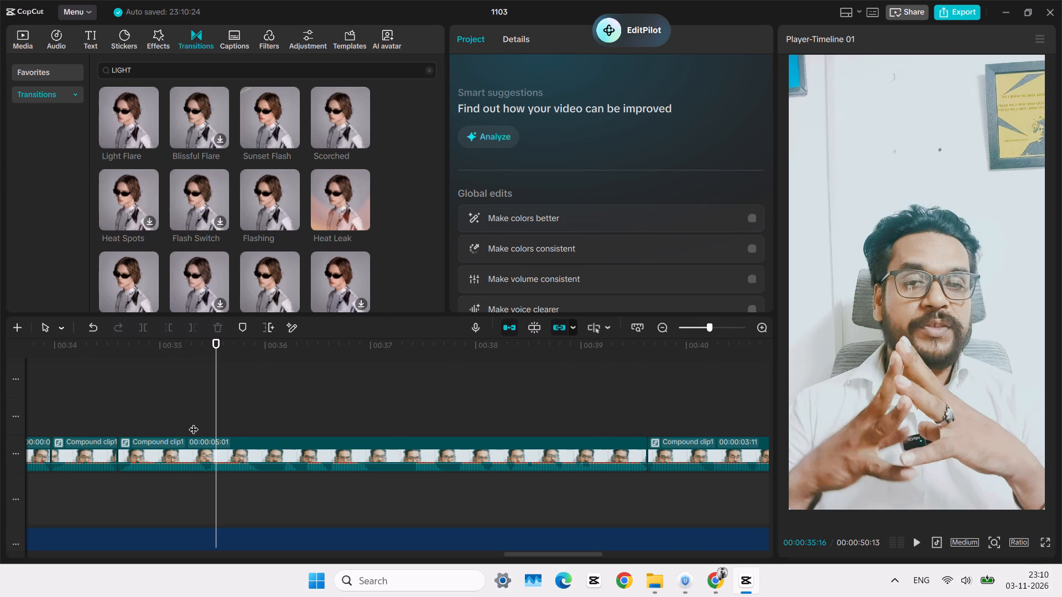
Replay the speech around 36 seconds and split the 00:00:05:01 talking clip at 00:00:35:28.
ctrl+scroll(194, 422, up, 12)
click(360, 408)
key(space)
text(V)
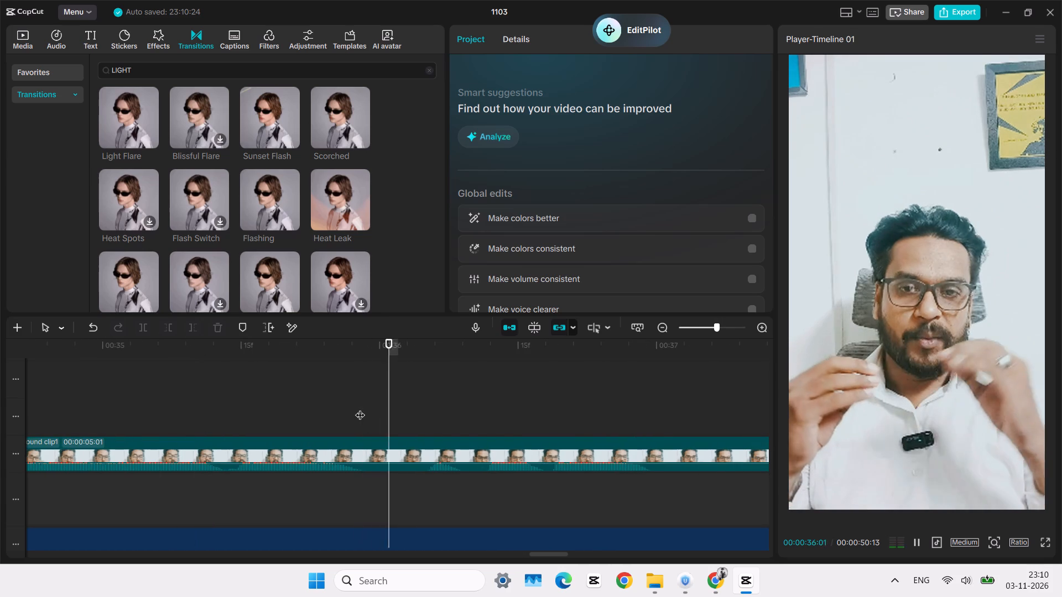
key(space)
click(360, 408)
click(363, 448)
key(ctrl+b)
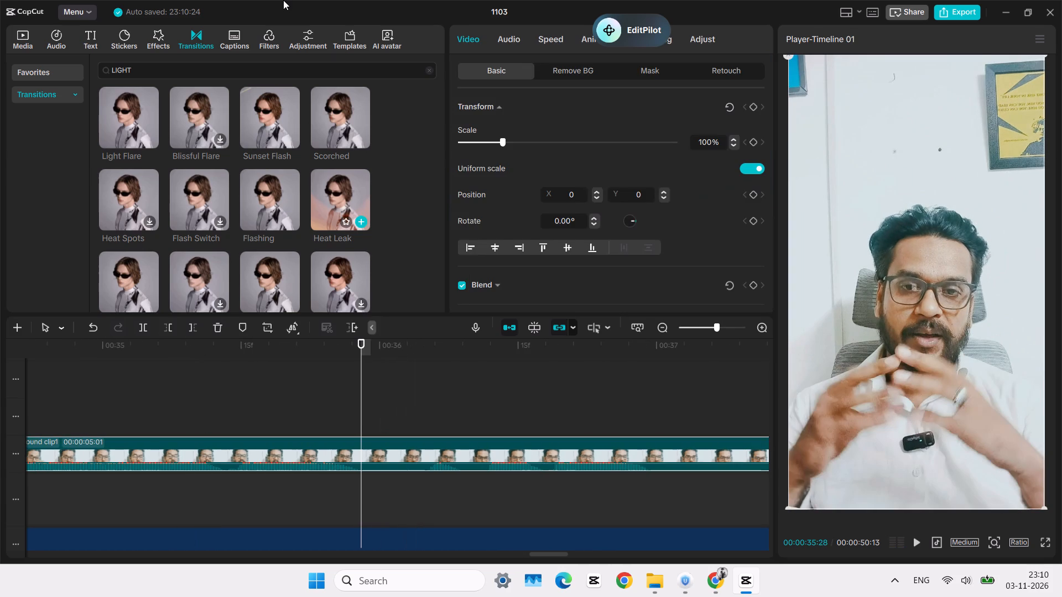
click(431, 418)
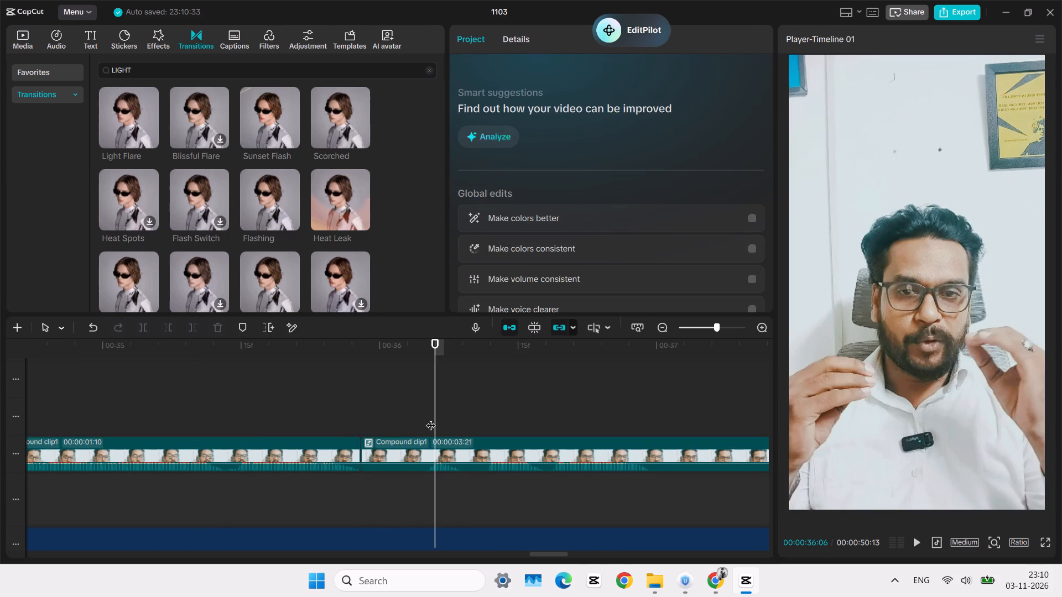
Trim the start of the 00:00:03:21 talking clip to 00:00:36:05 and move it back against the preceding clip.
key(space)
key(space)
click(431, 418)
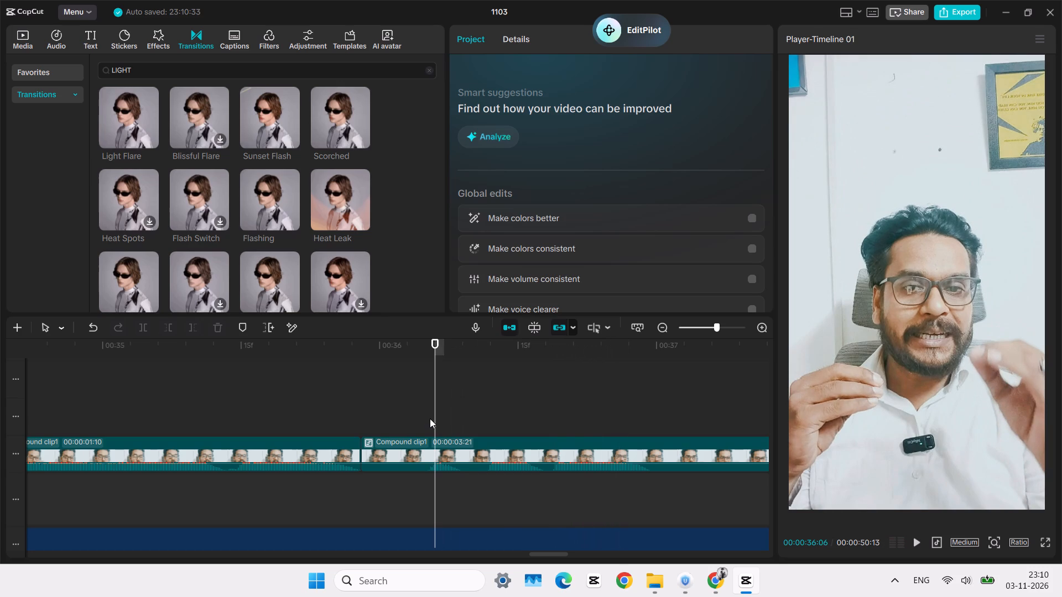
click(433, 416)
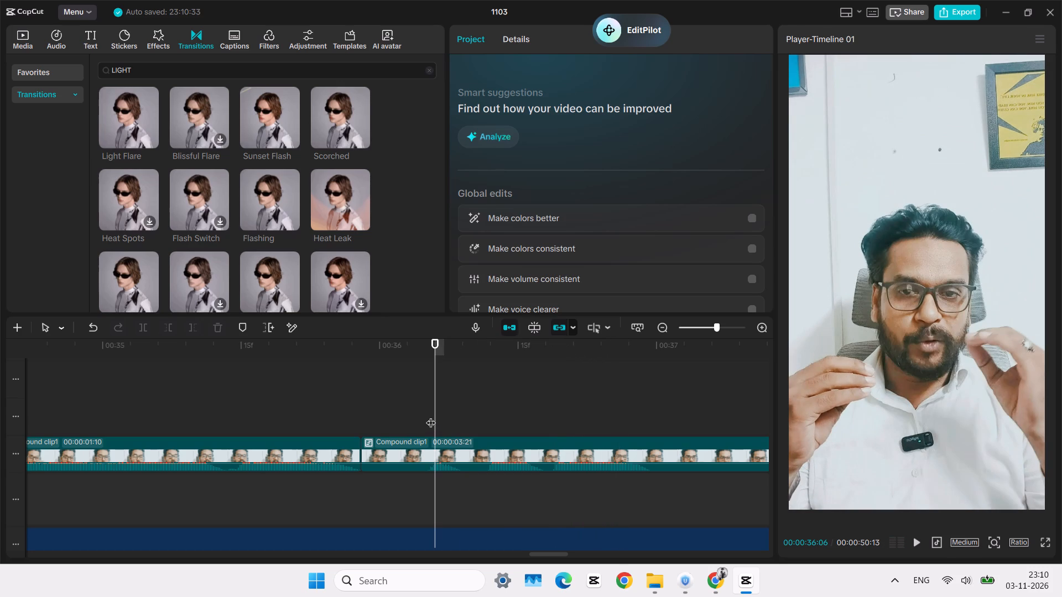
drag(435, 414, 424, 417)
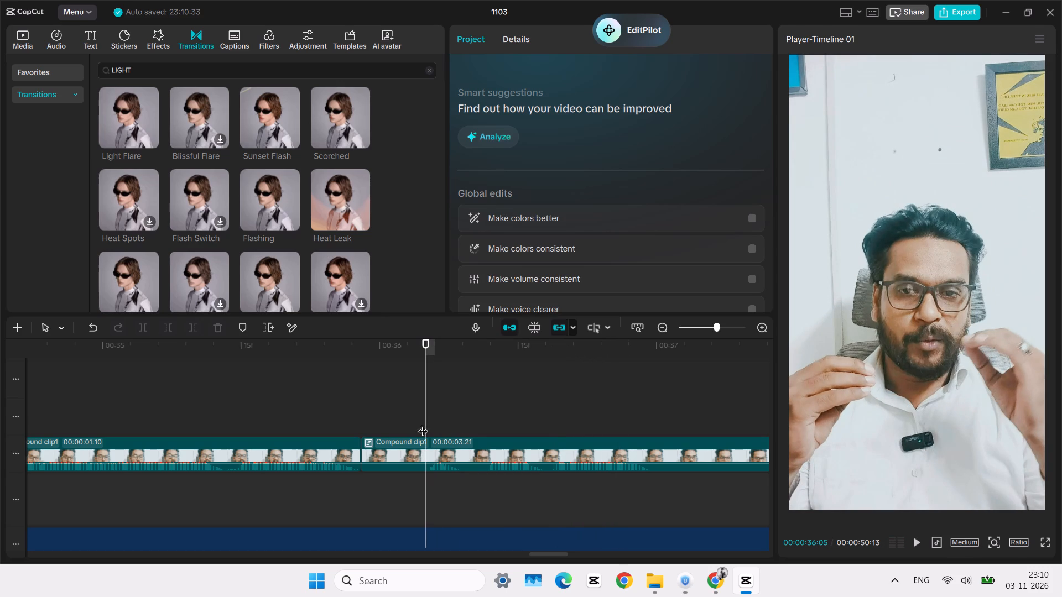
click(424, 449)
key(q)
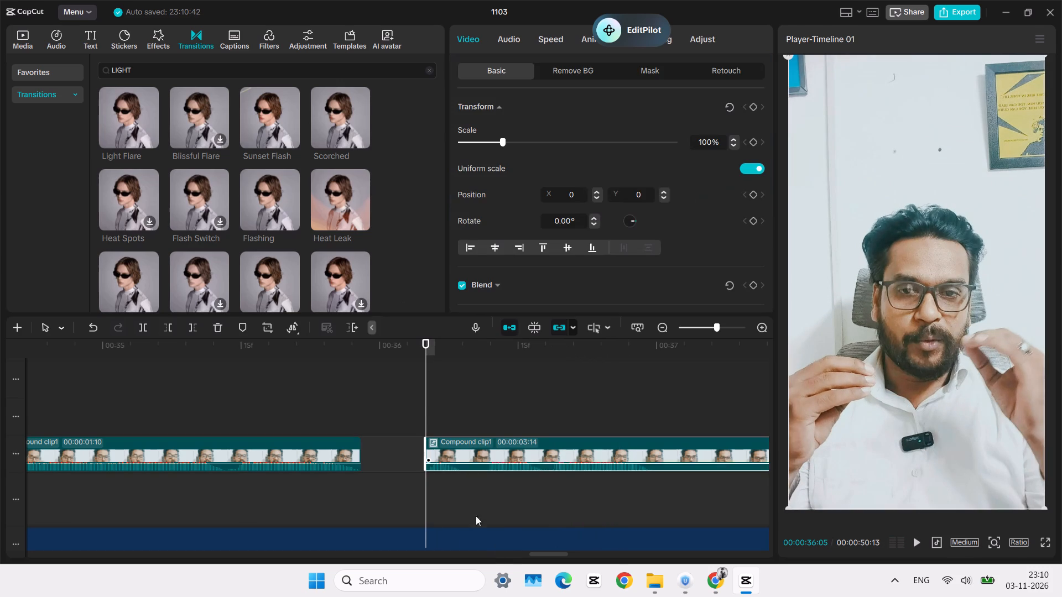
drag(489, 442, 425, 443)
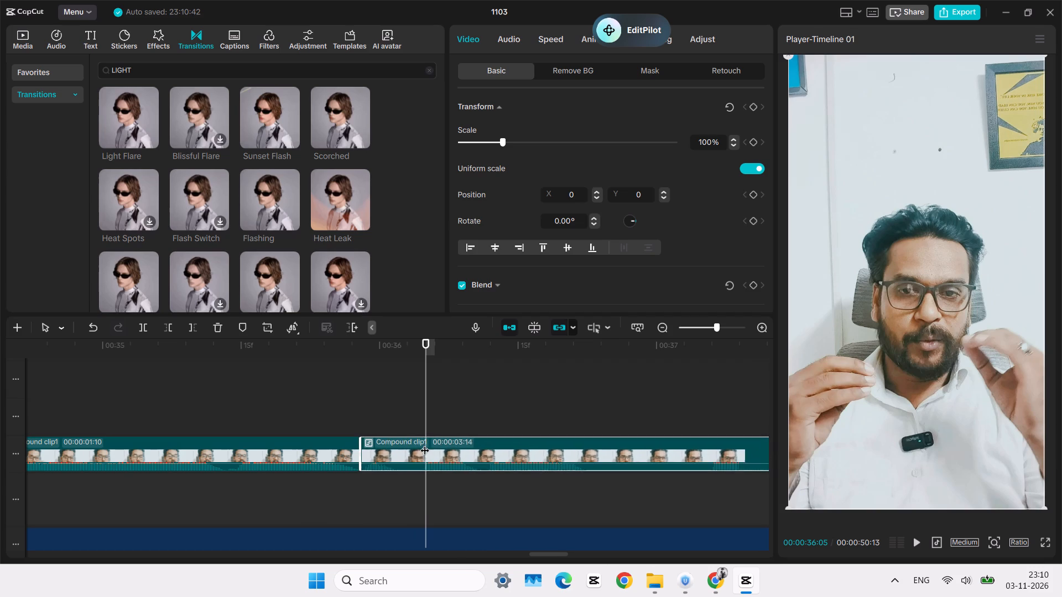
Cut the passage from 00:00:36:02 to 00:00:36:04 out of the 00:00:03:14 talking clip and close the gap.
click(368, 416)
key(space)
key(space)
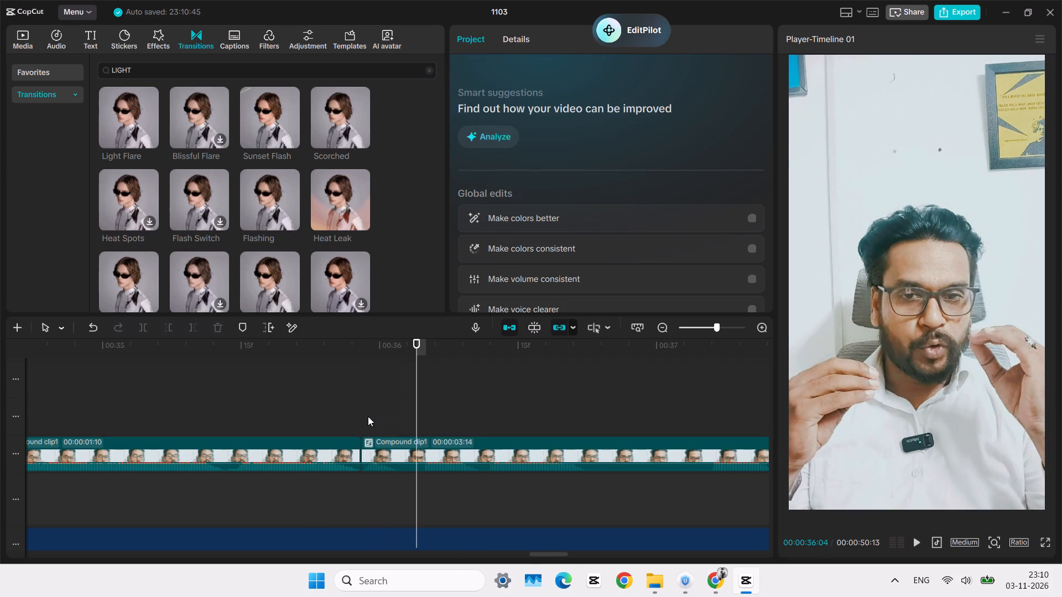
click(398, 420)
click(423, 457)
key(ctrl+b)
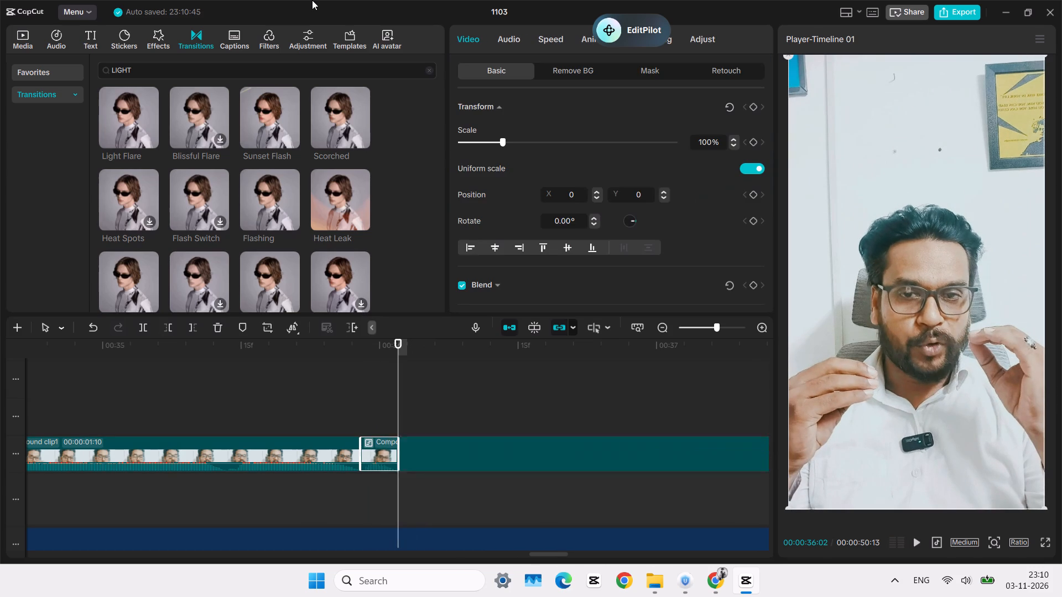
click(417, 414)
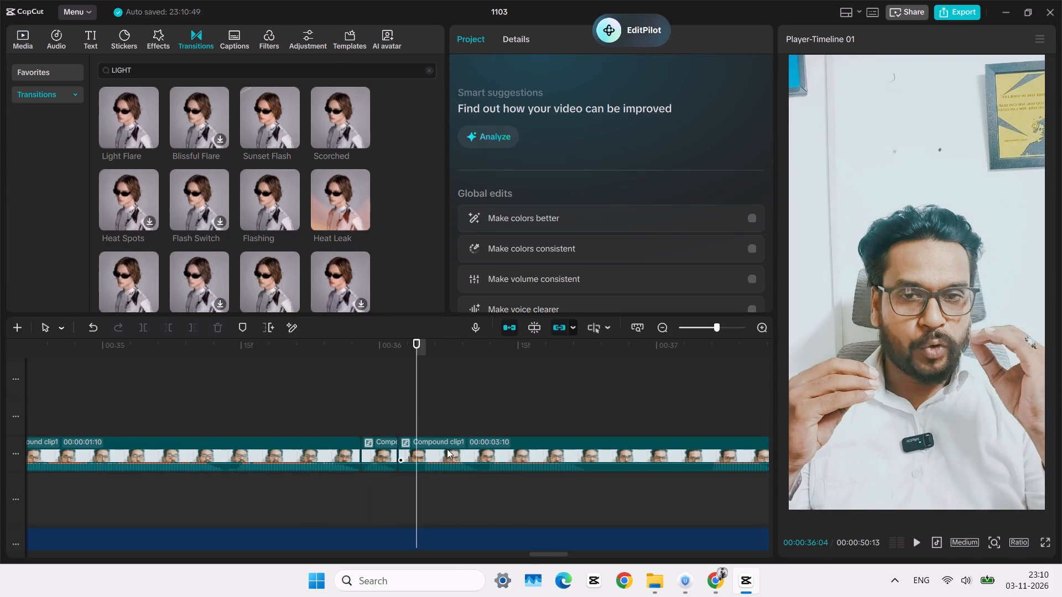
click(450, 451)
key(q)
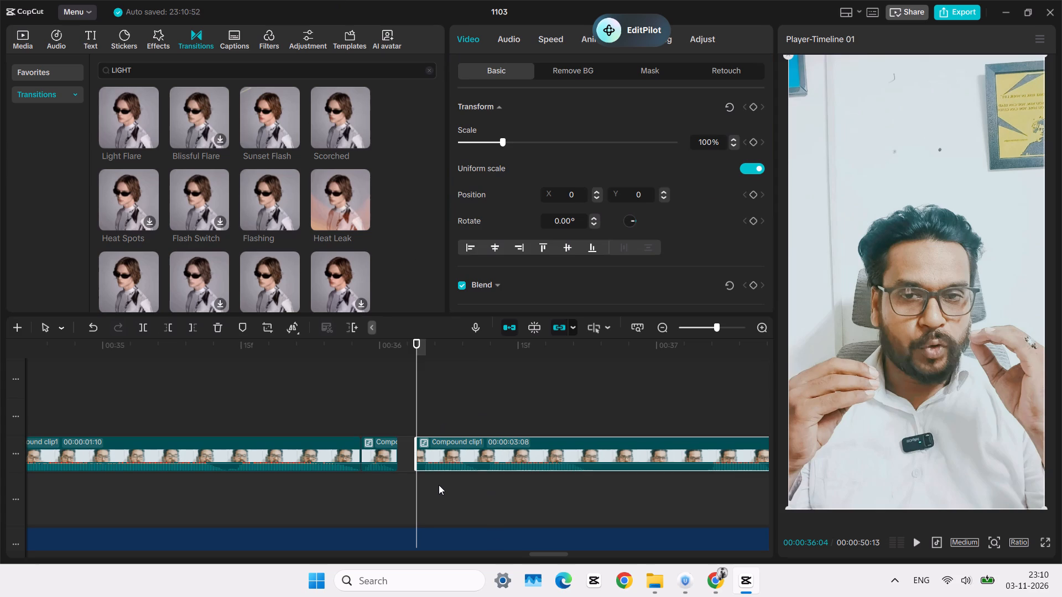
ctrl+scroll(438, 484, up, 9)
drag(467, 459, 438, 462)
Replay the speech from about 36 seconds and split the 00:00:03:08 talking clip at 00:00:36:20.
click(346, 408)
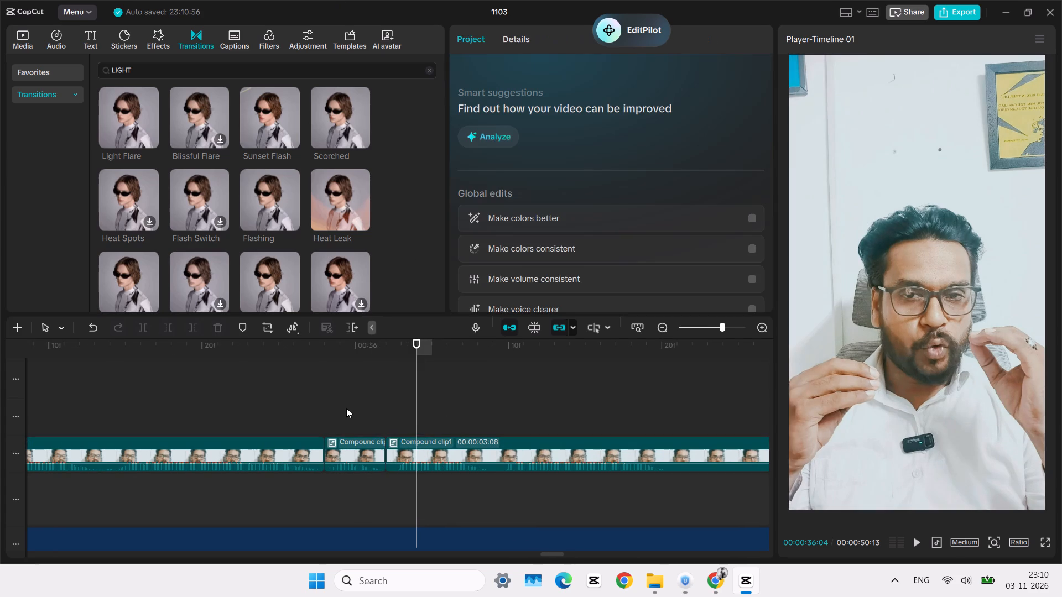
key(space)
scroll(525, 411, left, 1)
ctrl+scroll(525, 411, down, 4)
click(460, 422)
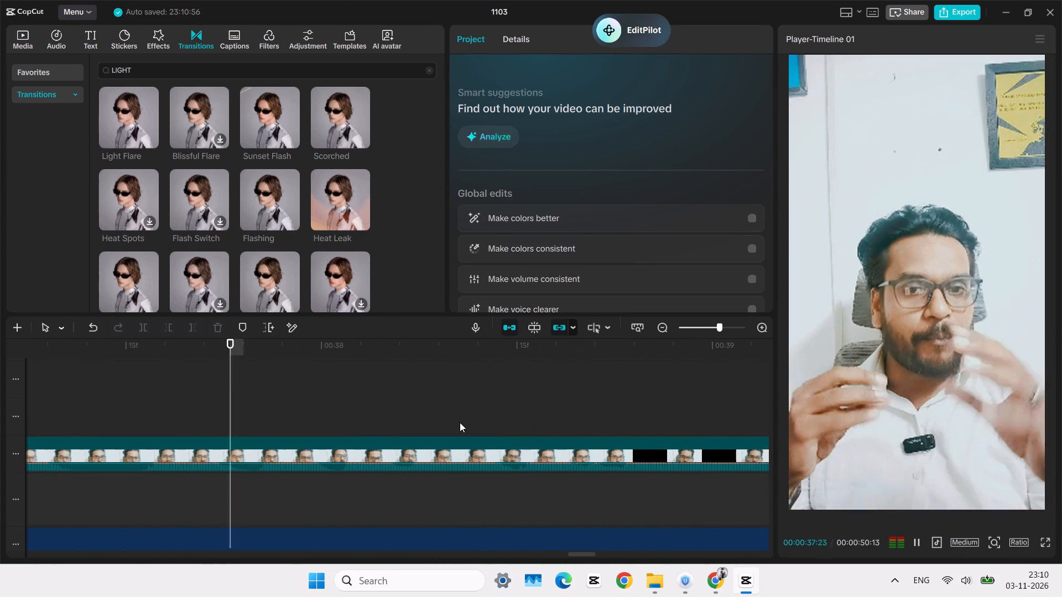
scroll(460, 422, right, 3)
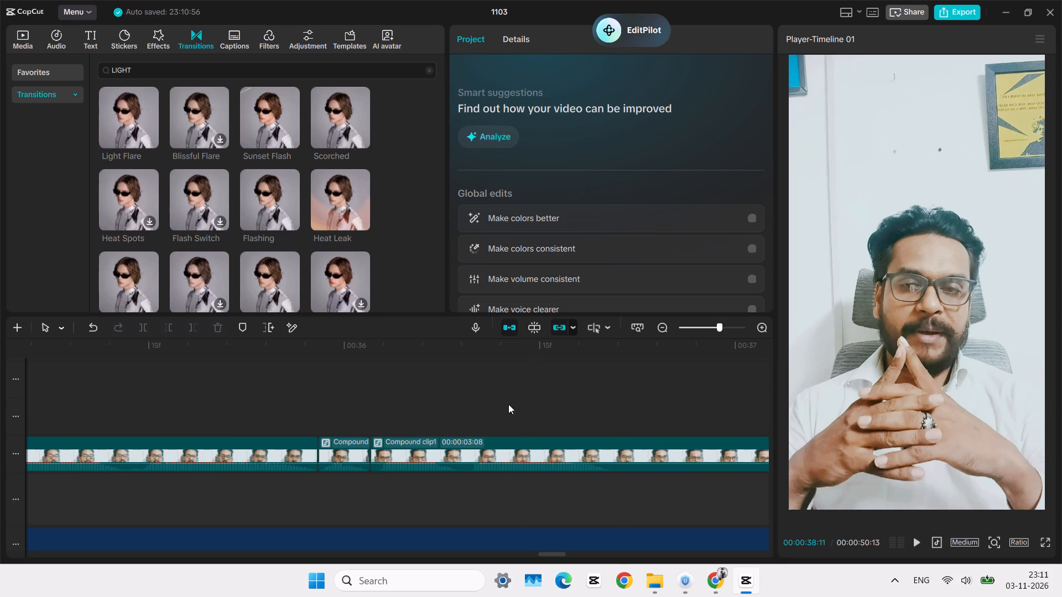
click(508, 404)
click(621, 419)
scroll(621, 419, left, 1)
click(476, 404)
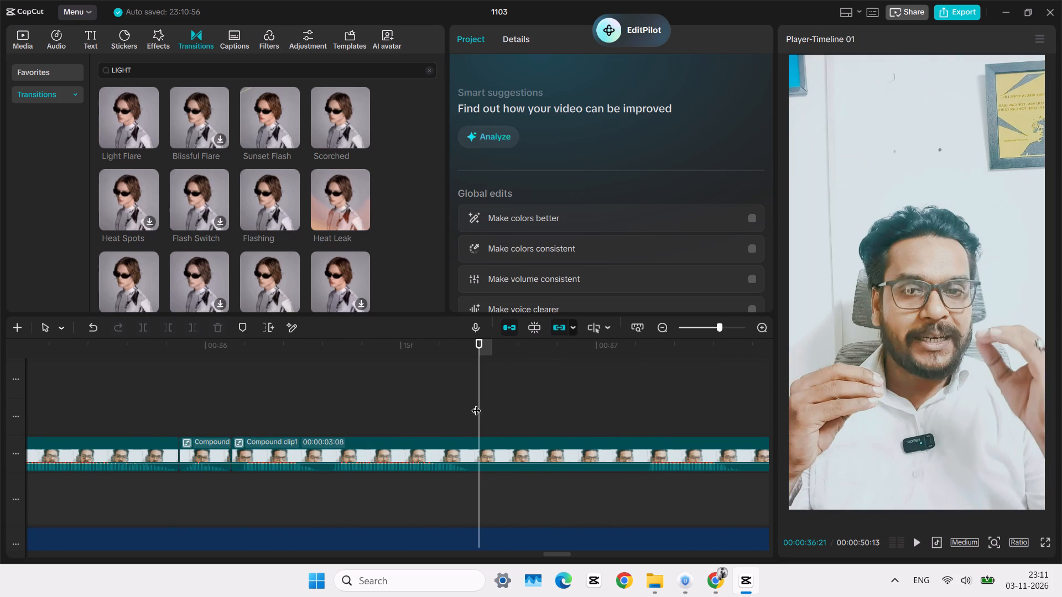
click(470, 407)
click(493, 453)
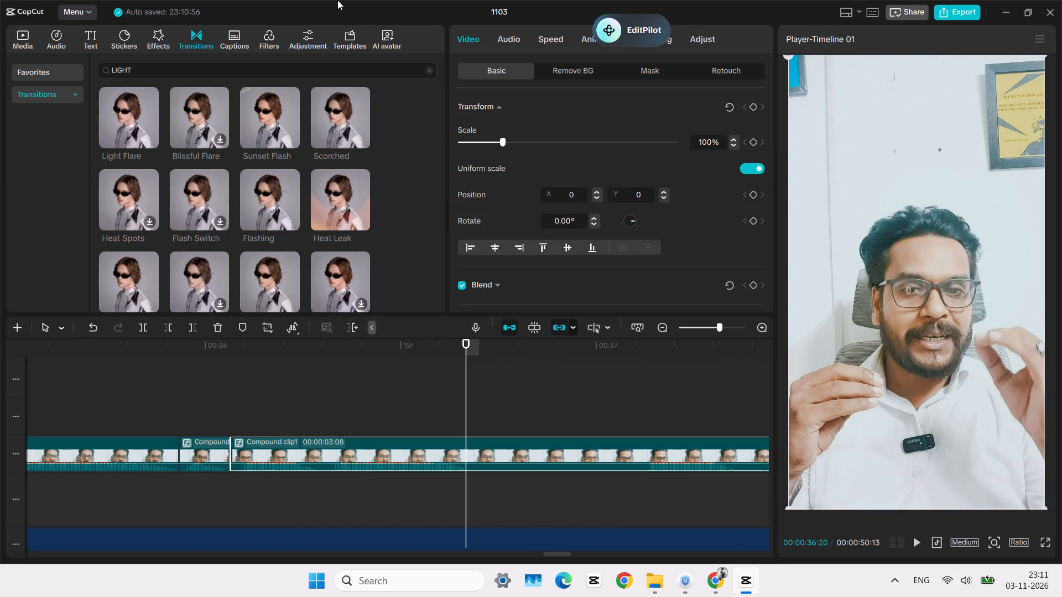
key(ctrl+b)
Trim the start of the piece after the split to 00:00:37:04 and move it back against the preceding clip.
click(636, 396)
click(646, 401)
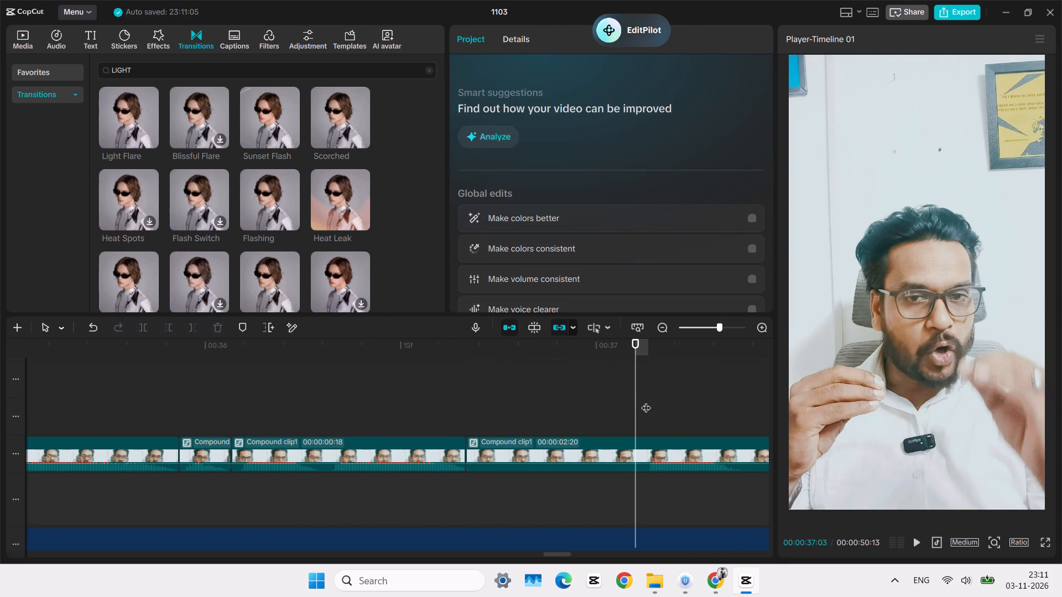
click(642, 451)
key(q)
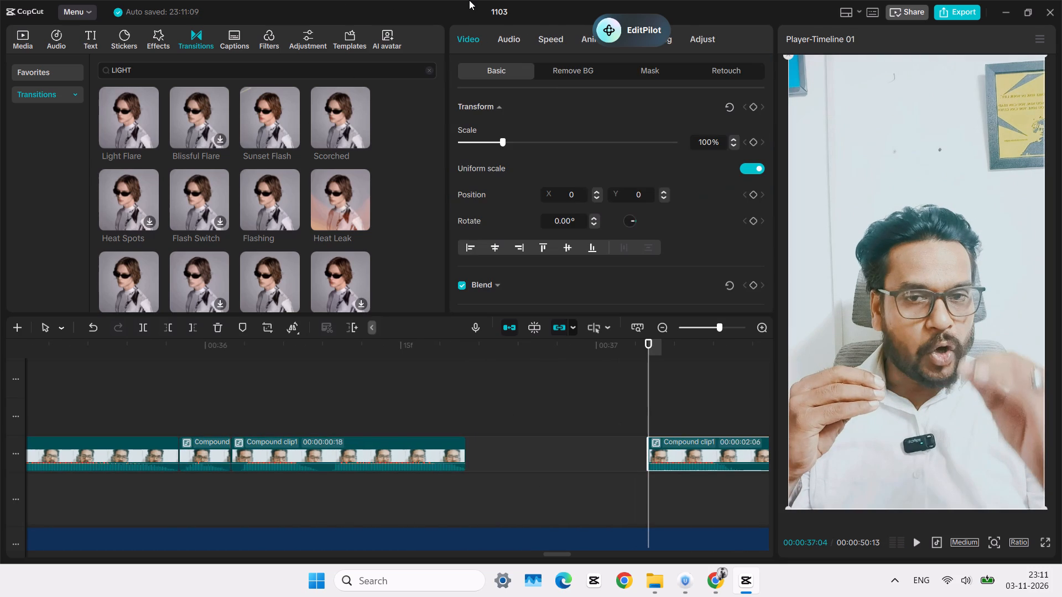
drag(709, 455, 524, 462)
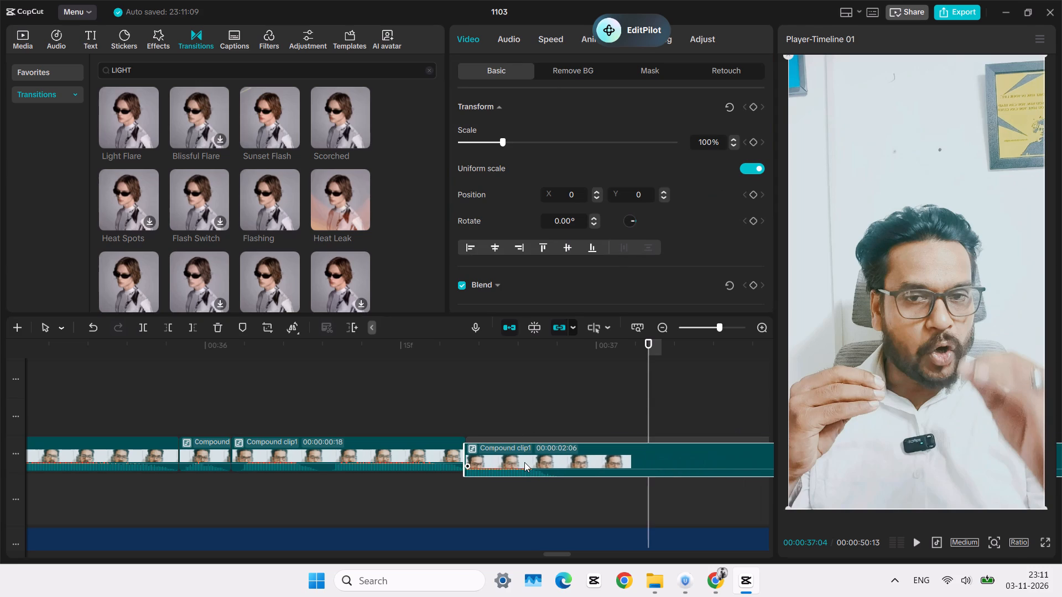
drag(524, 462, 524, 459)
Replay the speech across the new join and split the 00:00:02:06 talking clip at 00:00:36:27.
click(337, 416)
key(space)
ctrl+scroll(337, 416, down, 6)
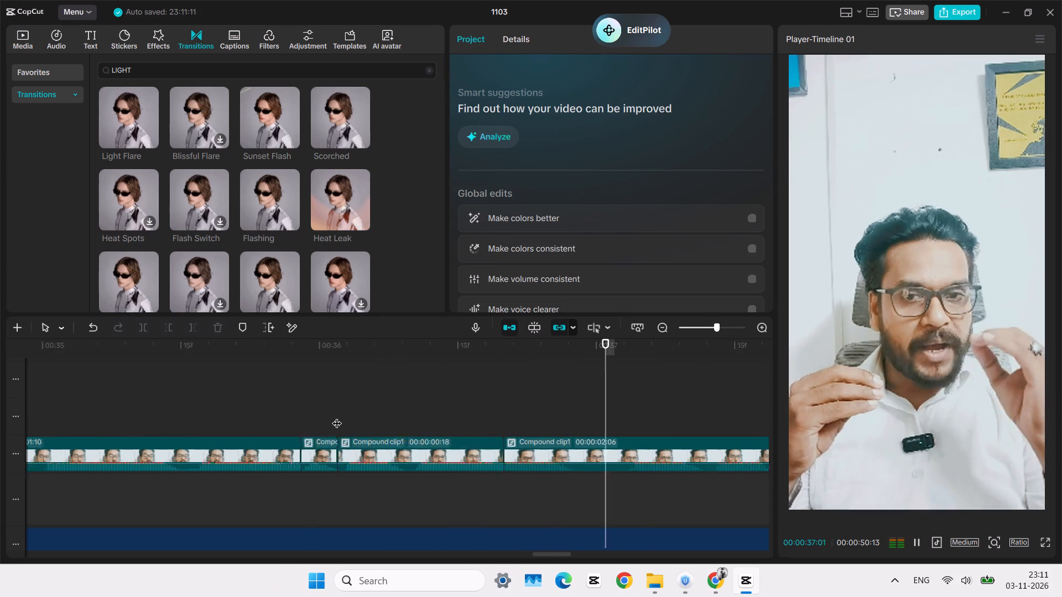
ctrl+scroll(337, 416, down, 3)
click(242, 425)
scroll(242, 425, right, 1)
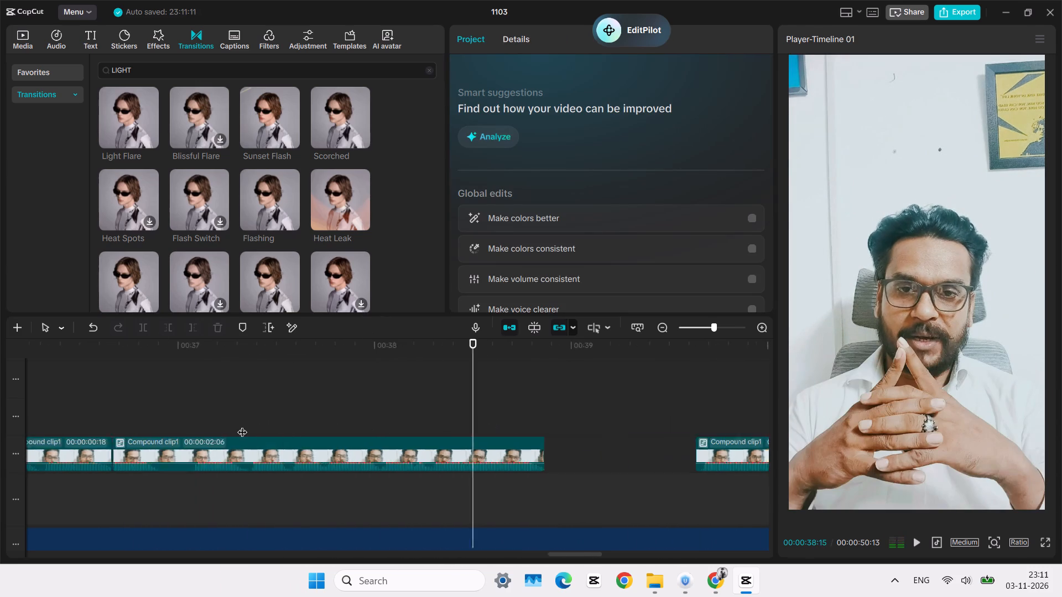
scroll(242, 425, right, 1)
click(385, 421)
click(399, 446)
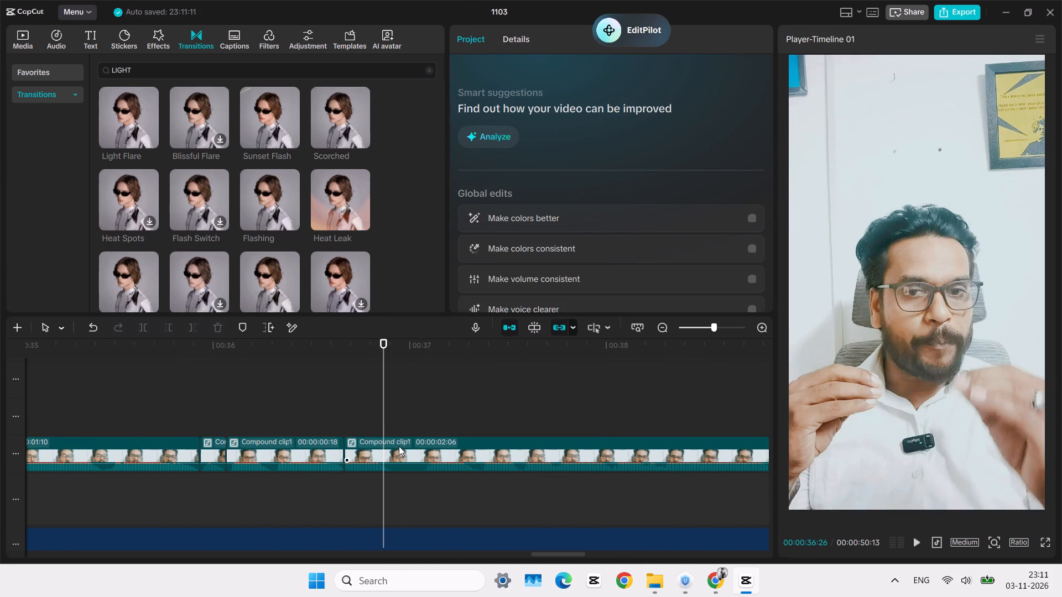
click(387, 427)
click(395, 457)
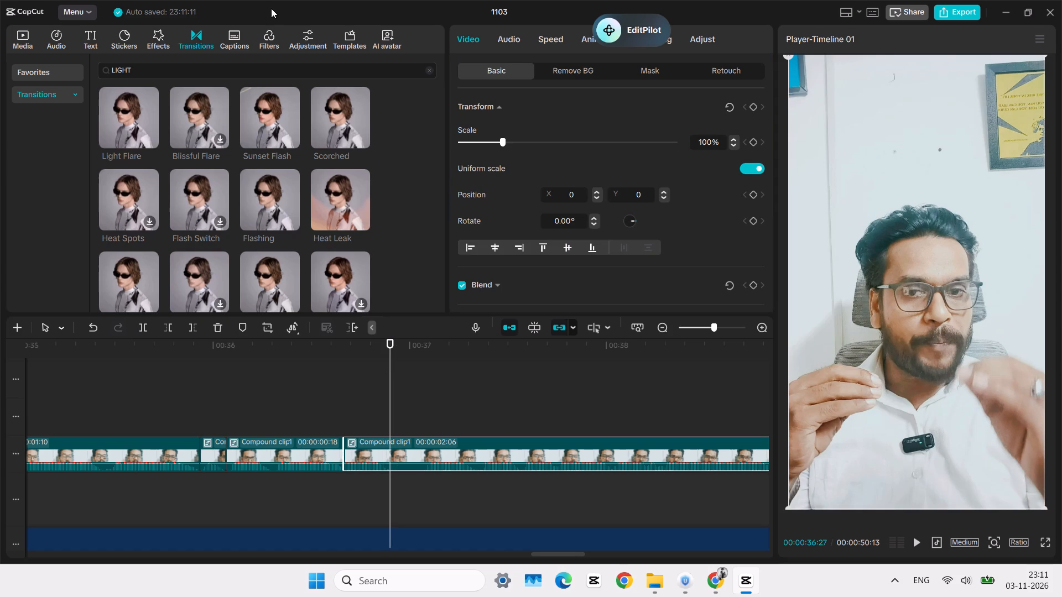
key(ctrl+b)
Trim the start of the 00:00:01:29 talking clip to 00:00:37:02.
click(420, 420)
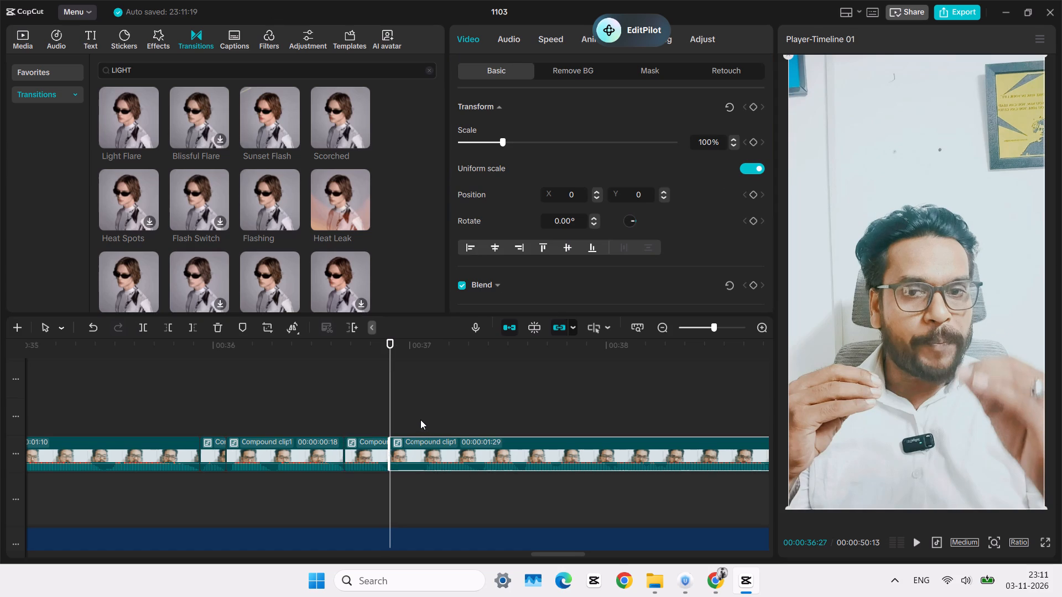
click(431, 440)
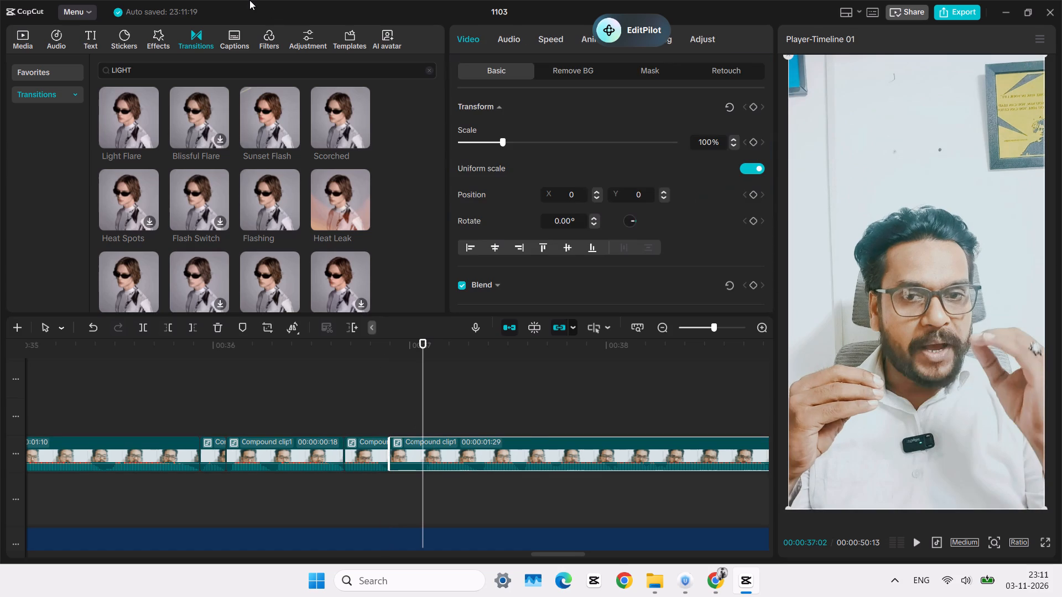
key(q)
Examine the frames around 00:00:36:26 and replay the speech across the gap before the trimmed clip.
ctrl+scroll(388, 457, up, 9)
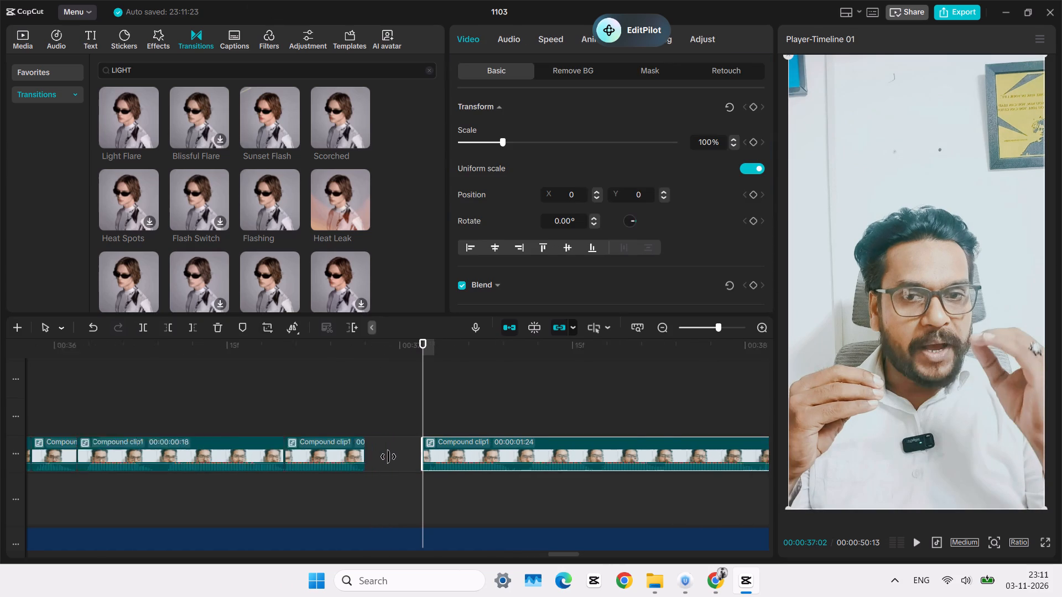
ctrl+scroll(388, 457, up, 10)
click(321, 417)
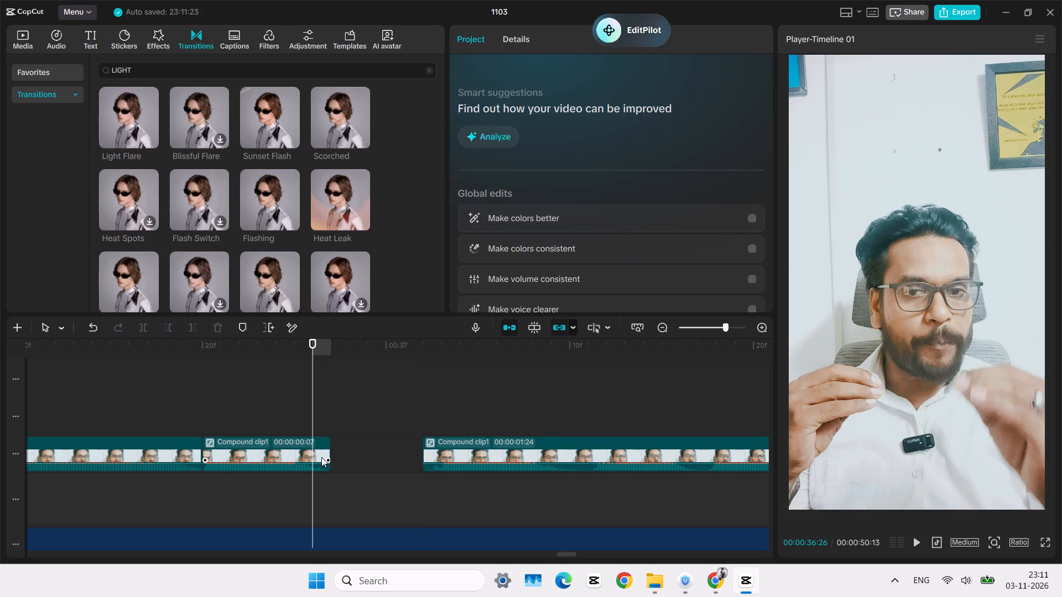
click(320, 425)
click(315, 410)
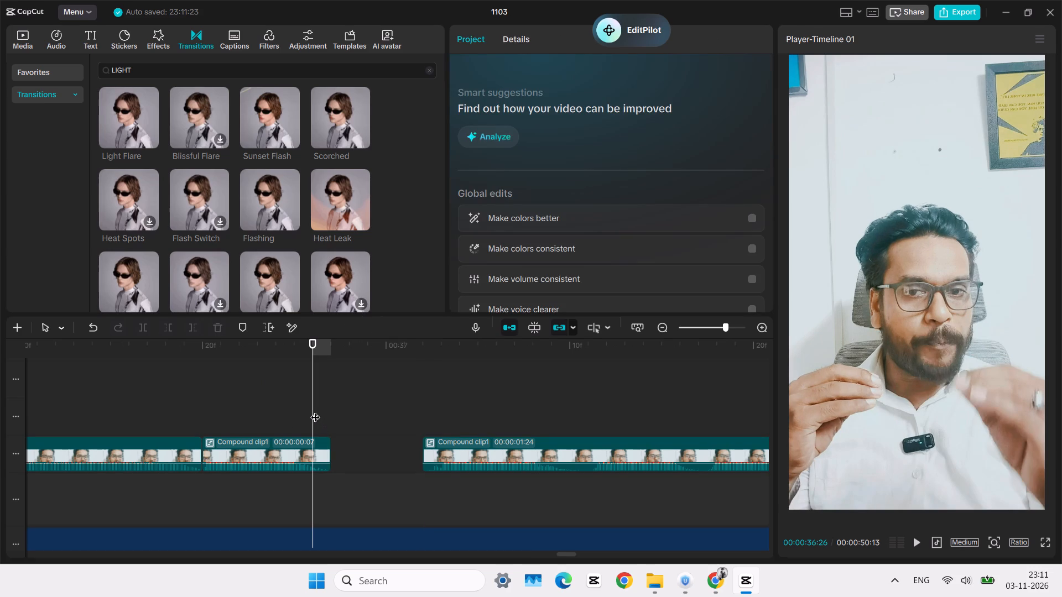
click(315, 410)
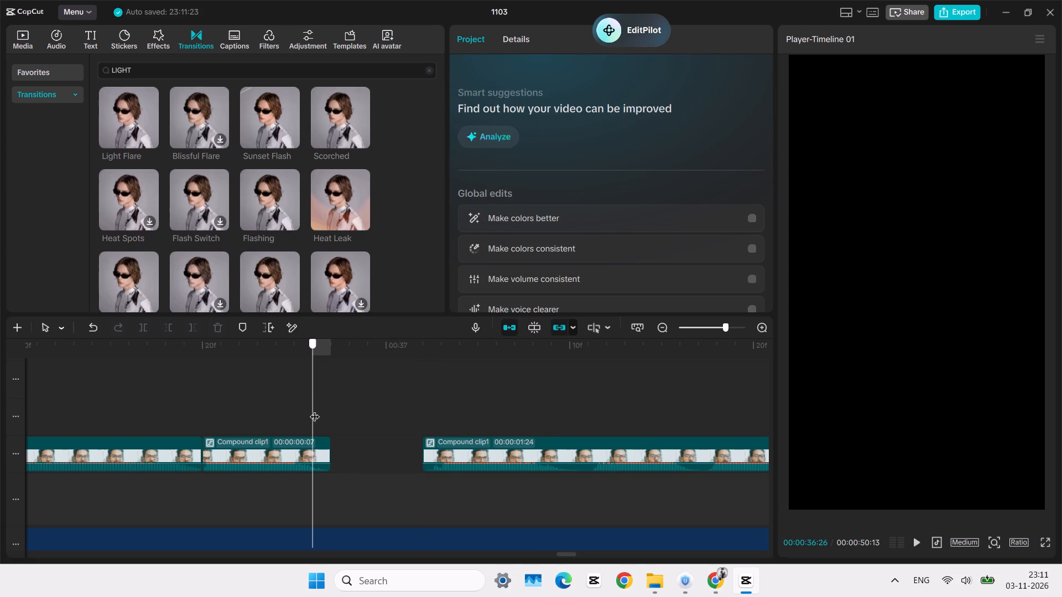
ctrl+scroll(269, 409, down, 4)
click(155, 409)
ctrl+scroll(155, 409, down, 4)
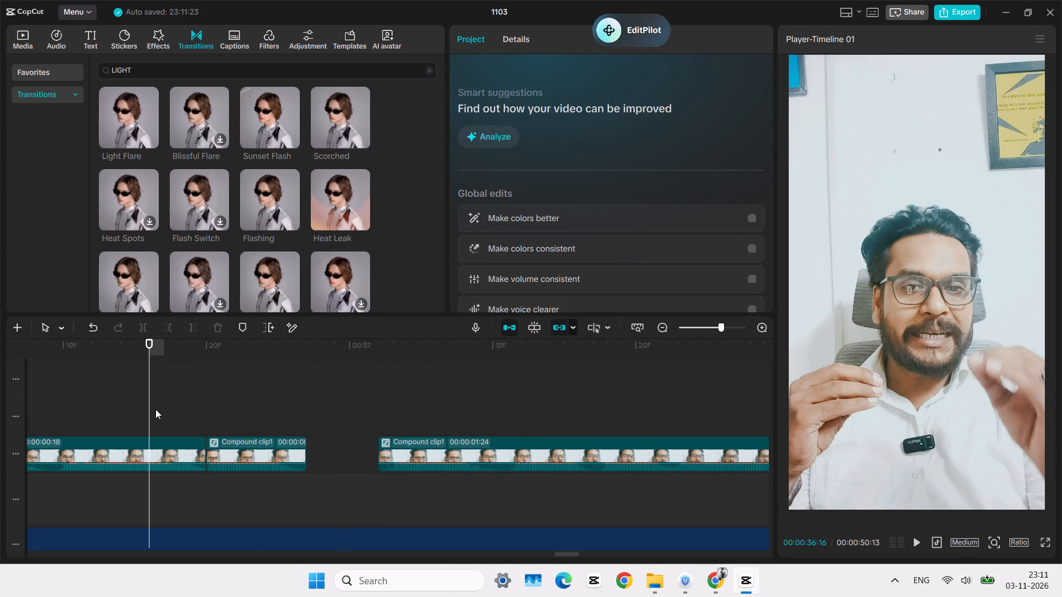
ctrl+scroll(155, 409, down, 1)
click(70, 391)
key(space)
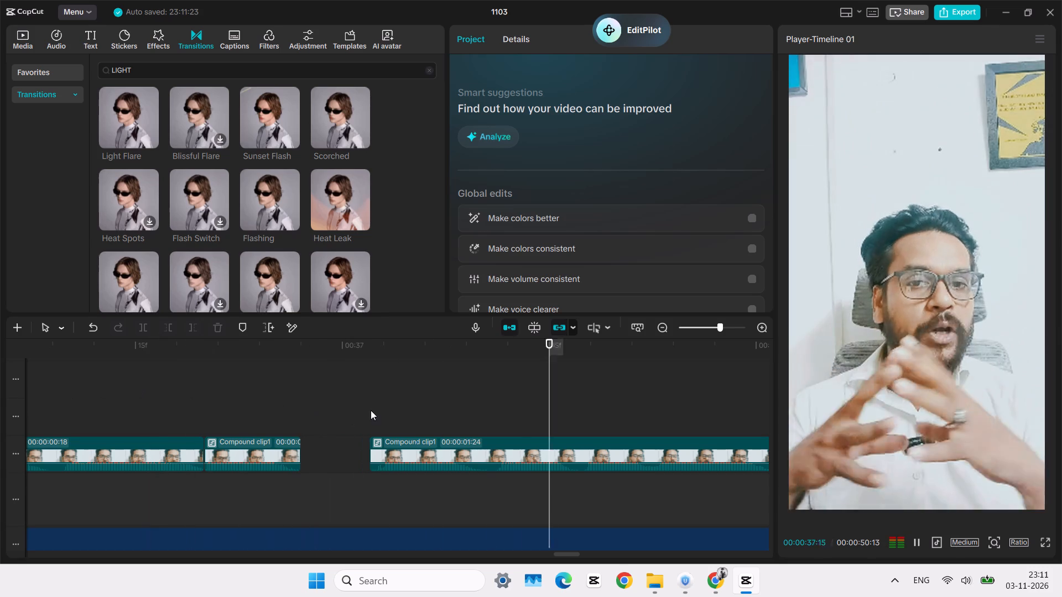
Move the 00:00:01:24 talking clip back against the preceding short clip to close the gap.
click(371, 410)
click(424, 430)
drag(438, 454, 410, 459)
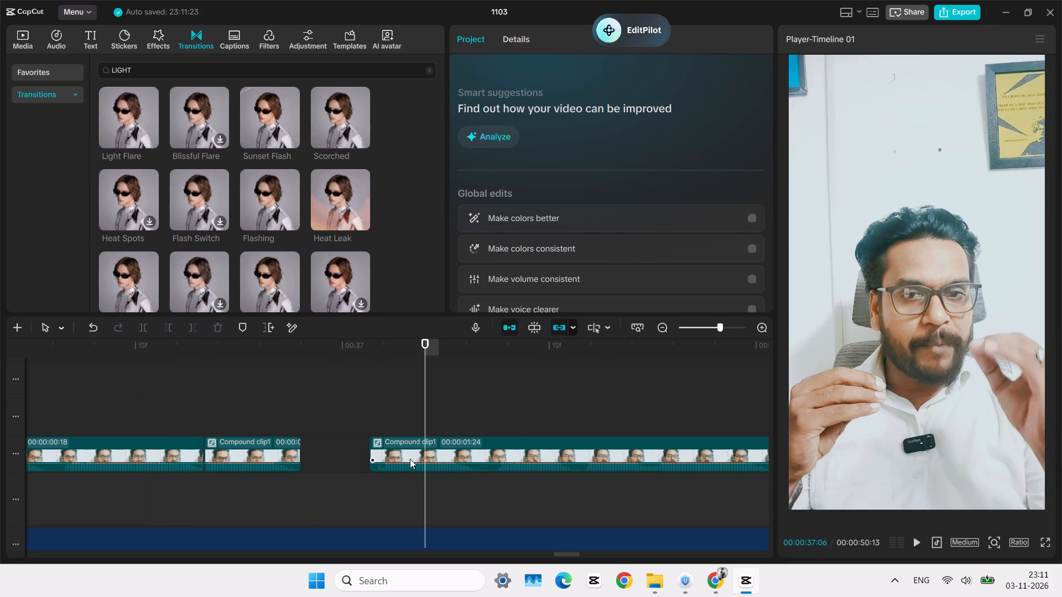
drag(410, 459, 372, 464)
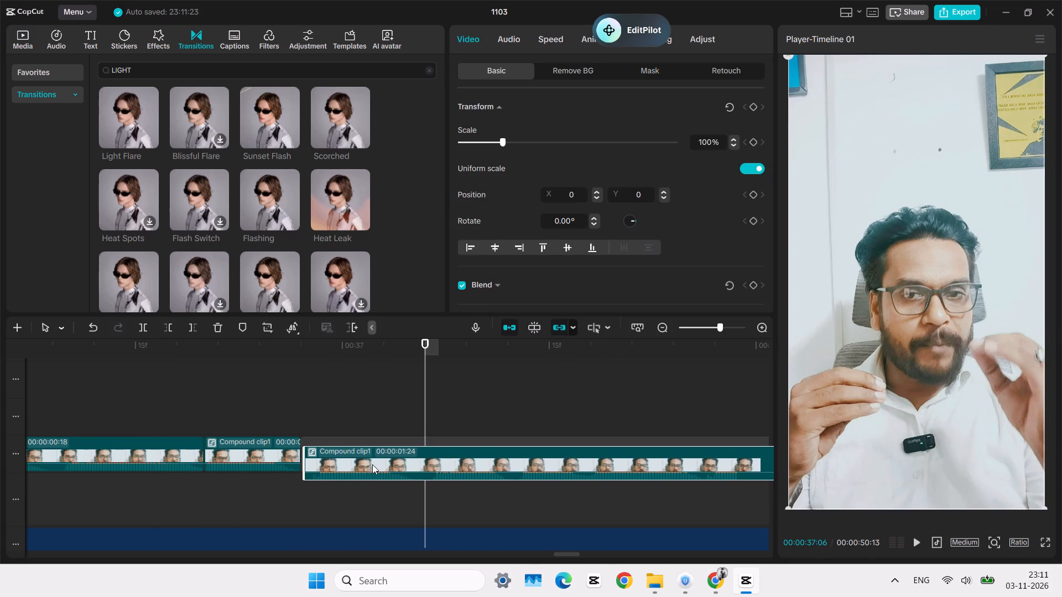
drag(372, 464, 368, 462)
Replay the speech across the closed cuts around 37 seconds and look over the neighbouring talking clips on the timeline.
click(247, 410)
key(space)
ctrl+scroll(247, 410, down, 5)
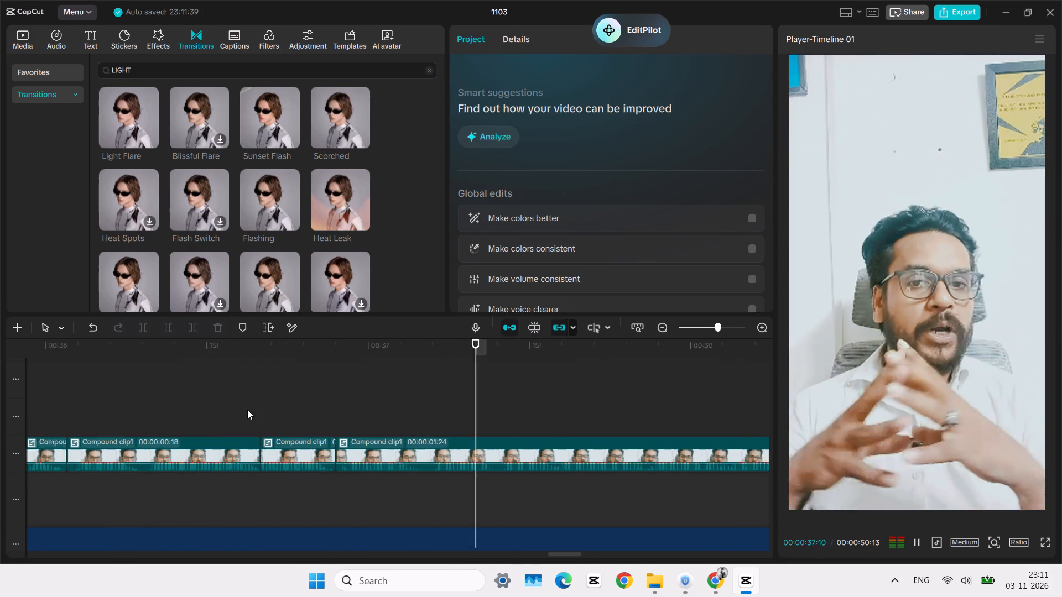
click(247, 410)
ctrl+scroll(247, 410, down, 9)
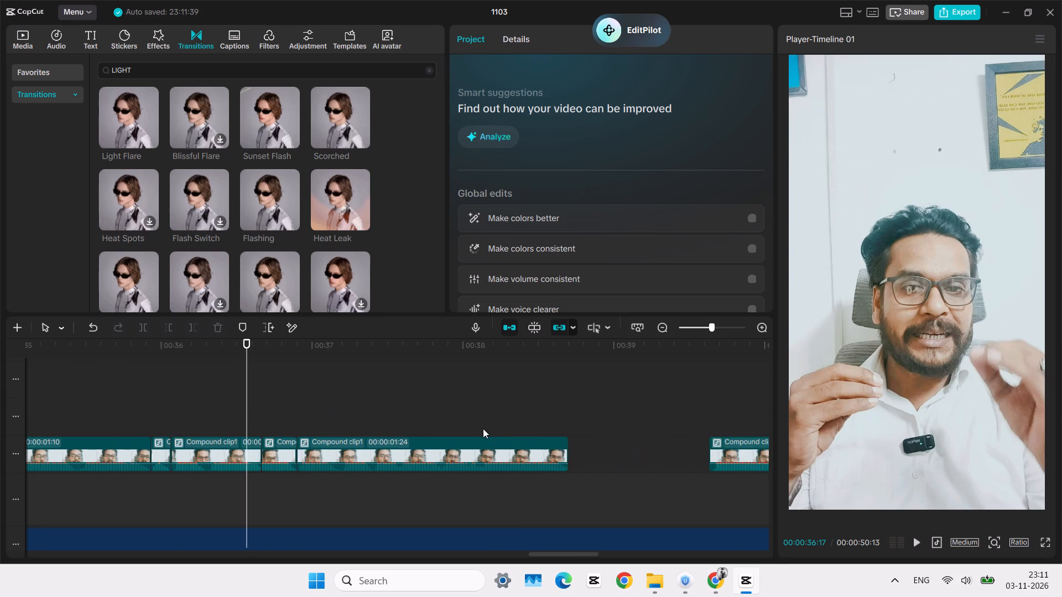
scroll(483, 428, left, 2)
ctrl+scroll(483, 428, down, 12)
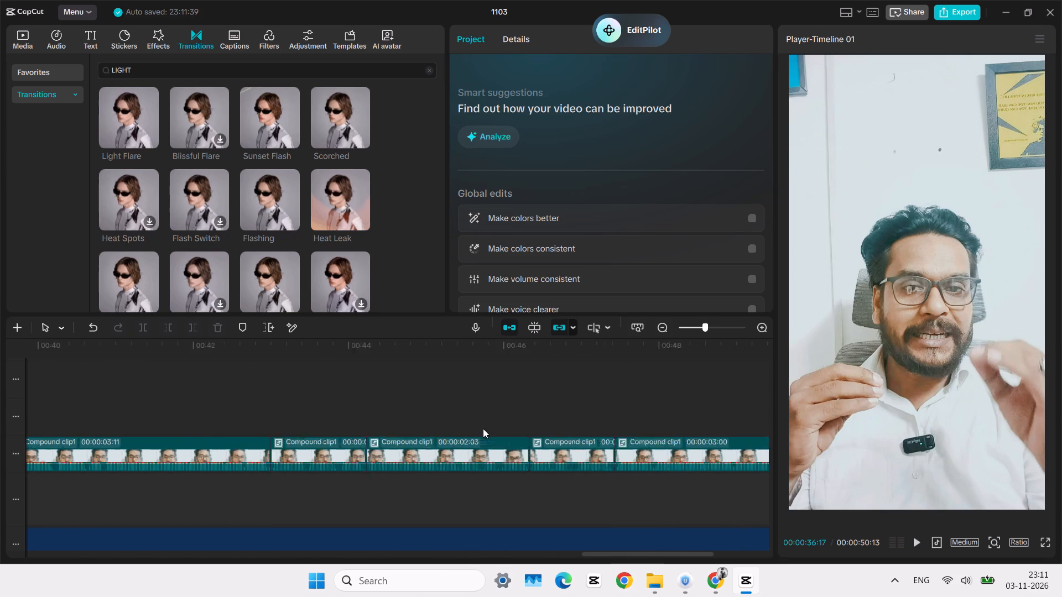
ctrl+scroll(483, 428, down, 6)
scroll(361, 448, right, 2)
ctrl+scroll(361, 448, down, 2)
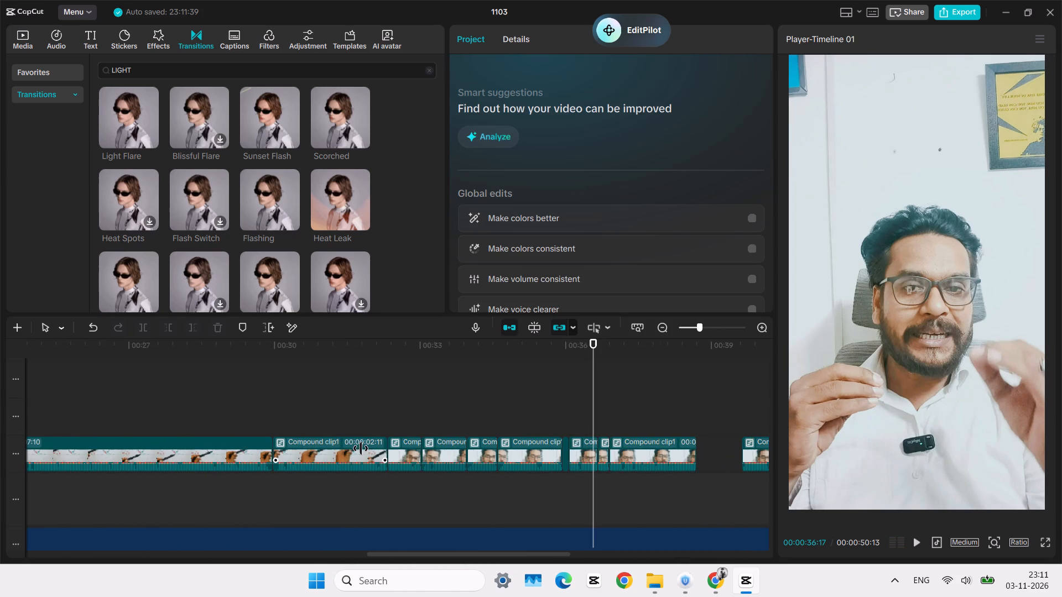
Move the last five talking clips, from the 00:00:03:11 clip onward, back together towards the preceding 00:00:01:24 clip.
scroll(501, 453, left, 1)
ctrl+scroll(392, 434, down, 5)
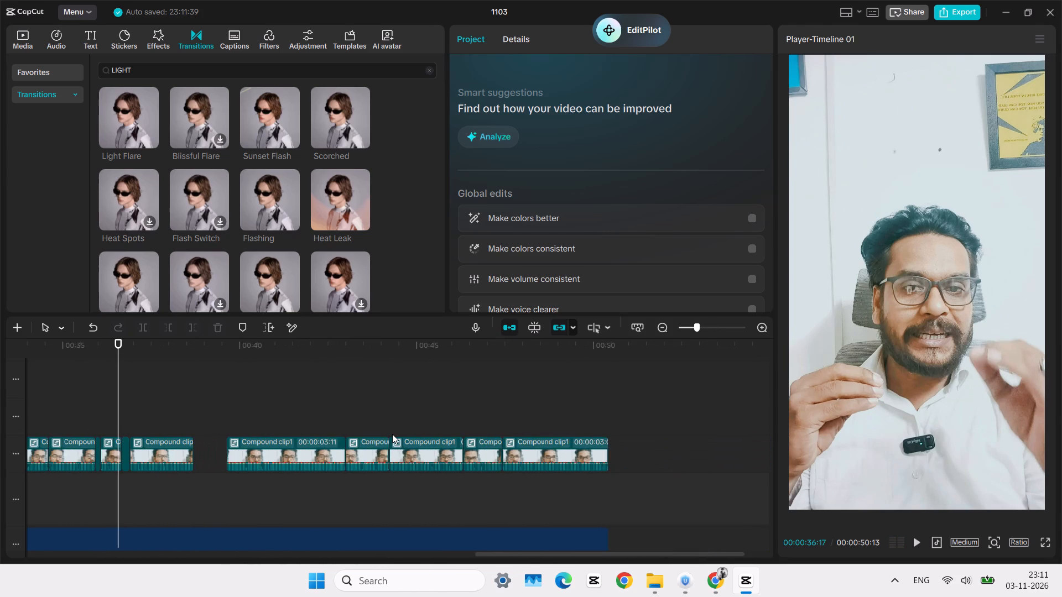
ctrl+scroll(392, 434, down, 1)
drag(241, 416, 586, 475)
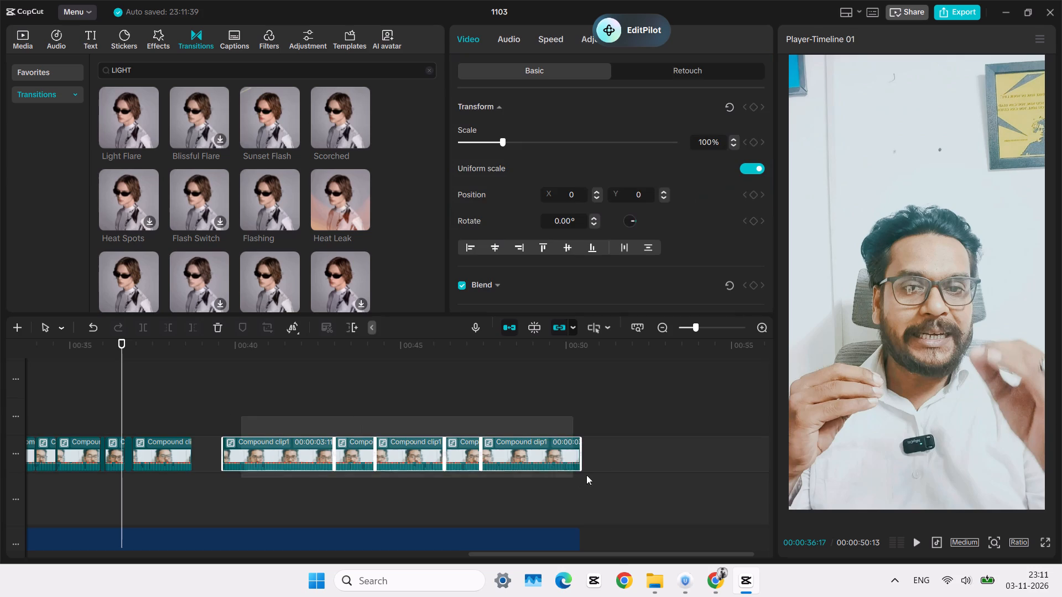
drag(586, 475, 607, 468)
drag(304, 448, 272, 458)
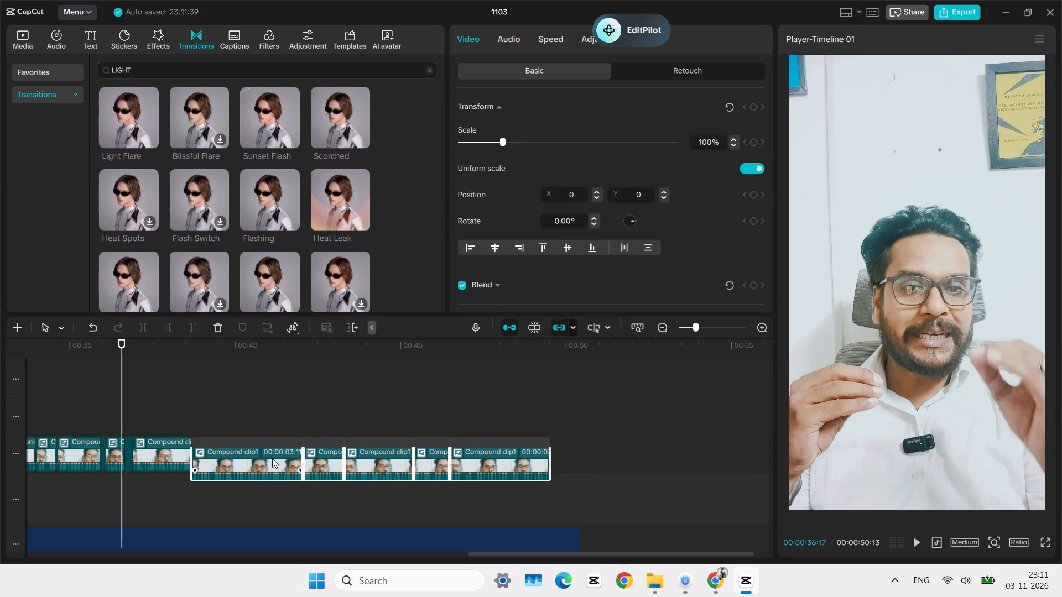
drag(272, 458, 274, 456)
click(231, 397)
Shift the same five end clips back flush against the 00:00:01:24 clip to close the small remaining gap.
ctrl+scroll(231, 397, up, 9)
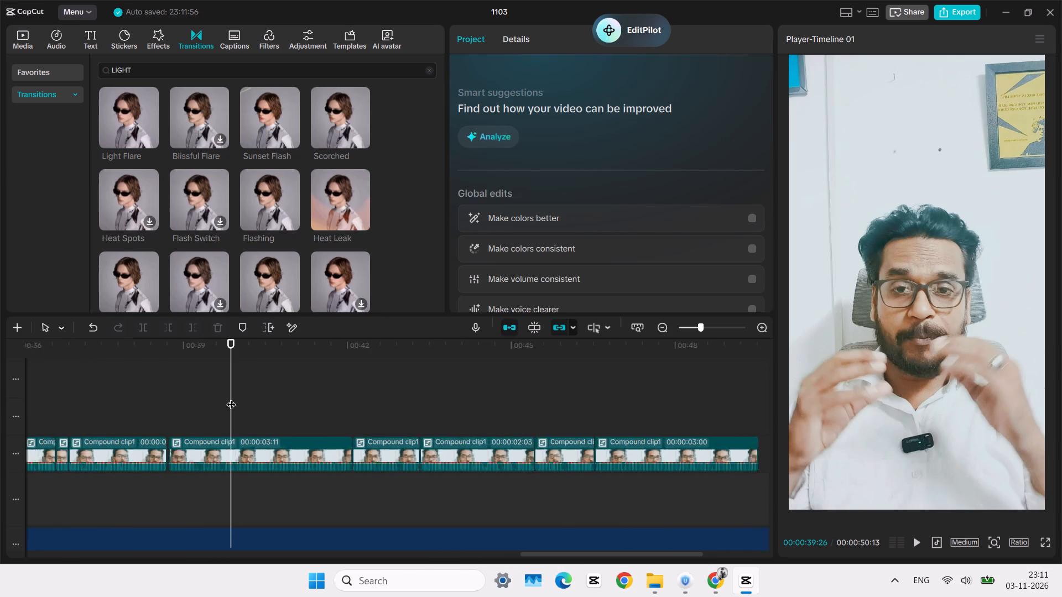
ctrl+scroll(231, 397, up, 13)
ctrl+scroll(231, 397, down, 2)
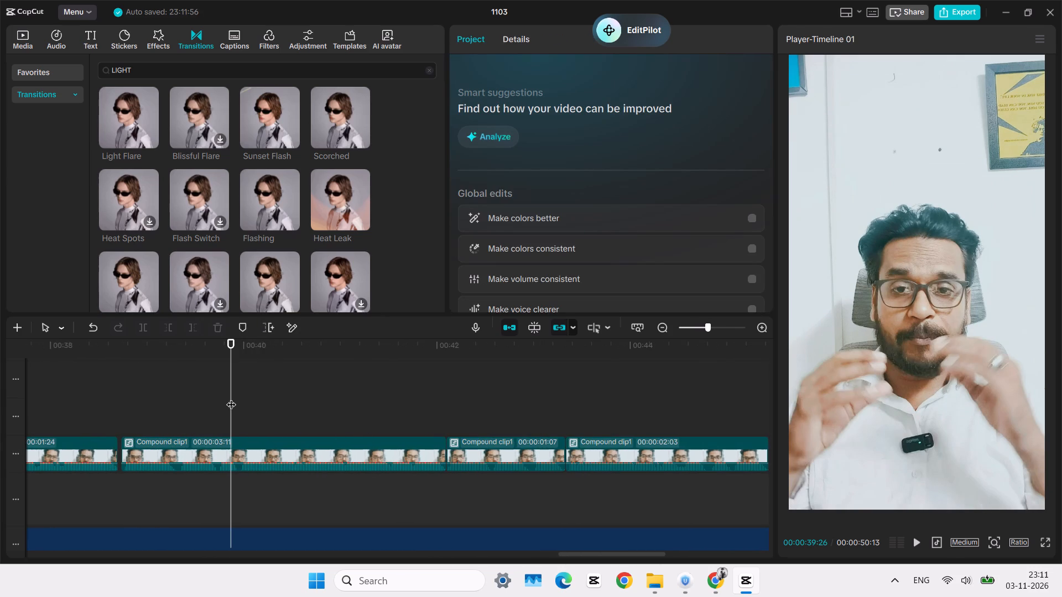
scroll(332, 407, left, 3)
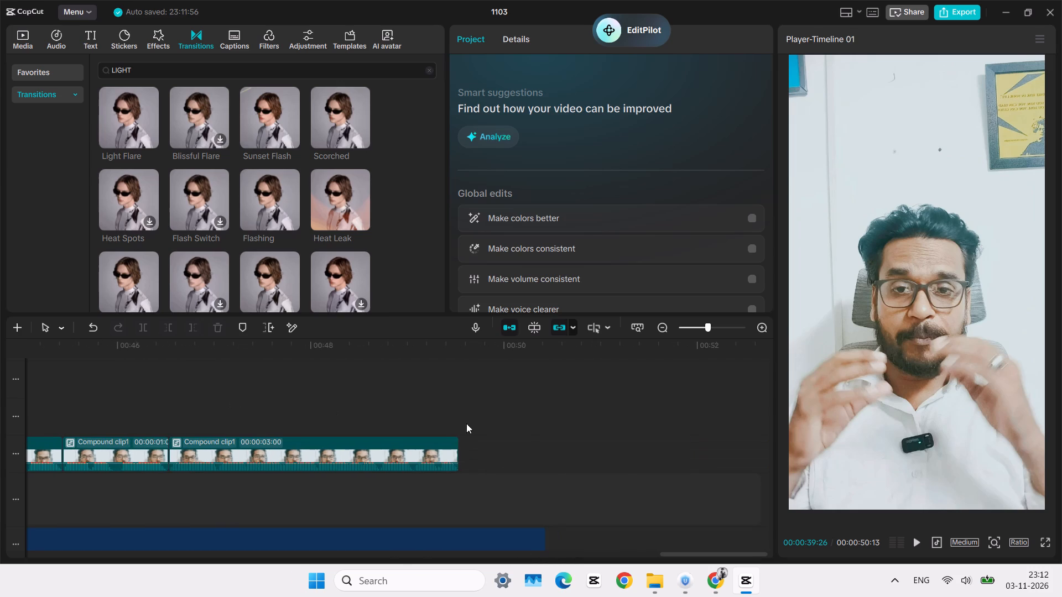
drag(454, 417, 0, 423)
scroll(0, 455, left, 3)
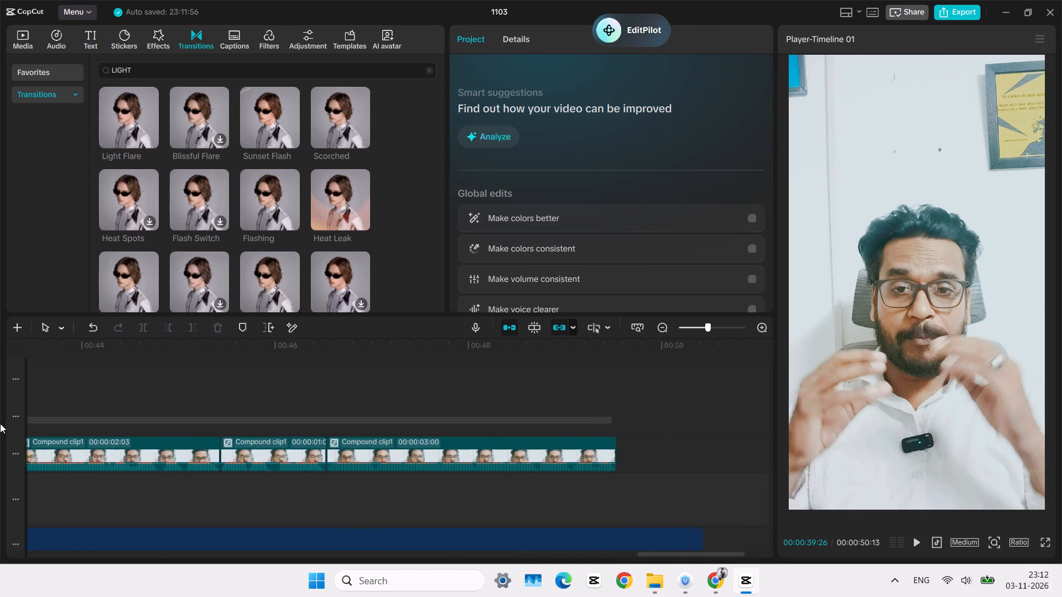
drag(0, 423, 205, 480)
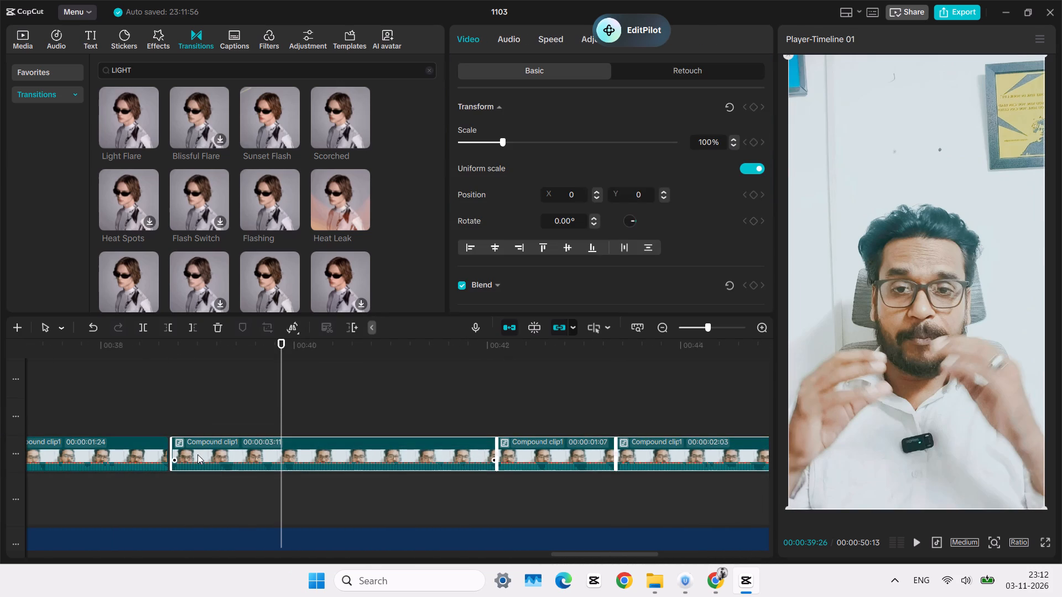
drag(198, 452, 194, 464)
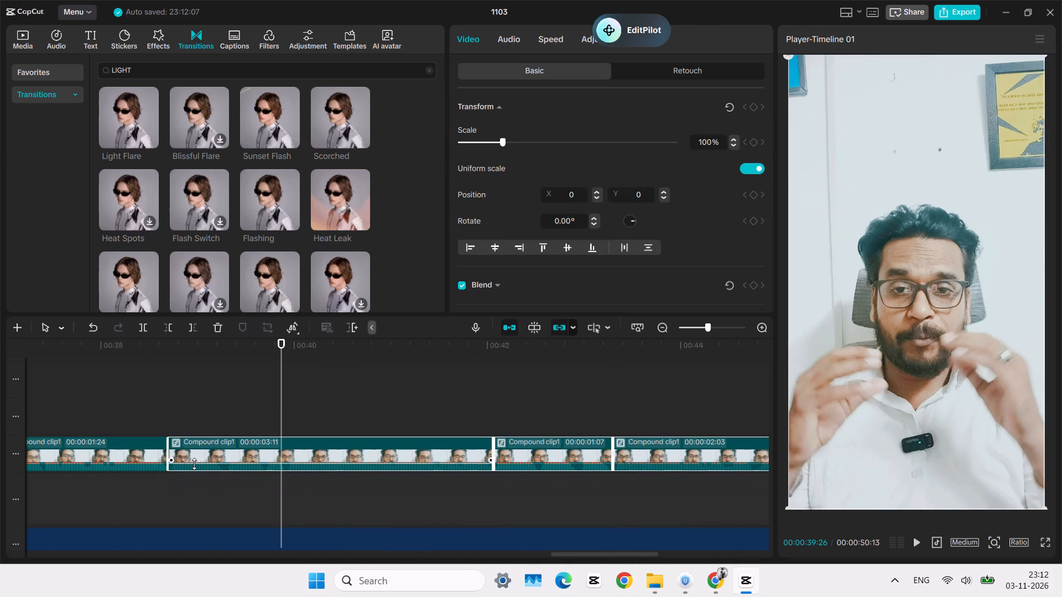
click(101, 421)
Trim the end of the background music to 00:00:49:15, where the last talking clip ends.
ctrl+scroll(101, 421, down, 15)
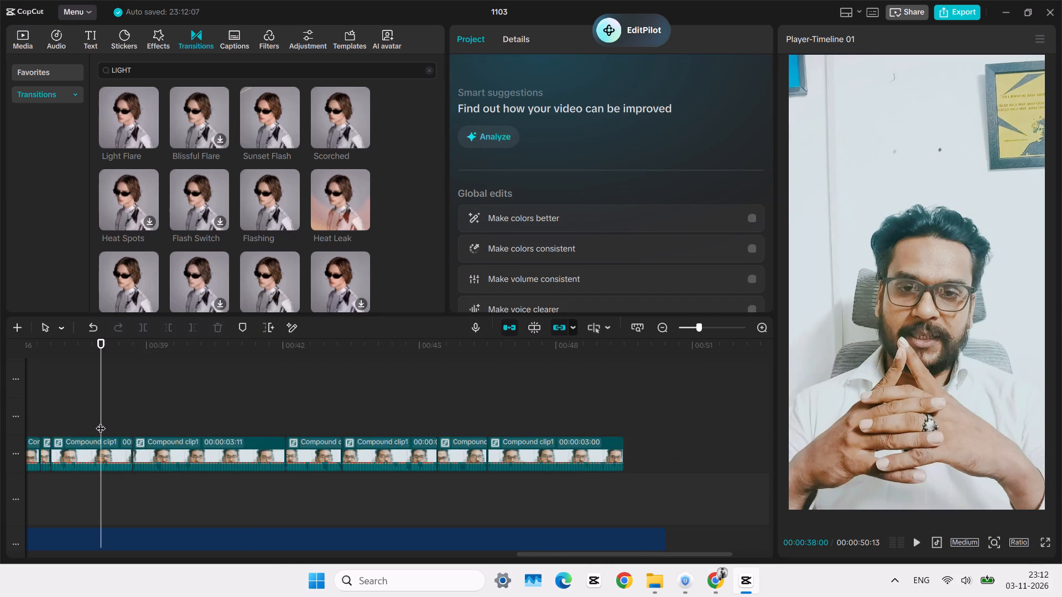
ctrl+scroll(101, 421, down, 3)
scroll(350, 427, right, 1)
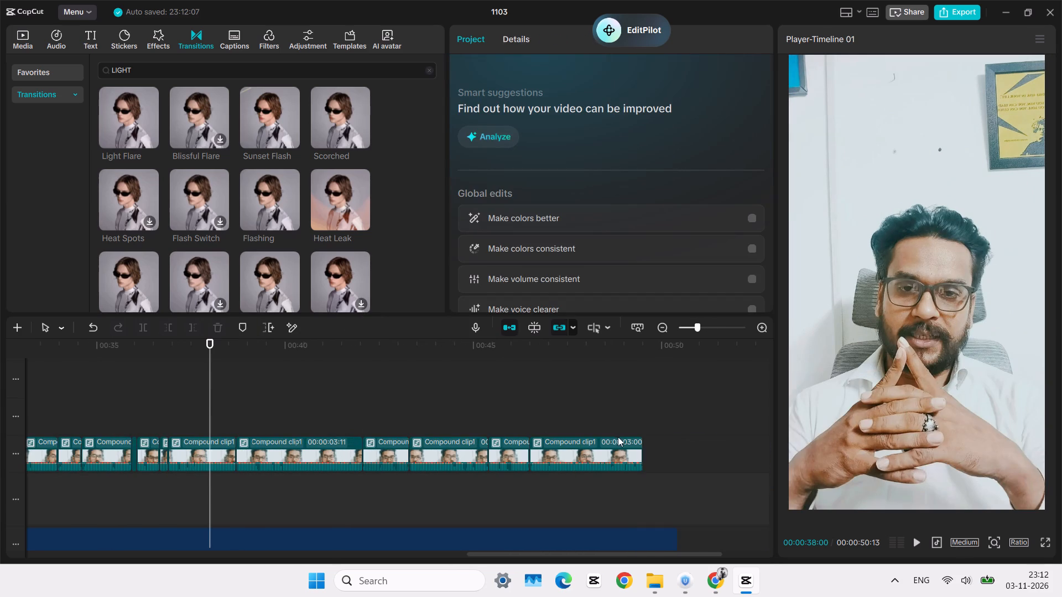
click(640, 418)
click(640, 418)
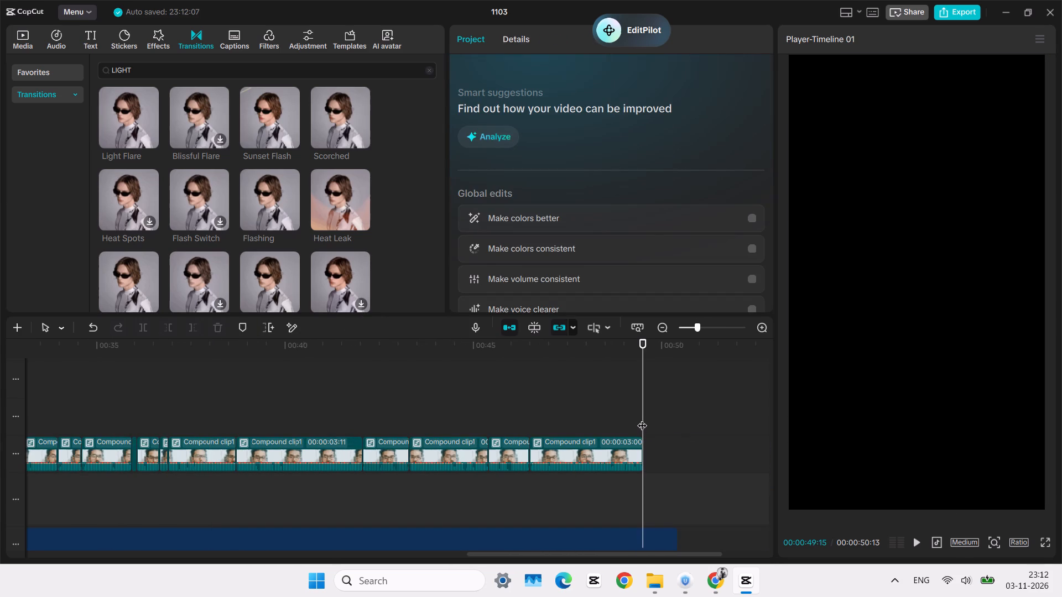
scroll(645, 416, right, 1)
ctrl+scroll(645, 416, up, 1)
ctrl+scroll(645, 416, right, 1)
ctrl+scroll(645, 416, up, 1)
ctrl+scroll(645, 416, right, 1)
ctrl+scroll(645, 416, up, 1)
ctrl+scroll(645, 416, right, 1)
ctrl+scroll(645, 416, up, 7)
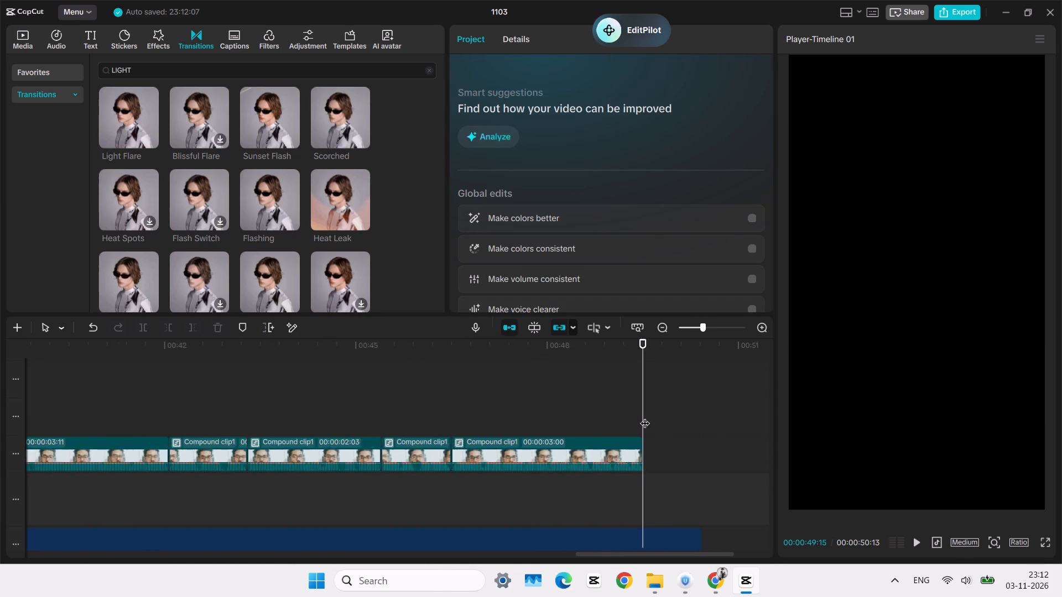
ctrl+scroll(645, 416, up, 3)
click(647, 416)
drag(647, 416, 644, 416)
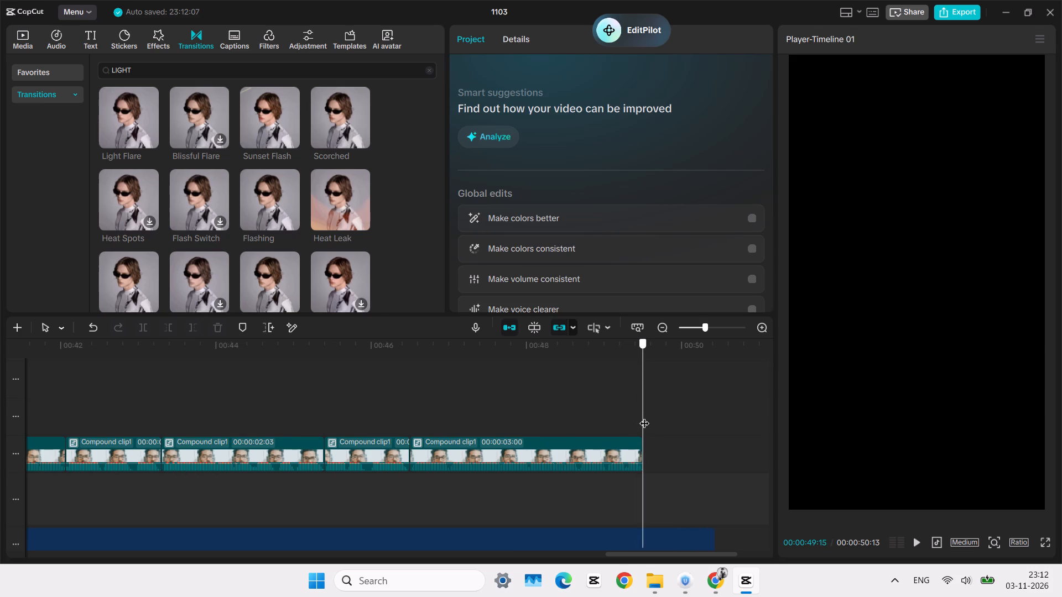
drag(644, 416, 642, 416)
scroll(643, 472, down, 2)
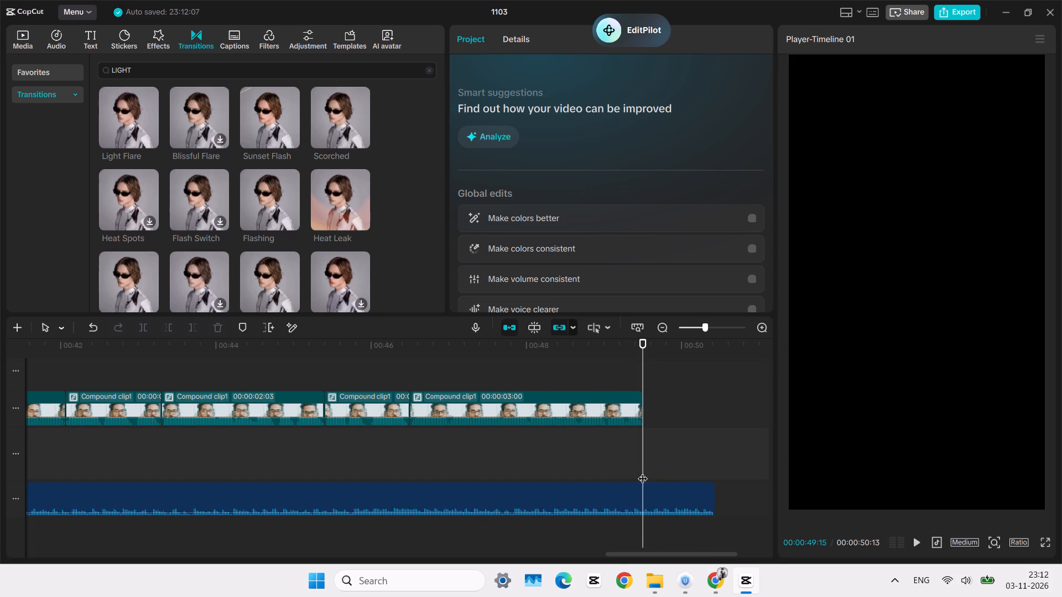
click(637, 498)
key(w)
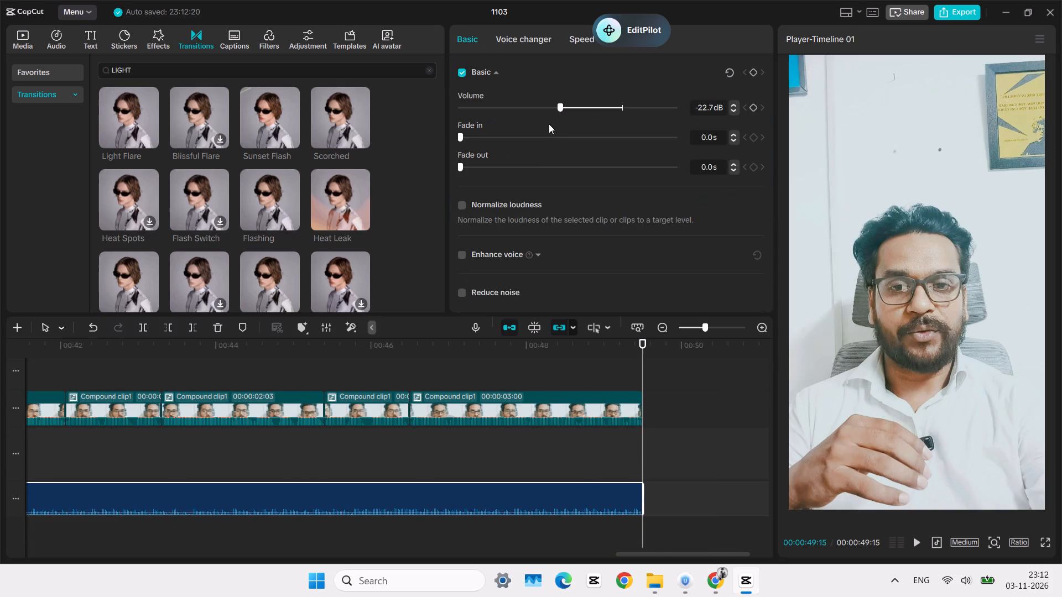
Play the video from its beginning to review the opening clips, text, overlays and music up to about 19 seconds.
click(556, 457)
ctrl+scroll(556, 457, down, 8)
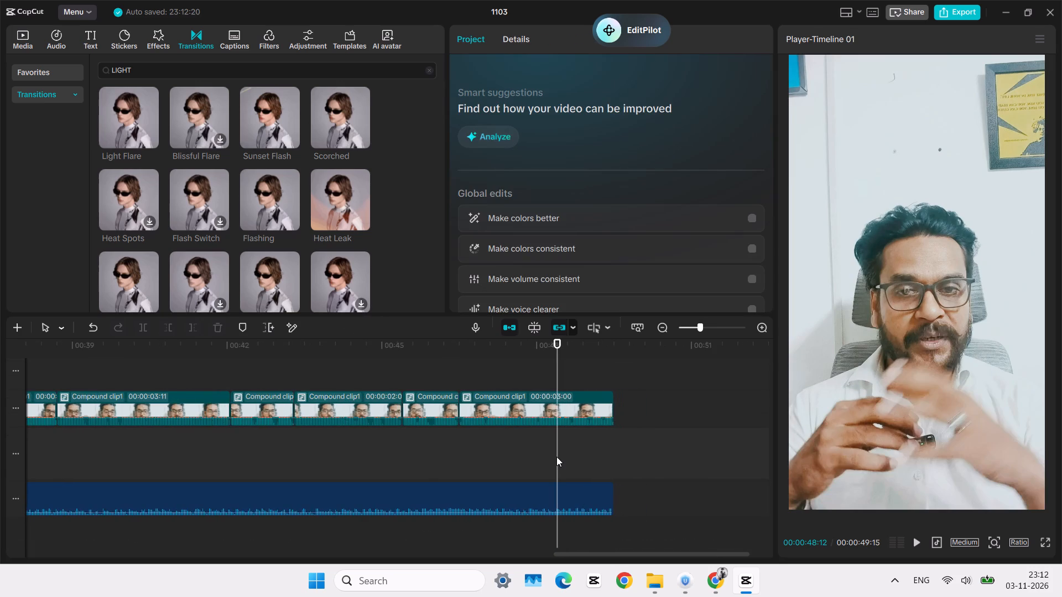
ctrl+scroll(556, 457, down, 3)
click(447, 458)
ctrl+scroll(447, 458, down, 1)
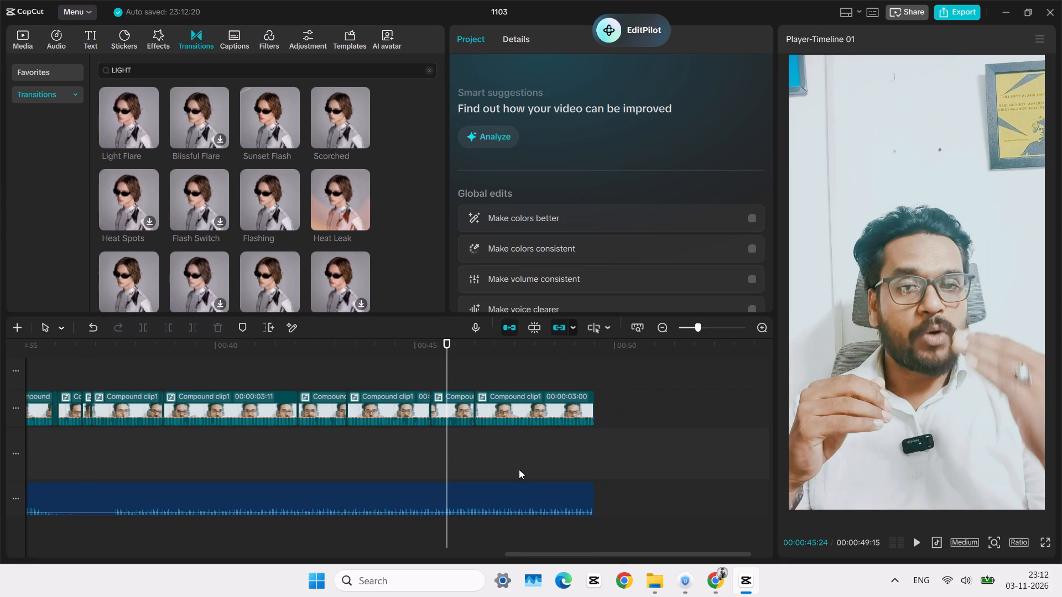
scroll(519, 469, right, 2)
click(418, 428)
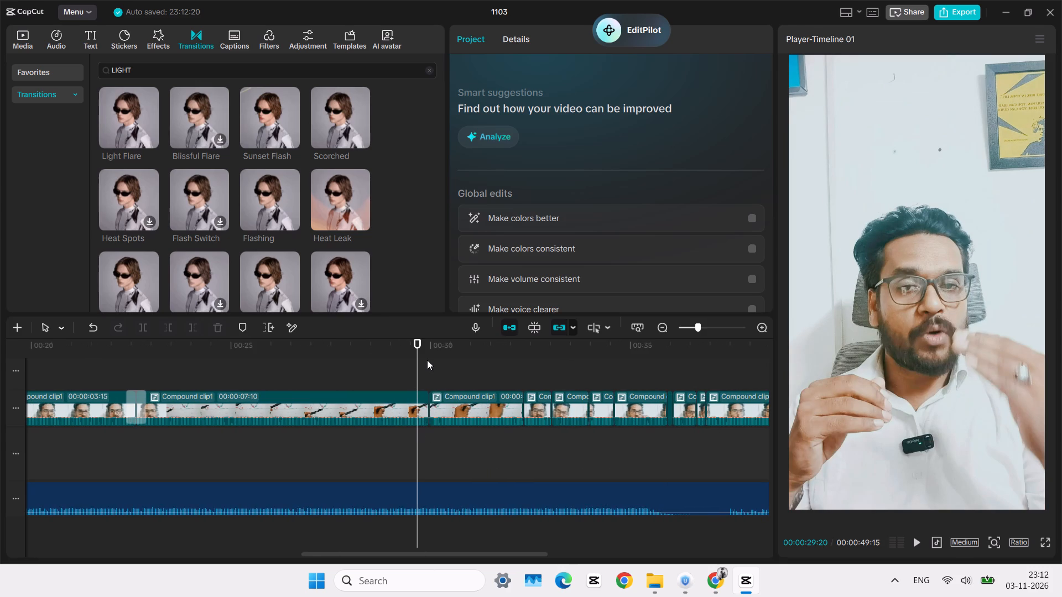
double_click(403, 370)
ctrl+scroll(403, 370, down, 5)
drag(403, 370, 0, 341)
click(0, 341)
key(space)
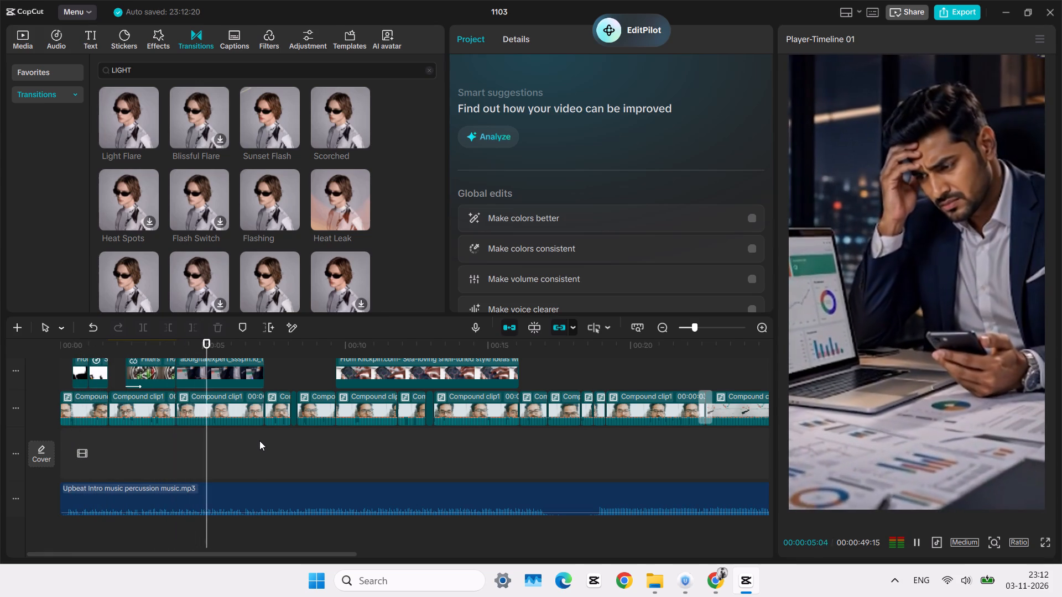
ctrl+scroll(384, 432, down, 4)
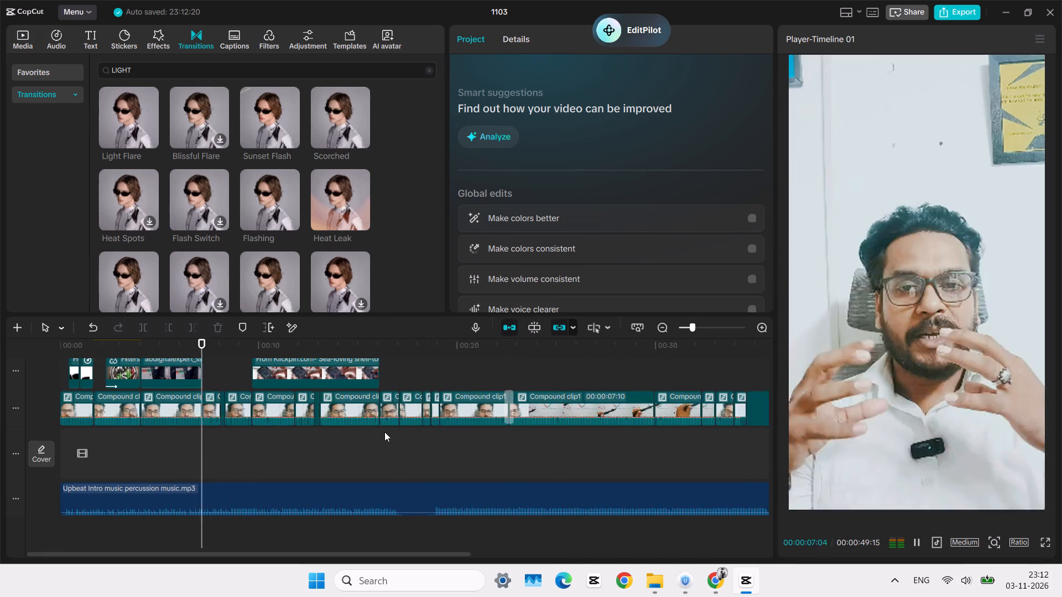
ctrl+scroll(384, 432, up, 10)
scroll(324, 433, left, 1)
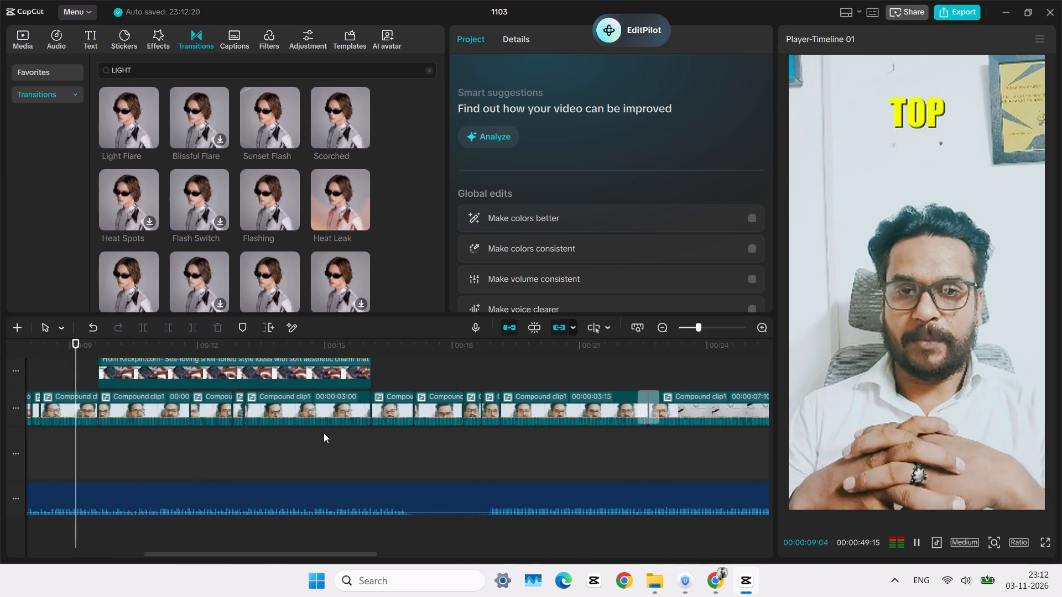
scroll(324, 433, left, 1)
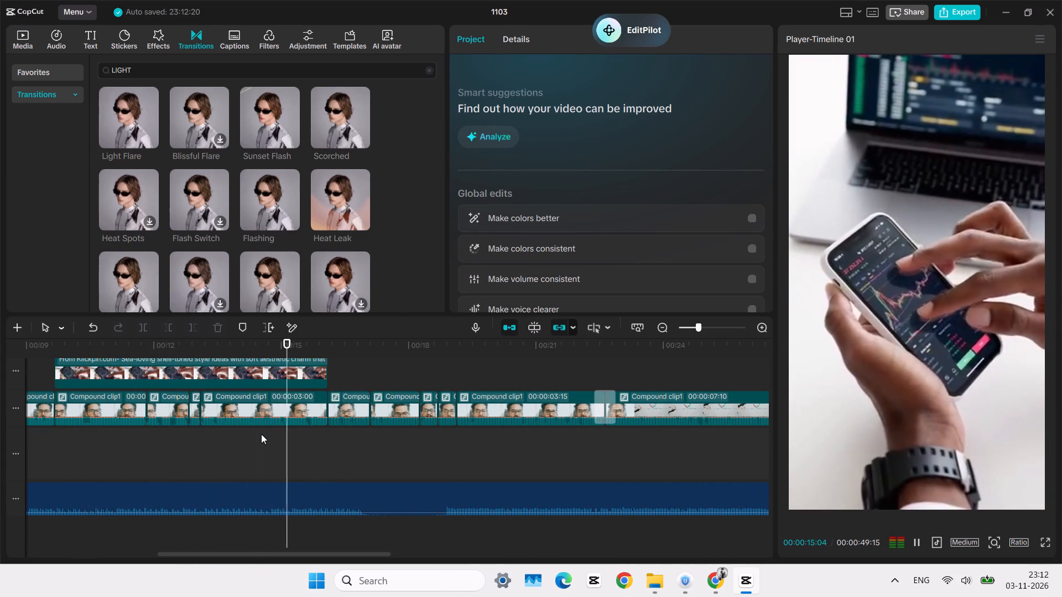
ctrl+scroll(260, 434, up, 6)
scroll(520, 443, left, 1)
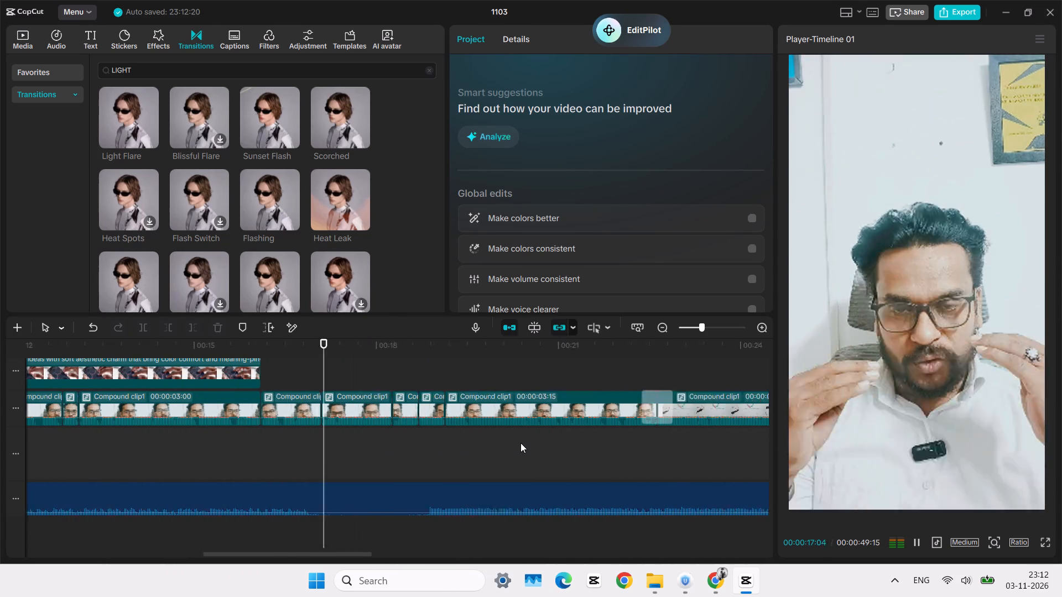
scroll(520, 443, left, 1)
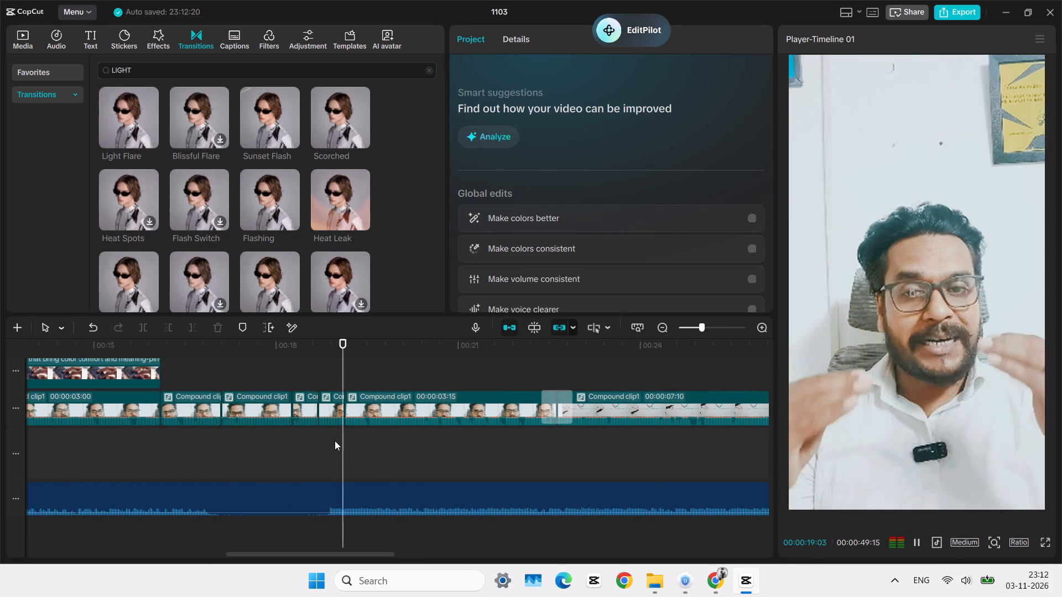
Replay the speech from 00:00:18:21, skip ahead to the 00:00:02:11 chart clip, and review playback through the last talking clip.
click(319, 439)
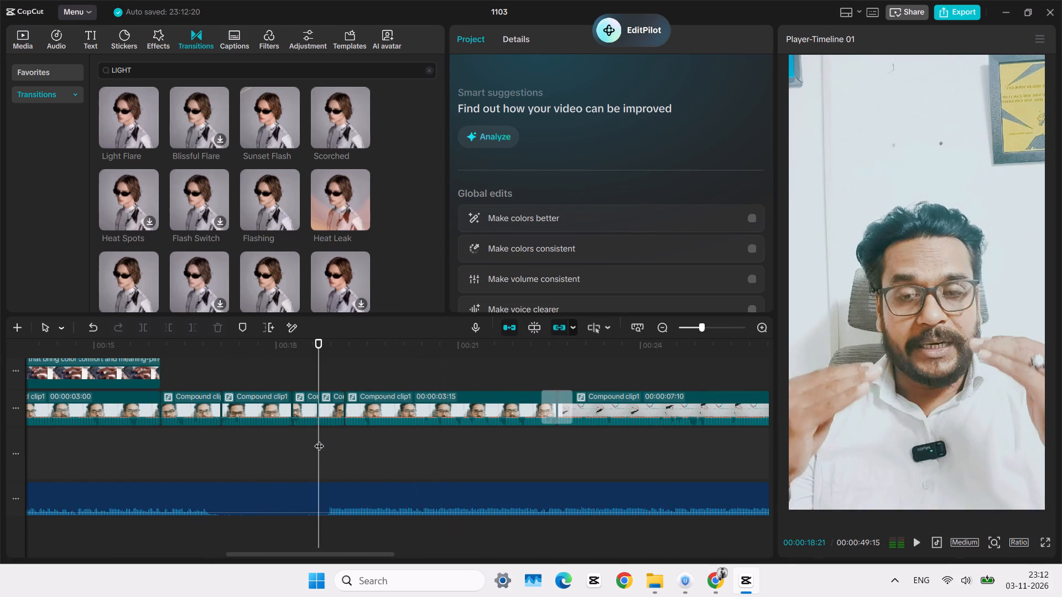
key(space)
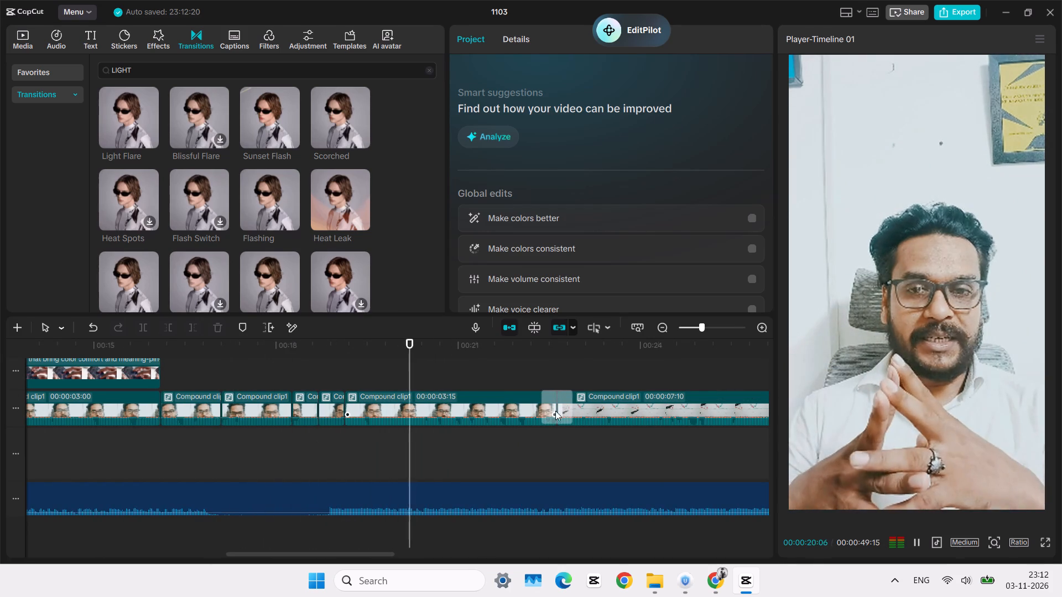
scroll(630, 424, left, 4)
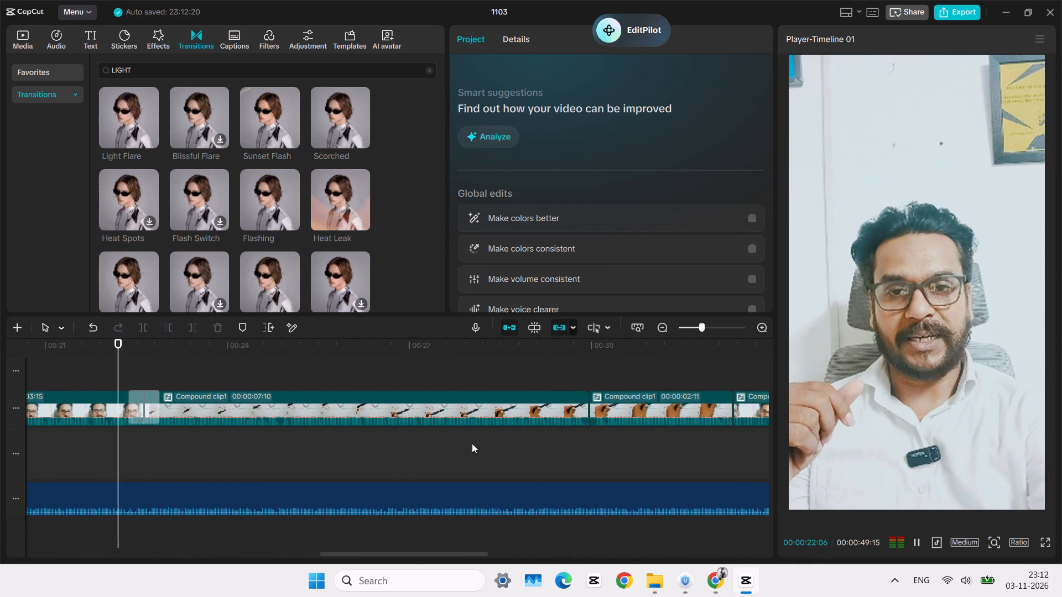
click(595, 447)
key(space)
scroll(595, 447, left, 2)
ctrl+scroll(595, 447, down, 4)
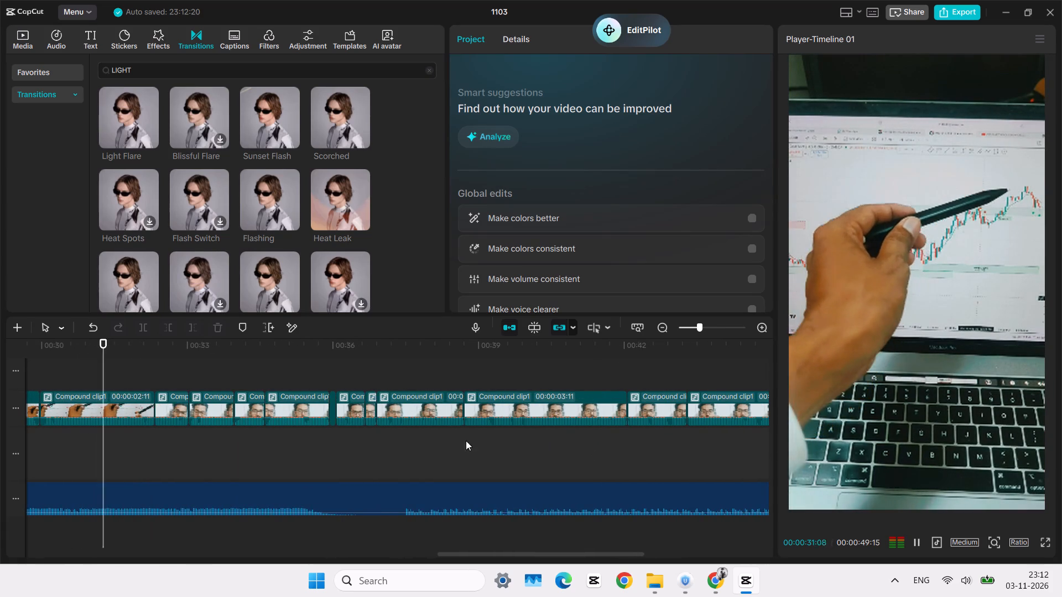
scroll(439, 427, left, 1)
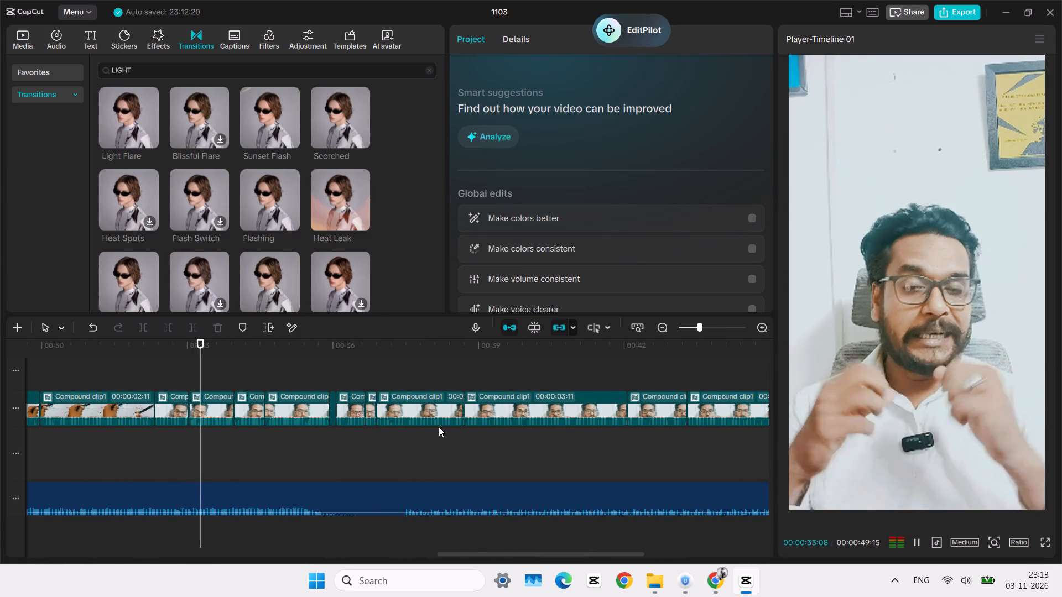
scroll(439, 427, left, 1)
ctrl+scroll(439, 427, down, 7)
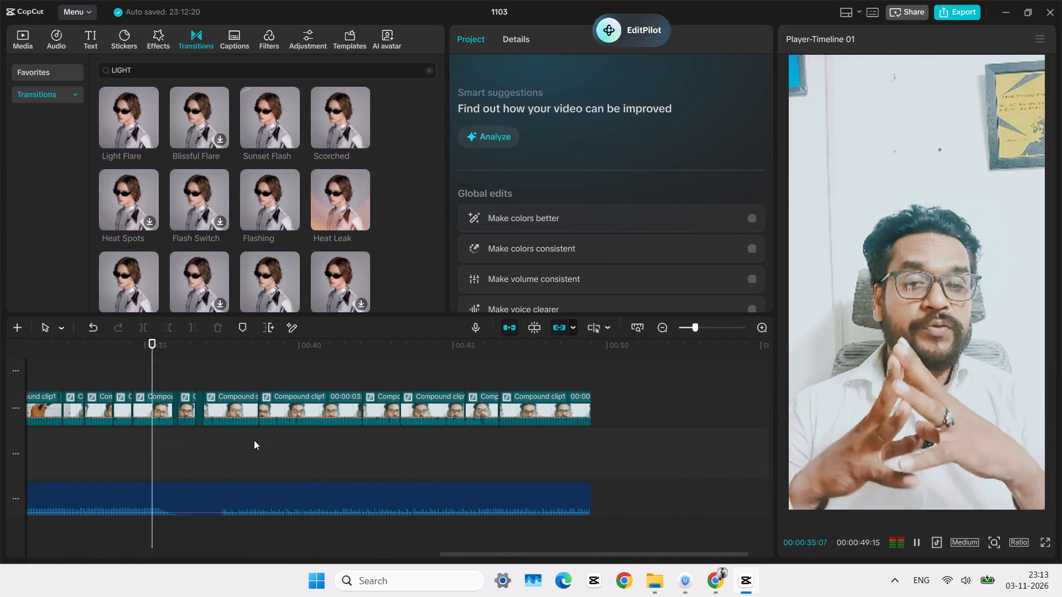
scroll(254, 440, right, 1)
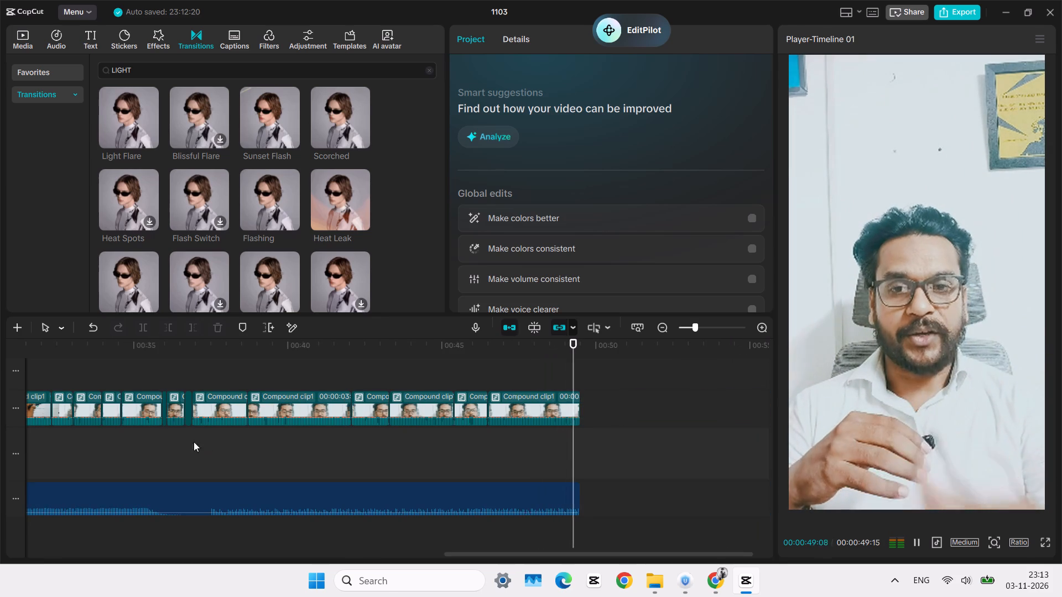
Replay the cut from the 00:00:02:11 chart clip to the talking clip and return the playhead to 00:00:32:05.
click(184, 440)
scroll(184, 440, right, 1)
click(201, 444)
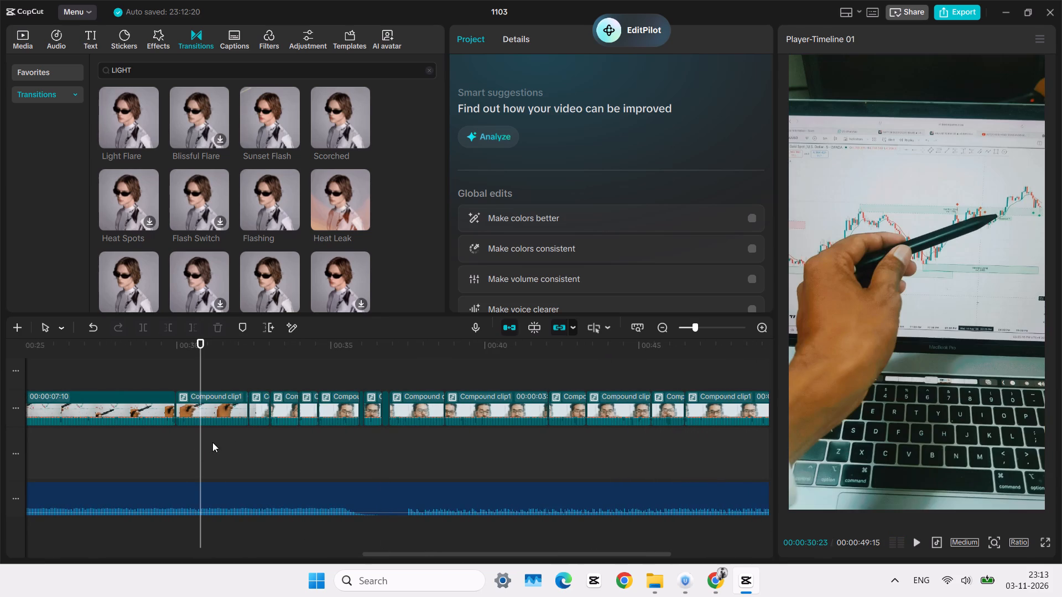
click(249, 448)
key(space)
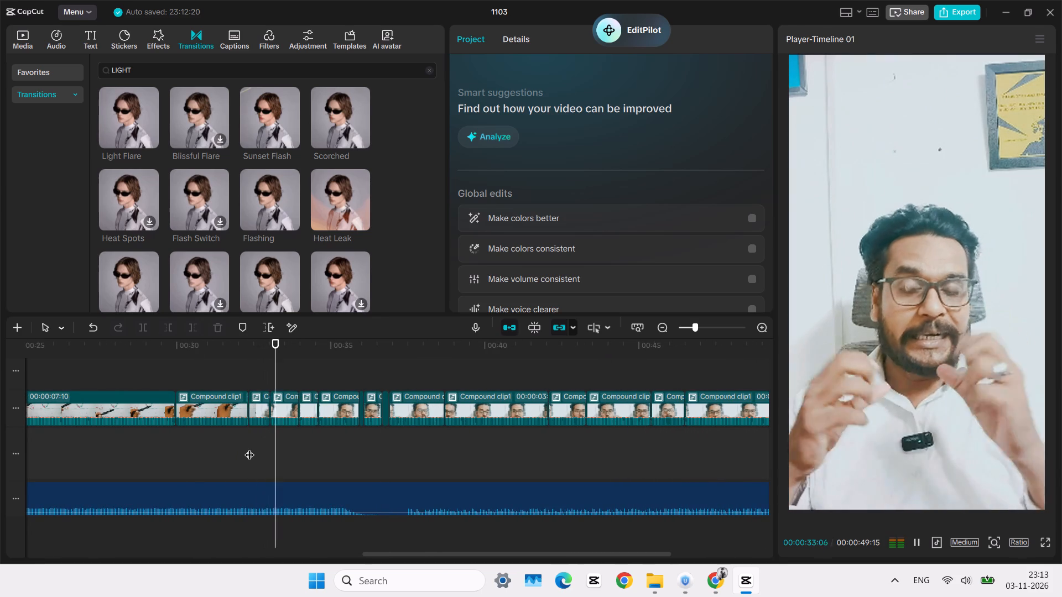
click(244, 446)
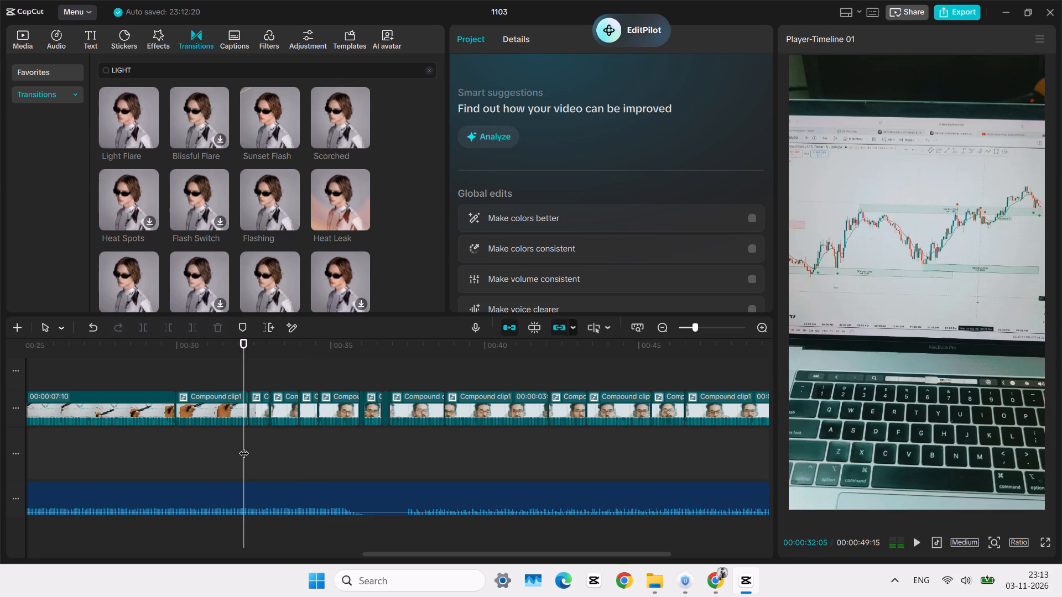
Replay the opening of the first talking clip after the 00:00:02:11 chart clip, from about 00:00:32:12.
key(space)
click(251, 442)
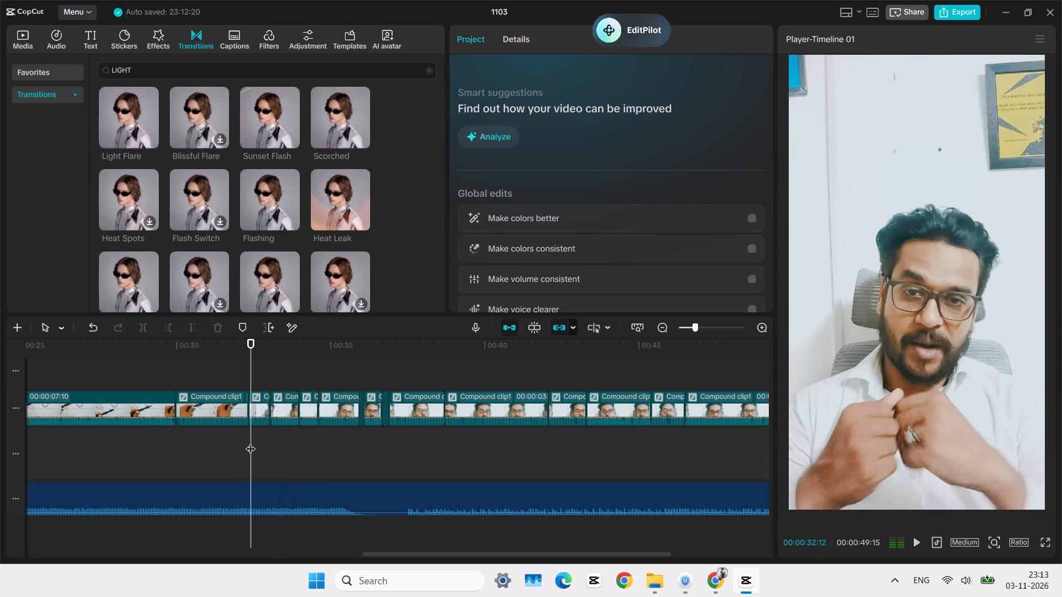
ctrl+scroll(251, 442, up, 16)
double_click(251, 442)
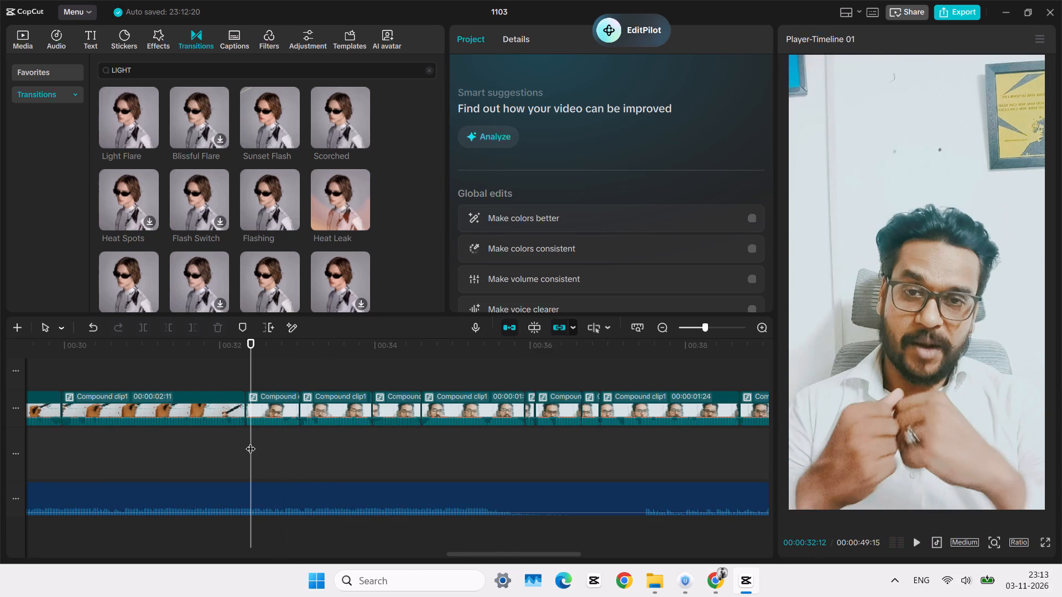
key(space)
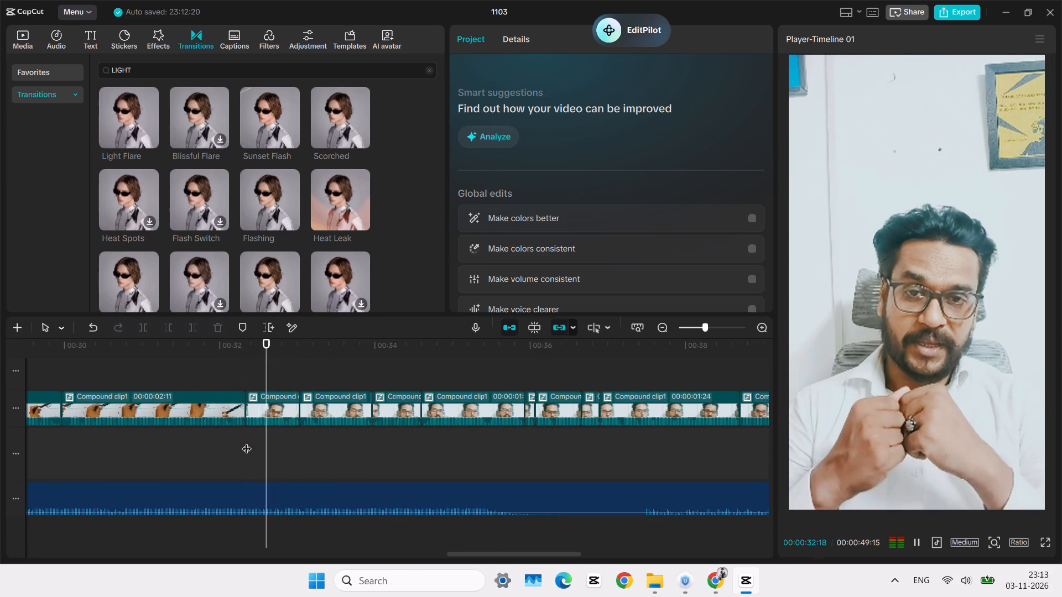
key(space)
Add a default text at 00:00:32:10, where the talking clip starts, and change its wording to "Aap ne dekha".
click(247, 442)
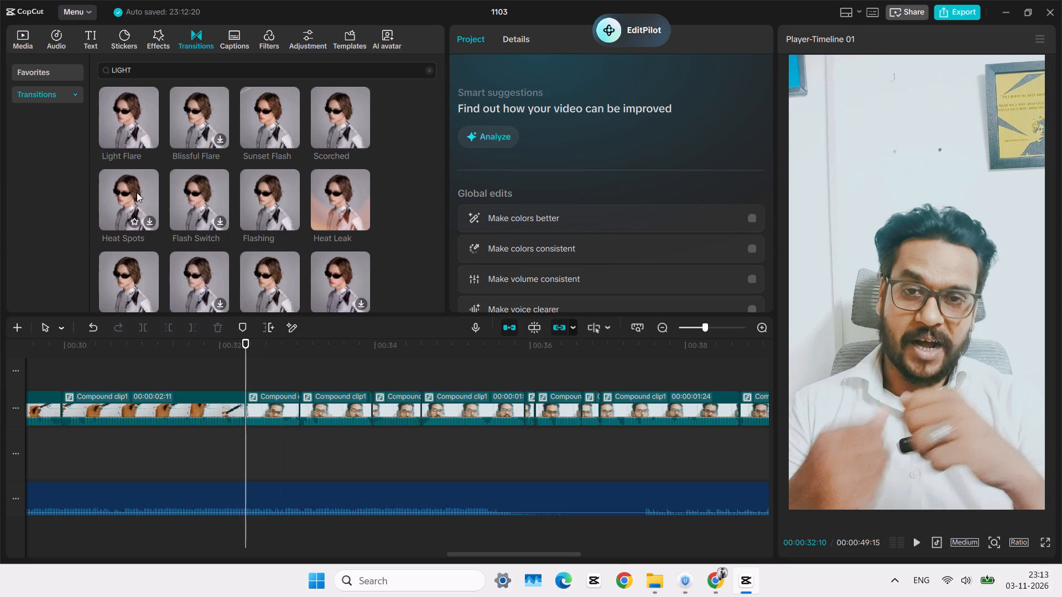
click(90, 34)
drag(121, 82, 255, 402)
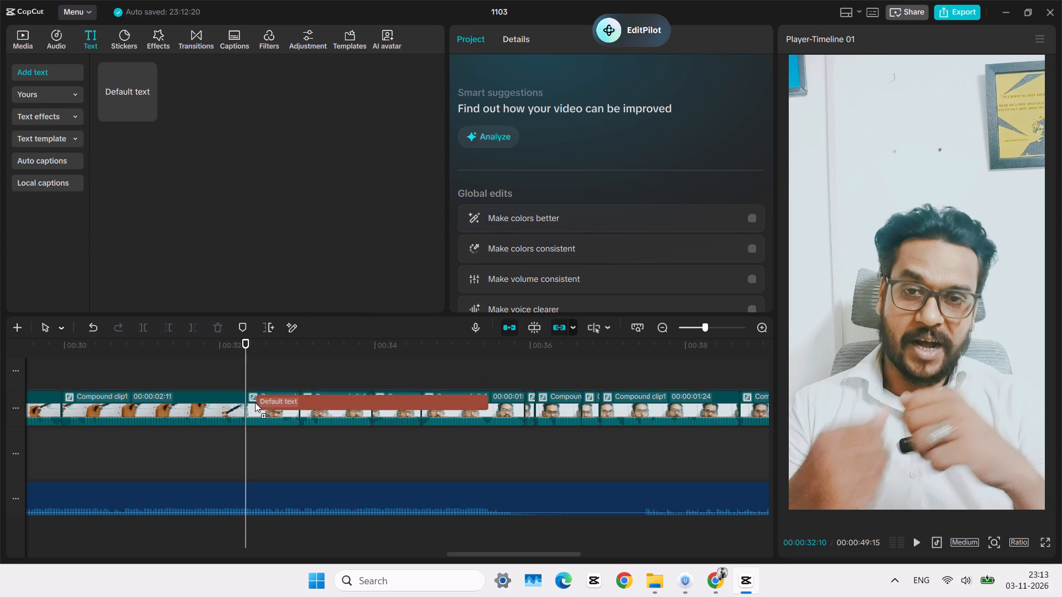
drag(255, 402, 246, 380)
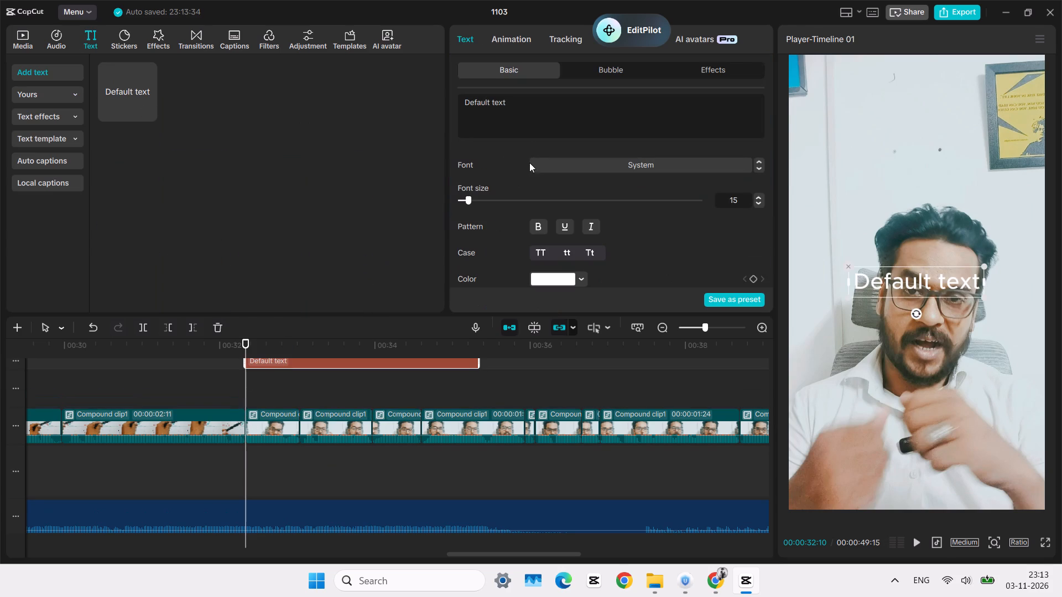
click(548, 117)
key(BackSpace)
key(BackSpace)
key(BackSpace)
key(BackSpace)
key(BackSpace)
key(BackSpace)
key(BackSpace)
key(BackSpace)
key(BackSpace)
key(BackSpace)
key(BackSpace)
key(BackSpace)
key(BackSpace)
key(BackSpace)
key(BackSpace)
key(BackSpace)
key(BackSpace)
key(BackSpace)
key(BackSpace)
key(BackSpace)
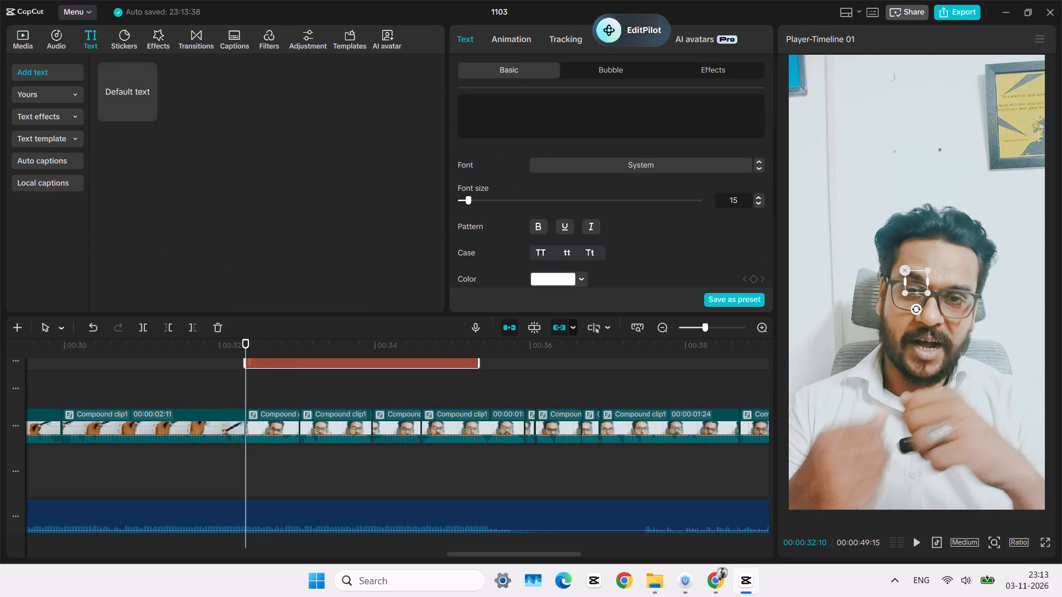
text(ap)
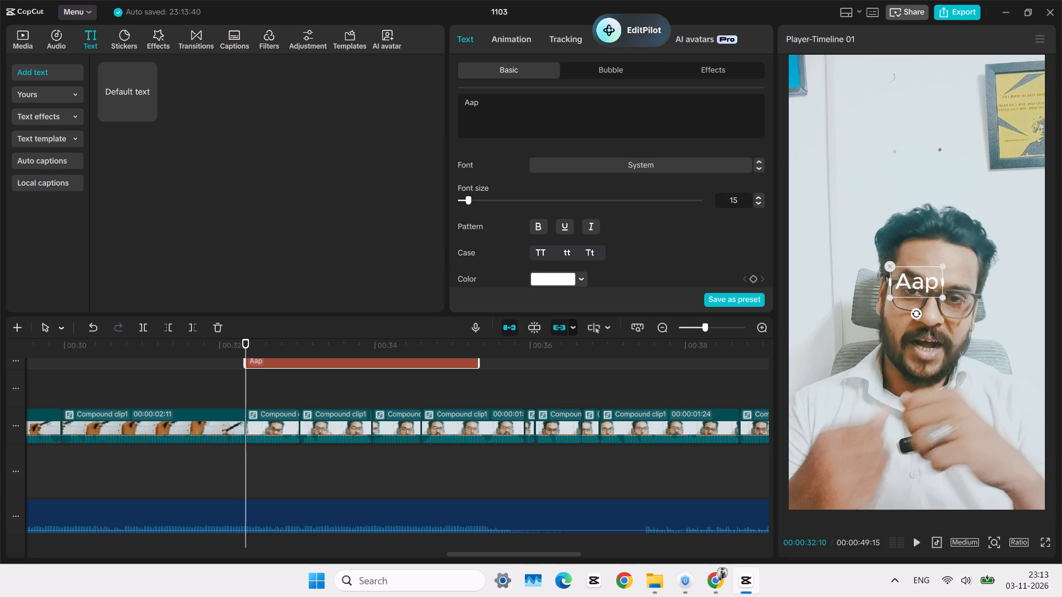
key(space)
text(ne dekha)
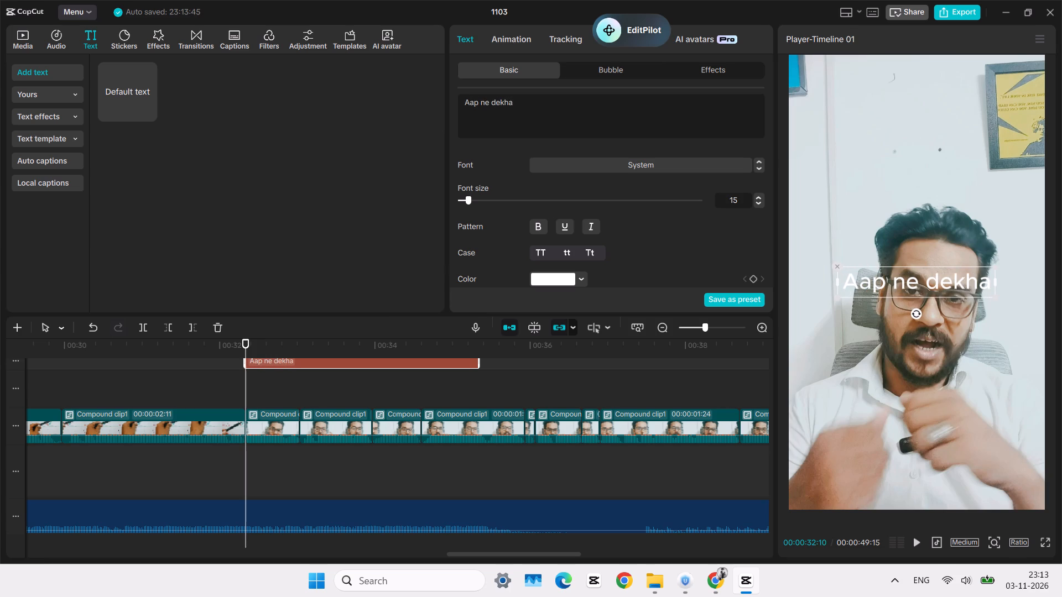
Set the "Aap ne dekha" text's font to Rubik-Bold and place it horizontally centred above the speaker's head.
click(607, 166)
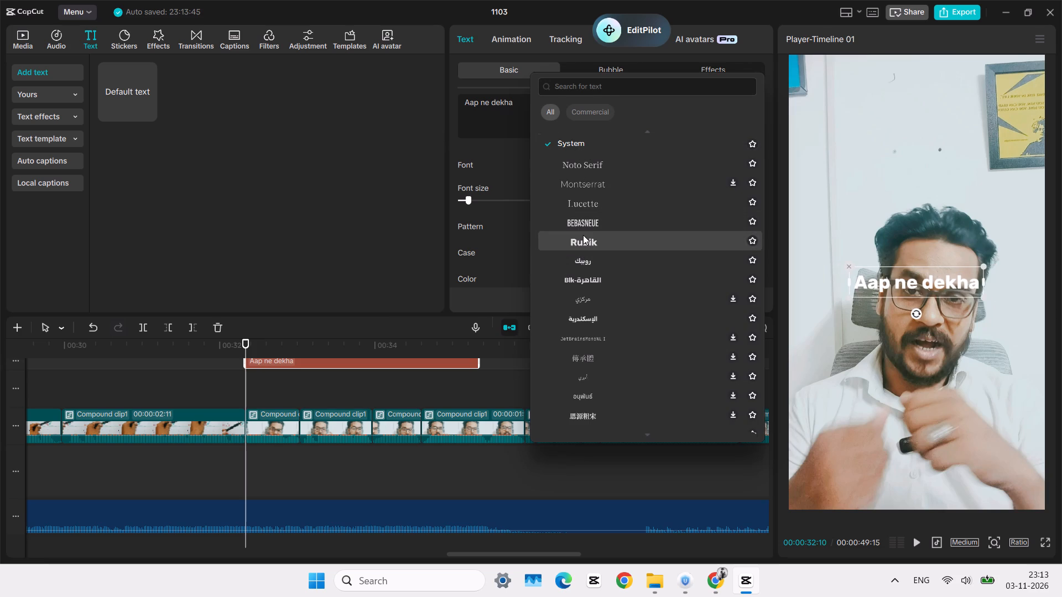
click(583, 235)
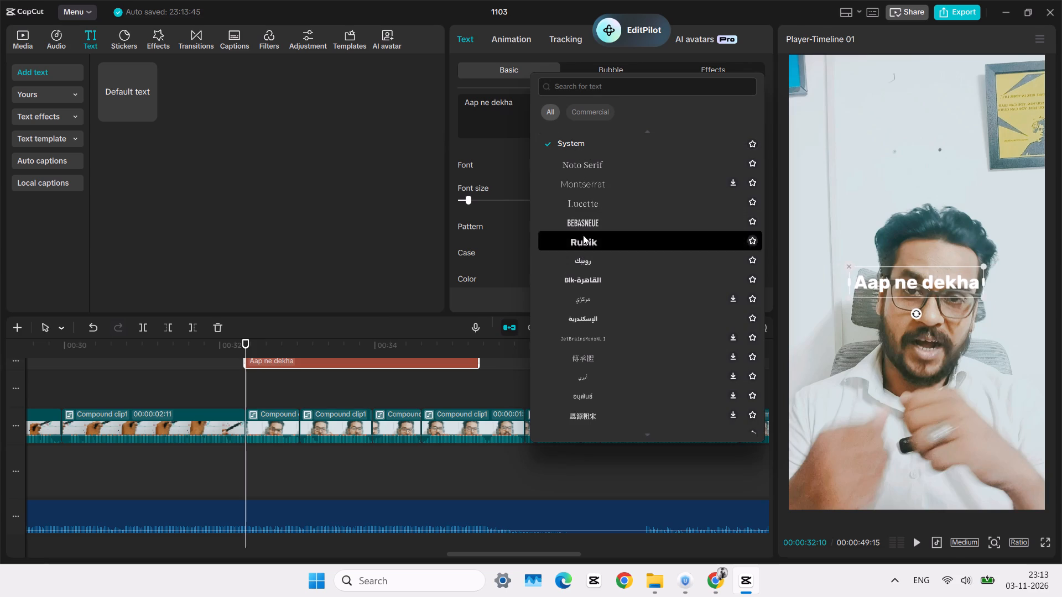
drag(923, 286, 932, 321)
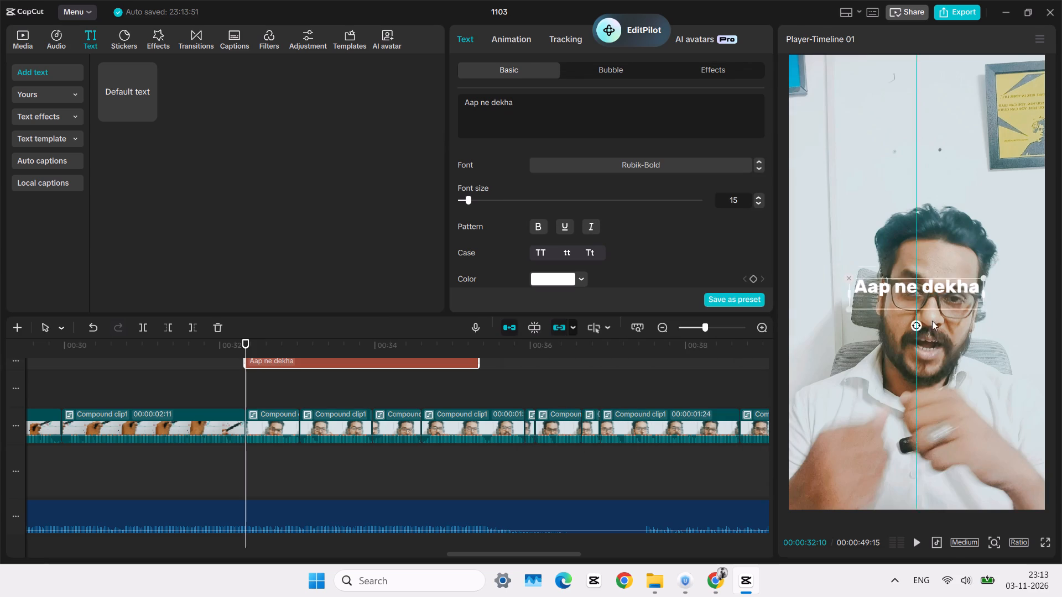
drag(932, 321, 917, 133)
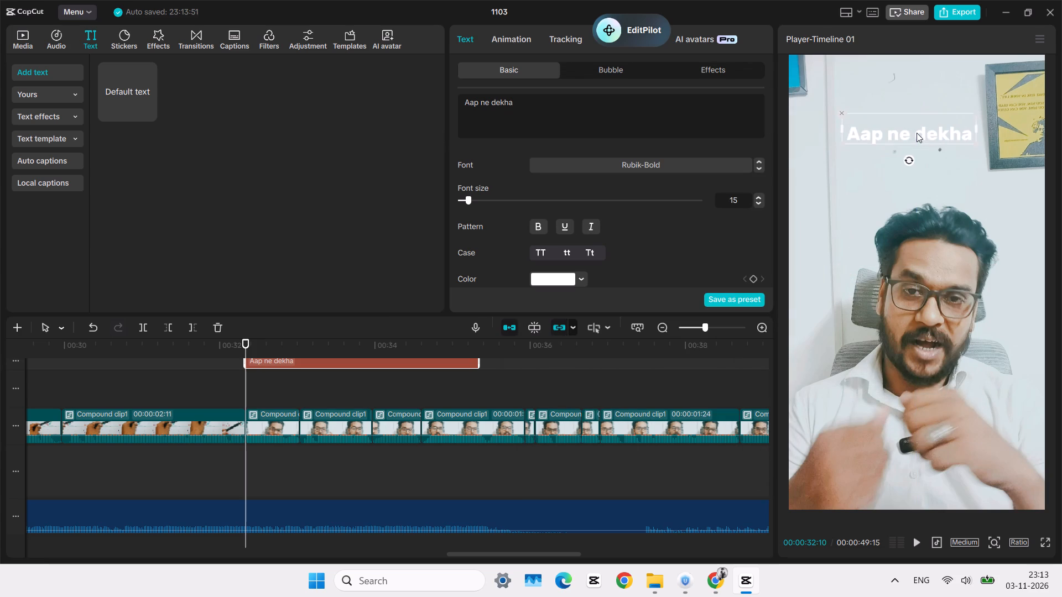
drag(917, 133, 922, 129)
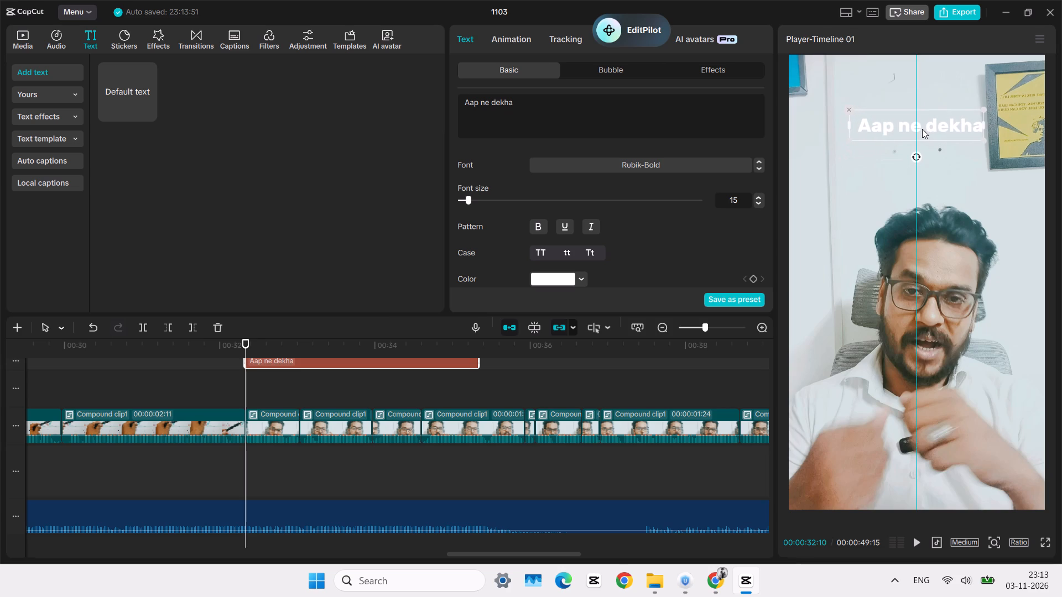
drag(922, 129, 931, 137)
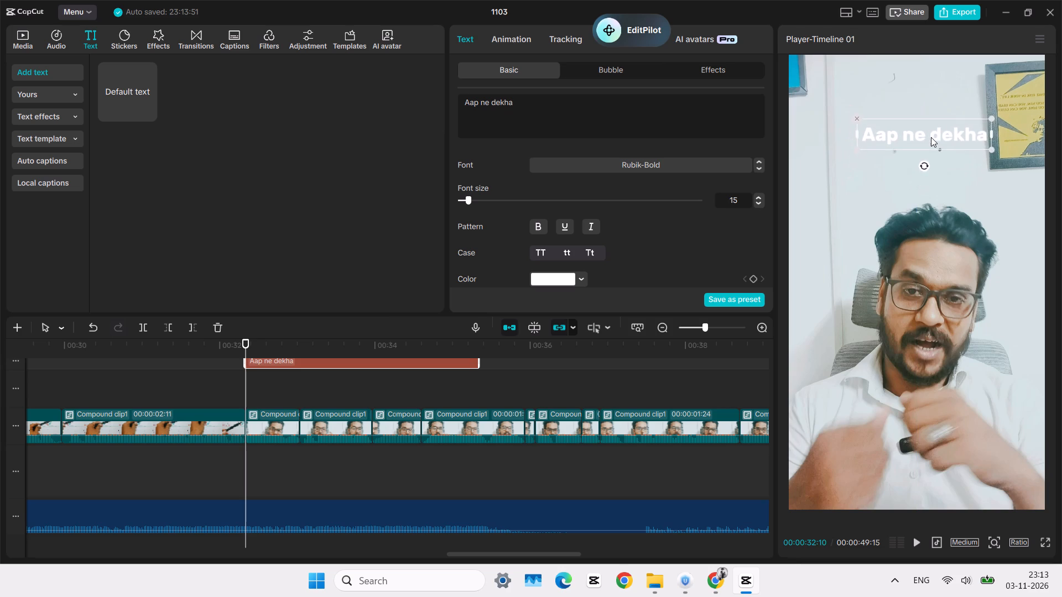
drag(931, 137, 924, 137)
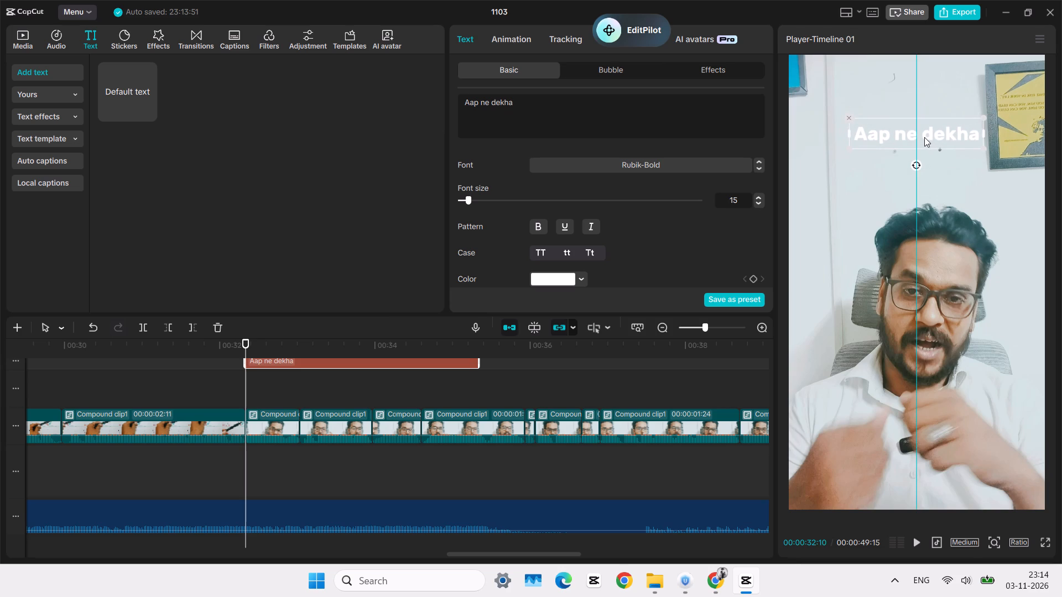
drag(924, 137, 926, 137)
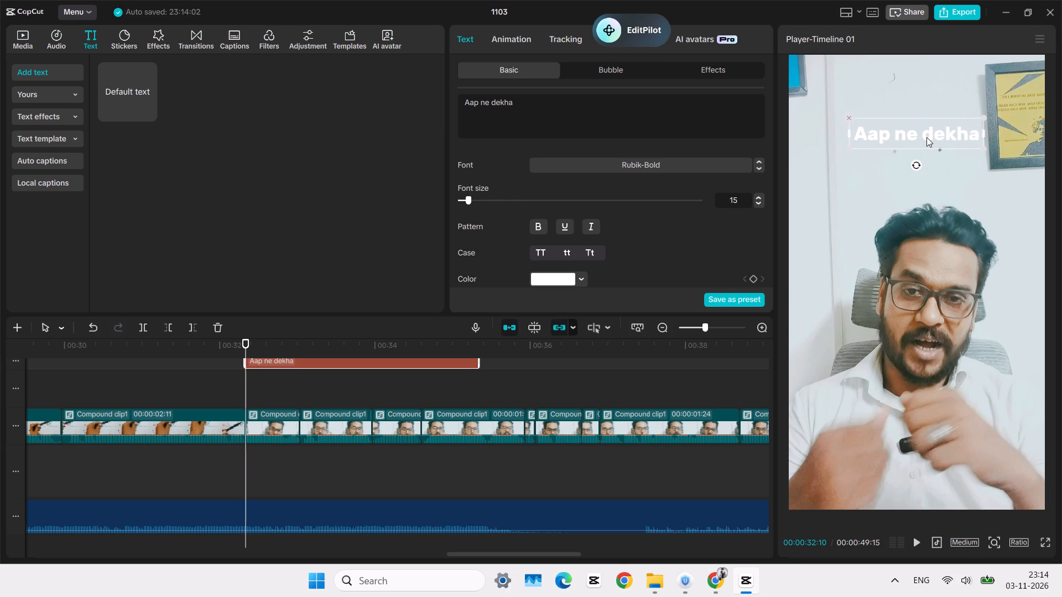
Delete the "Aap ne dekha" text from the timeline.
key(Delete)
Play the talking clips that follow the 00:00:02:11 chart clip to review the speech up to about 00:00:40:16.
scroll(242, 377, down, 3)
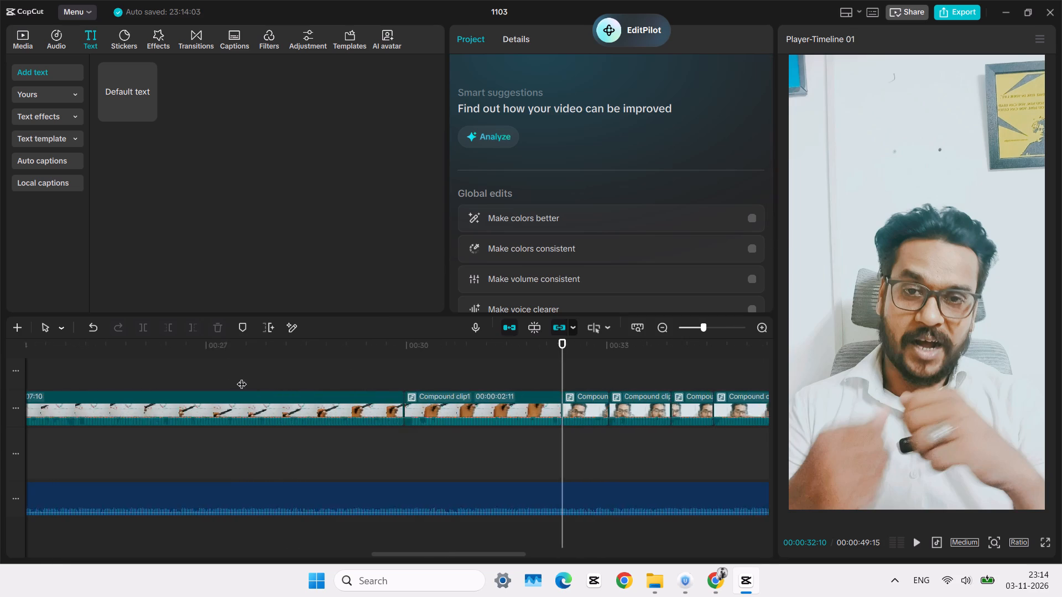
scroll(242, 377, down, 1)
scroll(242, 377, up, 1)
click(530, 410)
key(space)
scroll(530, 410, left, 1)
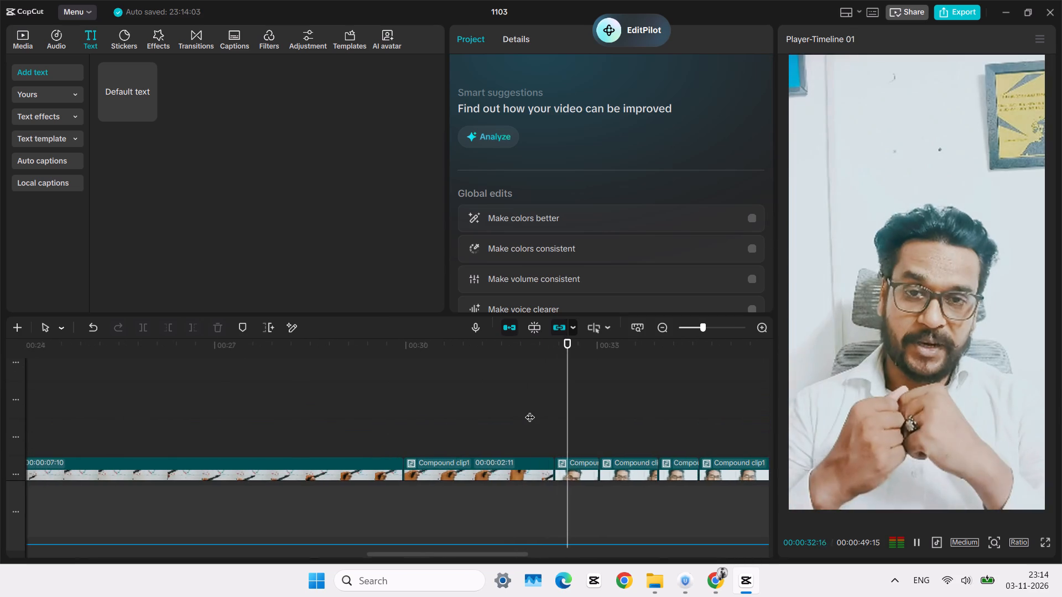
scroll(530, 410, down, 1)
scroll(530, 410, left, 1)
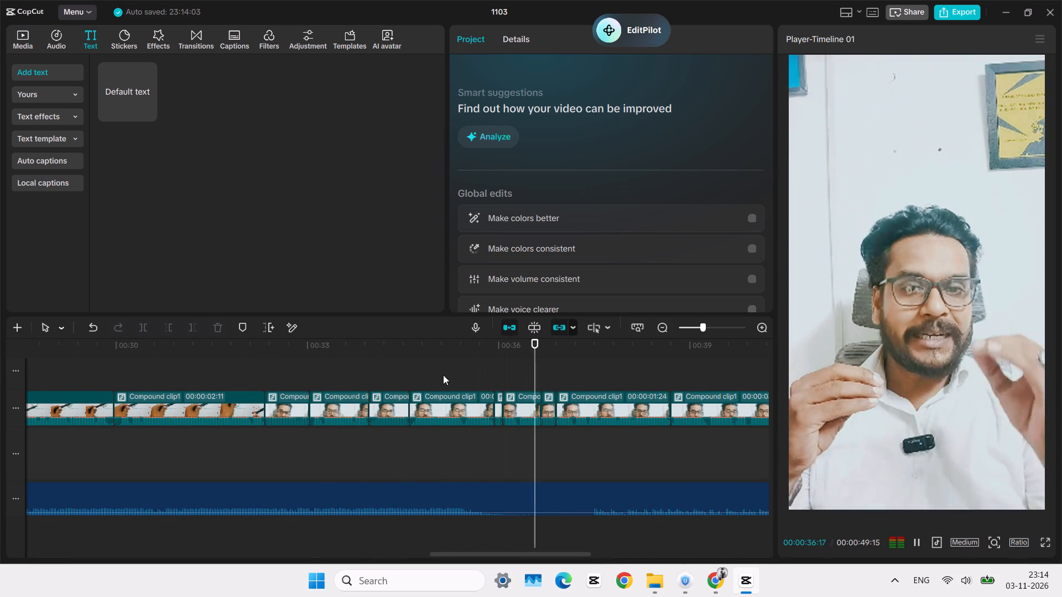
scroll(538, 376, left, 1)
ctrl+scroll(538, 376, down, 1)
ctrl+scroll(538, 376, left, 1)
ctrl+scroll(538, 376, down, 1)
ctrl+scroll(538, 376, up, 1)
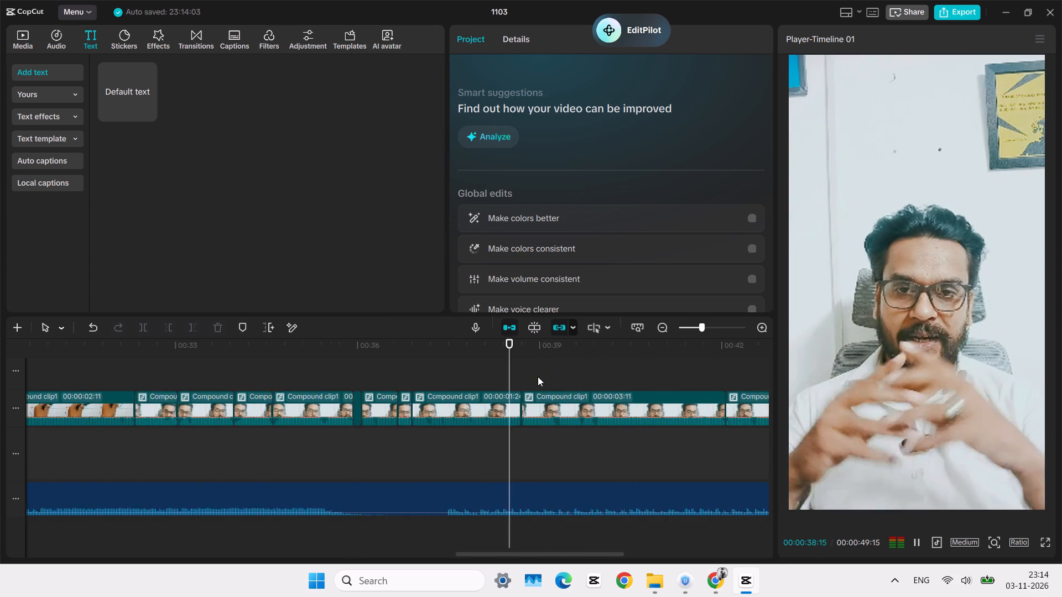
ctrl+scroll(538, 376, up, 1)
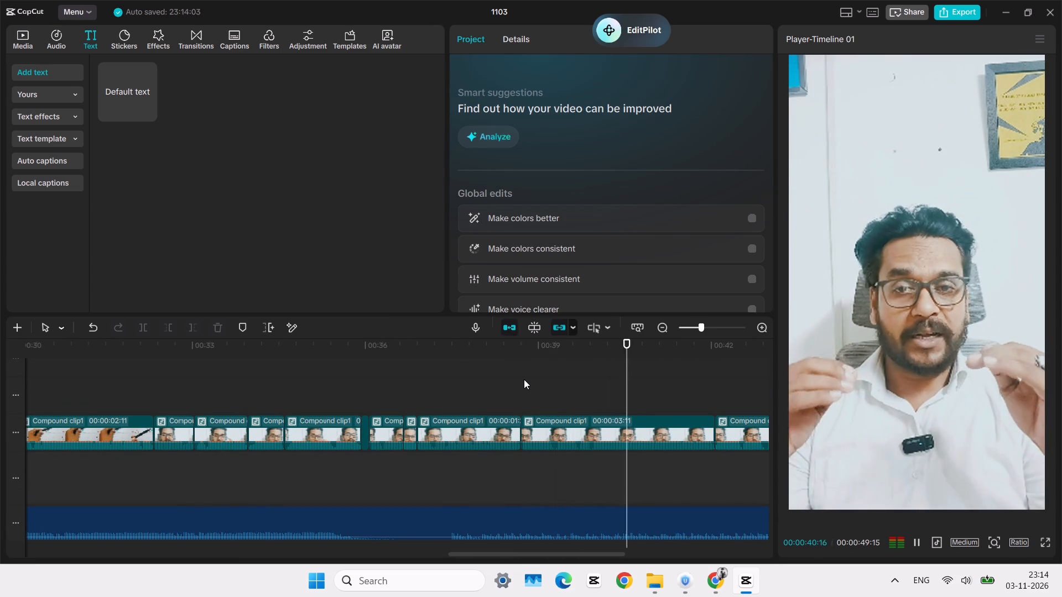
Replay the speech around the start of the 00:00:03:11 talking clip and return the playhead to 00:00:38:21.
click(523, 379)
click(523, 379)
click(523, 379)
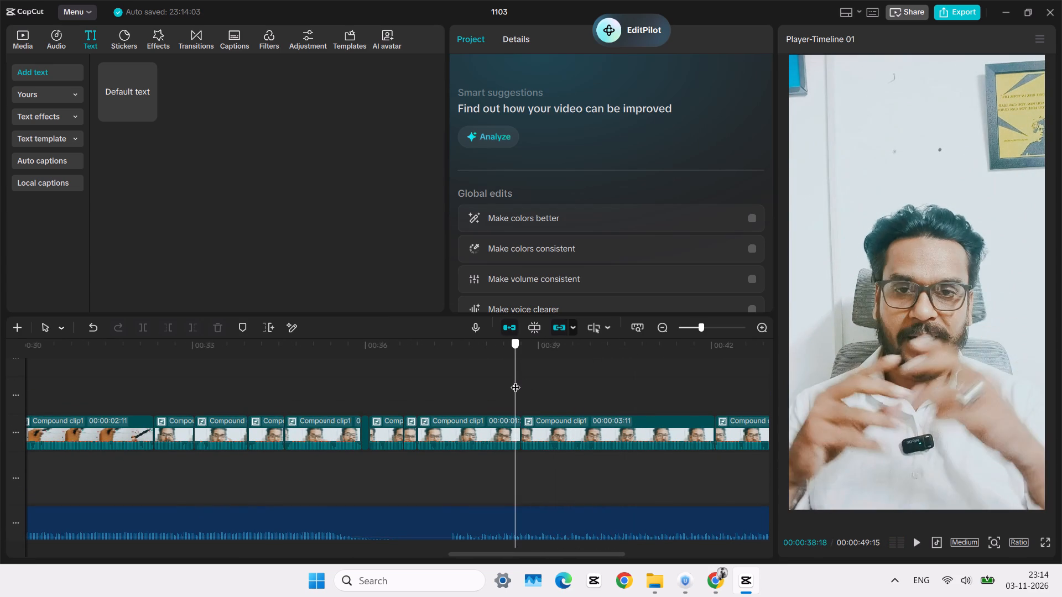
key(space)
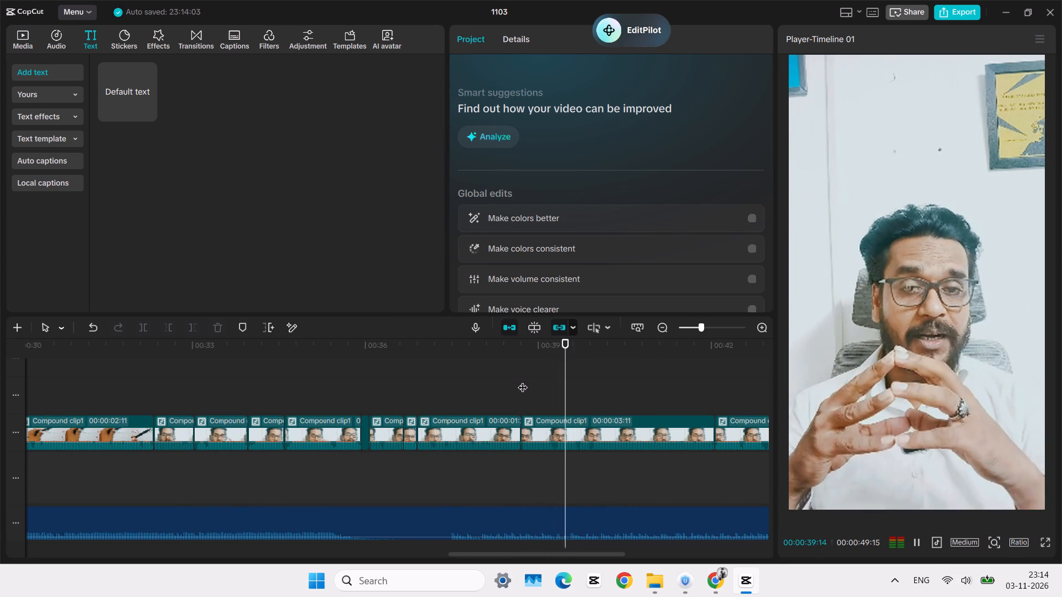
triple_click(523, 380)
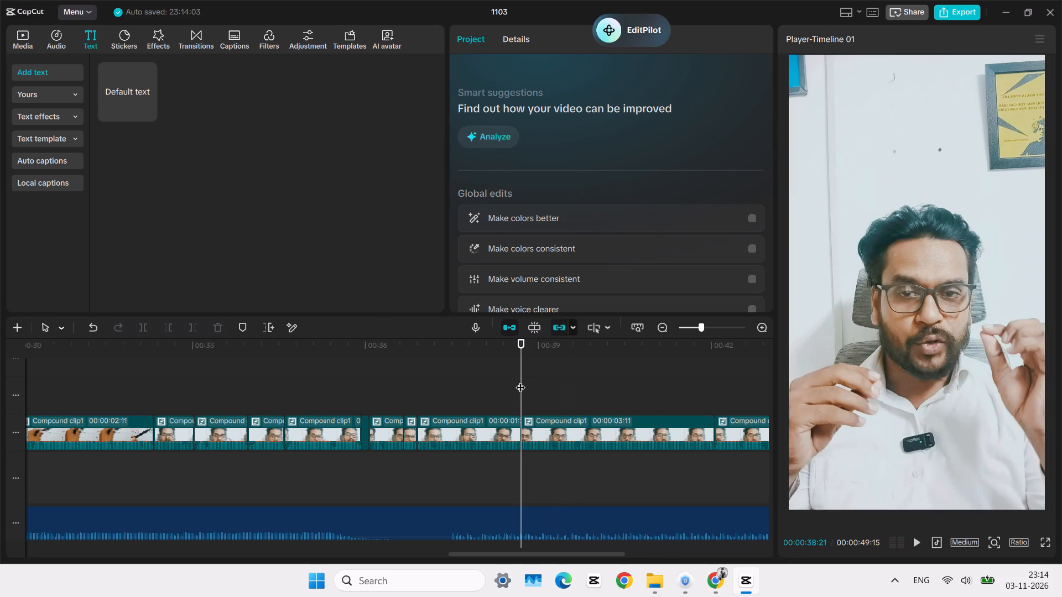
key(space)
click(520, 380)
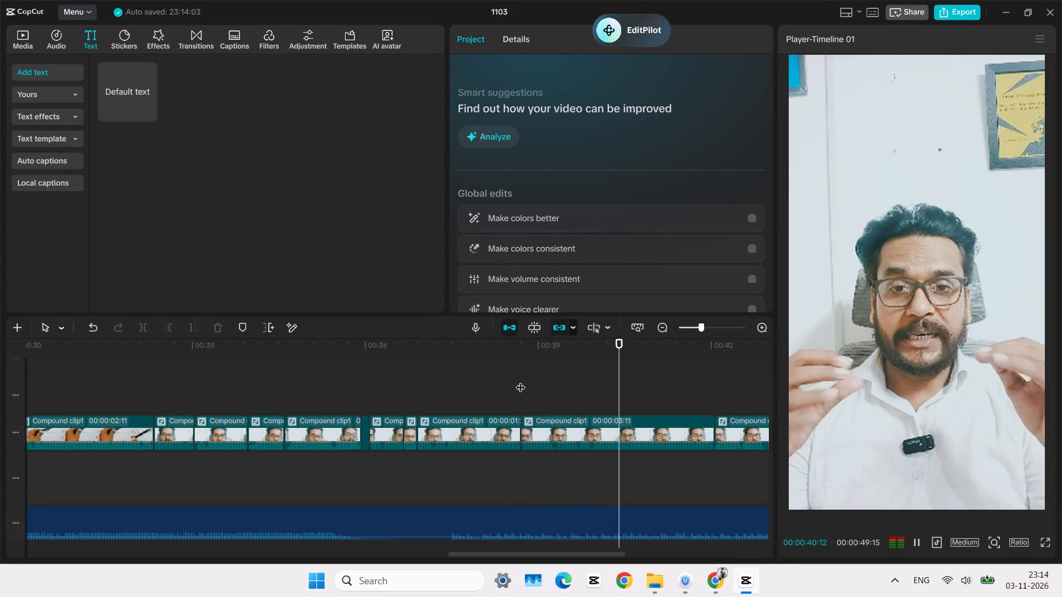
Switch to Pinterest in Chrome, search for "motivation office" and browse the resulting pins.
click(719, 574)
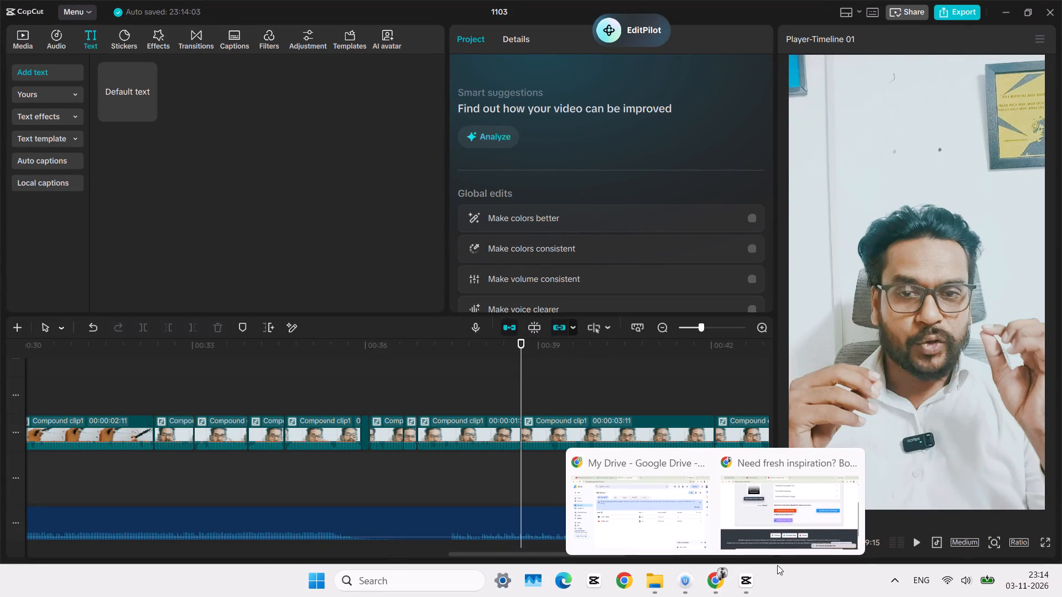
click(774, 541)
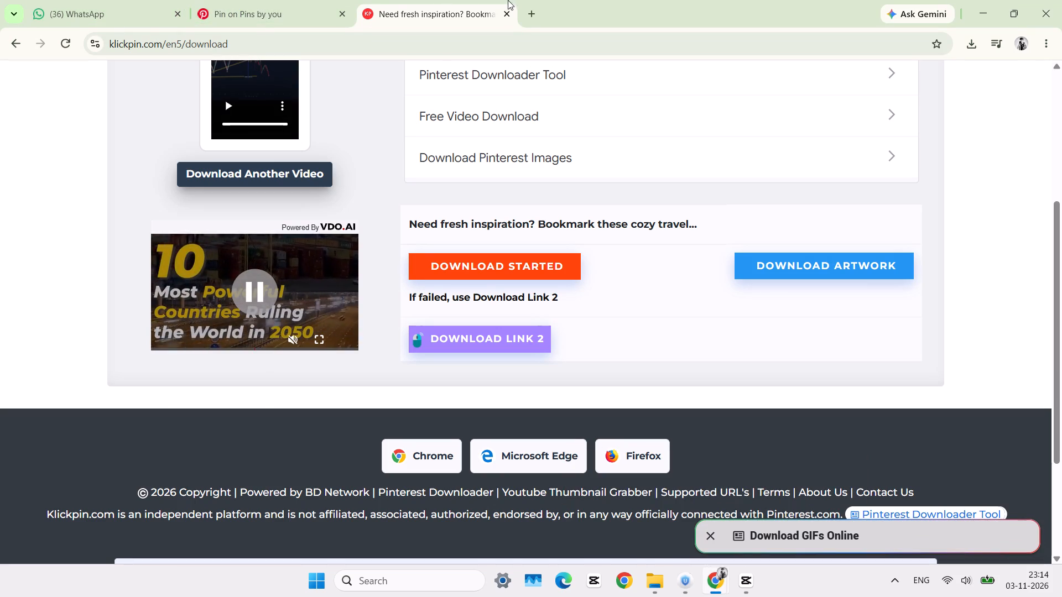
click(529, 11)
click(265, 22)
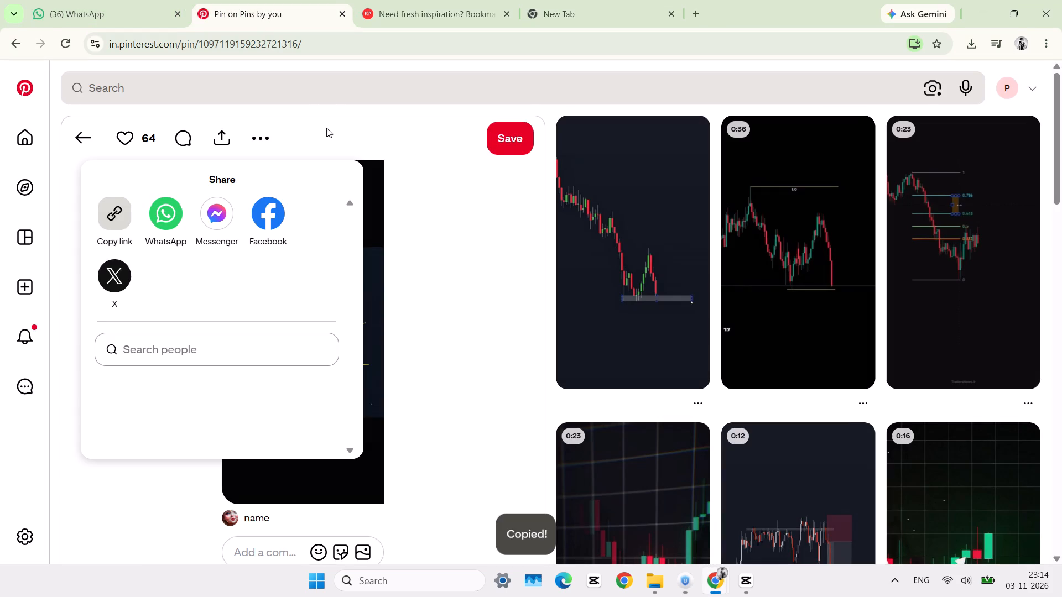
click(326, 110)
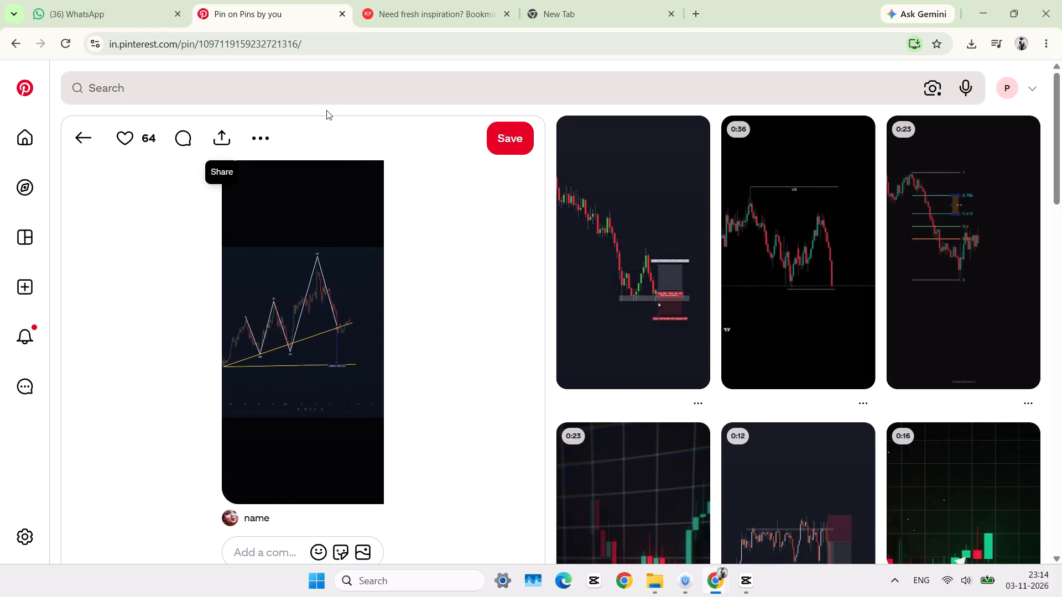
click(325, 101)
text(moti)
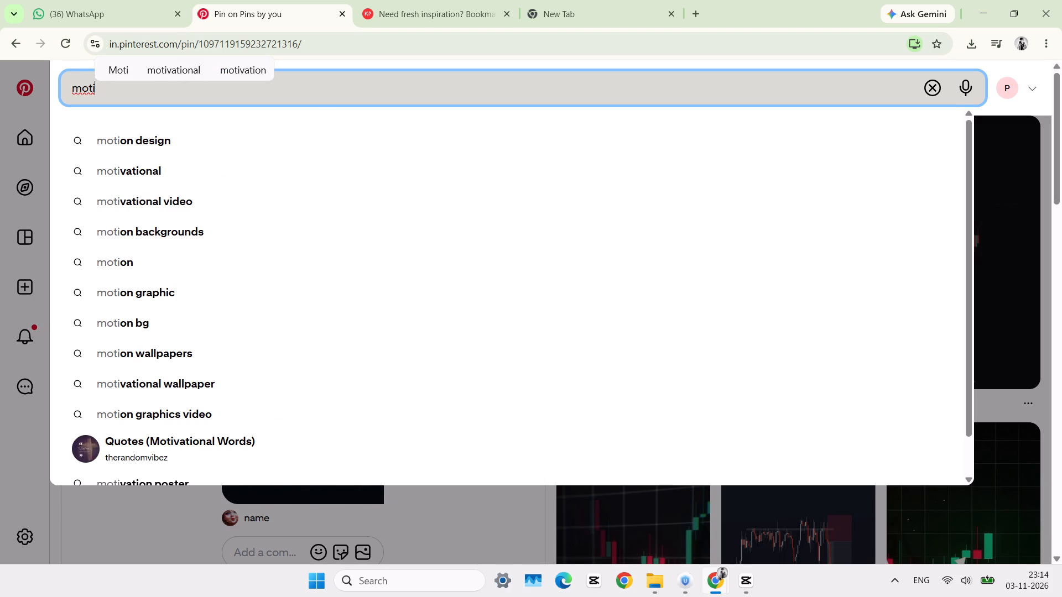
key(BackSpace)
key(BackSpace)
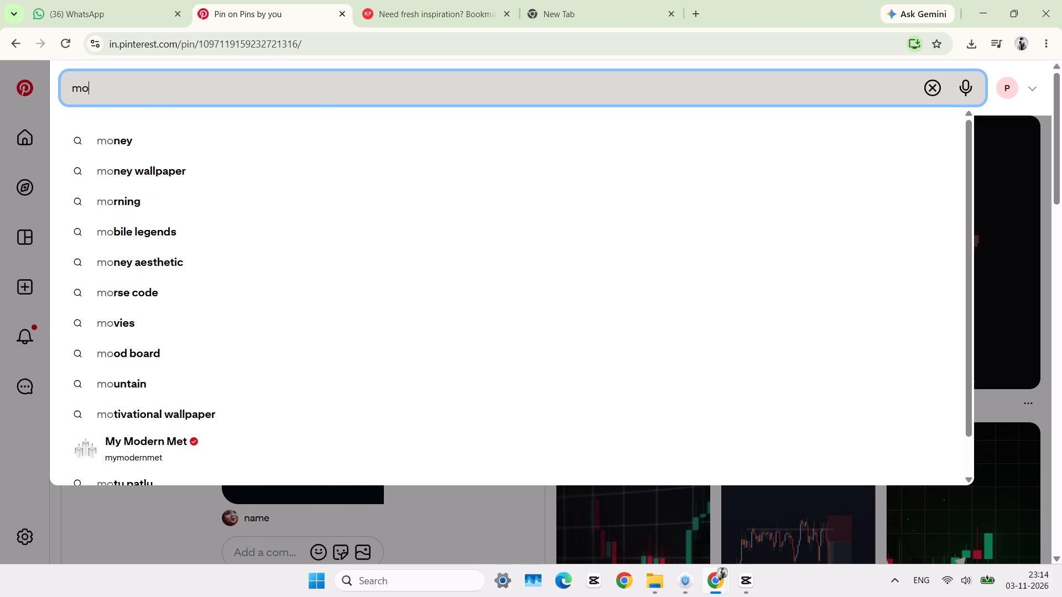
text(to)
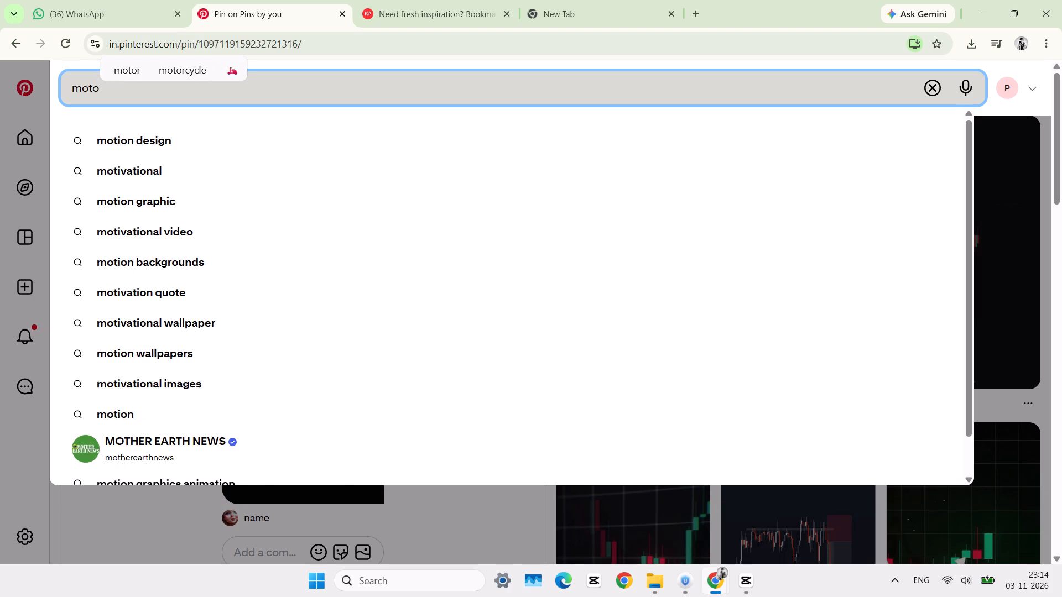
key(BackSpace)
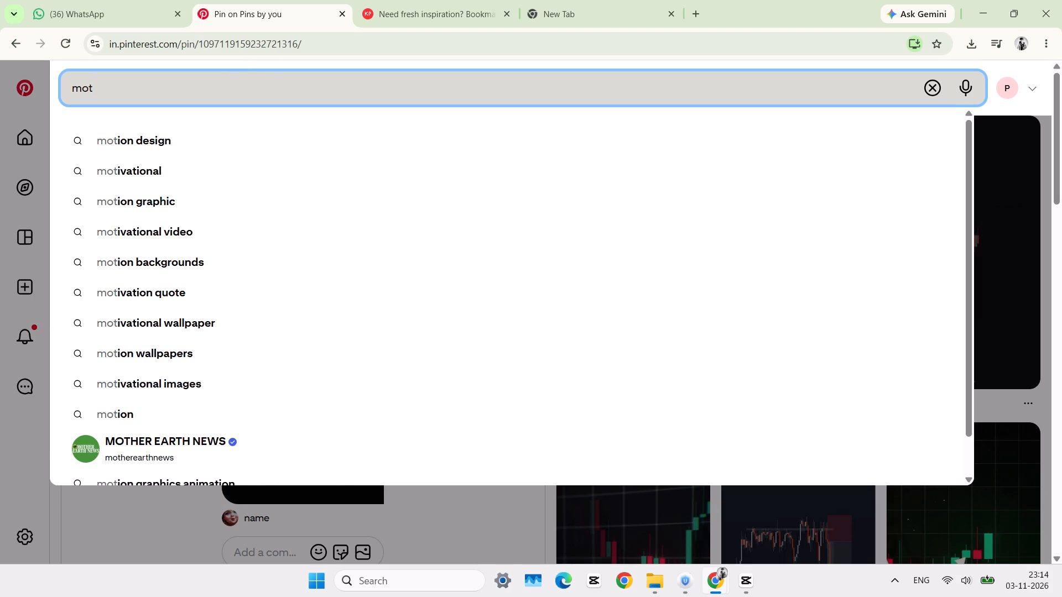
text(iv)
text(ation)
key(space)
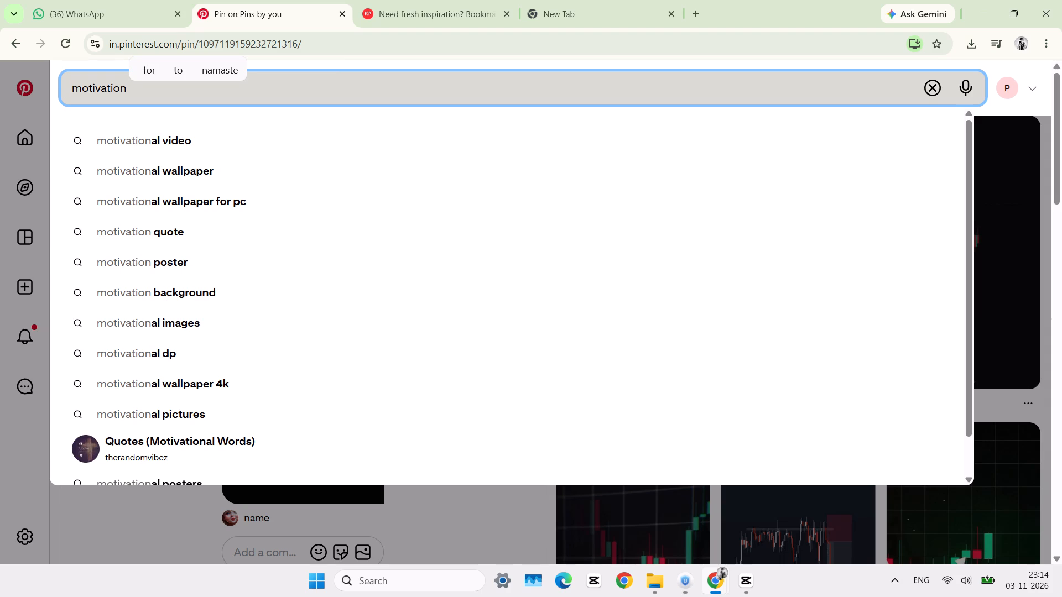
text(office)
key(space)
key(Return)
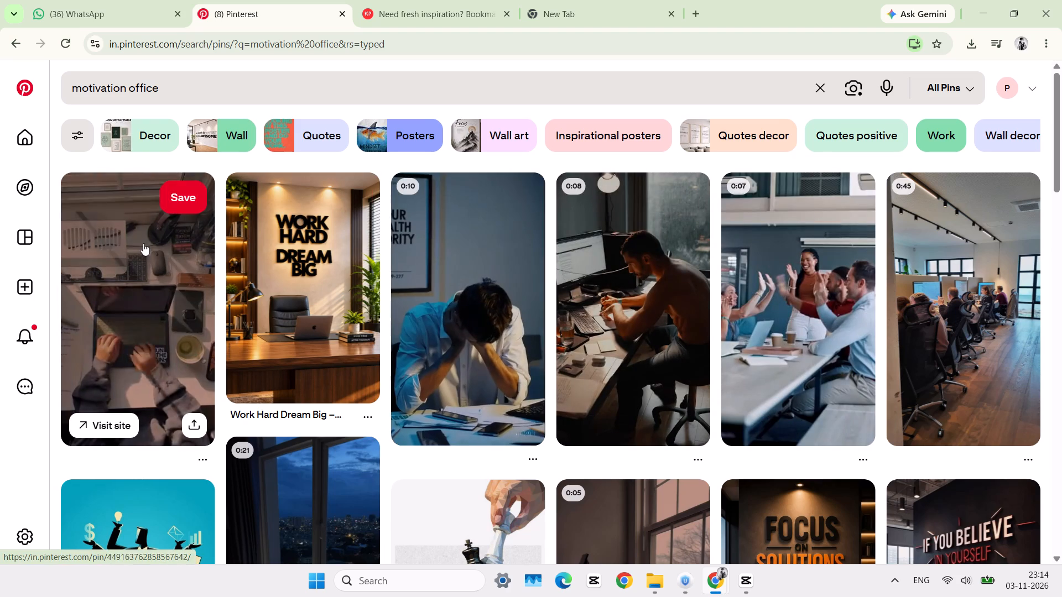
scroll(143, 243, down, 1)
scroll(194, 406, down, 5)
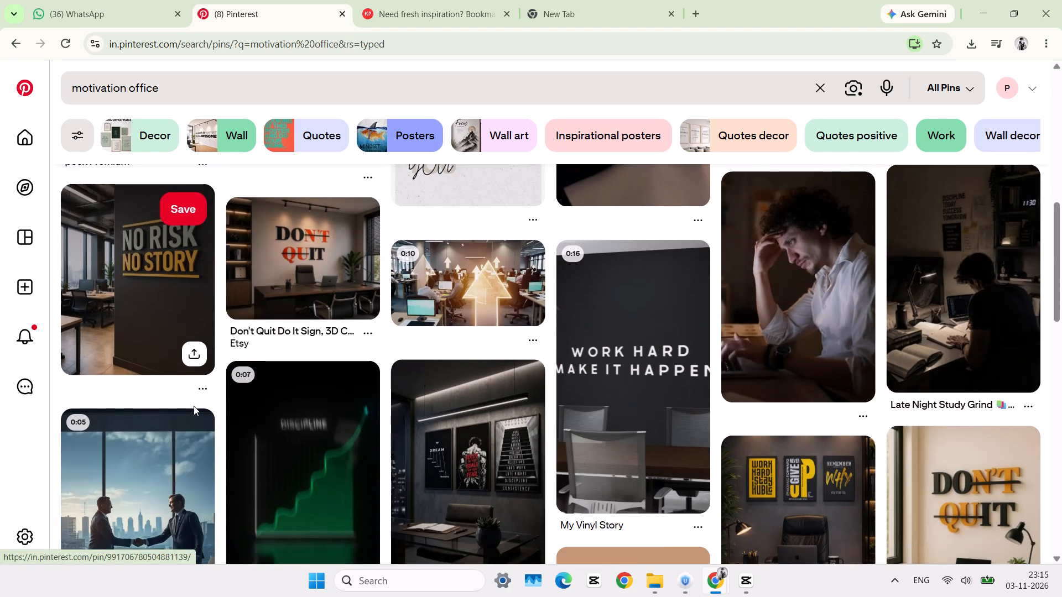
scroll(684, 324, down, 3)
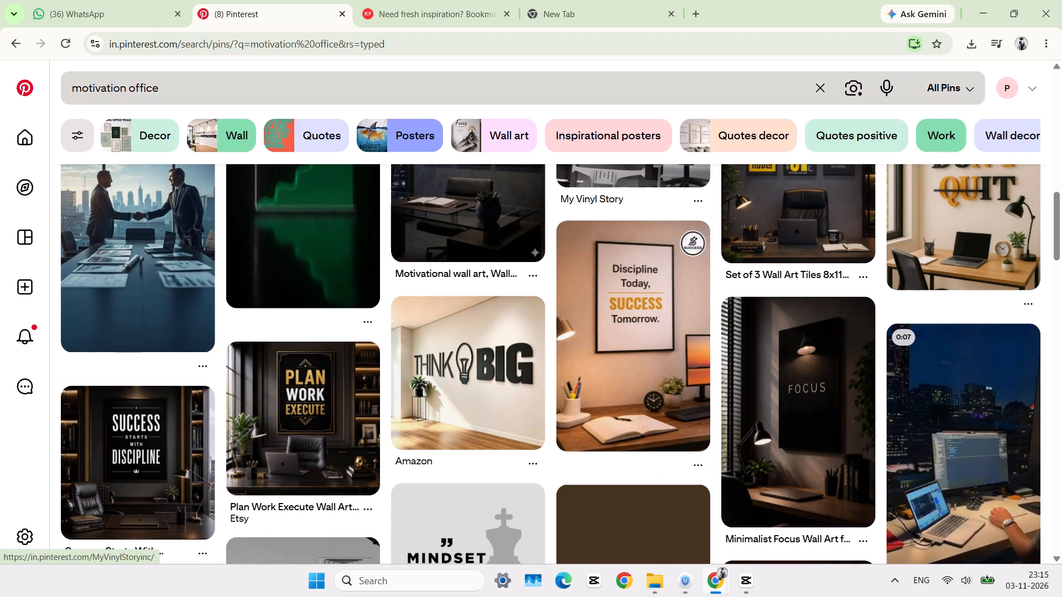
Shorten the Pinterest search to "office" and run it.
click(132, 97)
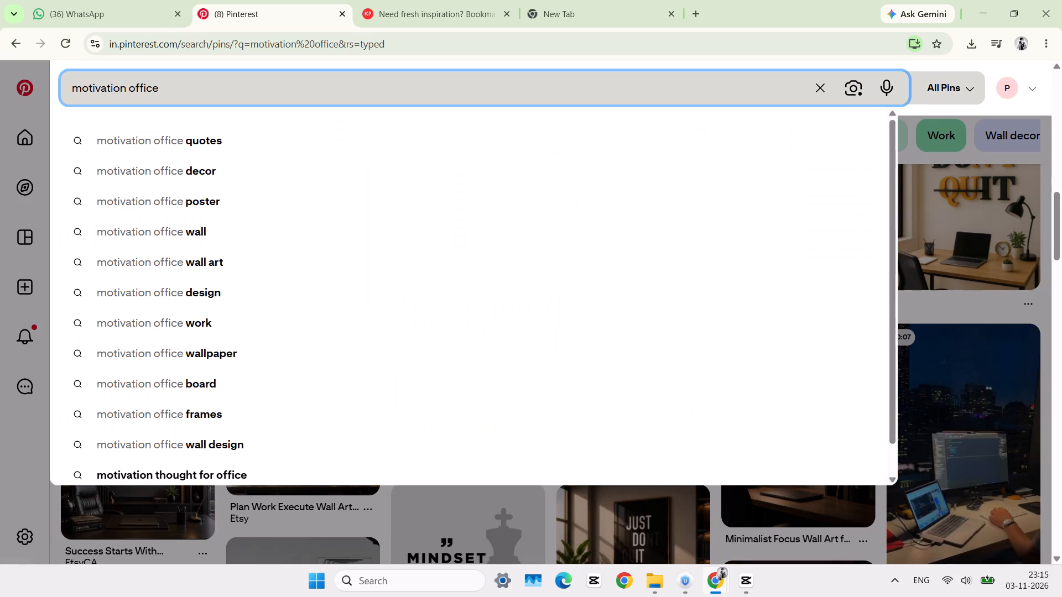
click(130, 90)
key(BackSpace)
key(BackSpace)
key(BackSpace)
key(BackSpace)
key(BackSpace)
key(BackSpace)
key(BackSpace)
key(BackSpace)
key(BackSpace)
key(BackSpace)
key(BackSpace)
key(BackSpace)
key(BackSpace)
key(BackSpace)
key(BackSpace)
key(BackSpace)
key(BackSpace)
key(BackSpace)
key(BackSpace)
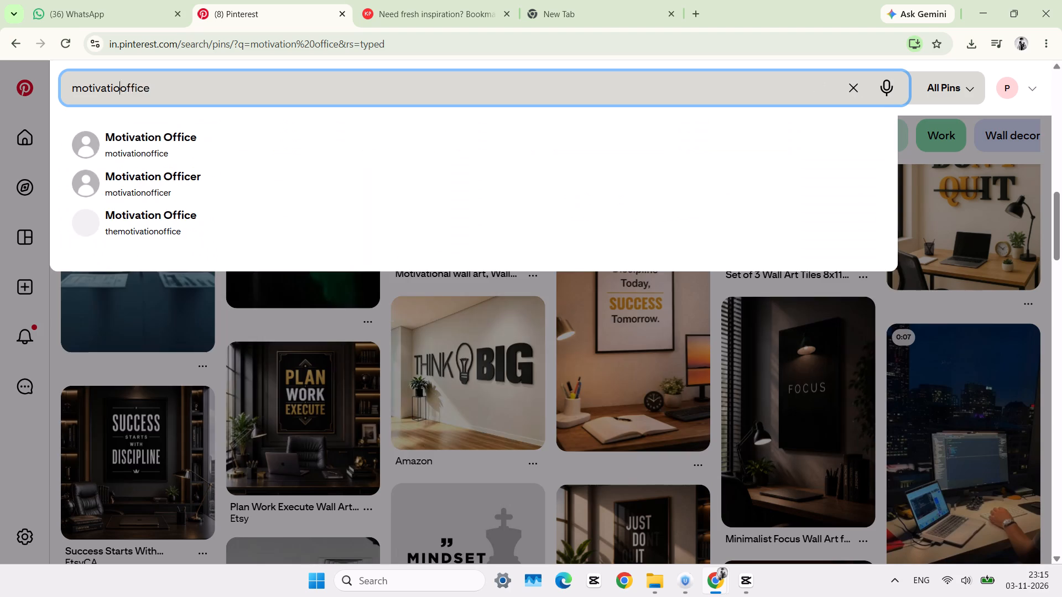
key(Return)
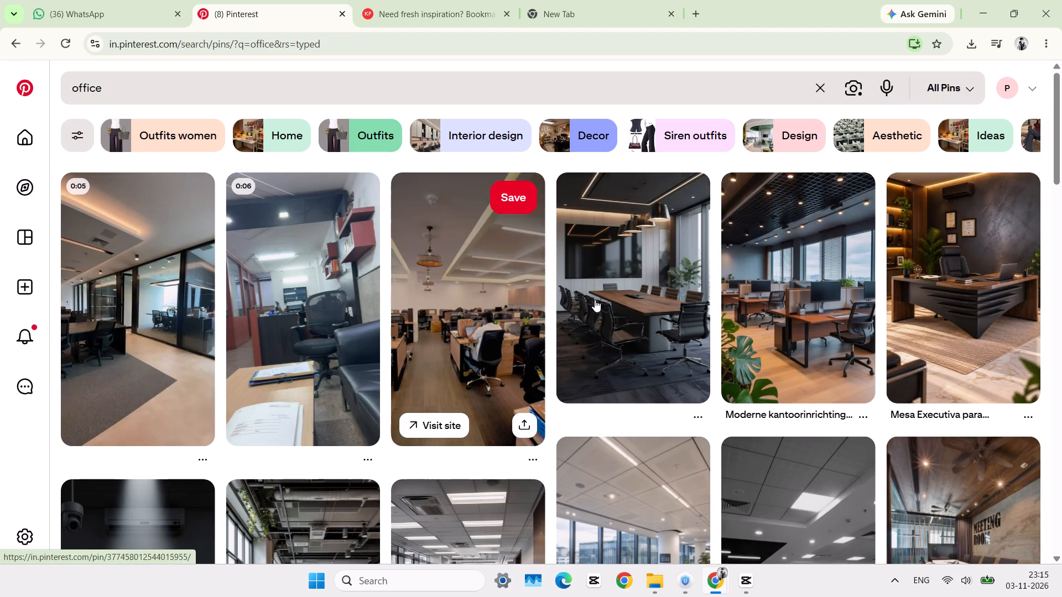
Extend the Pinterest search to "office metting" and run it.
click(105, 85)
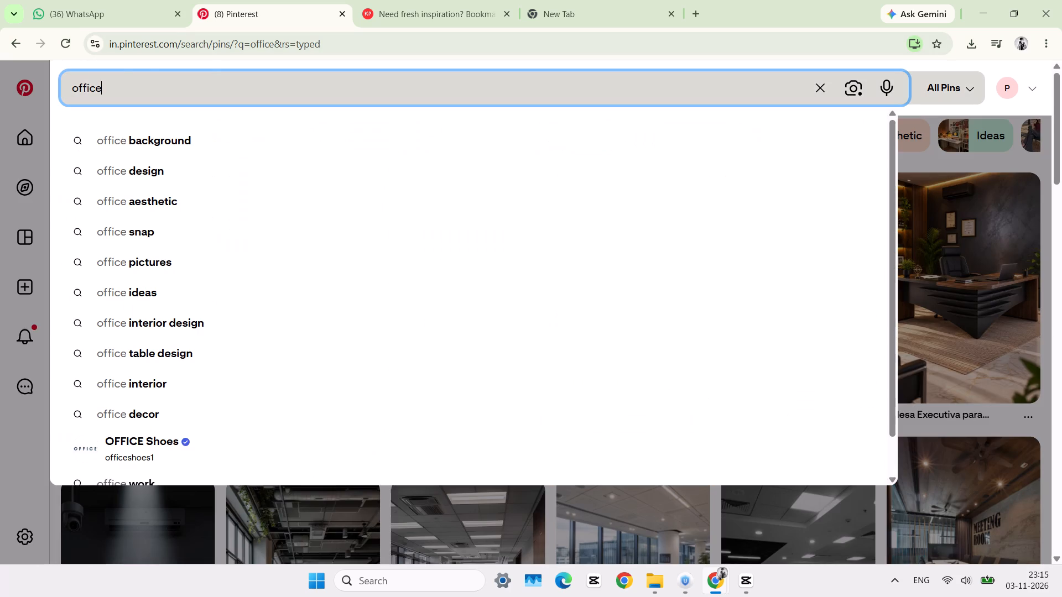
key(space)
text(m)
text(etting)
key(space)
key(Return)
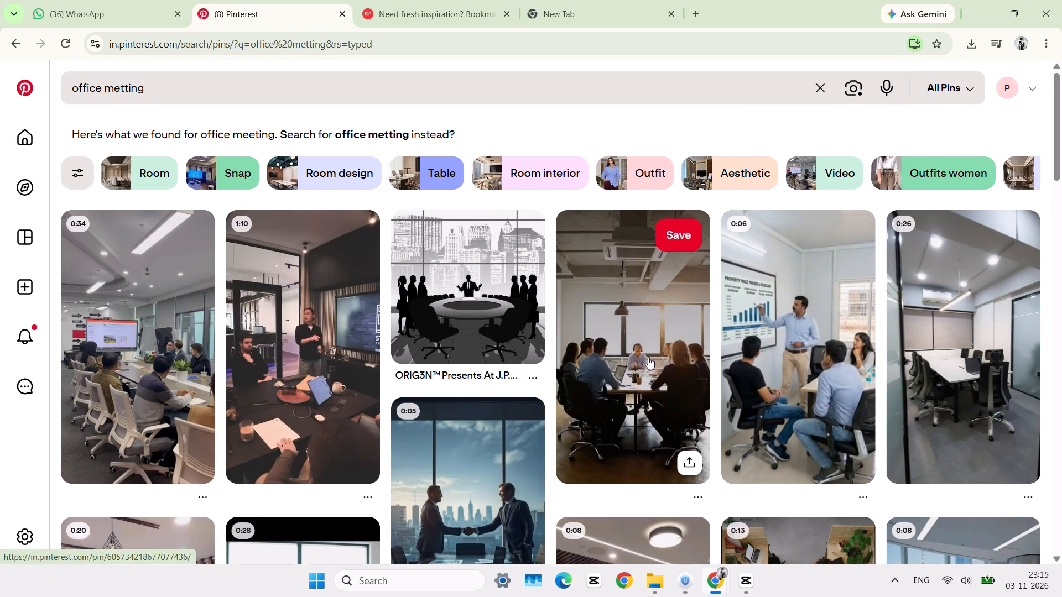
Browse the office meeting pins, preview the video of a standing man addressing seated colleagues, and return to the results.
scroll(632, 358, down, 2)
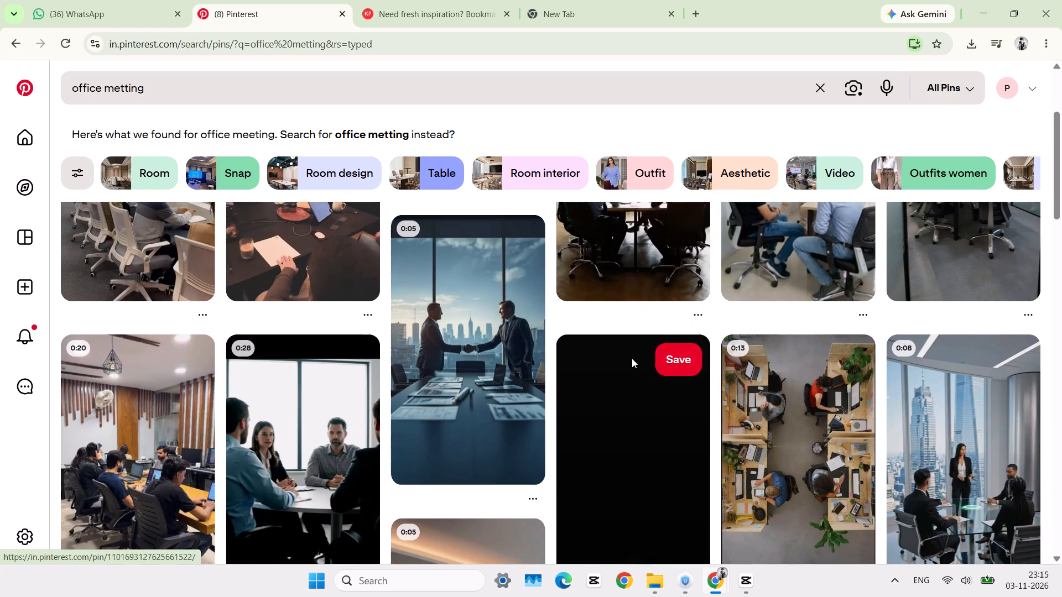
scroll(722, 395, down, 2)
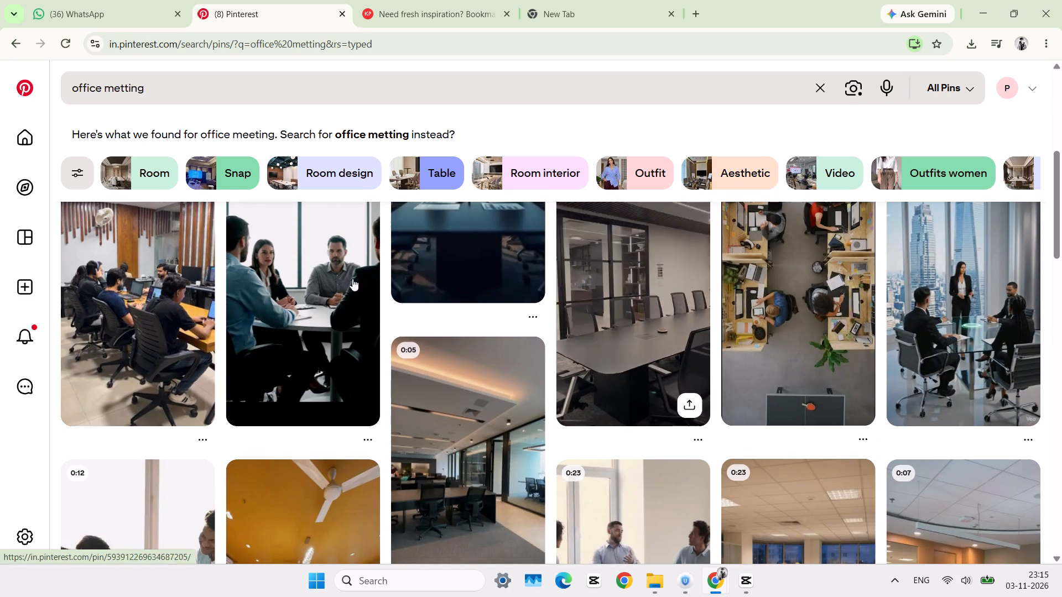
scroll(316, 298, up, 1)
click(268, 334)
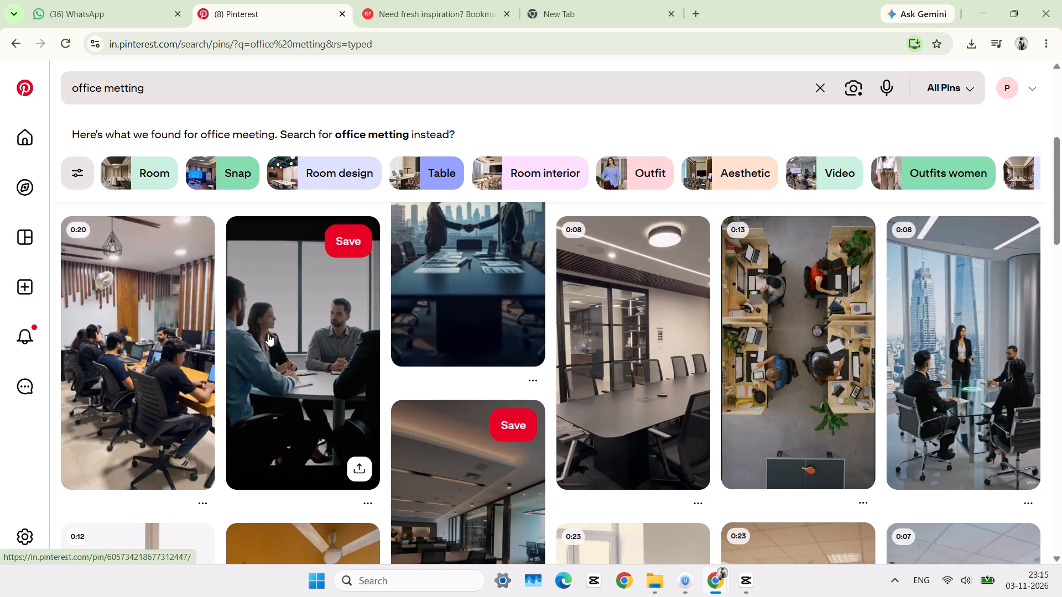
scroll(296, 387, down, 1)
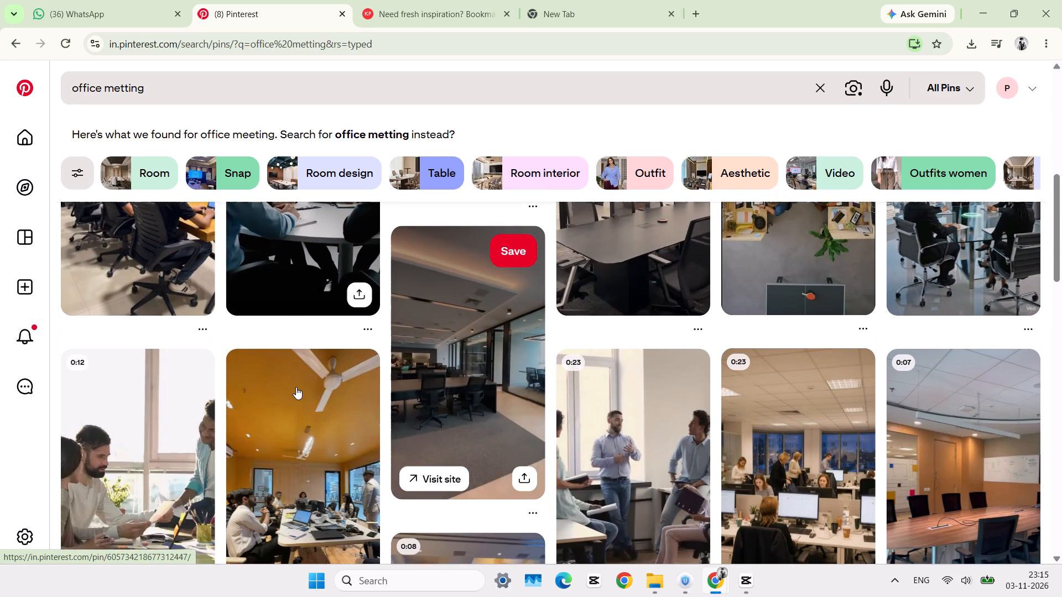
scroll(296, 387, down, 1)
scroll(322, 459, down, 1)
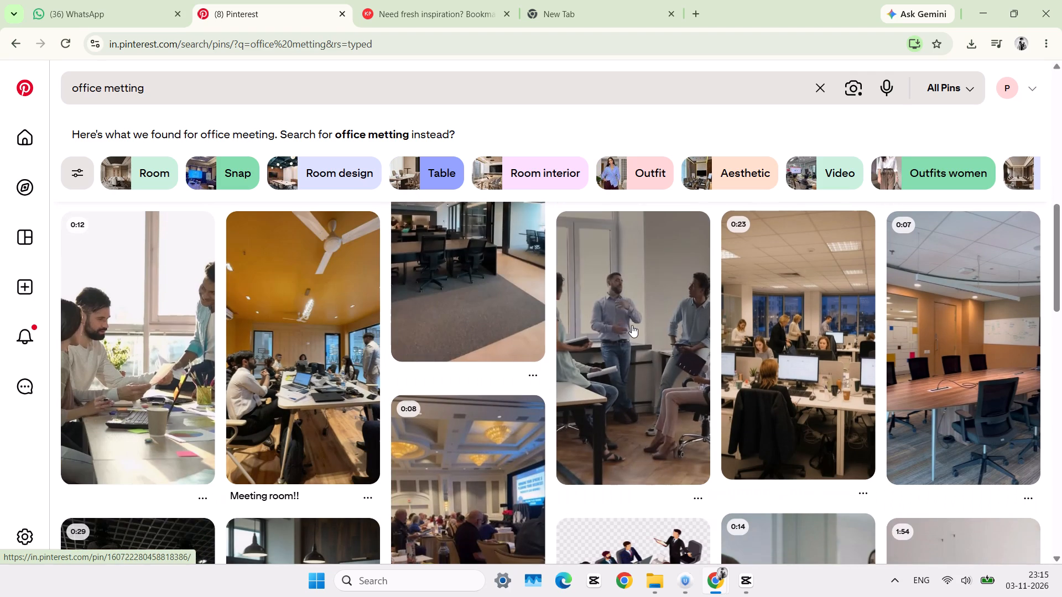
click(632, 325)
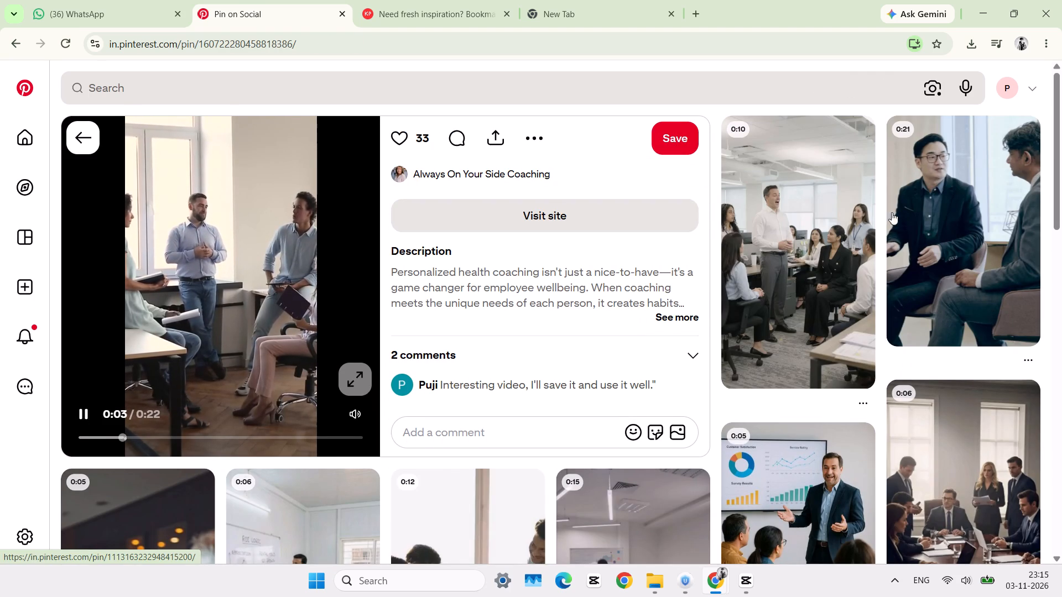
scroll(907, 205, down, 2)
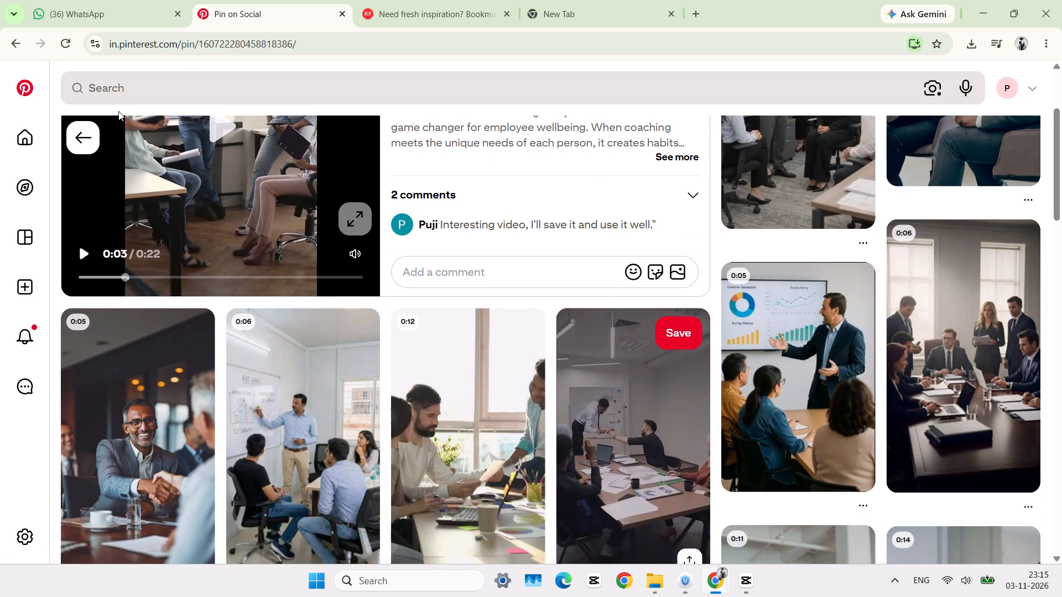
click(14, 49)
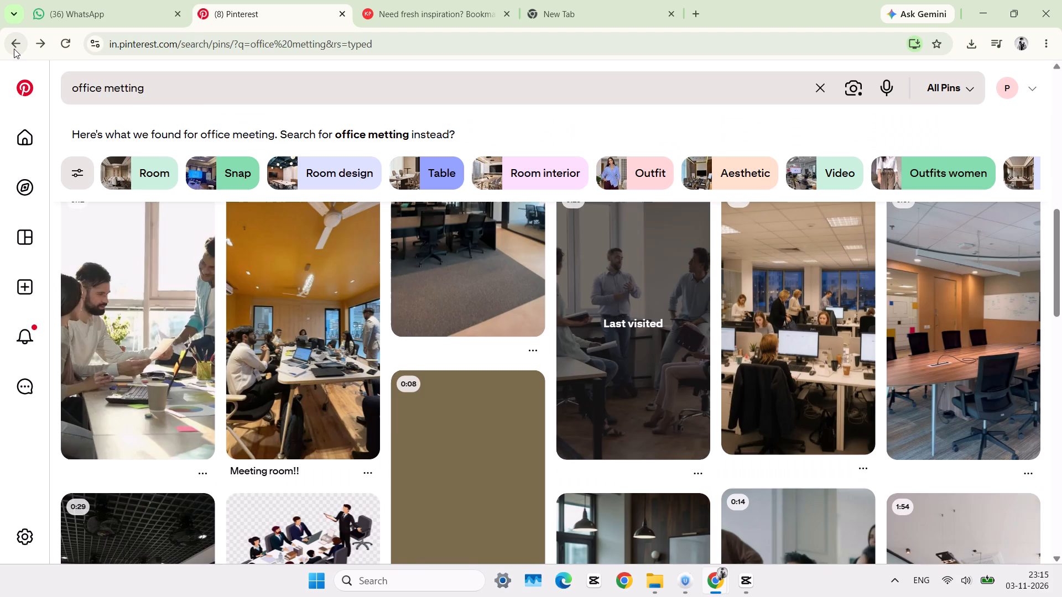
Replace "office" in the Pinterest search with "trading" and search for "trading metting".
click(106, 96)
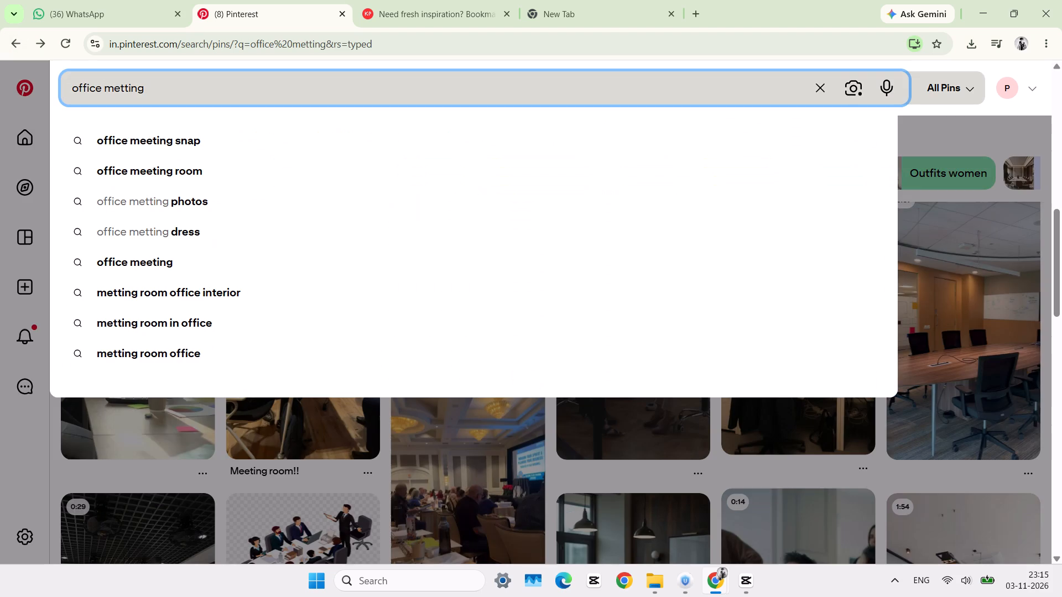
key(BackSpace)
key(BackSpace)
key(BackSpace)
key(BackSpace)
key(BackSpace)
key(BackSpace)
key(BackSpace)
key(BackSpace)
key(BackSpace)
key(BackSpace)
key(BackSpace)
key(BackSpace)
key(BackSpace)
key(BackSpace)
key(BackSpace)
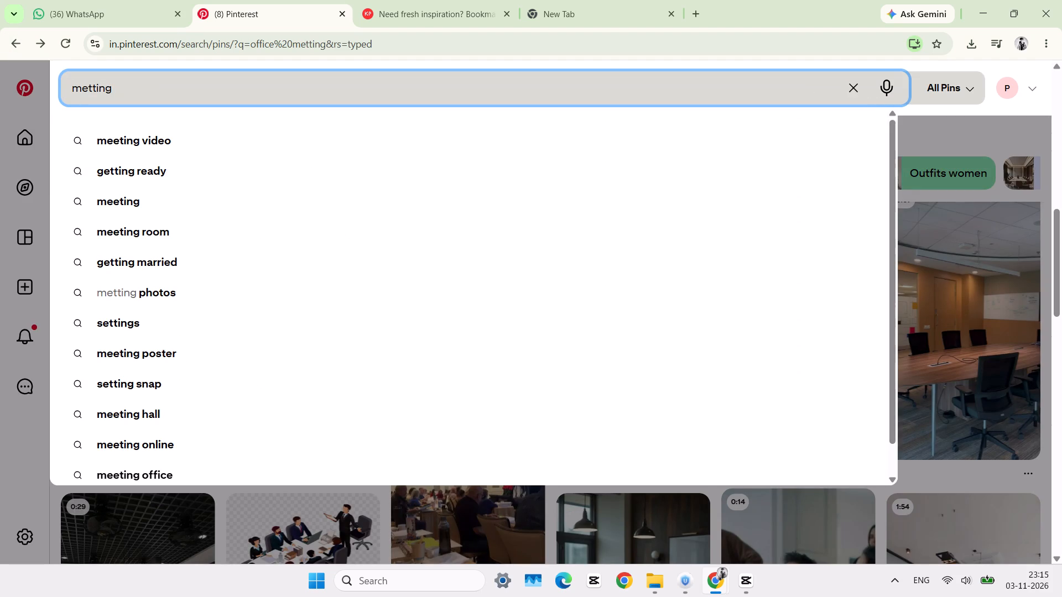
text(trading)
key(space)
key(Return)
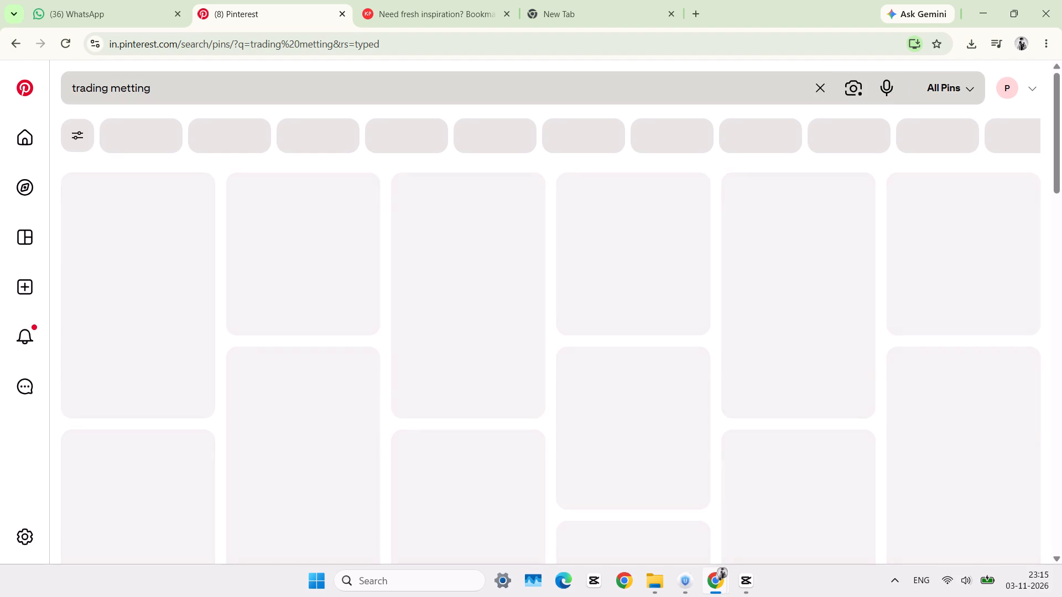
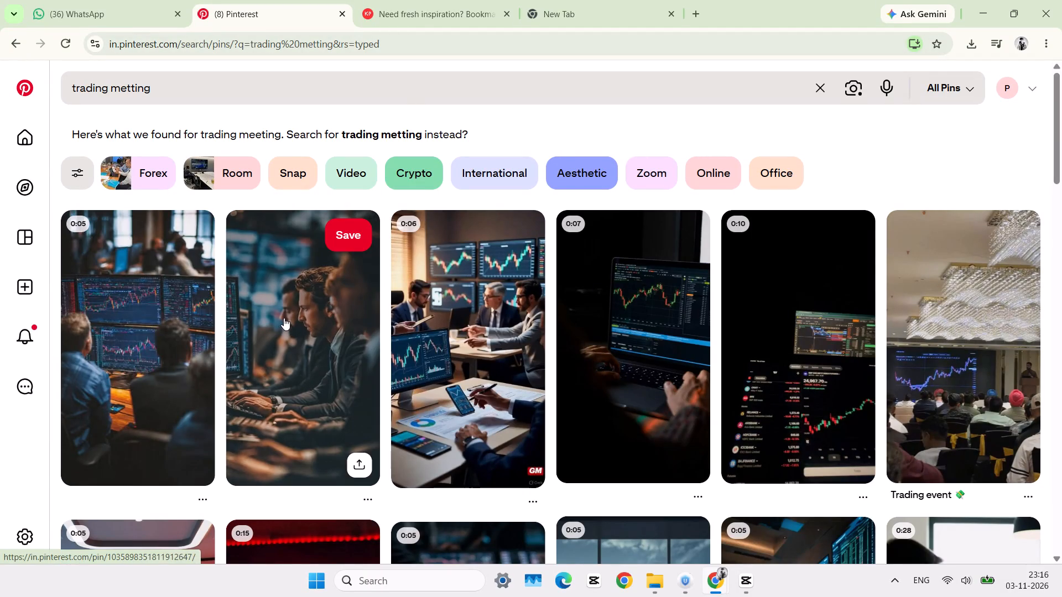
Open the video pin of suited traders meeting around a desk with chart screens and examine the related pins below it.
click(449, 334)
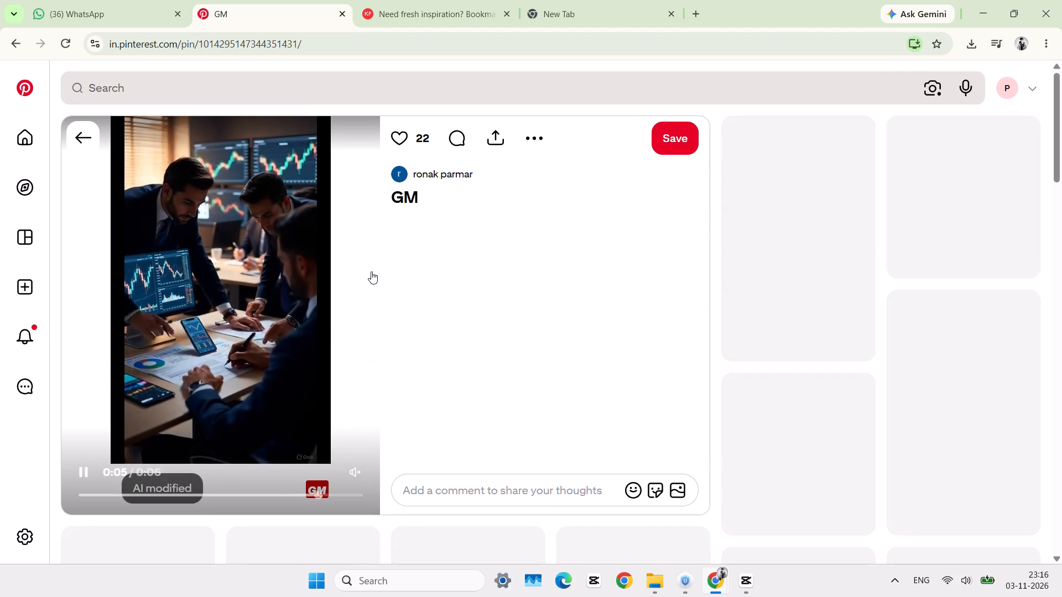
scroll(438, 362, down, 2)
scroll(767, 386, up, 1)
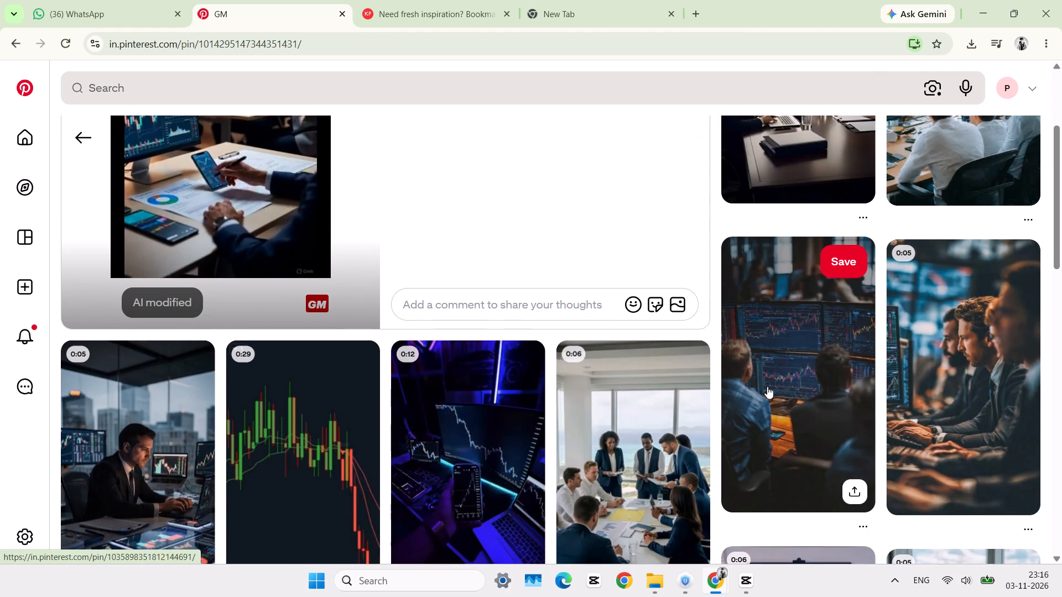
scroll(955, 371, up, 1)
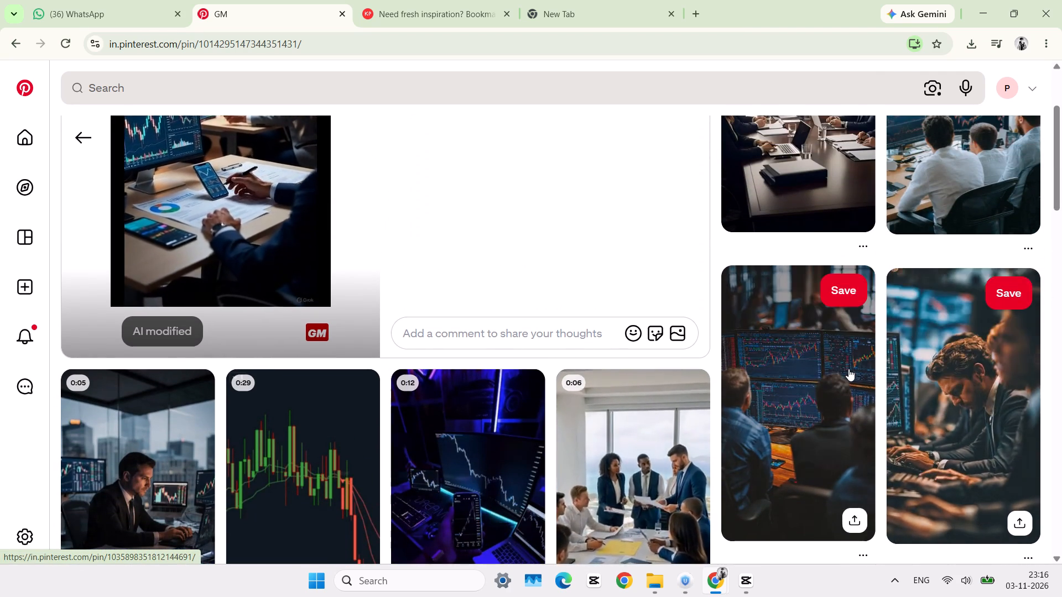
scroll(848, 369, up, 1)
scroll(809, 229, up, 1)
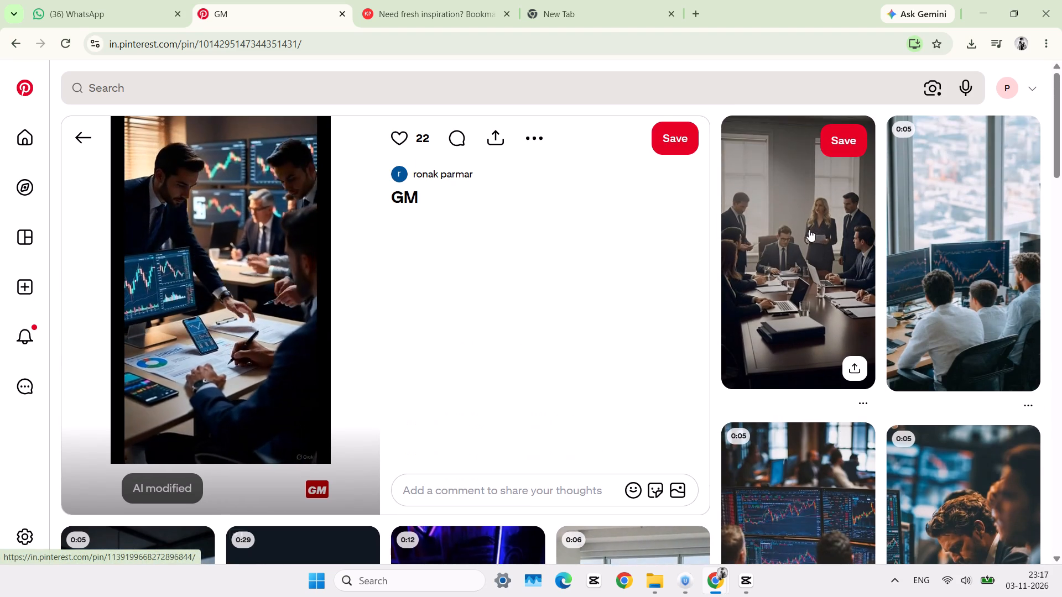
scroll(372, 240, down, 2)
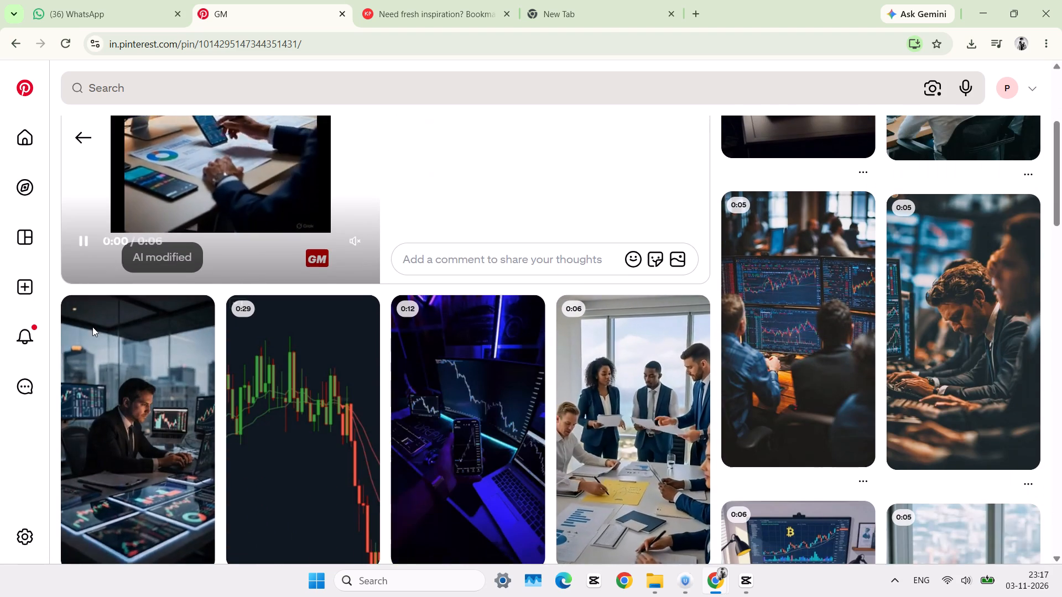
click(92, 327)
scroll(92, 327, down, 1)
scroll(398, 349, down, 2)
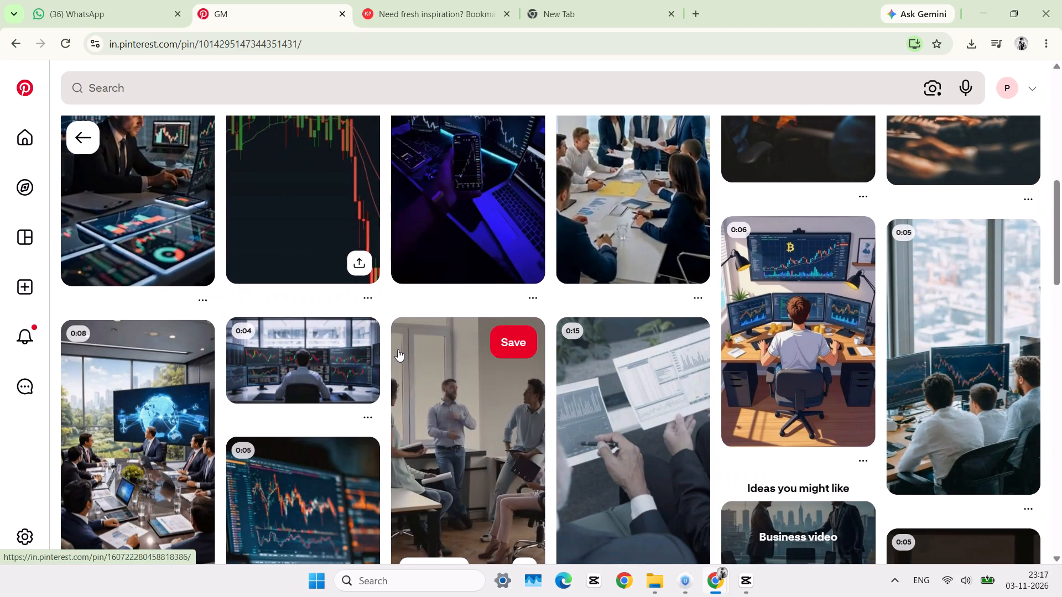
scroll(398, 349, down, 2)
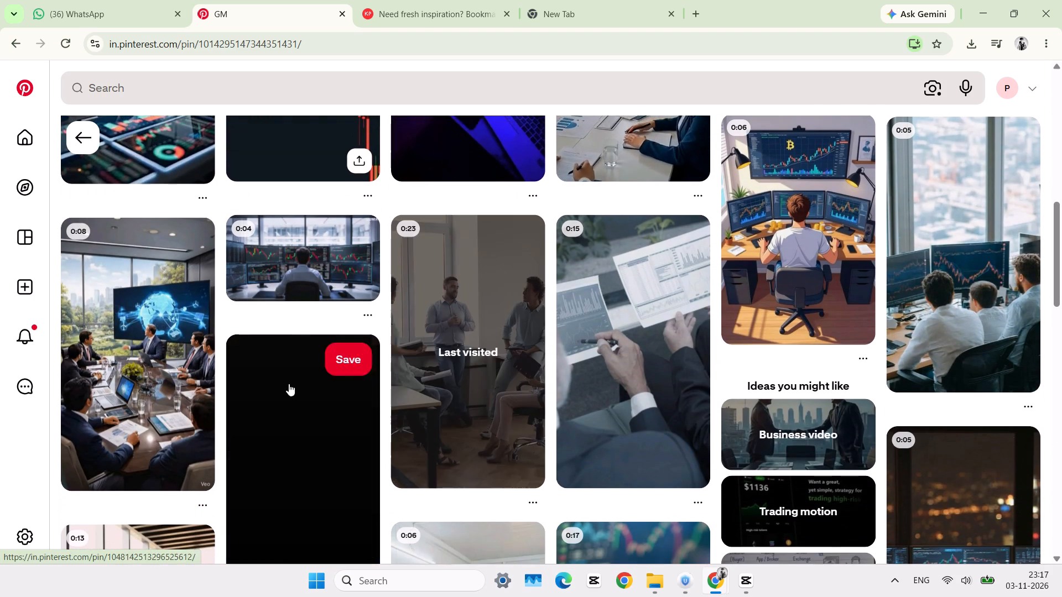
scroll(696, 376, down, 3)
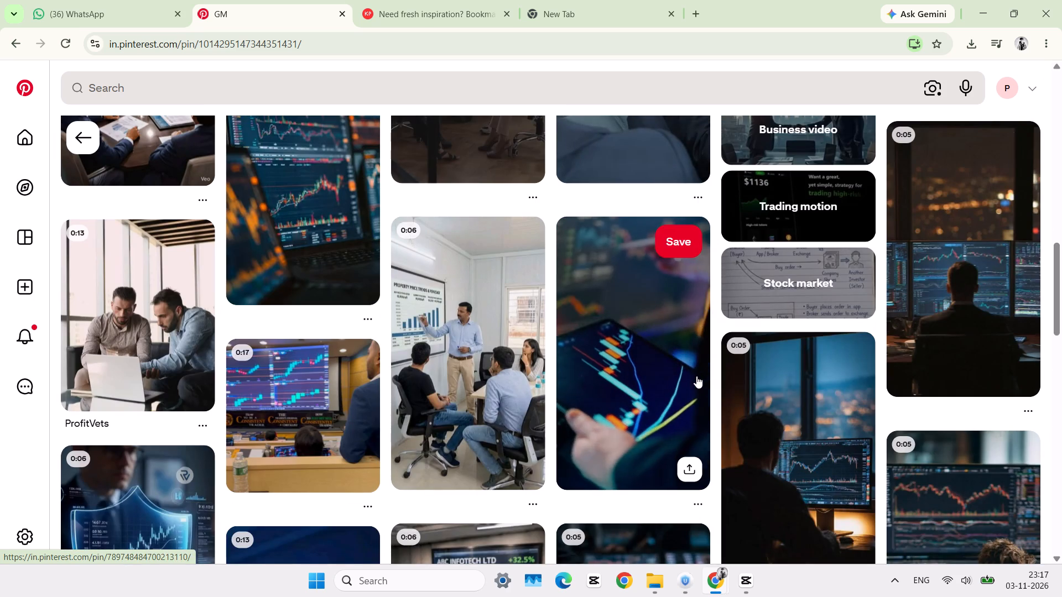
scroll(373, 338, up, 5)
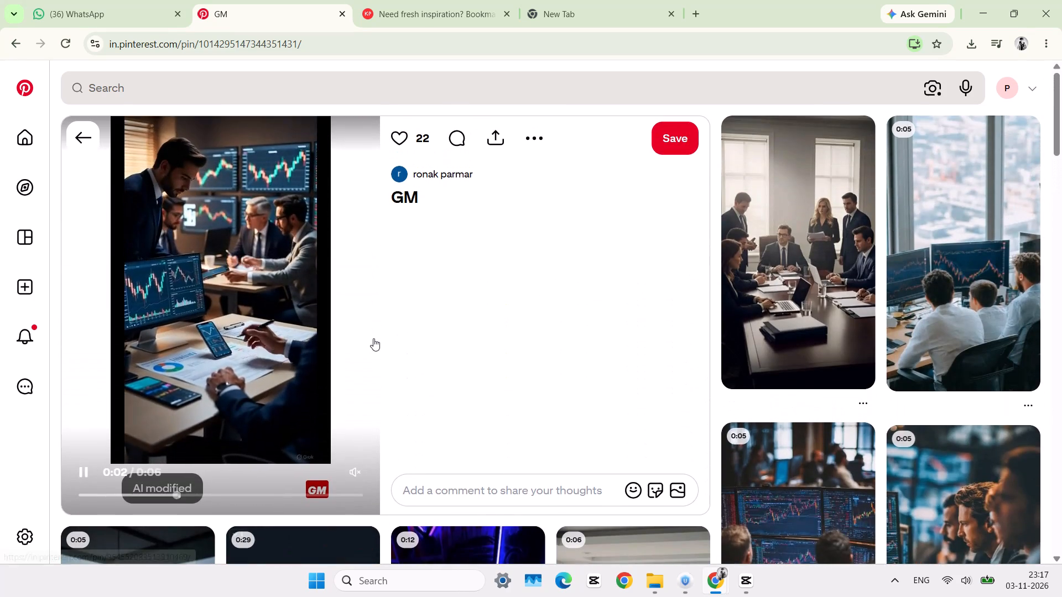
Copy the share link of the trading meeting pin titled GM.
click(480, 150)
click(377, 211)
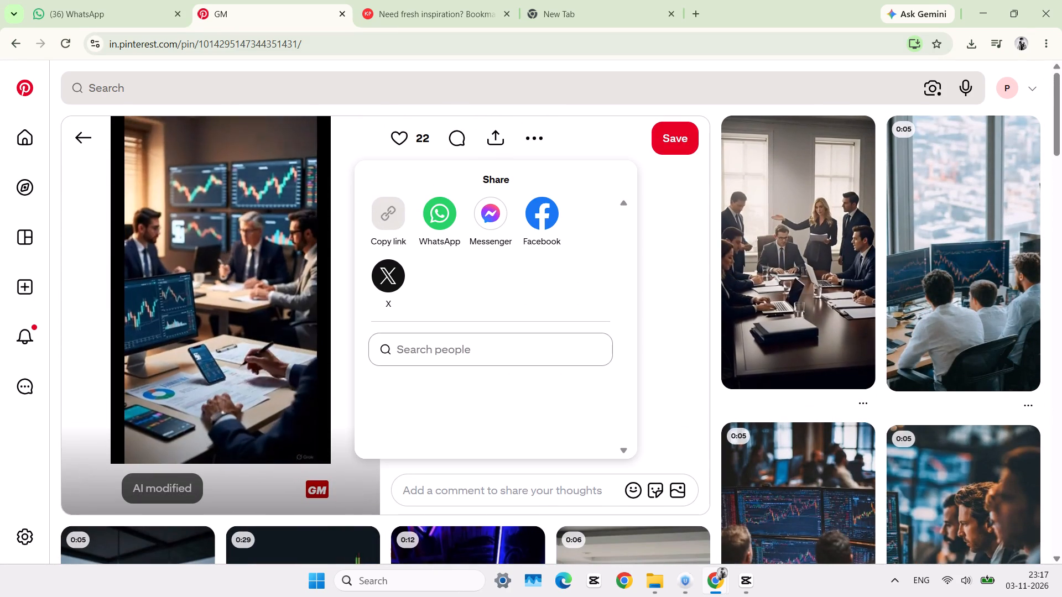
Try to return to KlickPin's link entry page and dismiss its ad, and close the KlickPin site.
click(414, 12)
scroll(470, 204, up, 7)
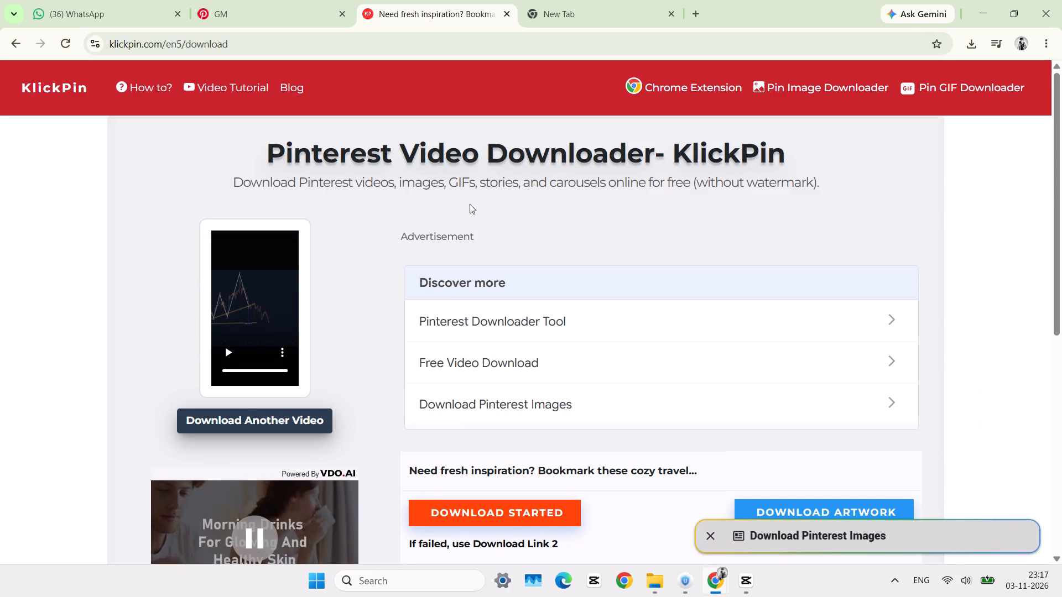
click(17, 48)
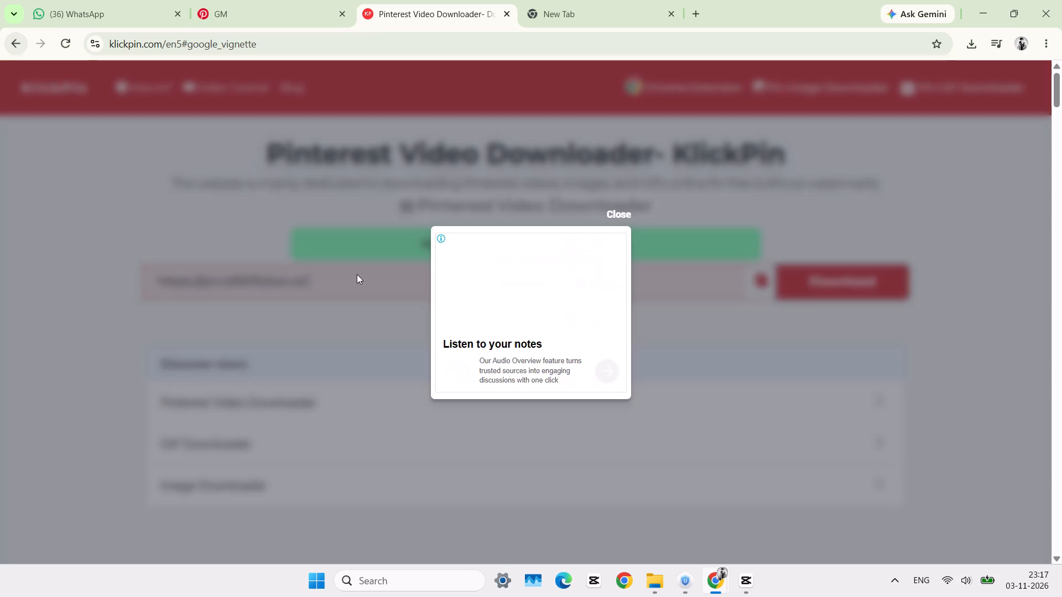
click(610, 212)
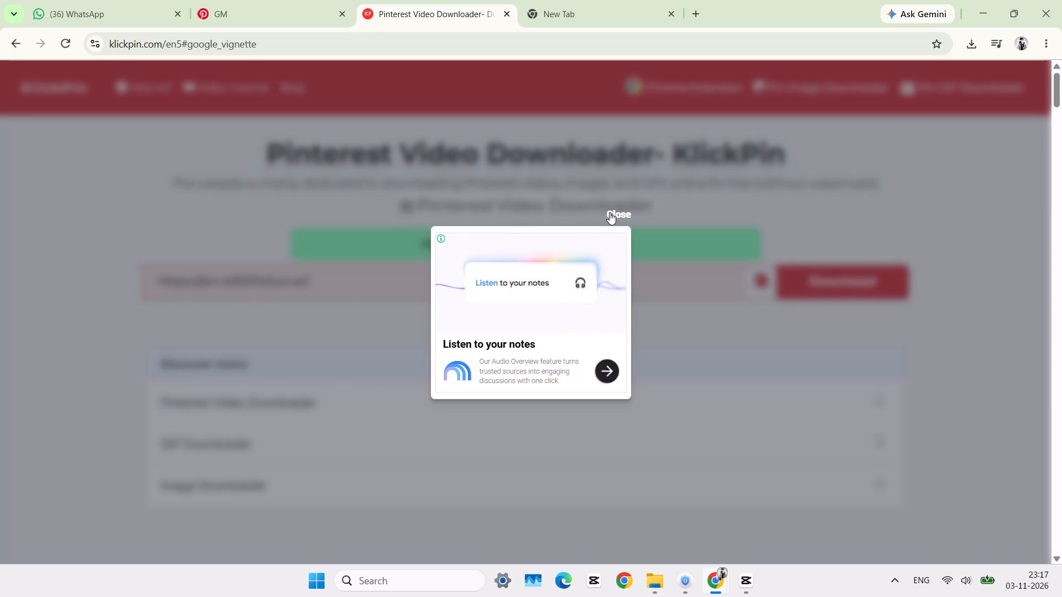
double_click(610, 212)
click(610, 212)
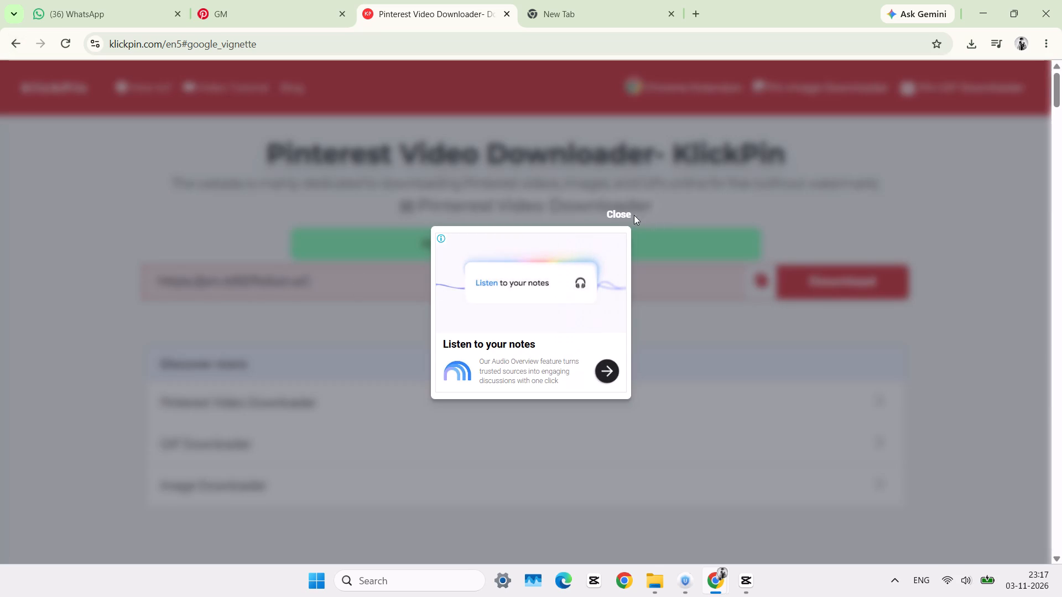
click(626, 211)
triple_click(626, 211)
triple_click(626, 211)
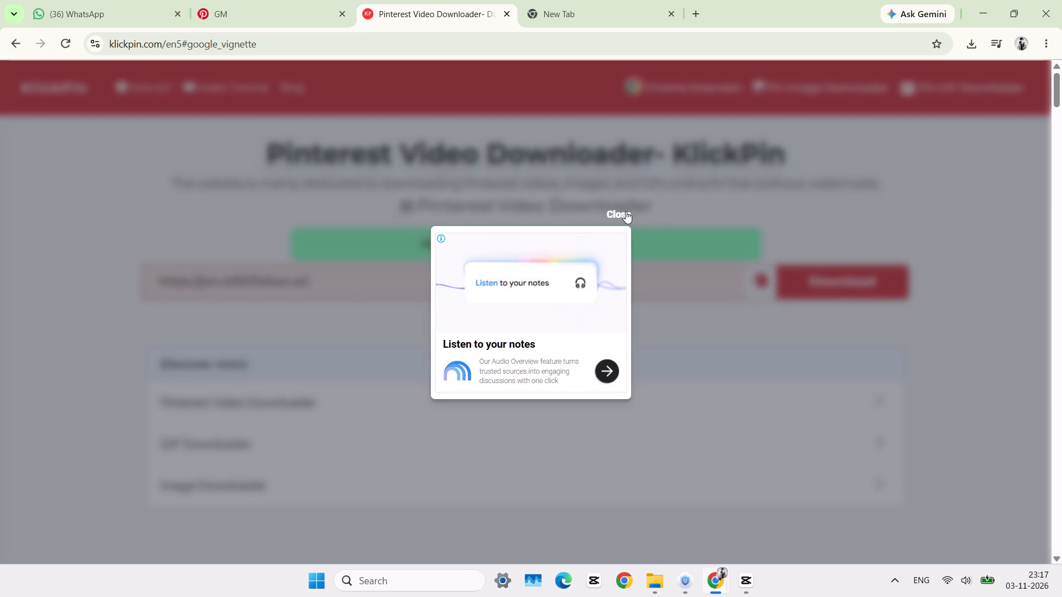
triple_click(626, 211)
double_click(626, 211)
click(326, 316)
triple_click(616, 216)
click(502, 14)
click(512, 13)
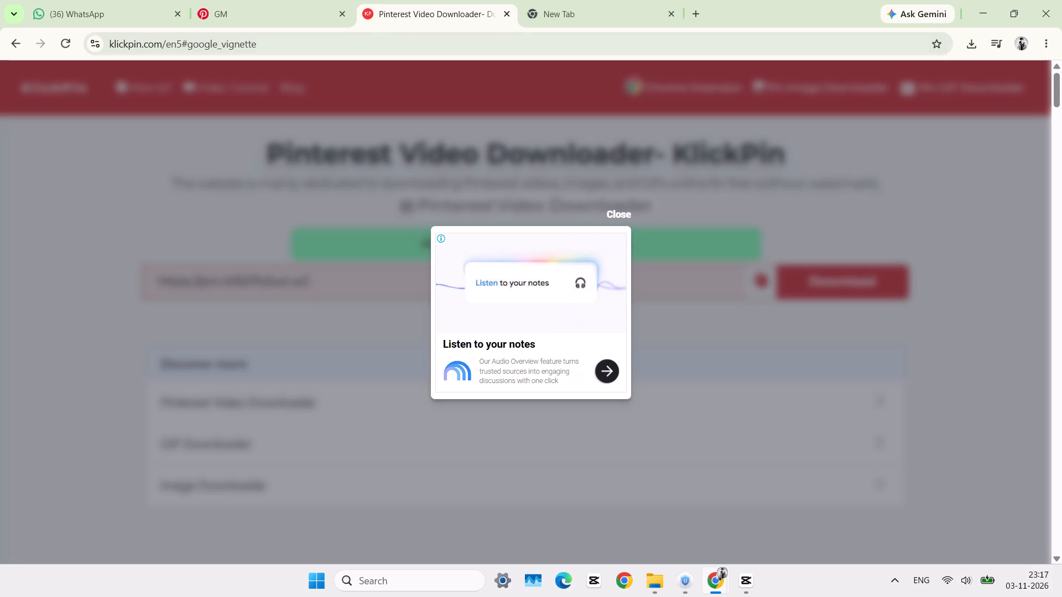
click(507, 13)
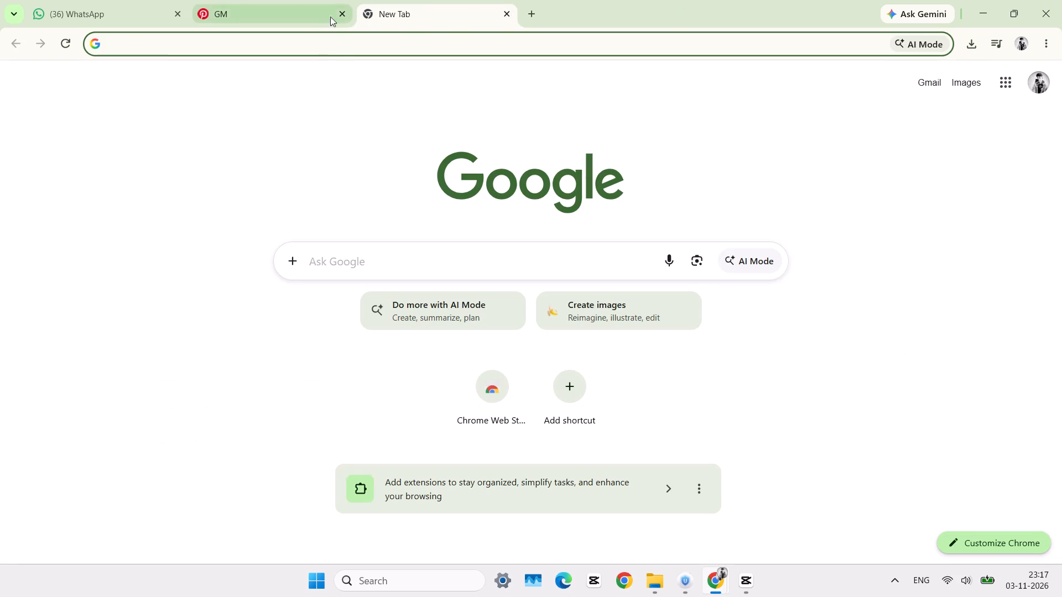
Search Google for "pinterest video downloader" and open the ssspin.io result.
click(403, 260)
click(346, 310)
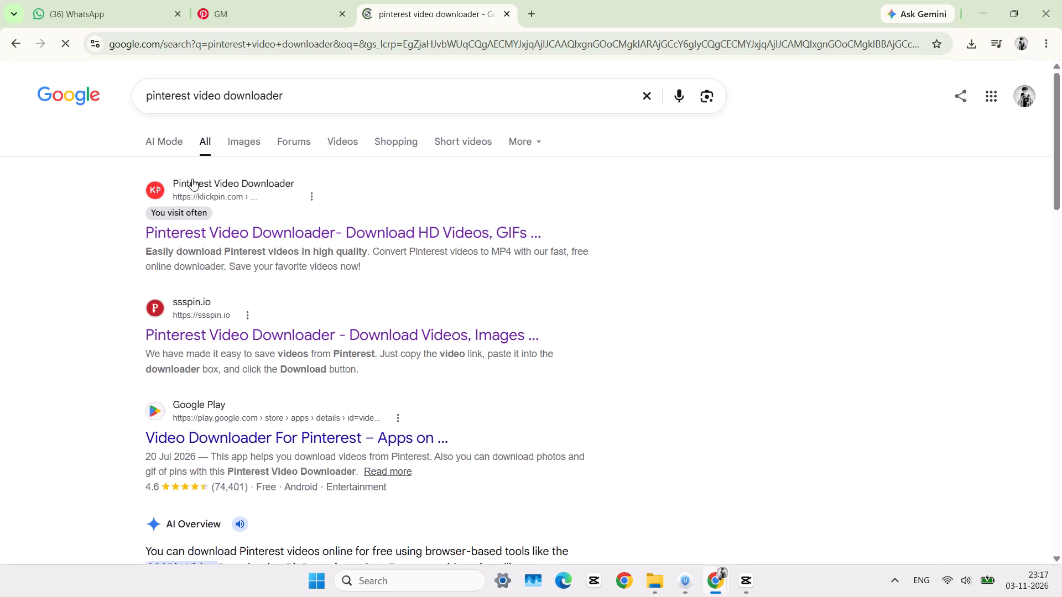
click(227, 334)
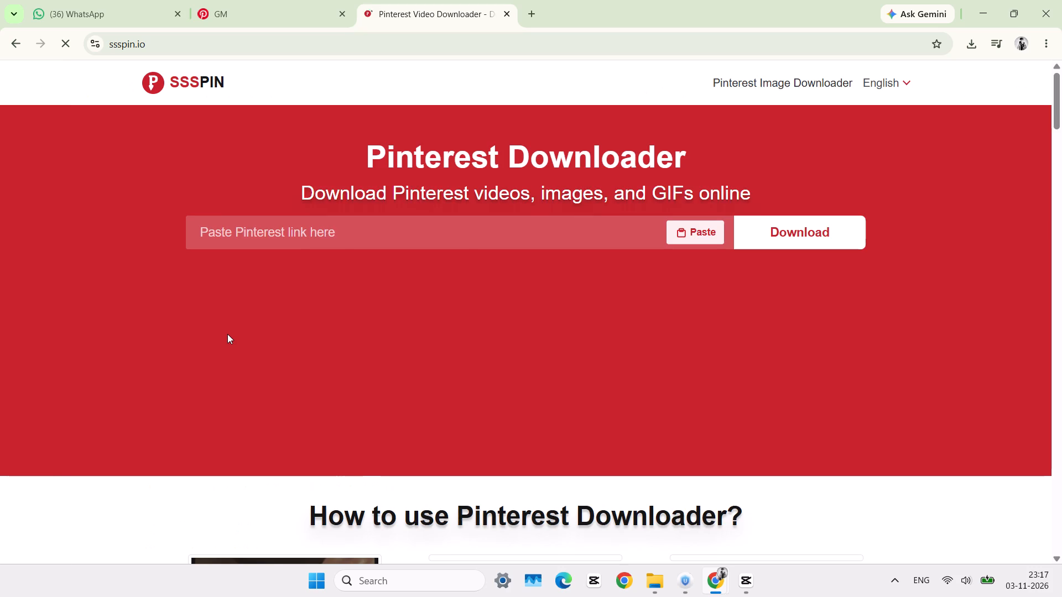
Submit the copied GM pin link to the SSSPIN downloader and download the video in HD.
click(274, 238)
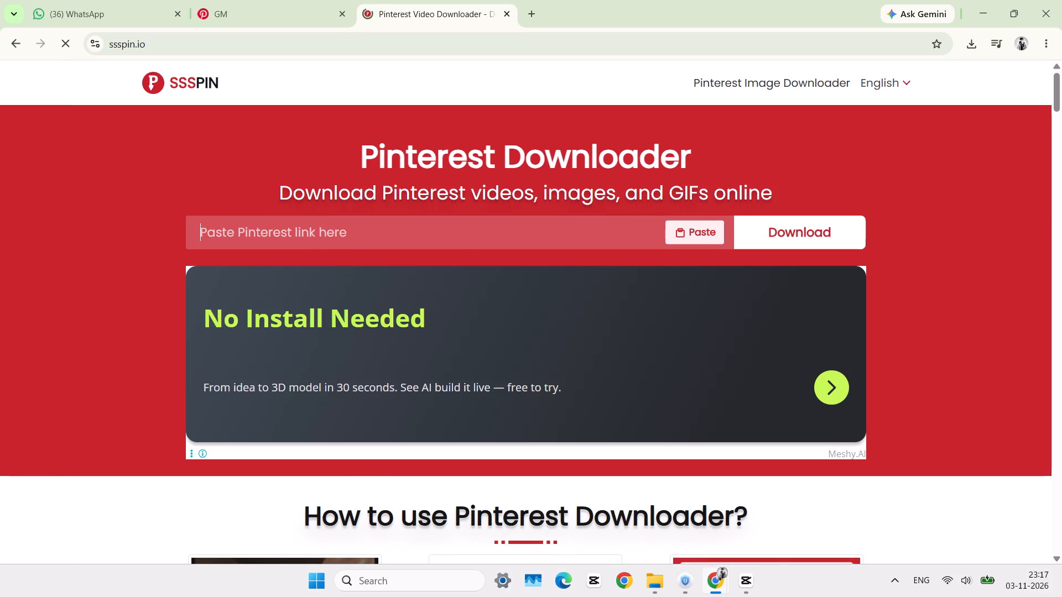
key(ctrl+v)
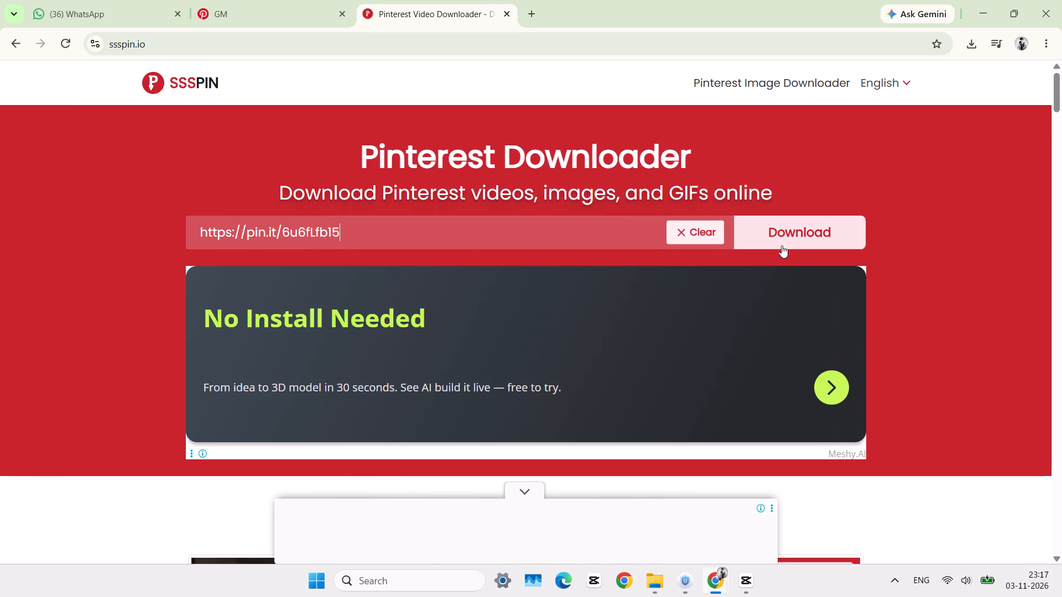
click(782, 242)
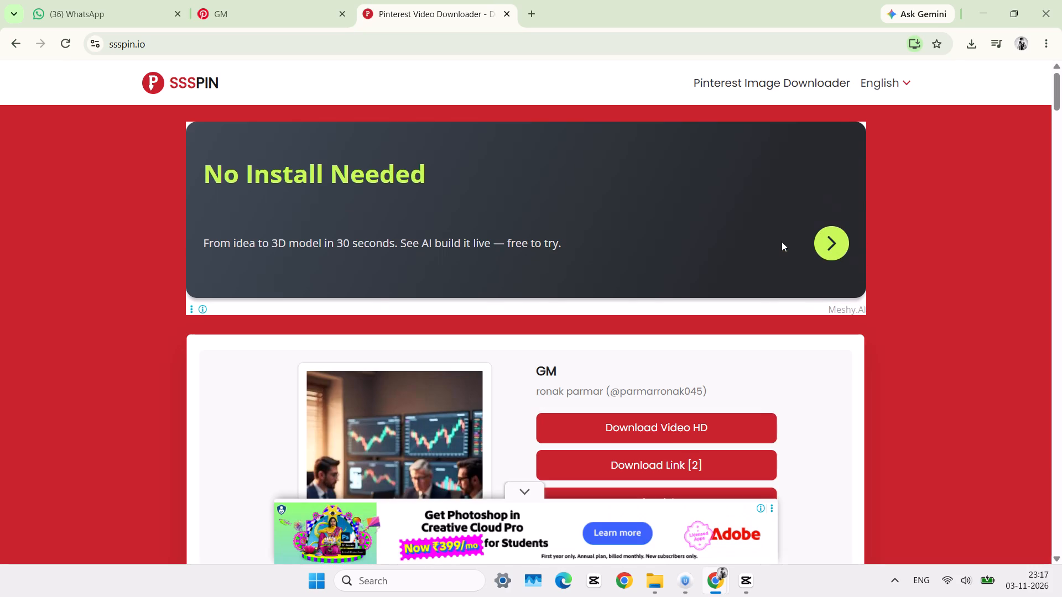
click(629, 427)
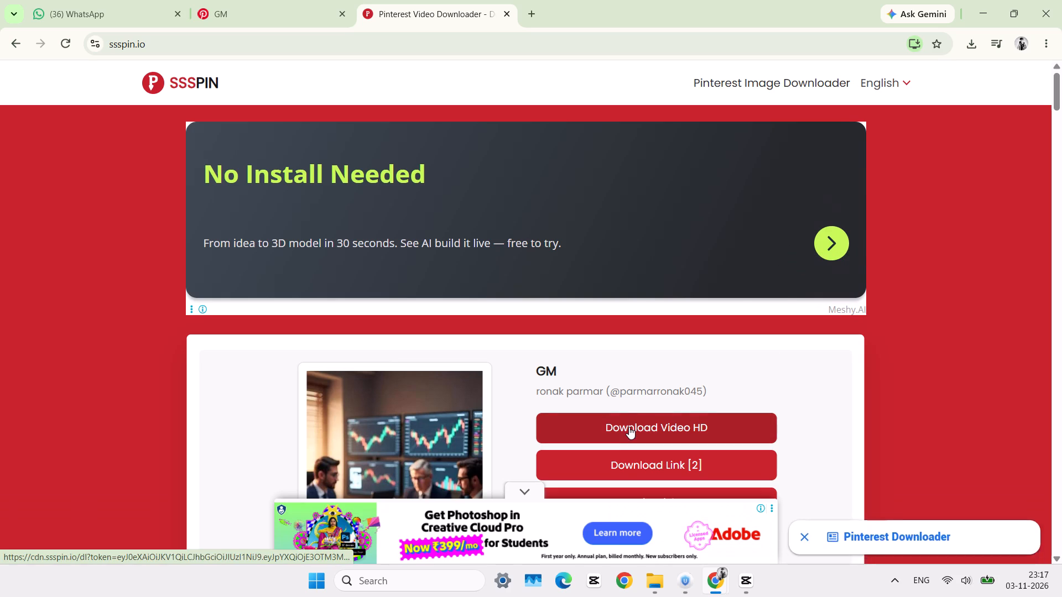
click(628, 205)
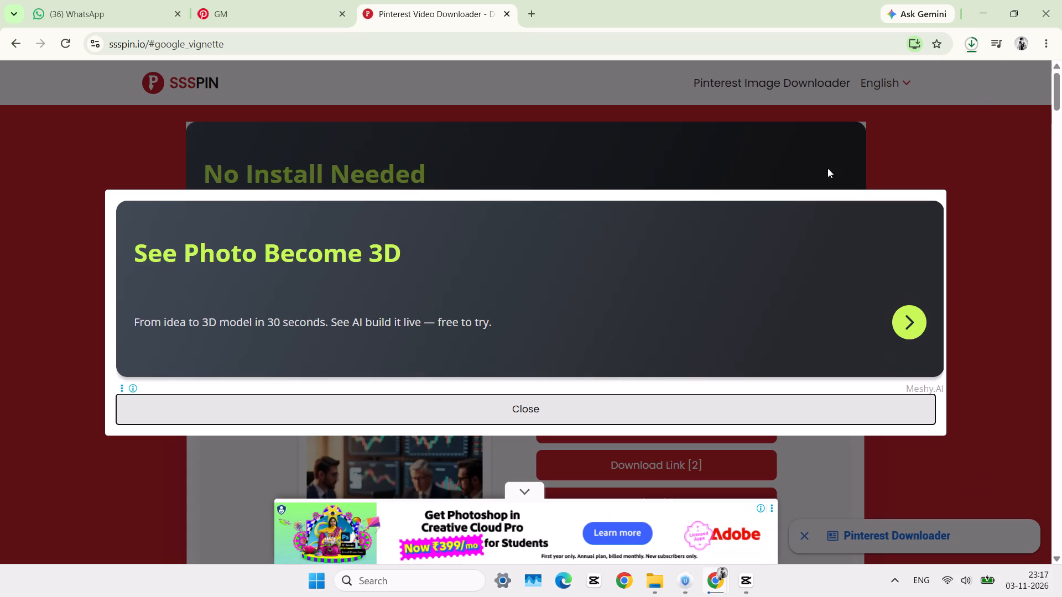
Show the downloaded meeting video in its folder and place it in CapCut's timeline above the main track at 00:00:38:21.
click(930, 77)
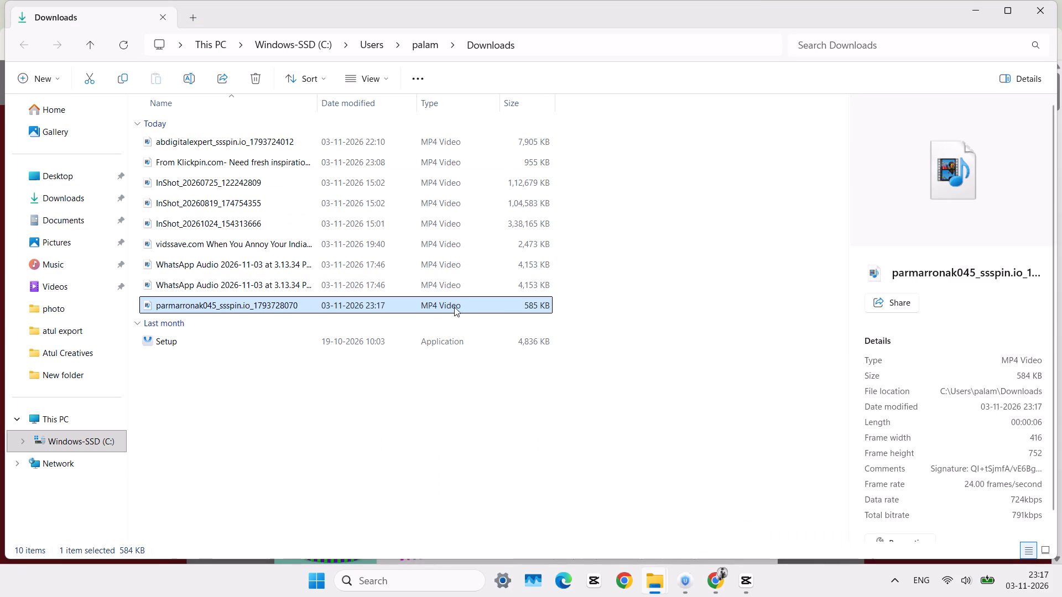
drag(447, 306, 747, 537)
scroll(692, 385, up, 1)
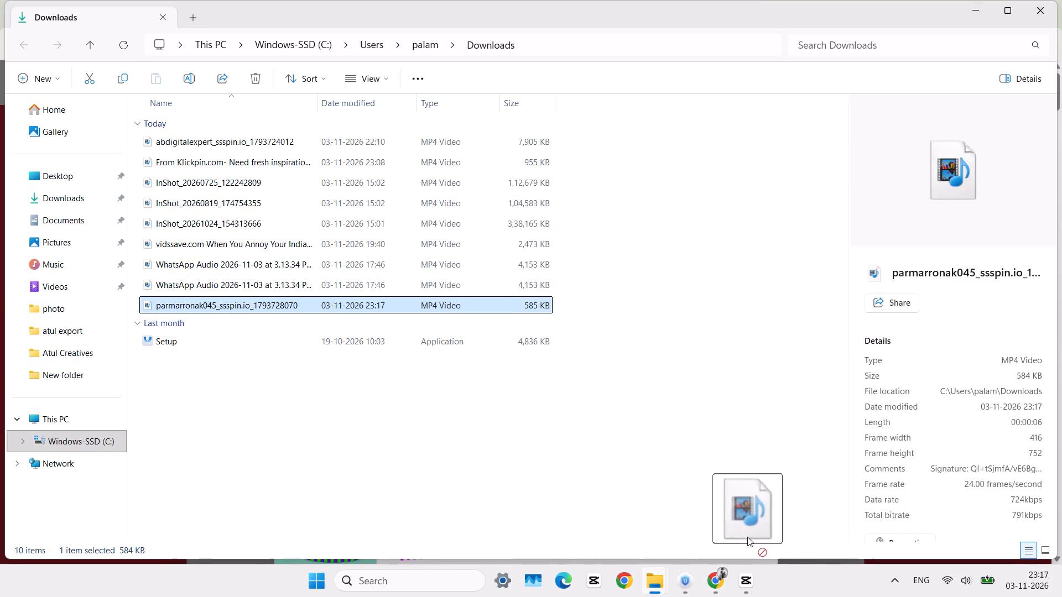
drag(747, 537, 585, 449)
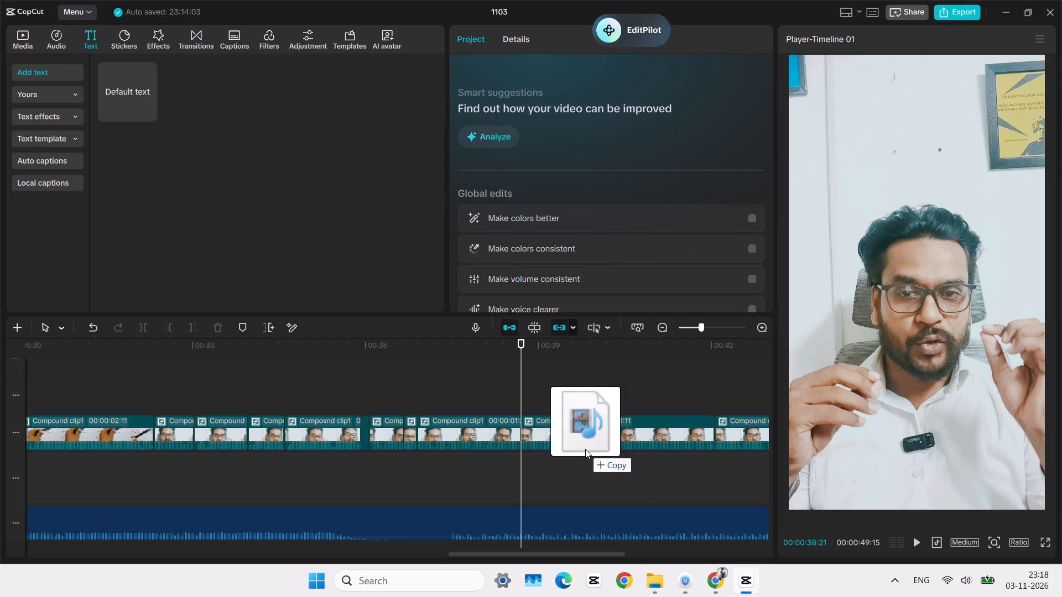
drag(585, 449, 554, 410)
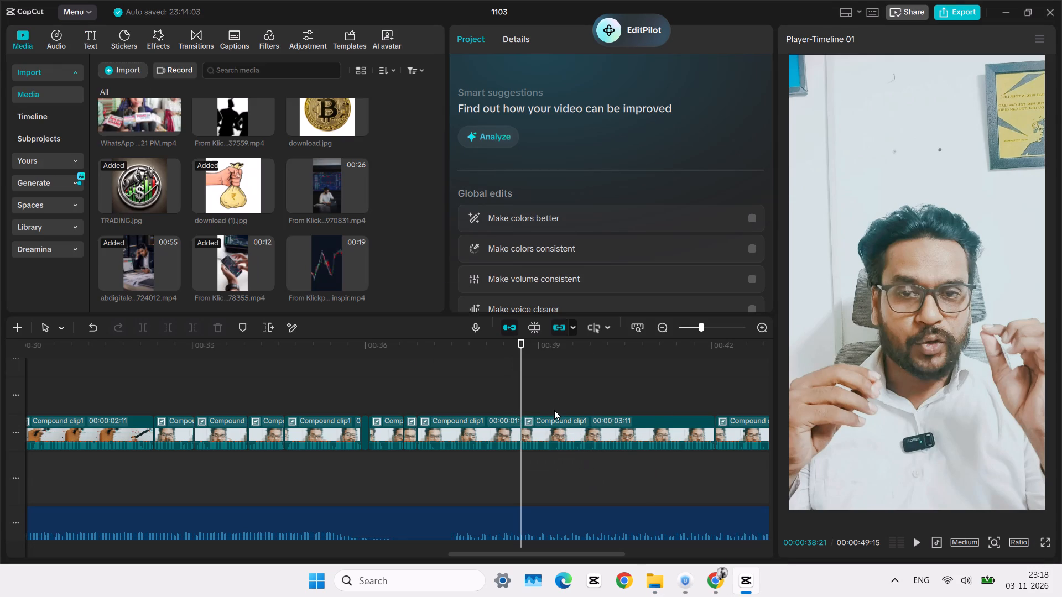
Play the timeline from about 00:00:34:25 through the newly added meeting clip to review its placement.
click(298, 391)
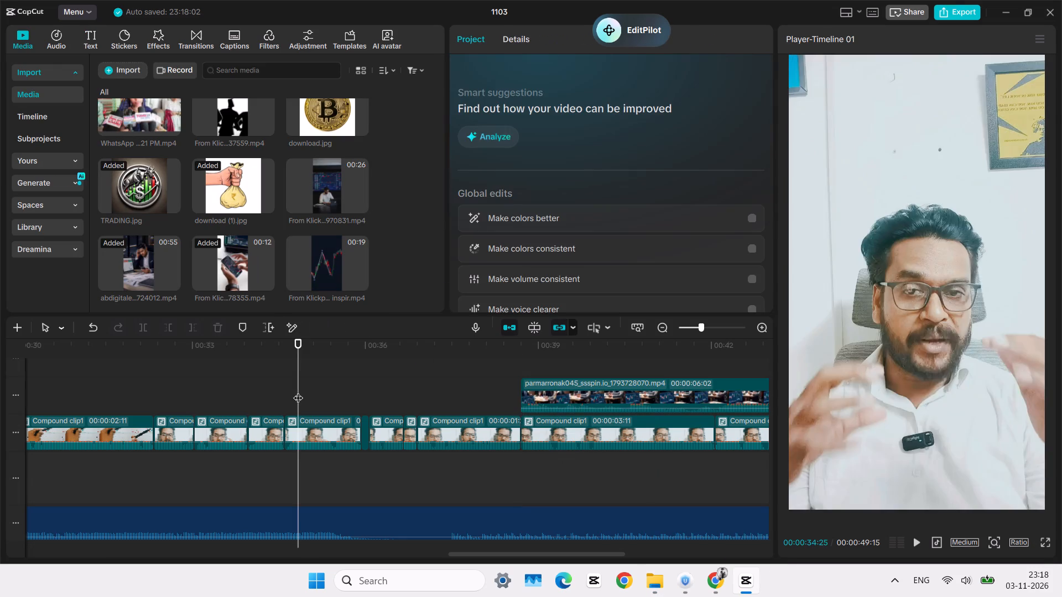
key(space)
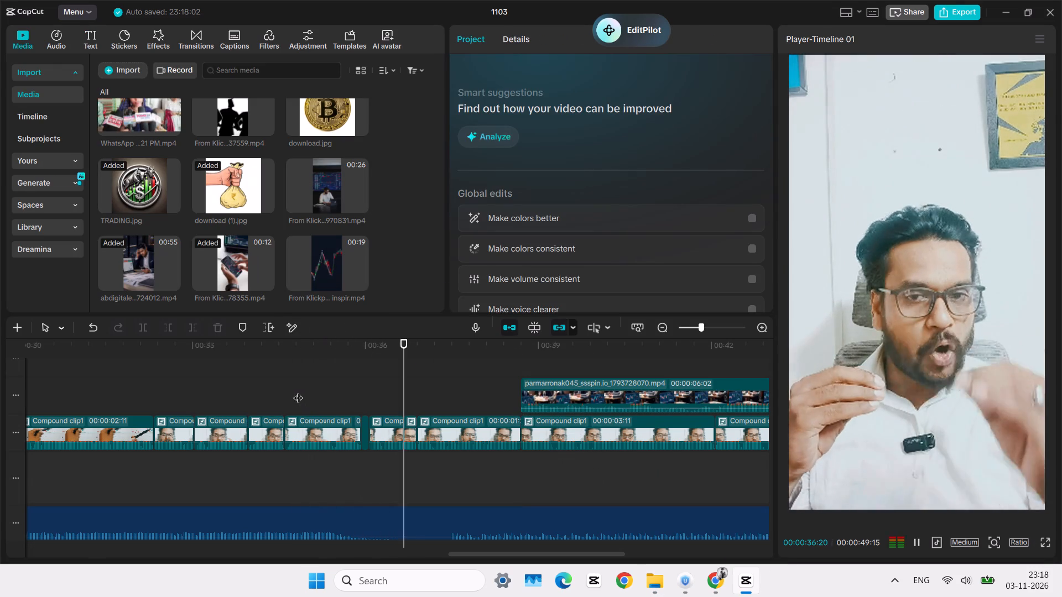
click(298, 391)
key(space)
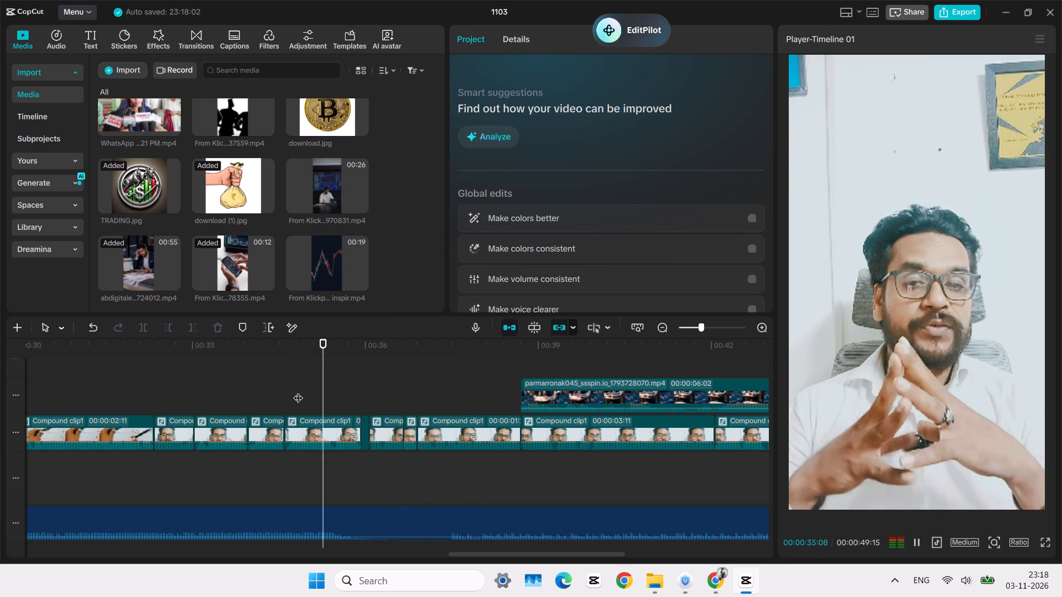
scroll(478, 389, left, 1)
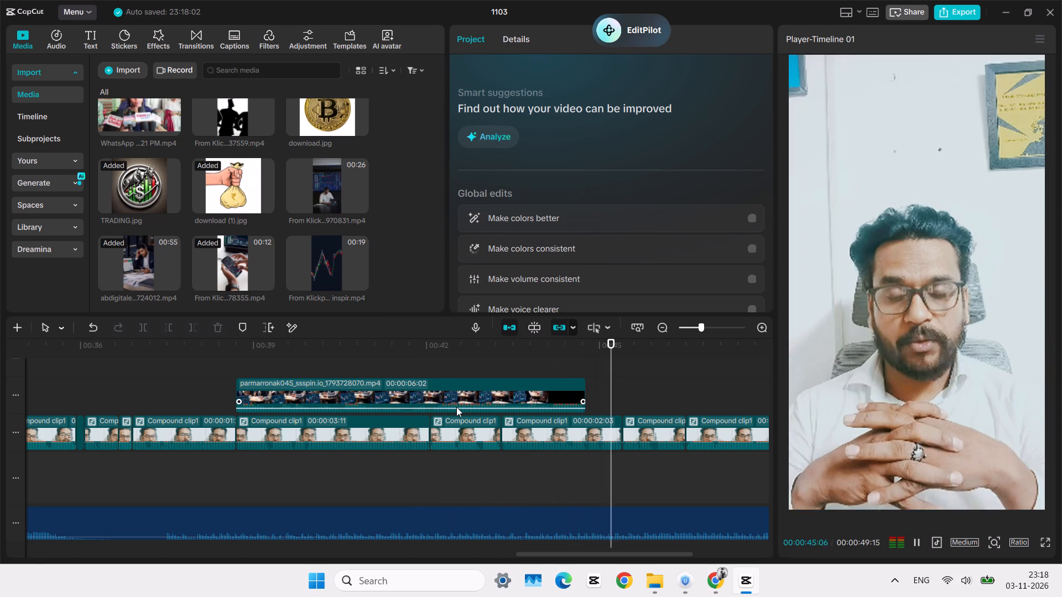
Turn the overlaid meeting clip's volume all the way down on the timeline.
drag(457, 409, 439, 521)
click(317, 352)
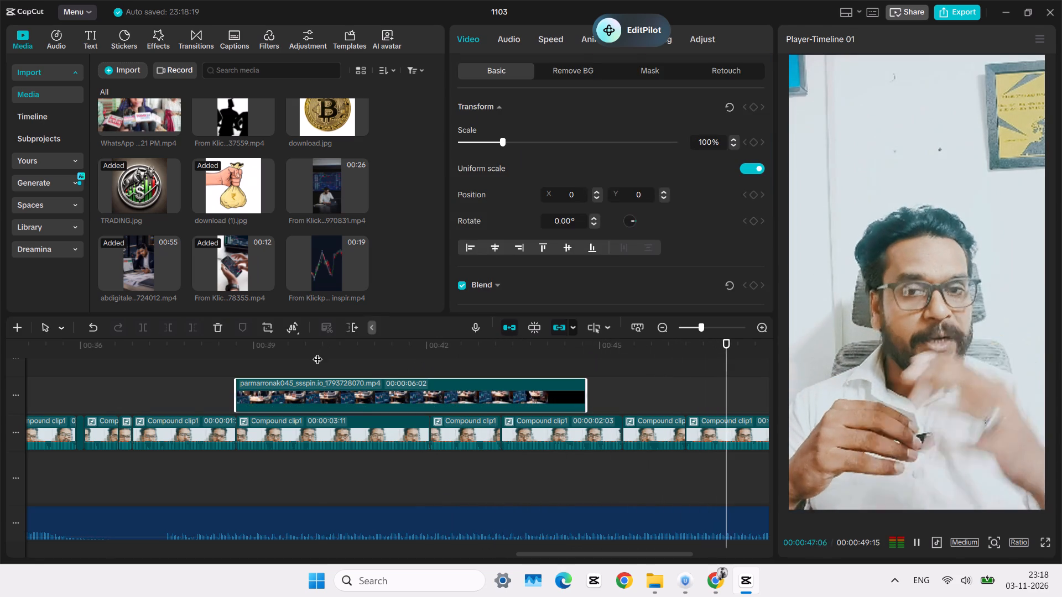
Move the overlaid meeting clip so it starts at about 00:00:43:09, aligned with the start of the 00:00:02:03 compound clip.
click(425, 358)
key(space)
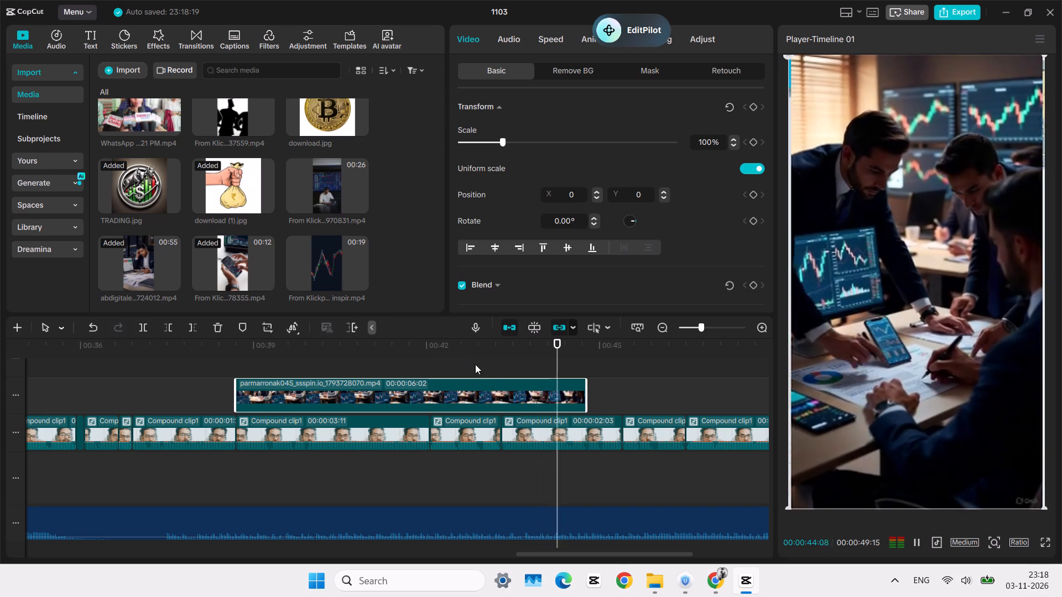
click(485, 401)
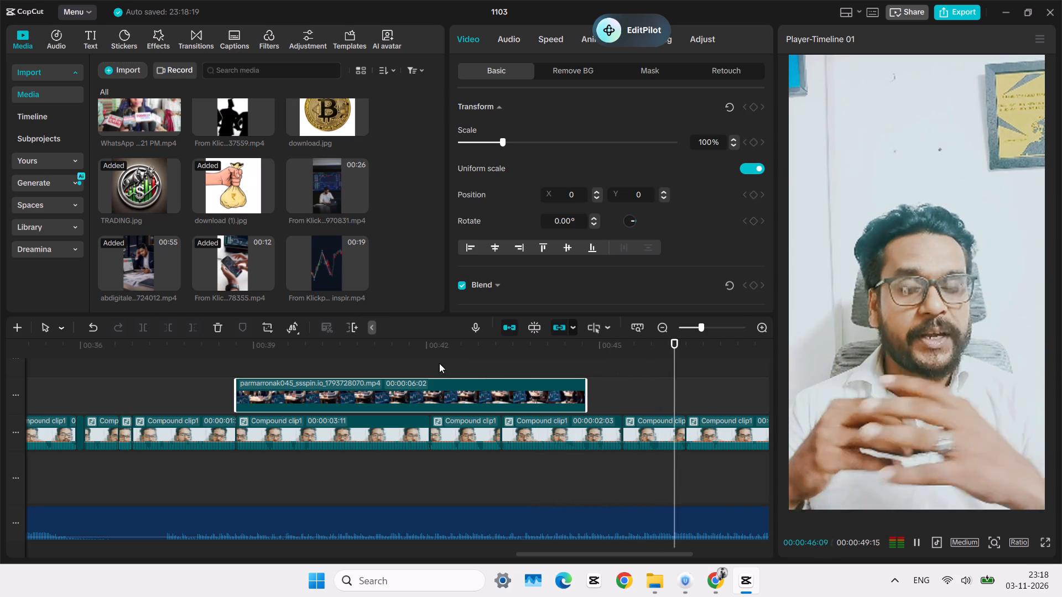
drag(421, 380, 667, 408)
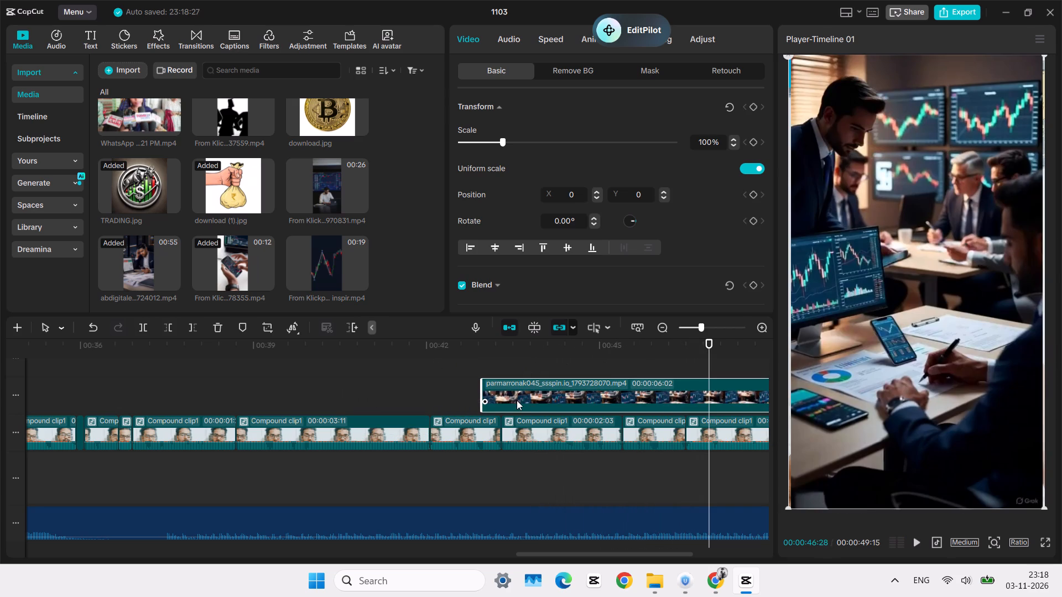
drag(517, 400, 538, 400)
click(496, 358)
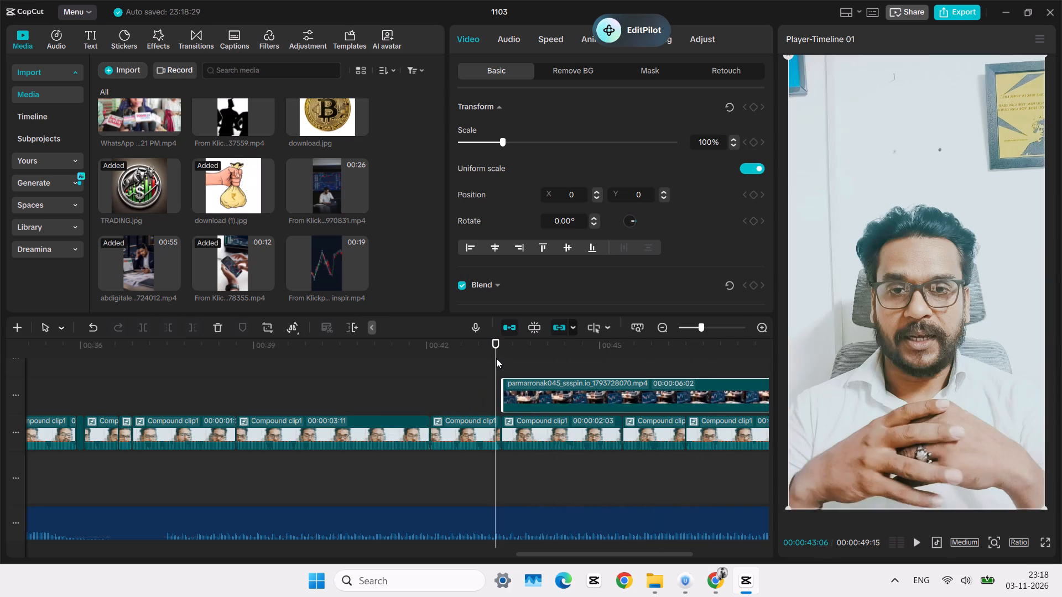
drag(496, 358, 502, 358)
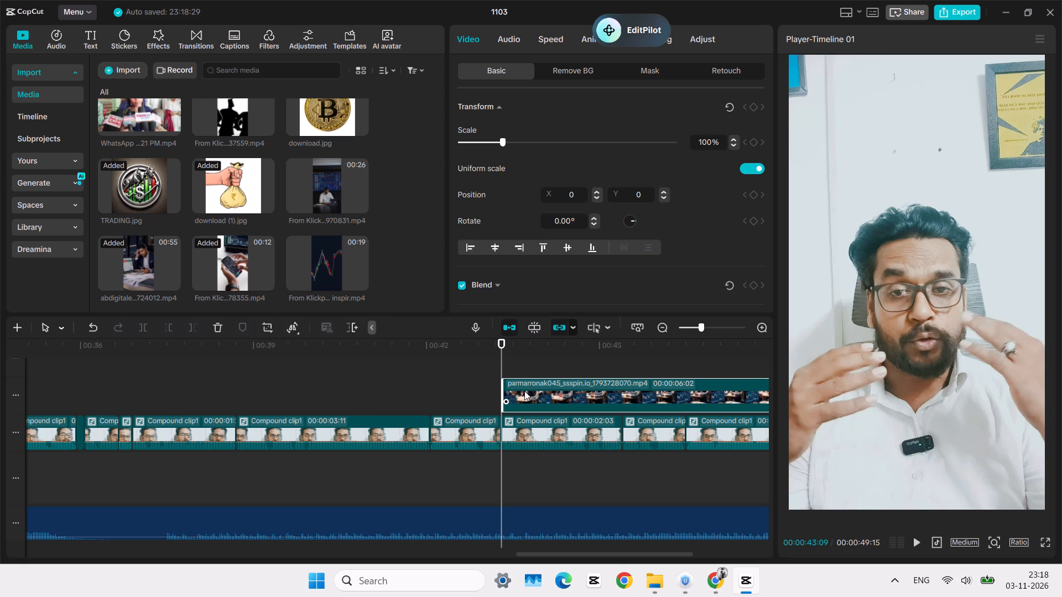
click(525, 391)
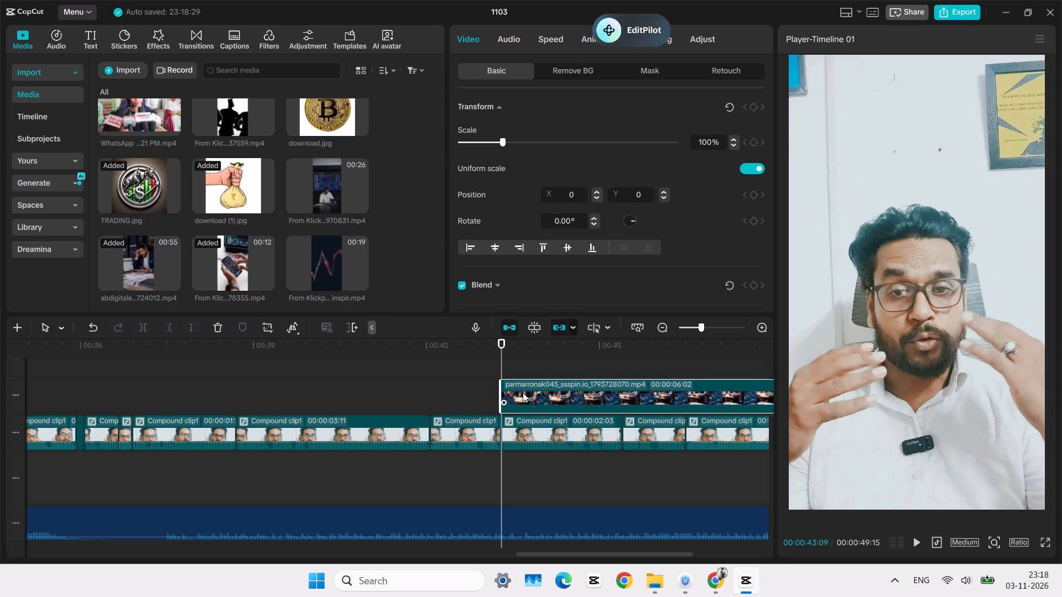
Enlarge the meeting clip to 105% scale so it fills the frame edges.
click(459, 380)
key(space)
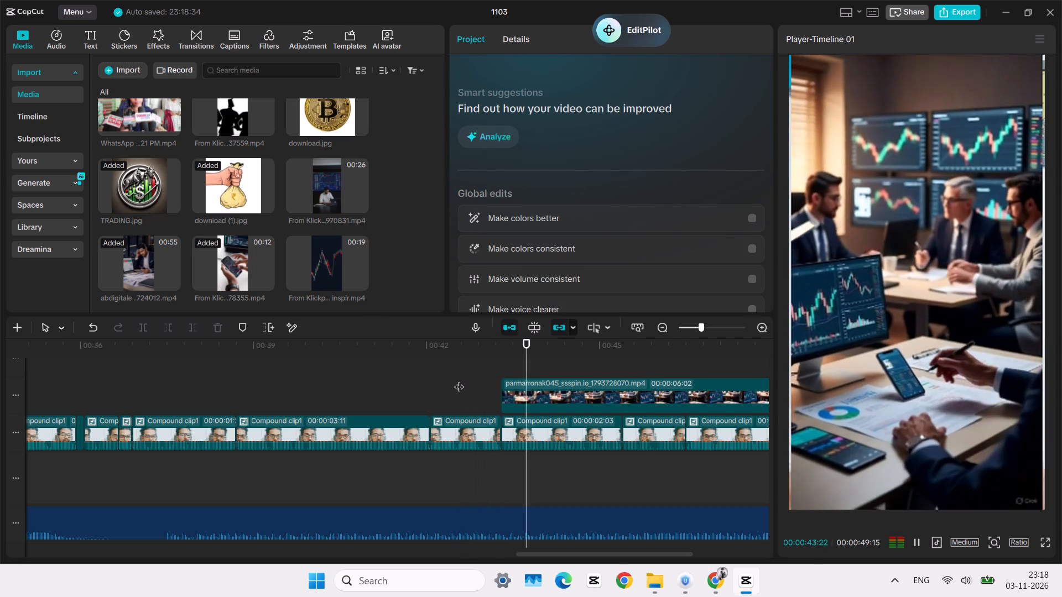
click(585, 370)
click(597, 394)
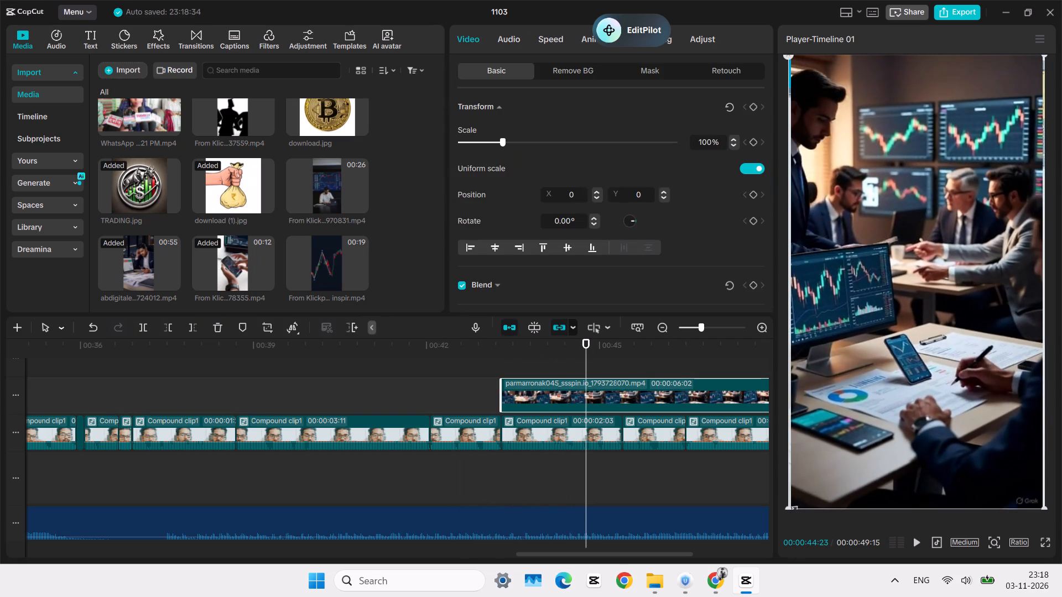
drag(790, 507, 770, 516)
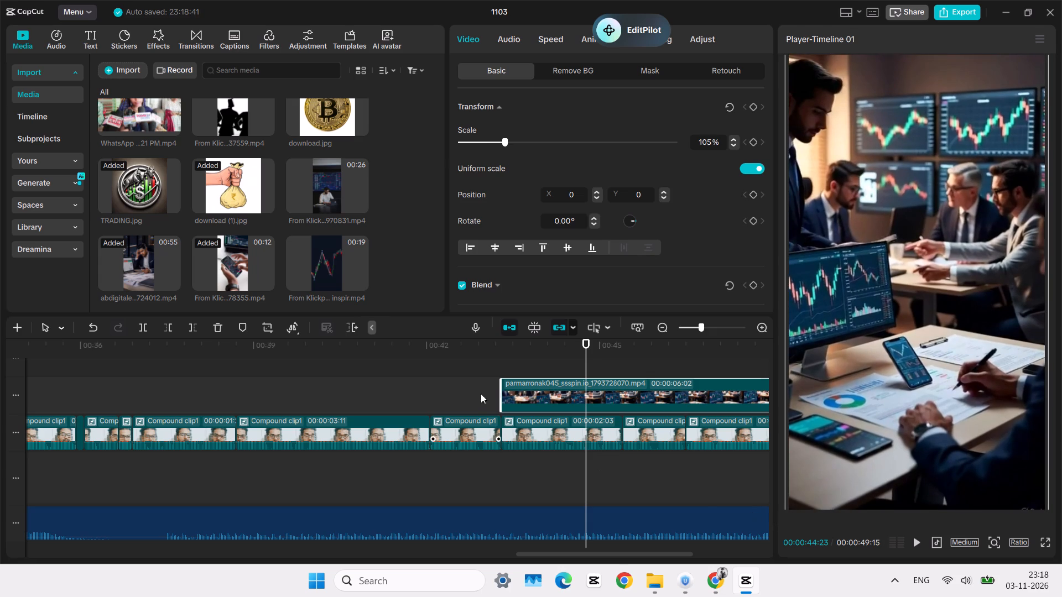
Trim off the meeting clip's end at 00:00:46:15, in line with the cut before the last compound clip.
click(498, 365)
key(space)
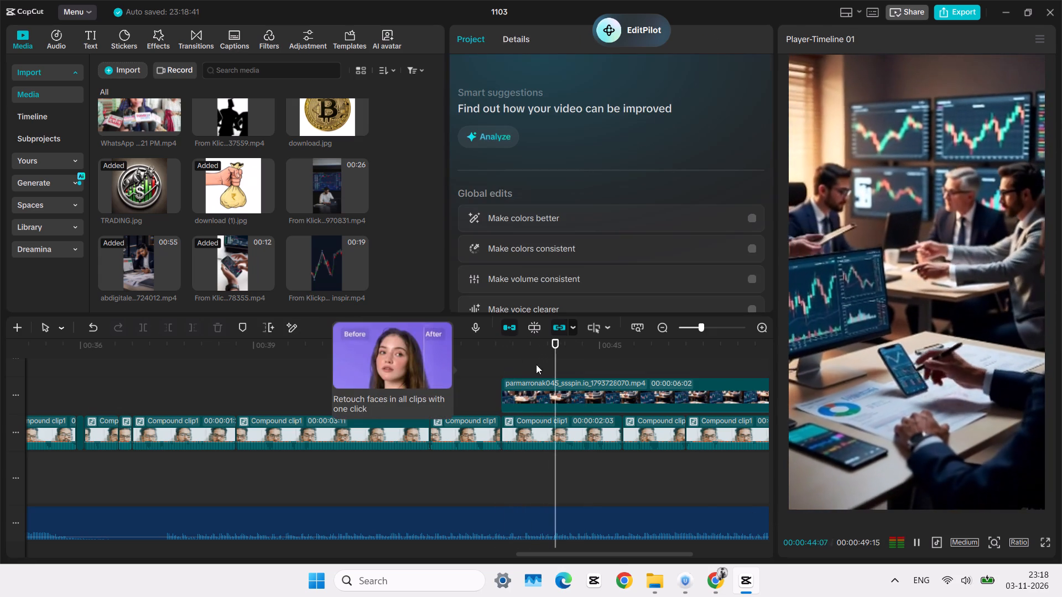
scroll(574, 389, left, 1)
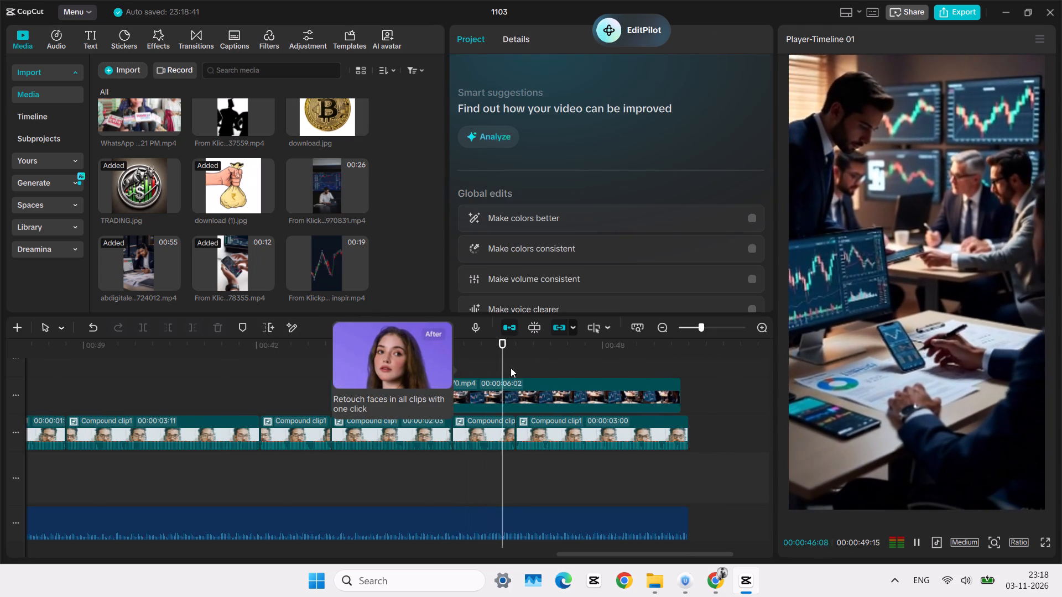
double_click(516, 361)
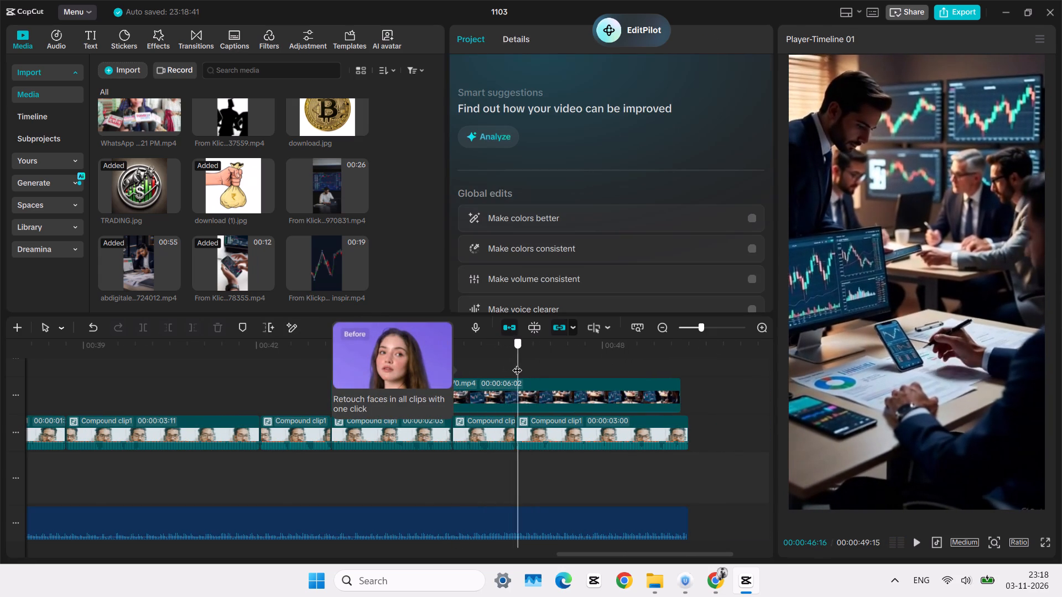
click(527, 395)
key(w)
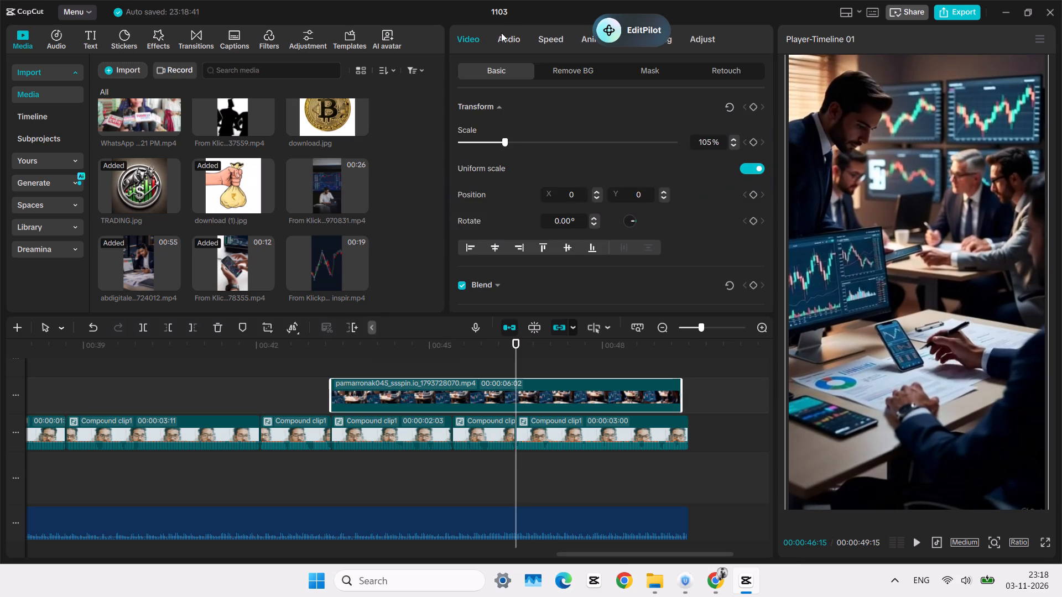
click(488, 358)
key(space)
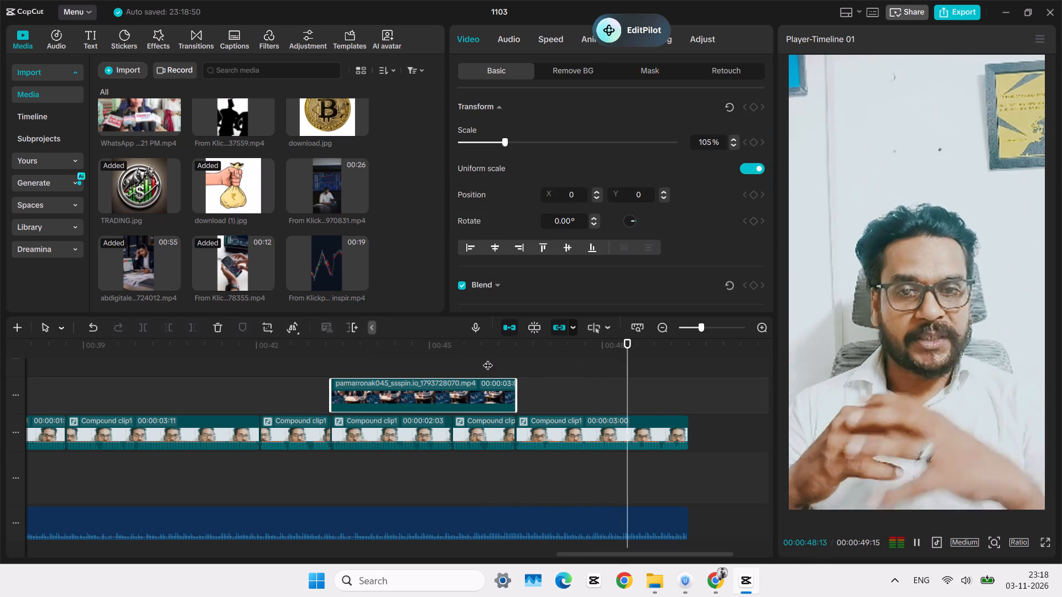
Replay the main-track section between about 00:00:32 and 00:00:42 to examine the speaker segments without overlays.
click(559, 373)
scroll(559, 373, right, 1)
click(411, 371)
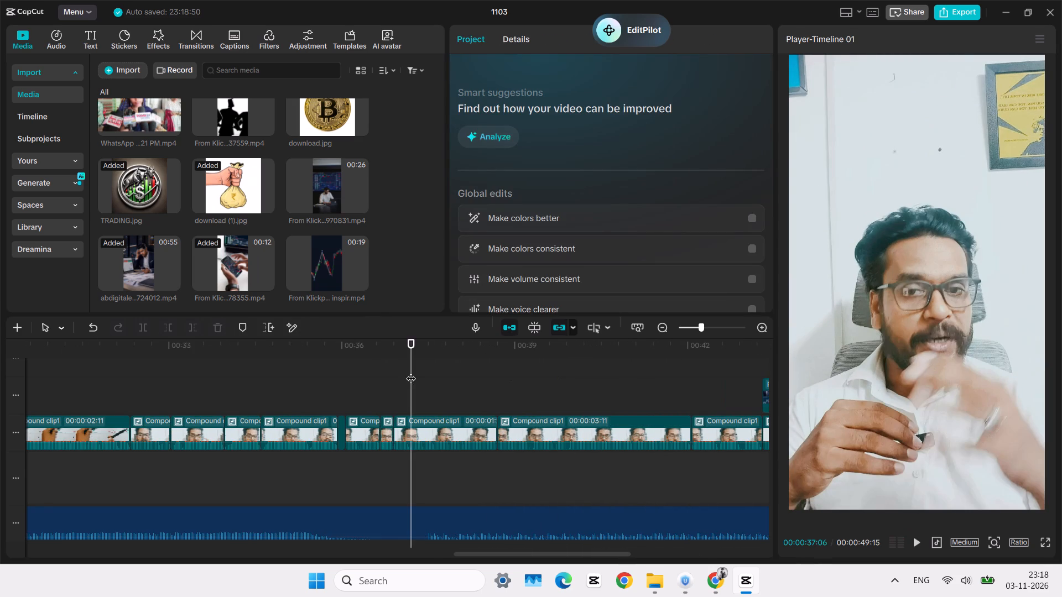
click(268, 364)
key(space)
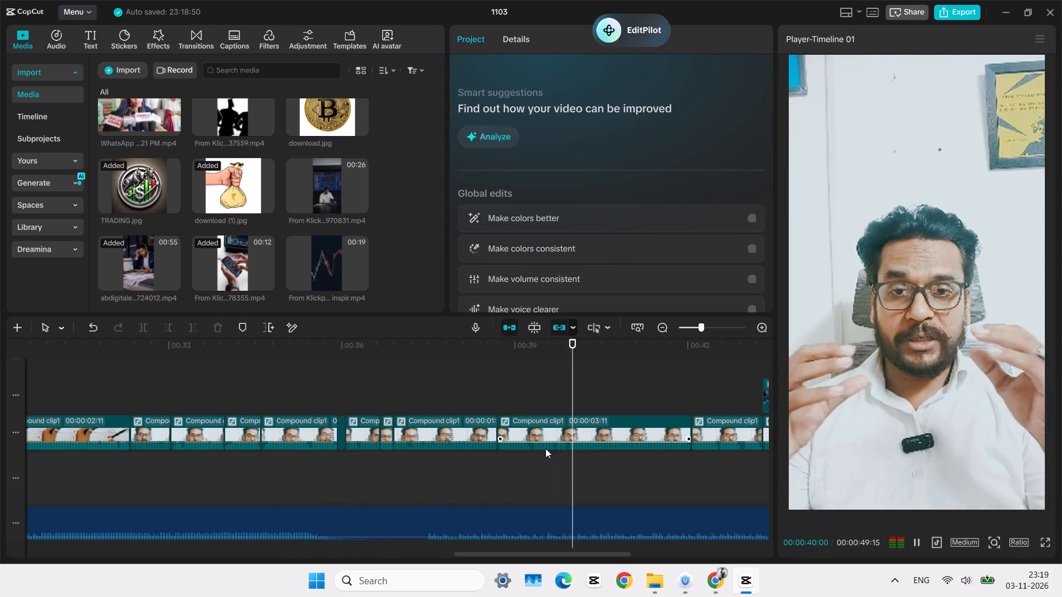
click(342, 374)
key(space)
click(170, 379)
key(space)
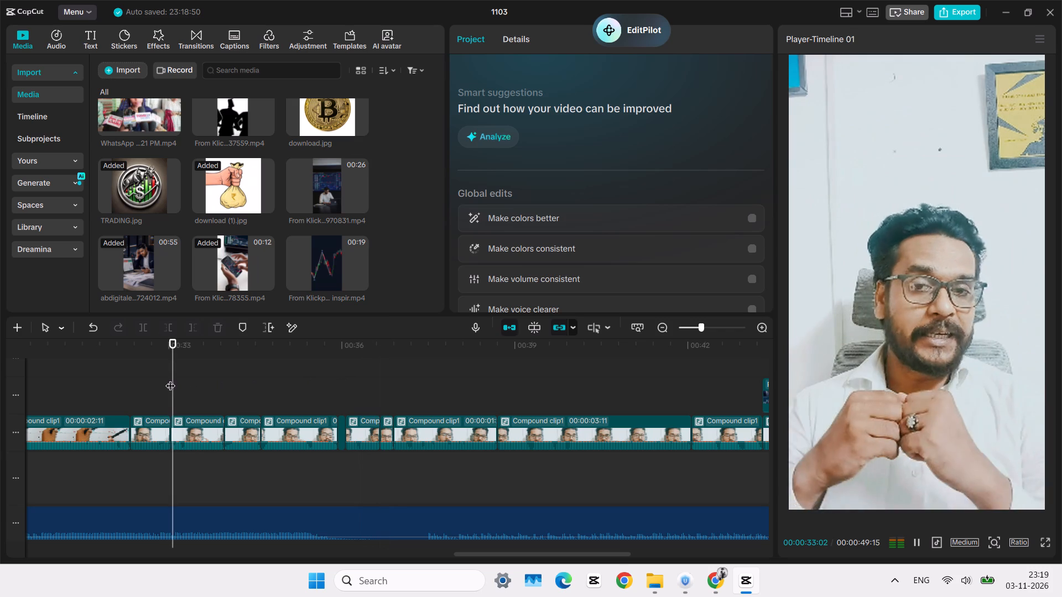
click(149, 386)
key(space)
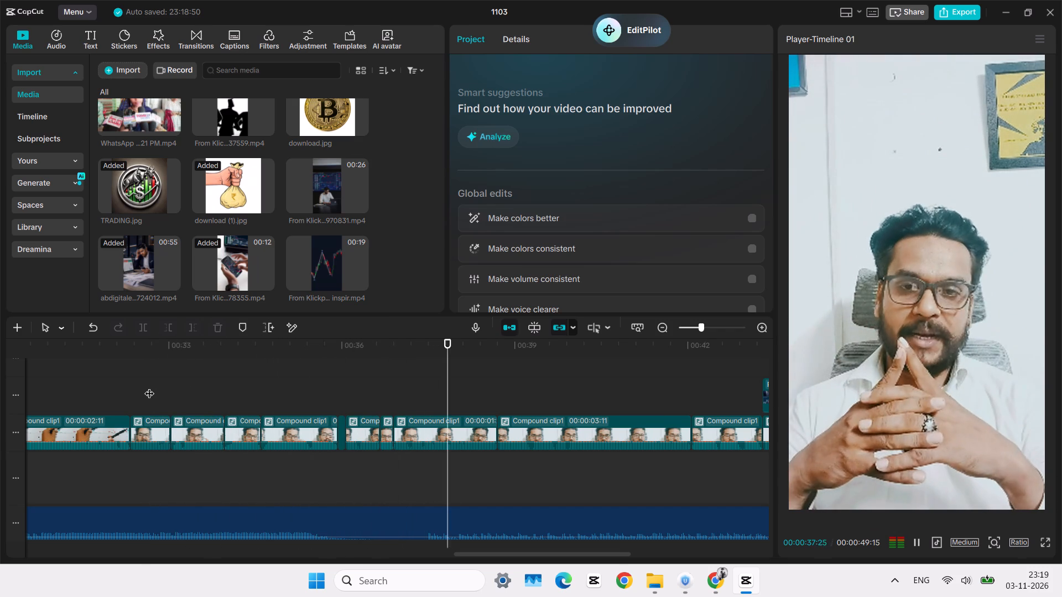
click(278, 387)
click(253, 394)
key(space)
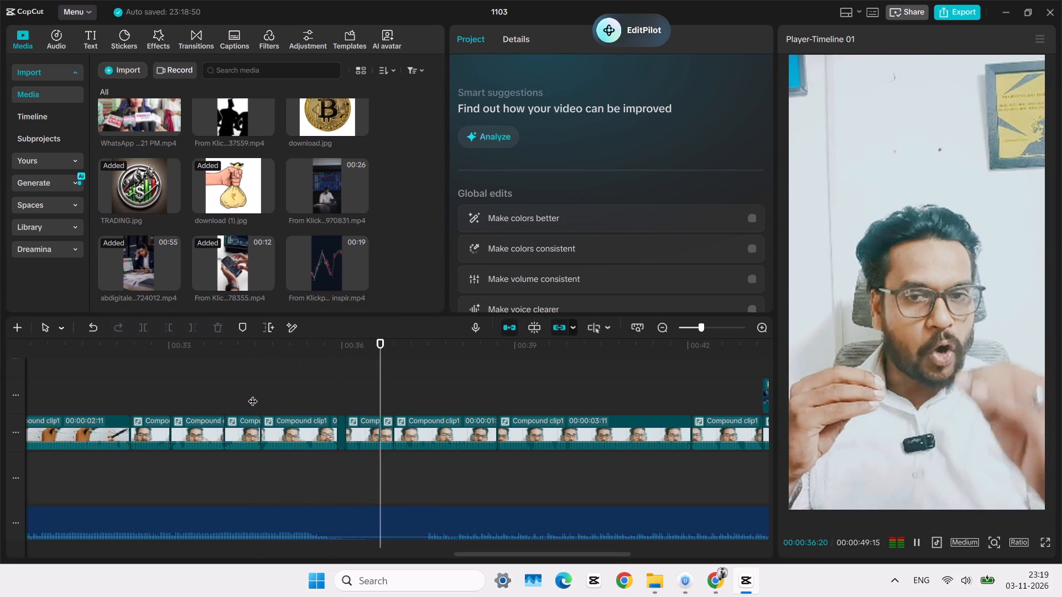
click(348, 398)
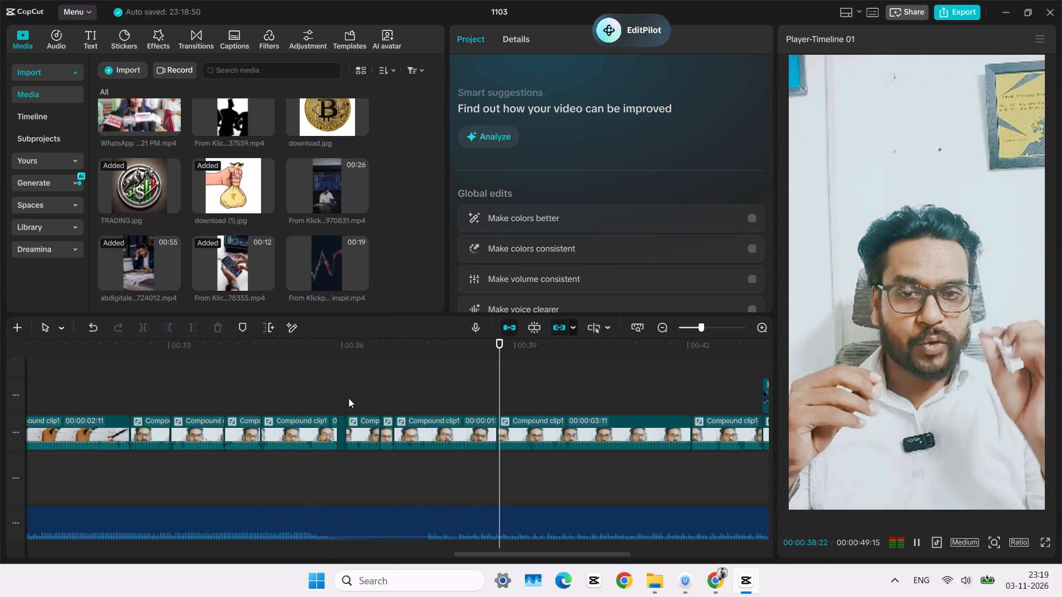
click(345, 397)
key(space)
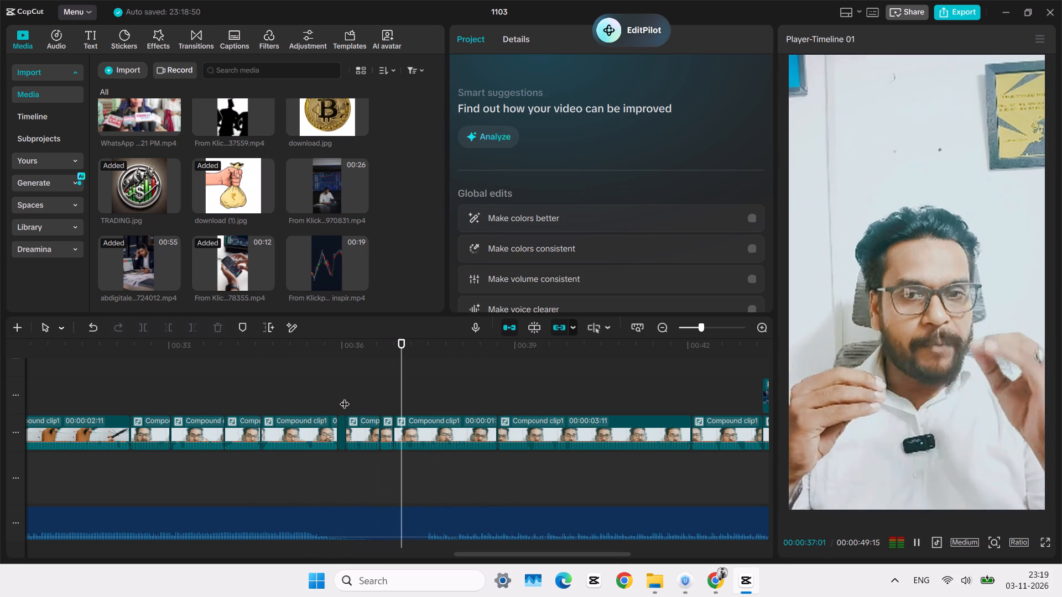
key(space)
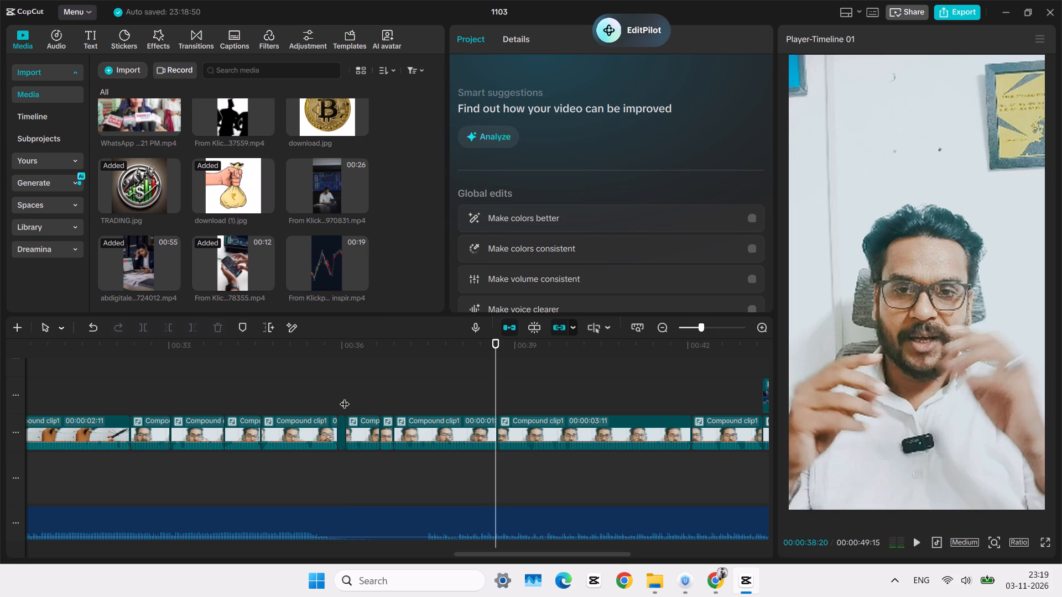
click(345, 397)
drag(345, 397, 153, 390)
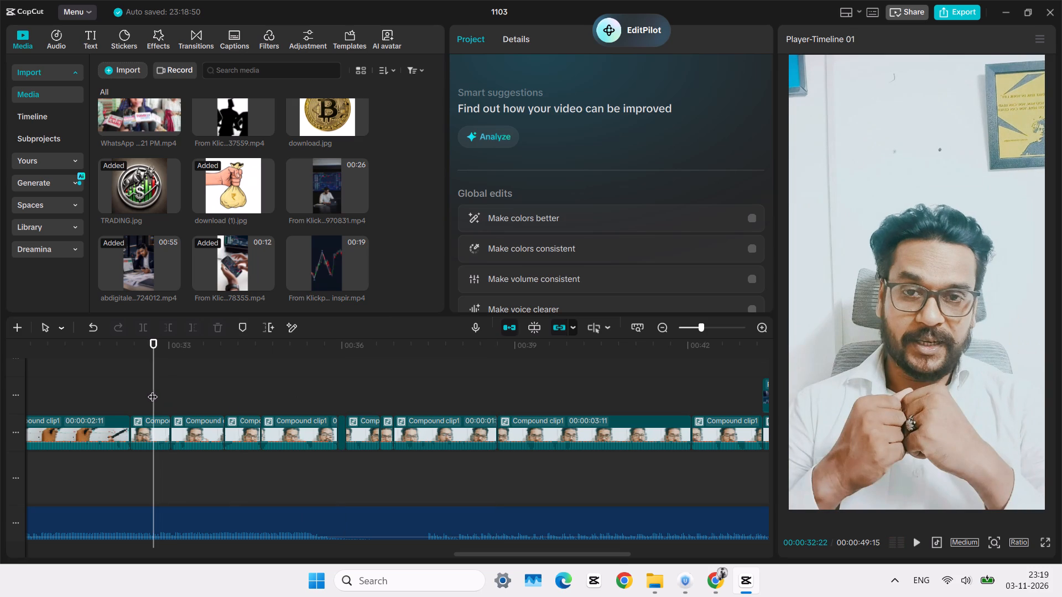
Preview the video full screen from the beginning through about 00:00:19, and return to the editing view.
ctrl+scroll(153, 390, down, 6)
click(1047, 544)
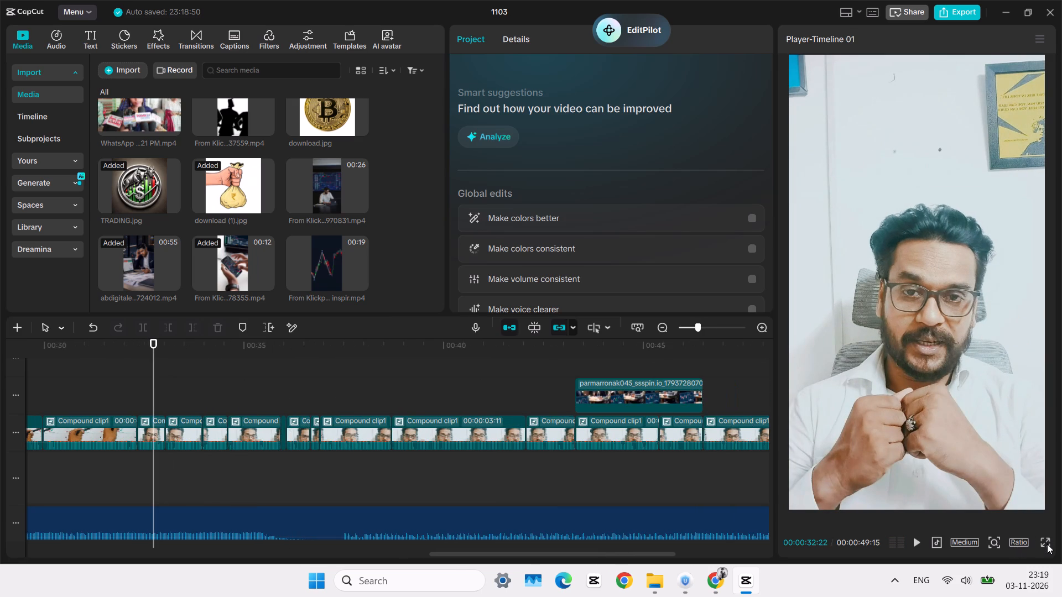
drag(622, 535, 186, 457)
key(space)
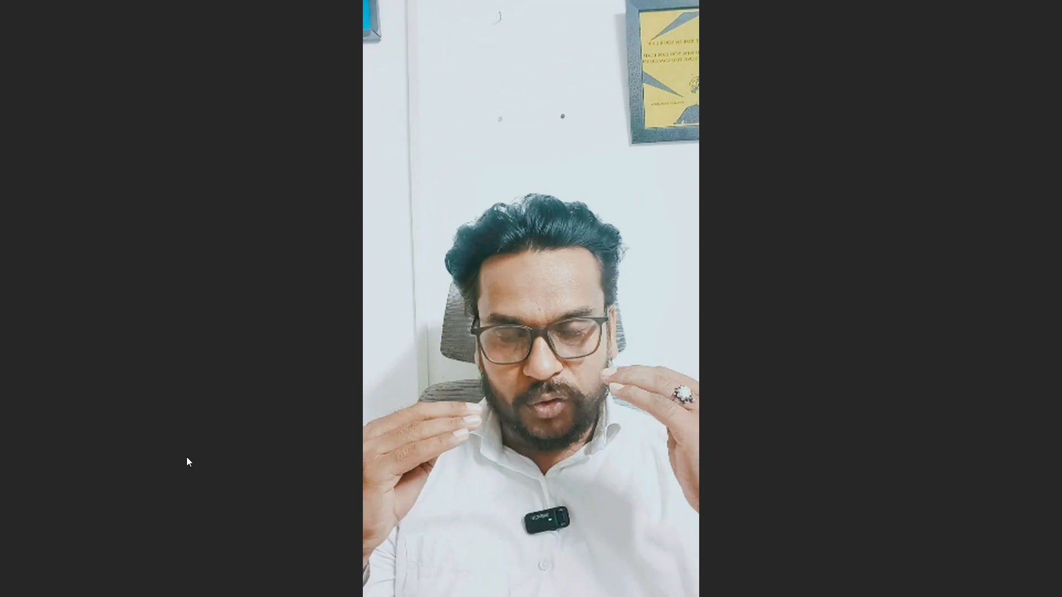
click(616, 428)
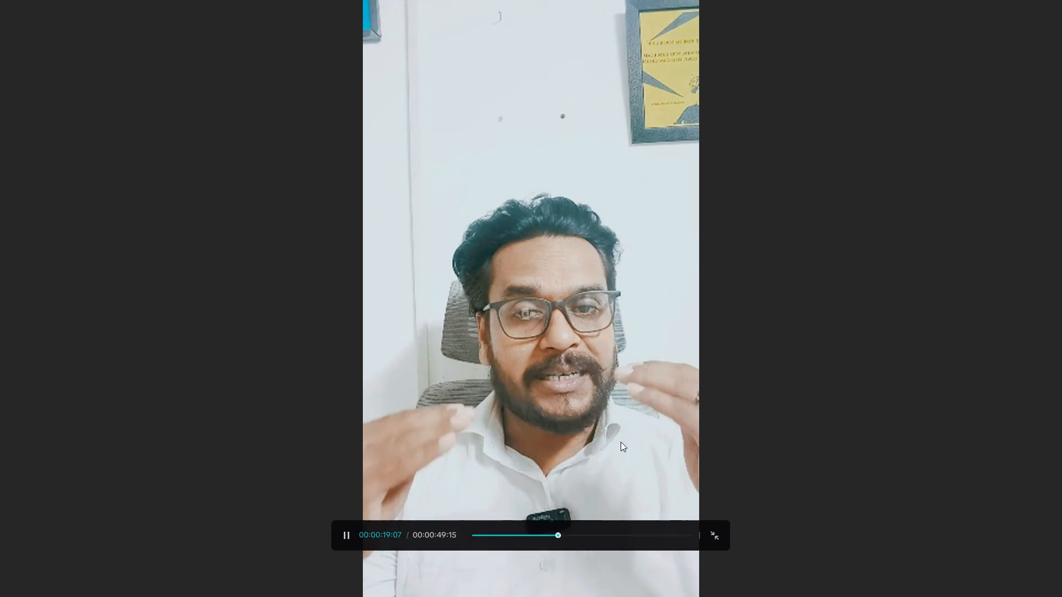
click(715, 539)
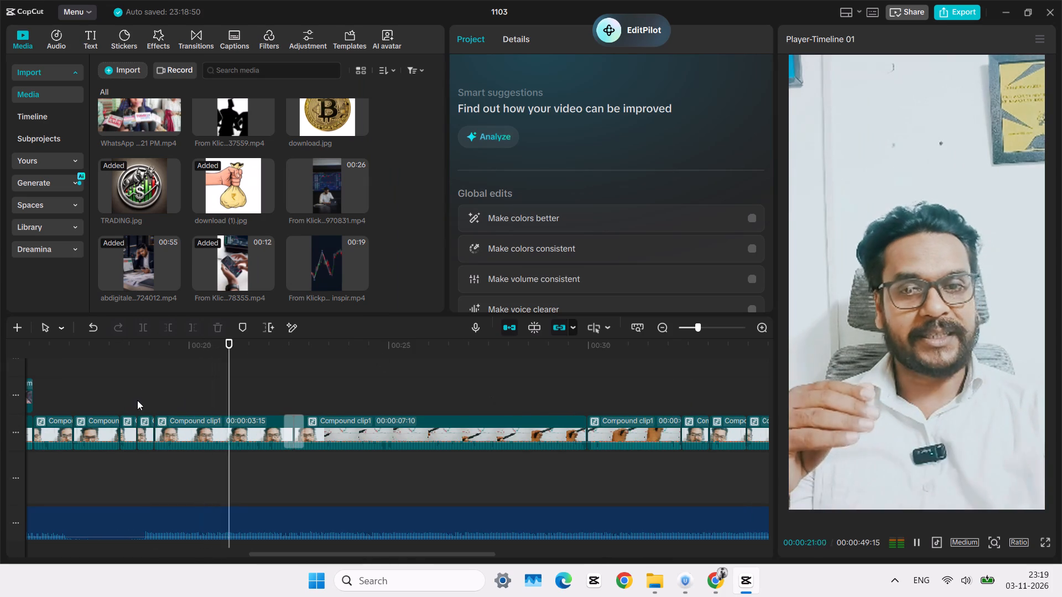
Replay the speaker segments between about 00:00:17 and 00:00:20 in short passes to pinpoint the spoken words.
click(139, 400)
click(159, 397)
key(space)
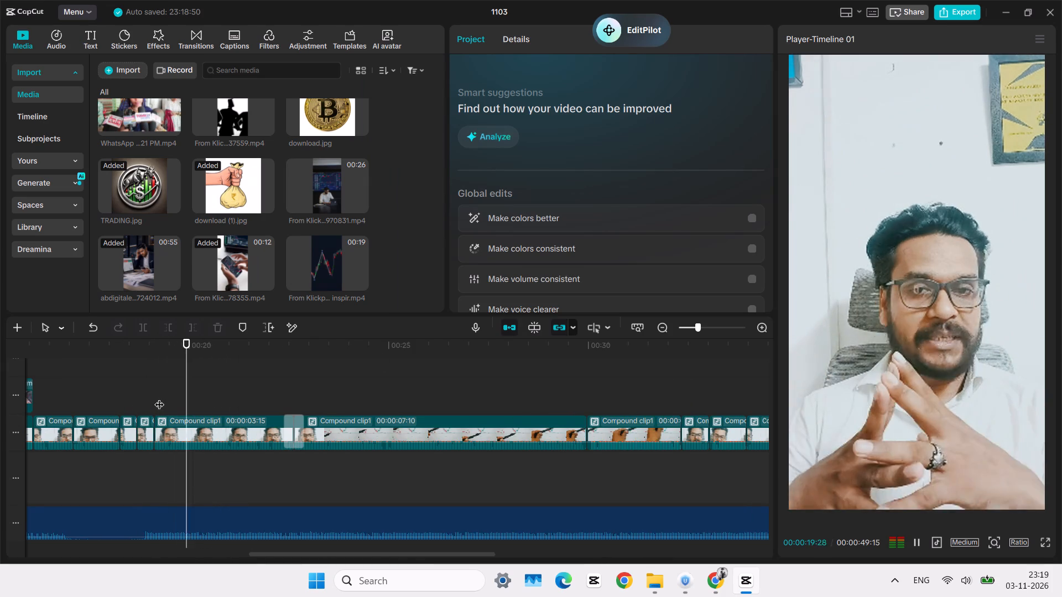
click(142, 397)
scroll(142, 397, right, 1)
click(114, 385)
key(space)
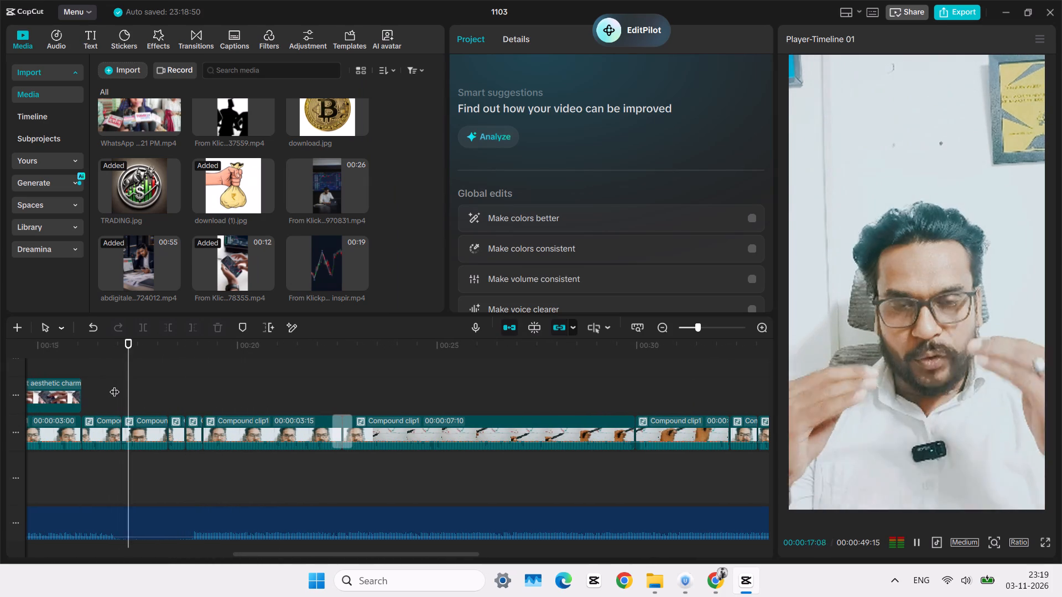
key(space)
ctrl+scroll(131, 396, up, 6)
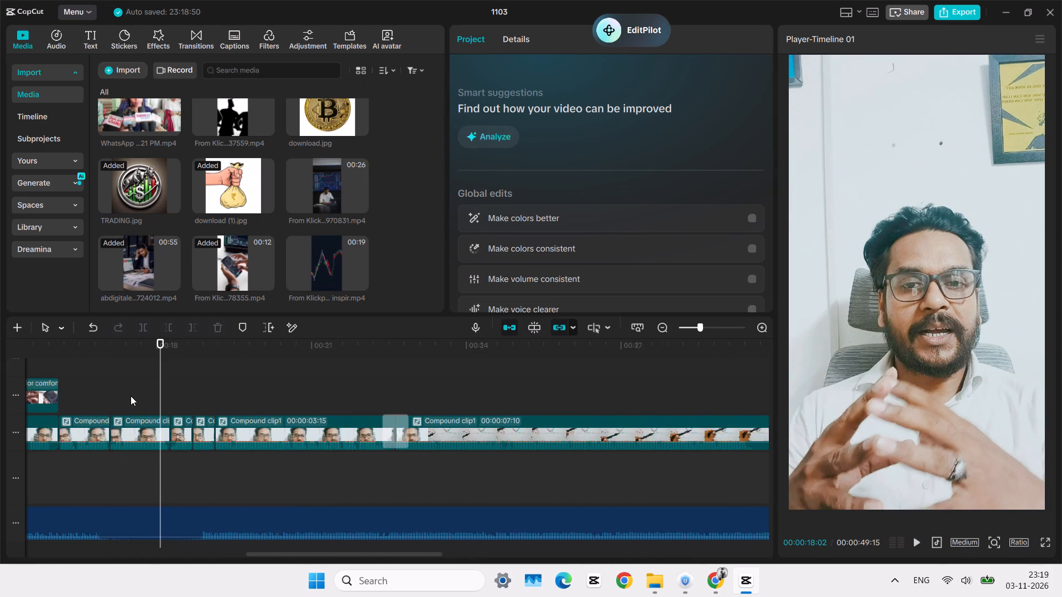
ctrl+scroll(131, 396, up, 7)
click(144, 393)
key(space)
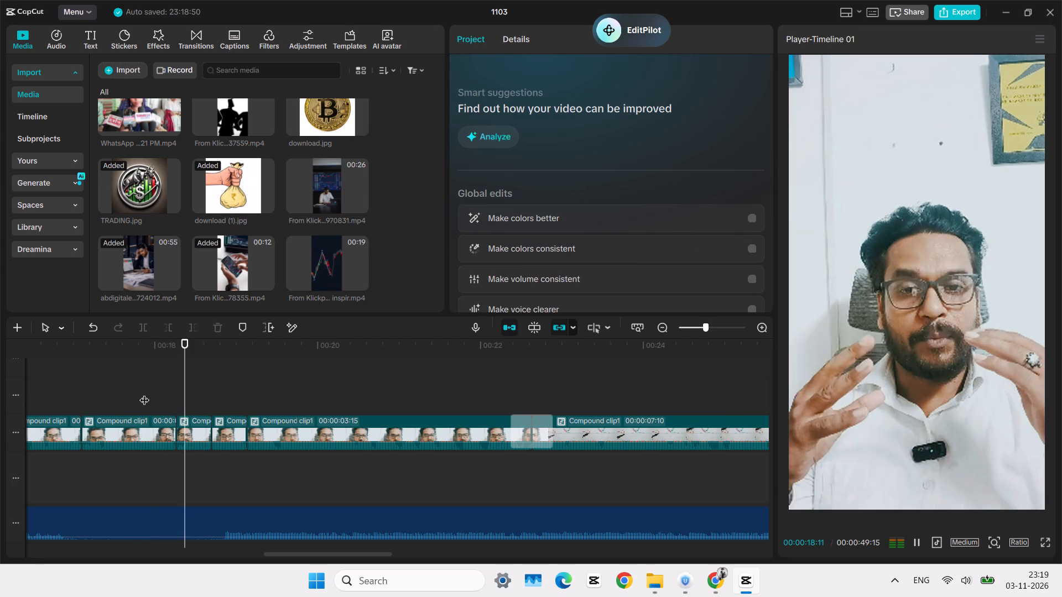
key(space)
click(144, 393)
click(127, 395)
key(space)
key(space)
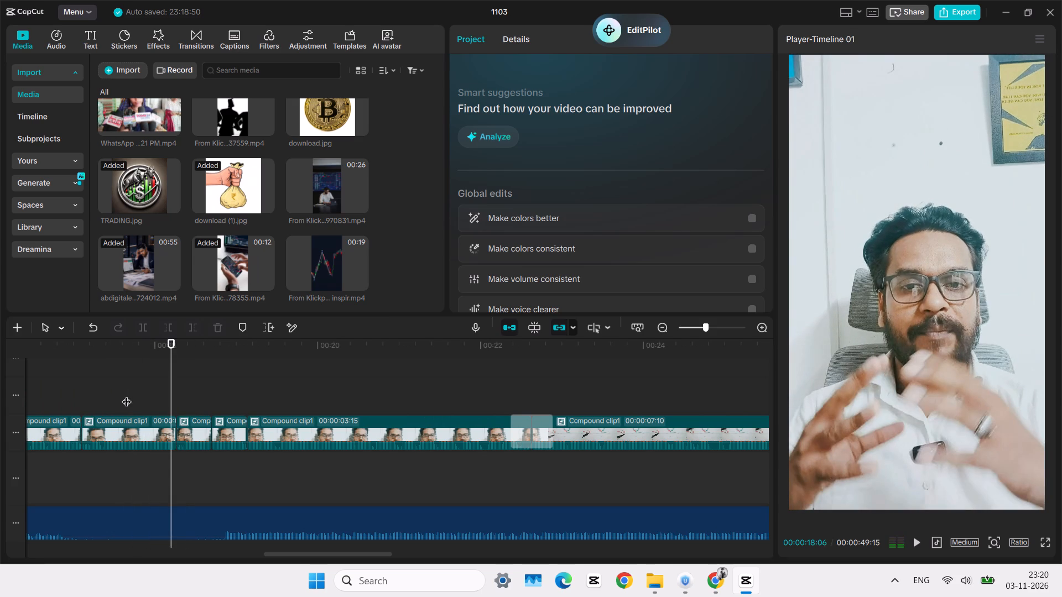
click(127, 395)
click(92, 396)
key(space)
key(space)
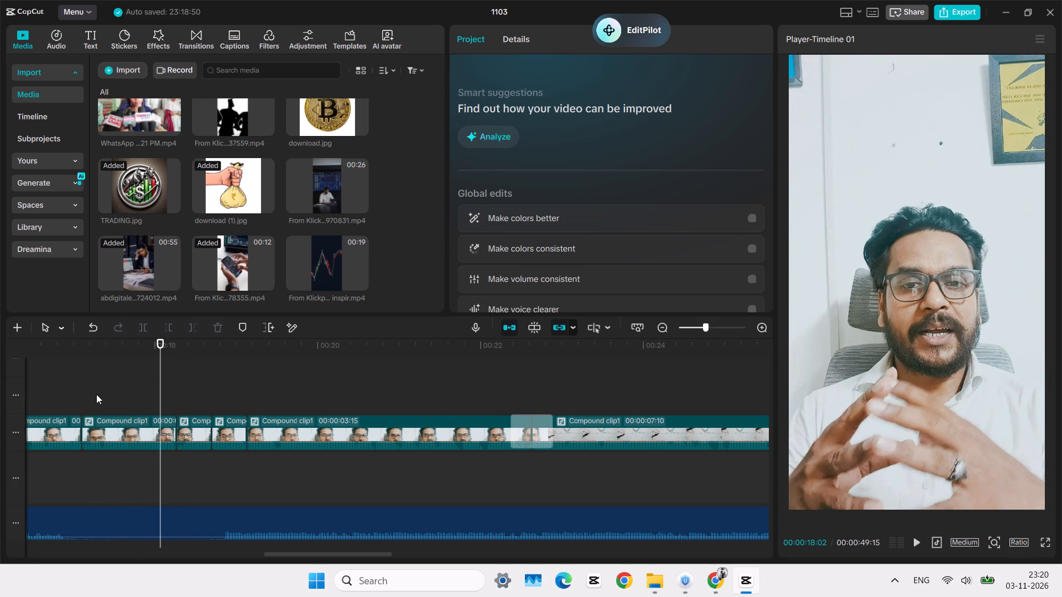
Copy the TOP text clip from the earlier text section and paste it at 00:00:18:02.
scroll(97, 394, right, 3)
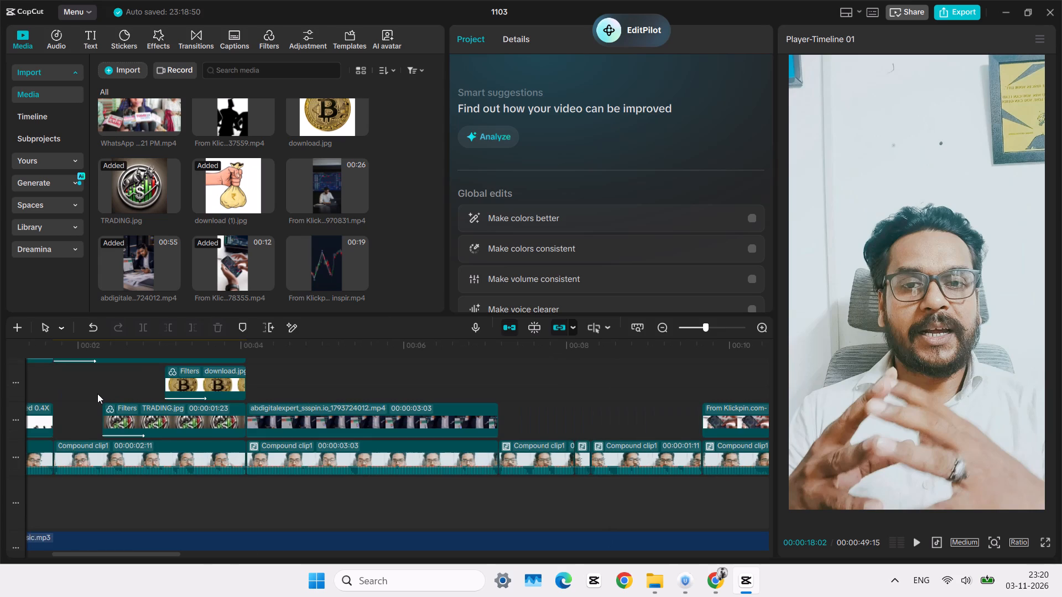
scroll(190, 420, up, 3)
scroll(522, 403, left, 1)
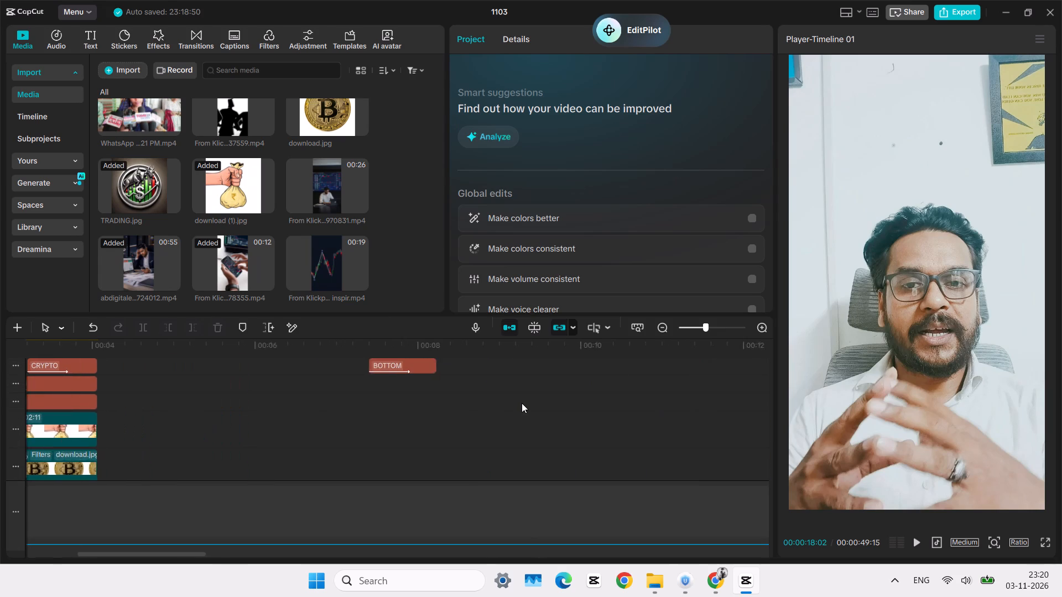
scroll(522, 403, left, 1)
scroll(357, 369, up, 1)
click(410, 417)
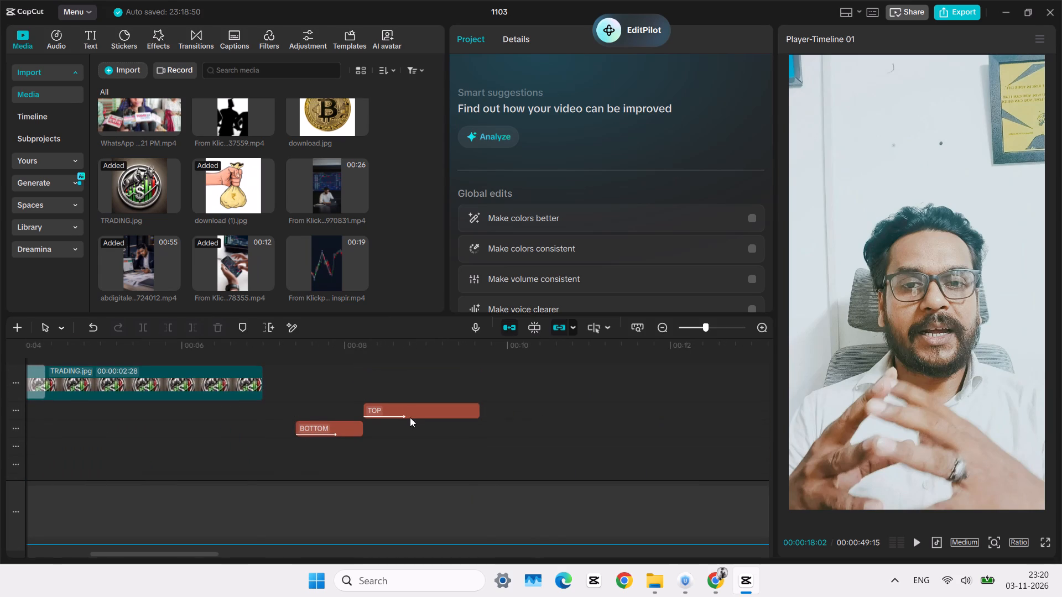
key(ctrl+c)
key(ctrl+v)
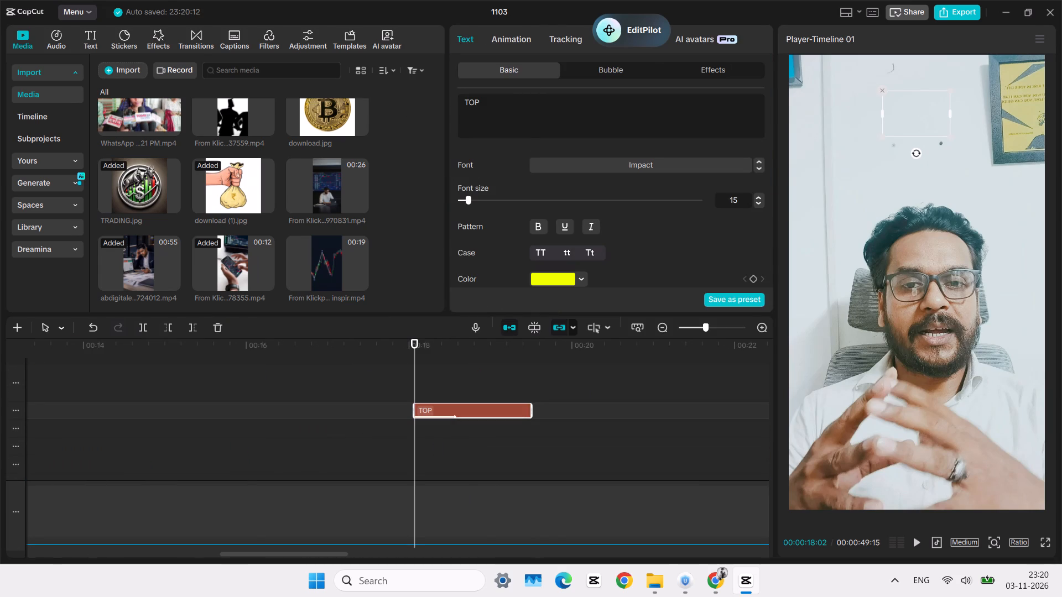
Replace the wording of the pasted text at 00:00:18:02 with INDICATOR.
click(530, 131)
key(BackSpace)
key(BackSpace)
key(BackSpace)
key(BackSpace)
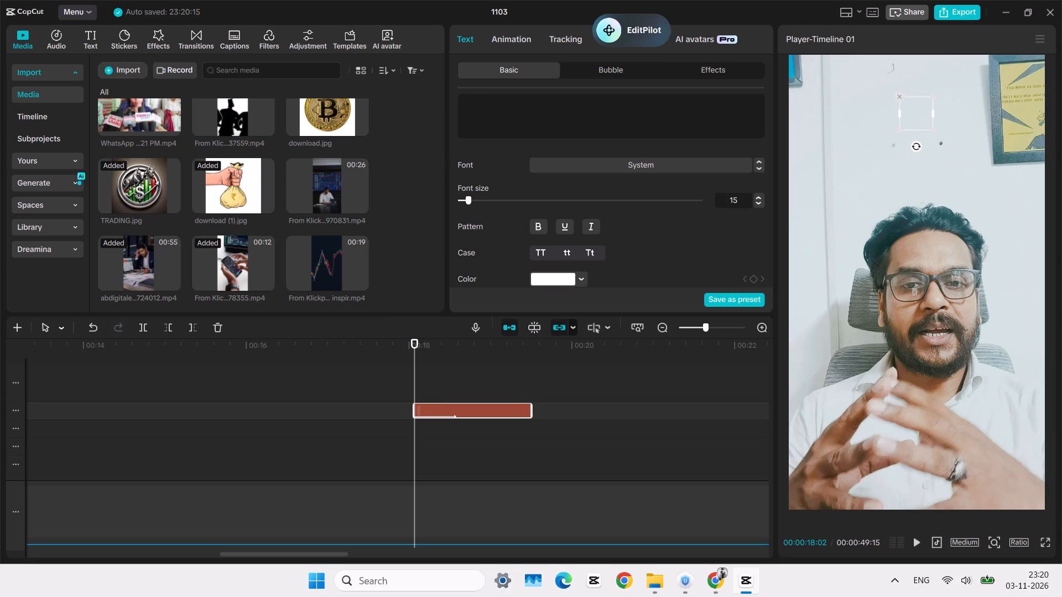
text(IN)
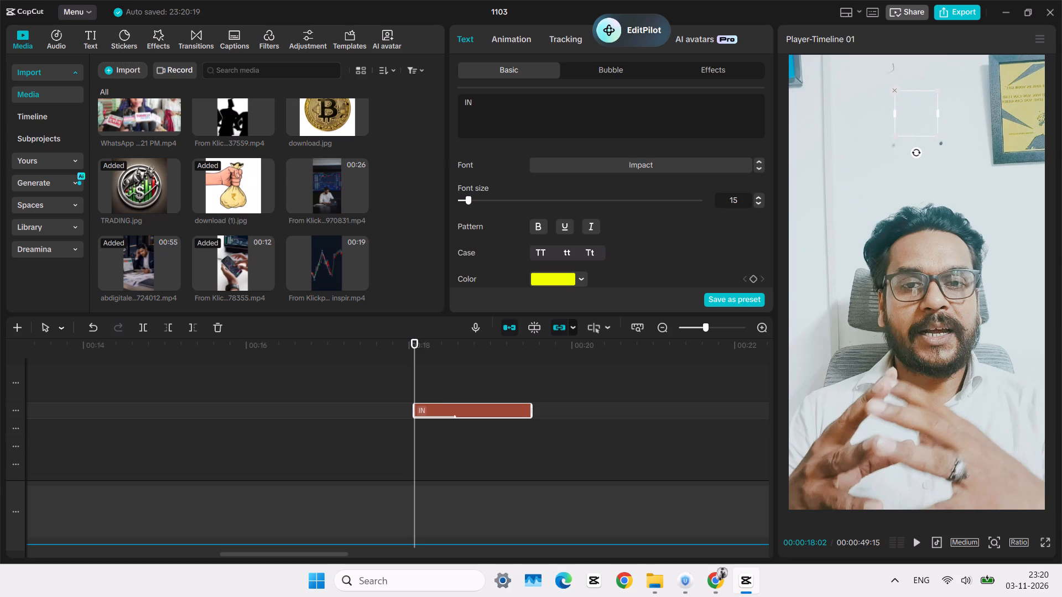
text(DI)
text(CA)
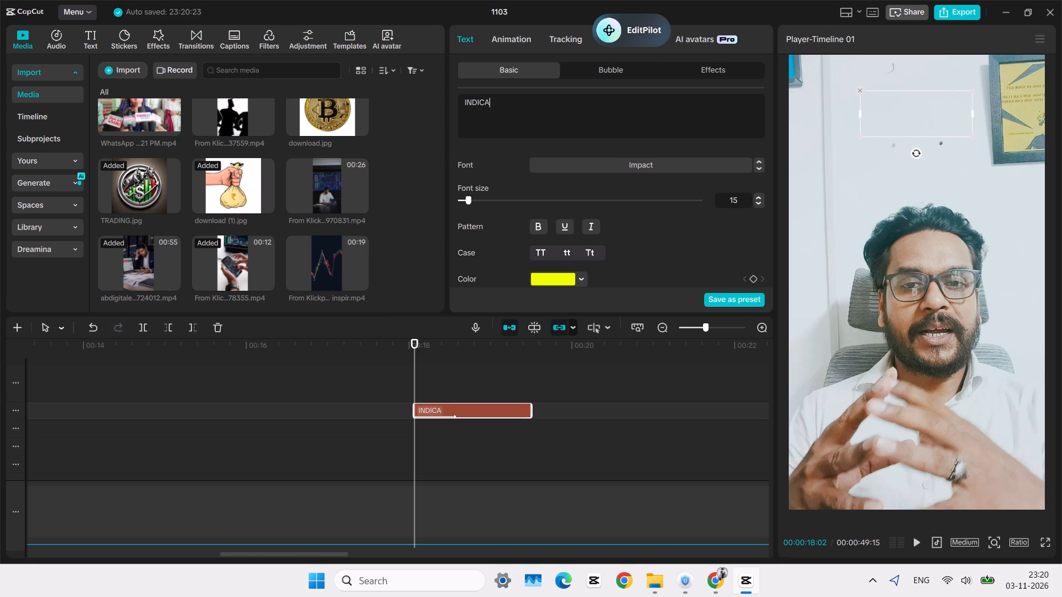
text(TOR)
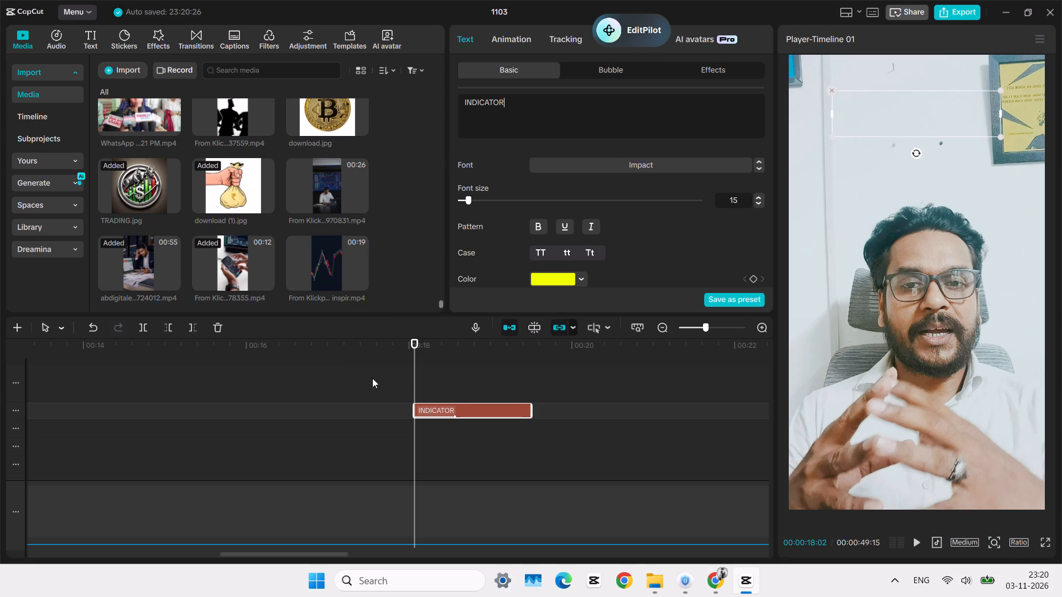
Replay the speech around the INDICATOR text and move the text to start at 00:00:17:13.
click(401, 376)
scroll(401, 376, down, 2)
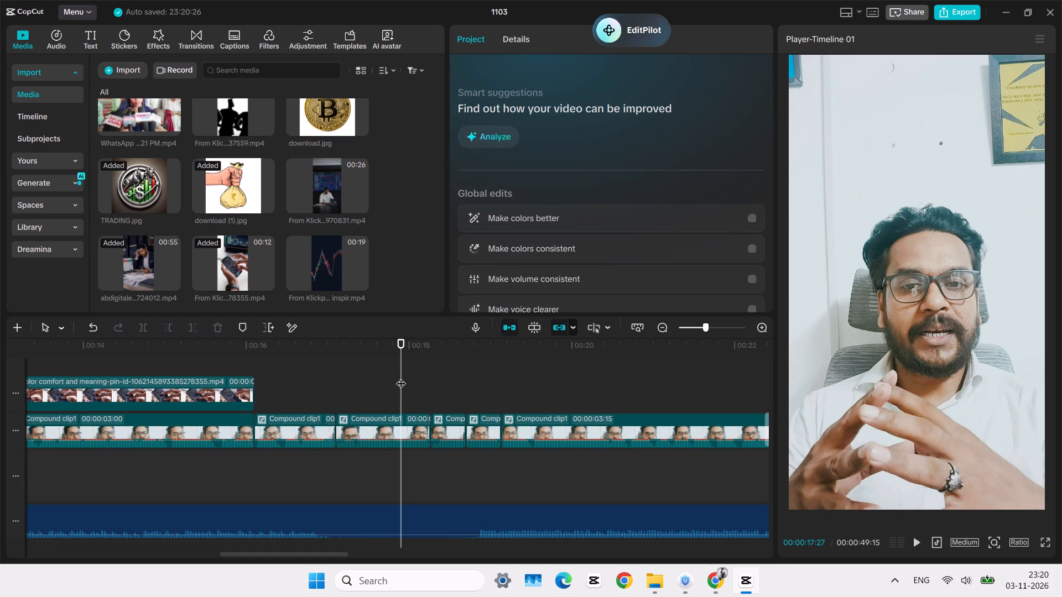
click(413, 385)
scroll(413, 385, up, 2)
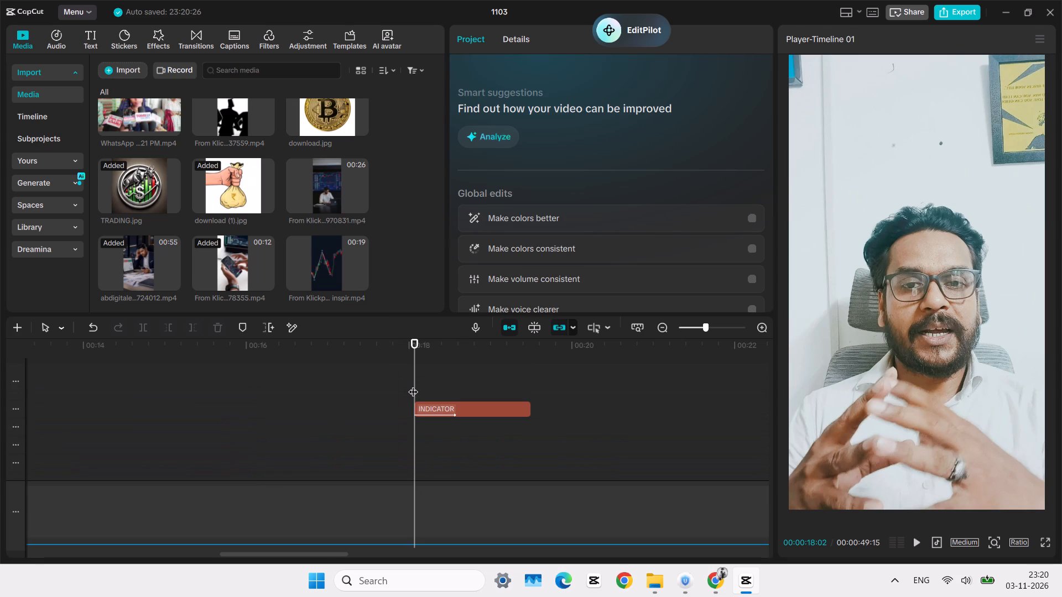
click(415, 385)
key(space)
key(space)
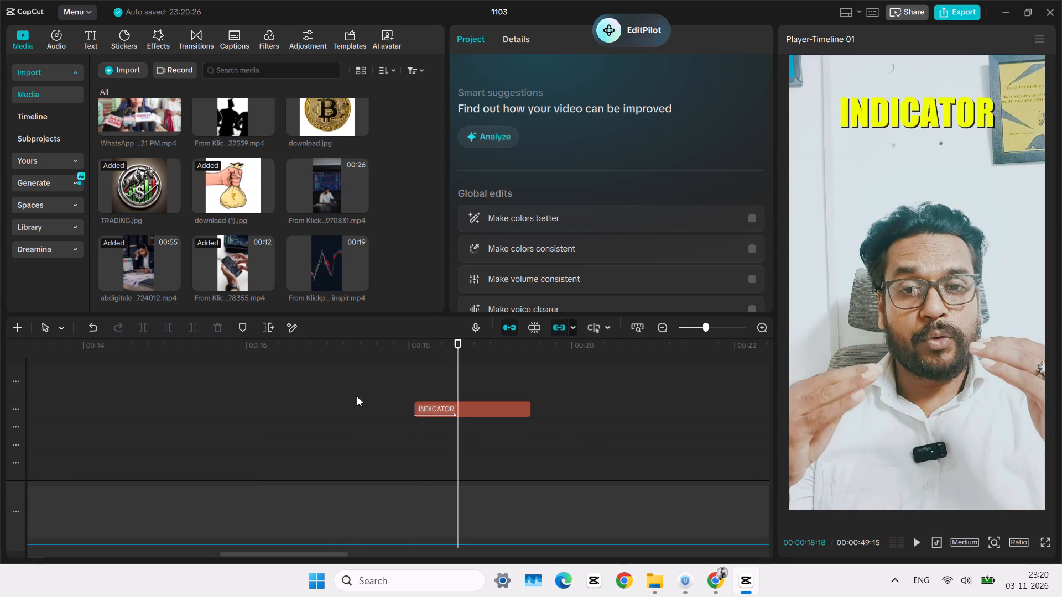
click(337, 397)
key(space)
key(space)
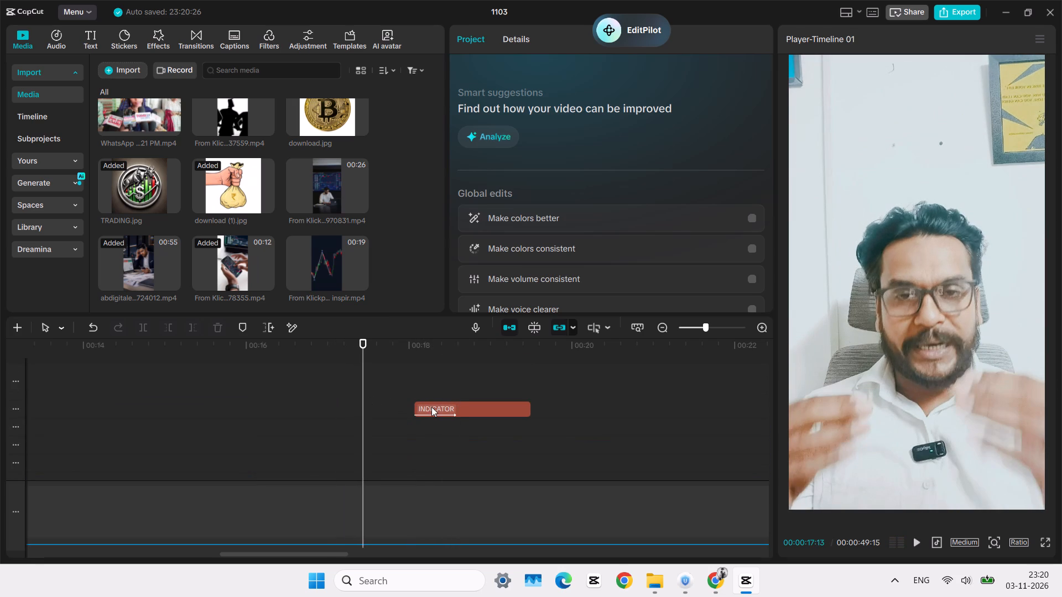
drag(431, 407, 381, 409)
Locate the speaker-clip cut at 00:00:17:03 and move the INDICATOR text to start there.
click(347, 403)
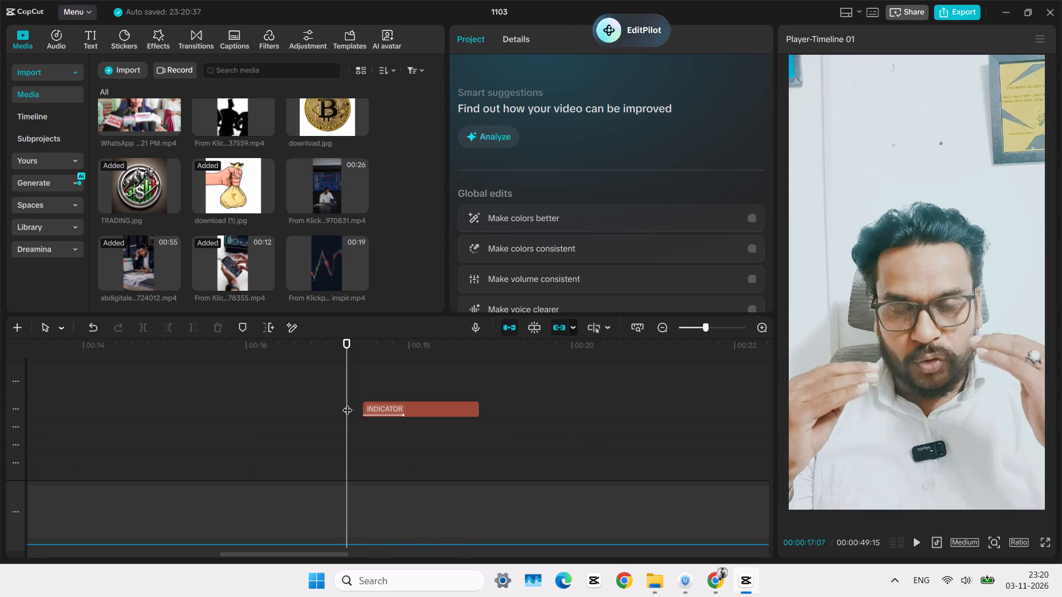
key(space)
key(space)
click(355, 389)
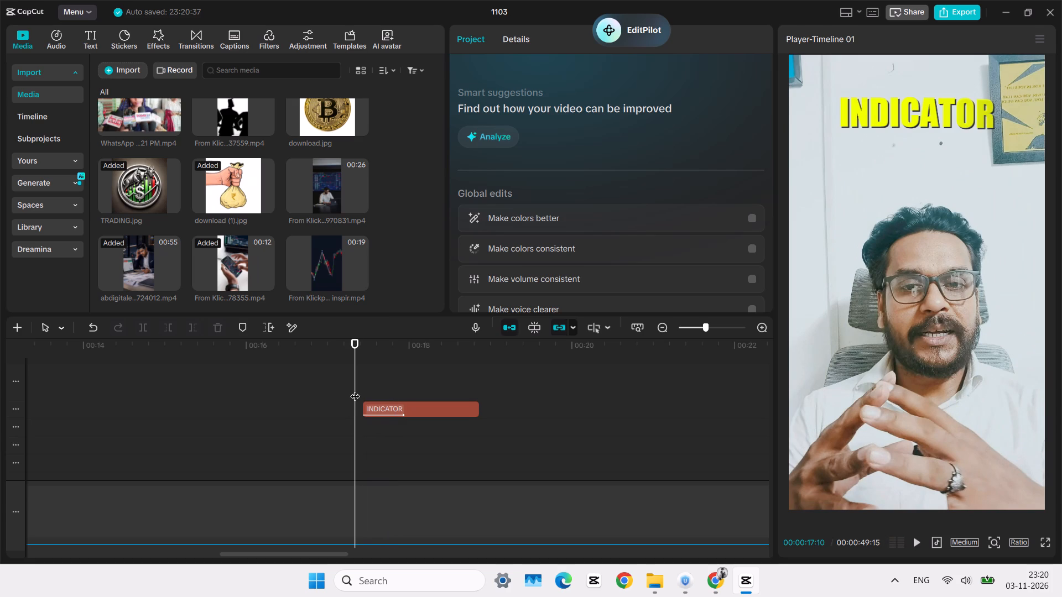
ctrl+scroll(356, 390, down, 5)
scroll(356, 390, down, 3)
scroll(296, 427, down, 1)
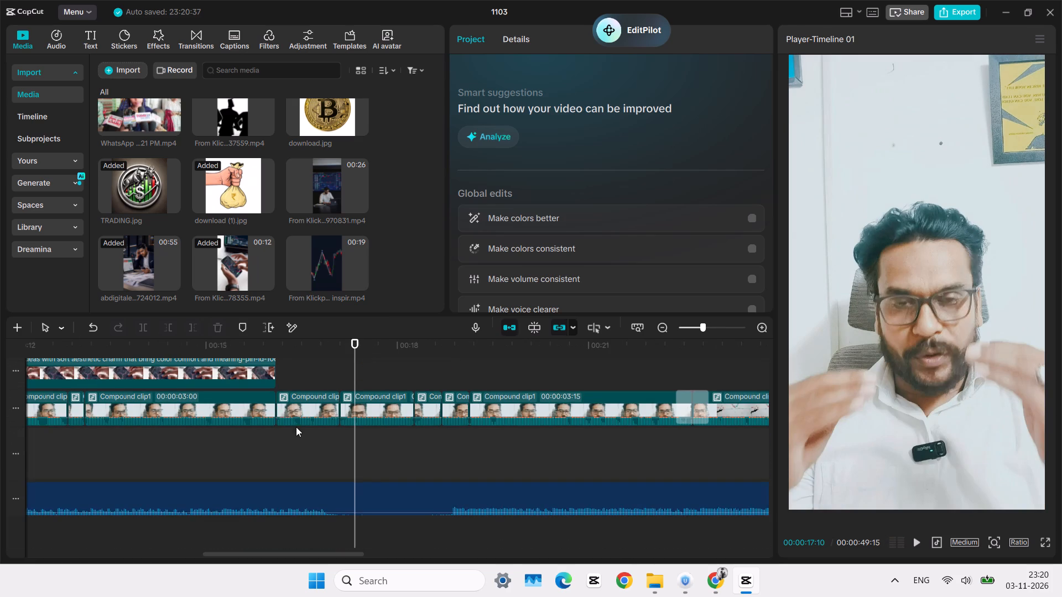
scroll(296, 427, down, 1)
click(337, 366)
click(337, 400)
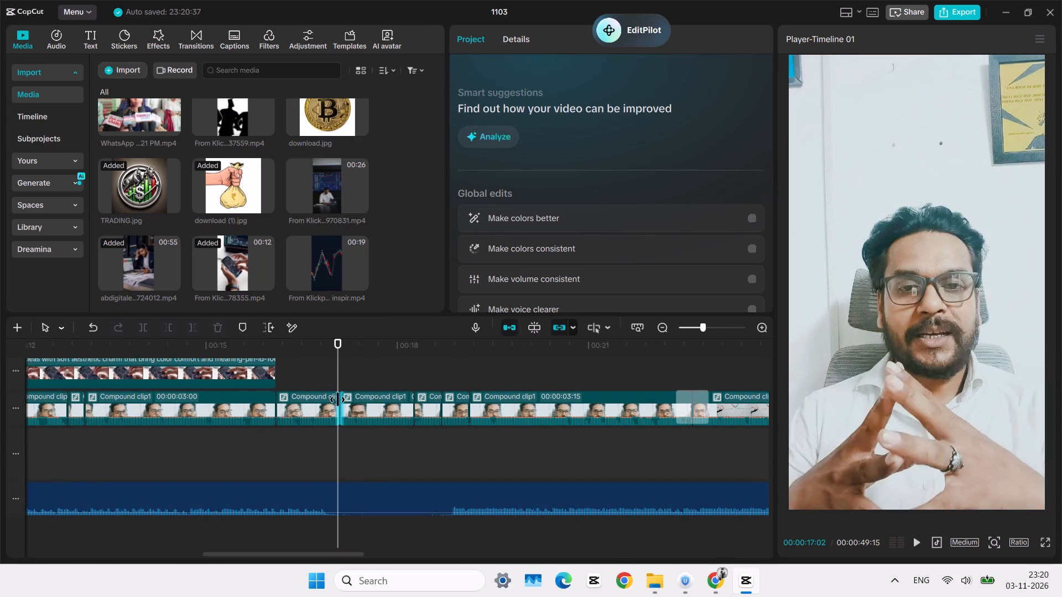
click(343, 375)
drag(343, 375, 339, 373)
double_click(339, 373)
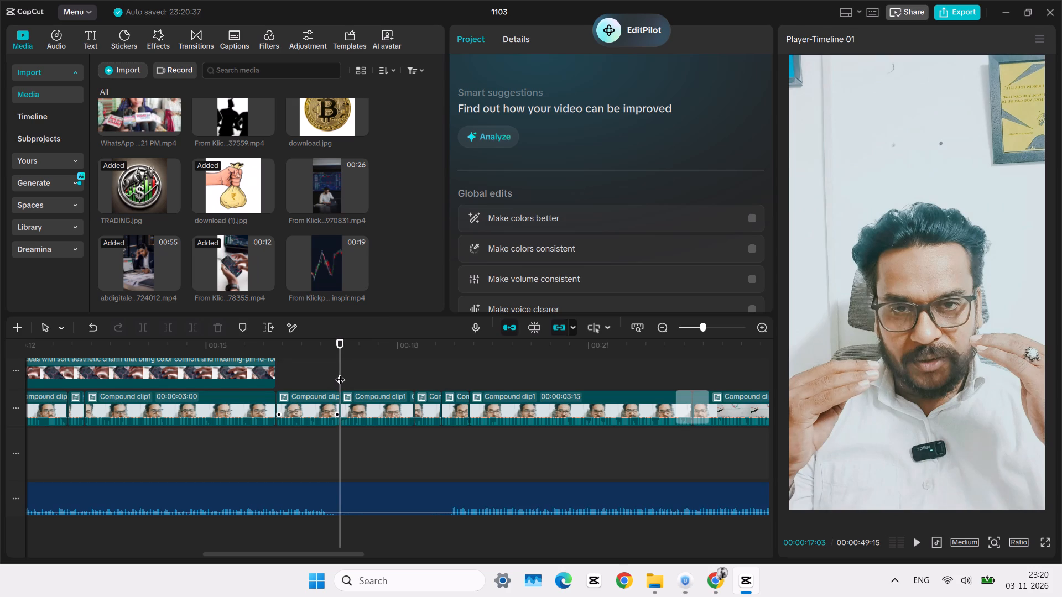
scroll(340, 410, up, 1)
ctrl+scroll(340, 410, up, 7)
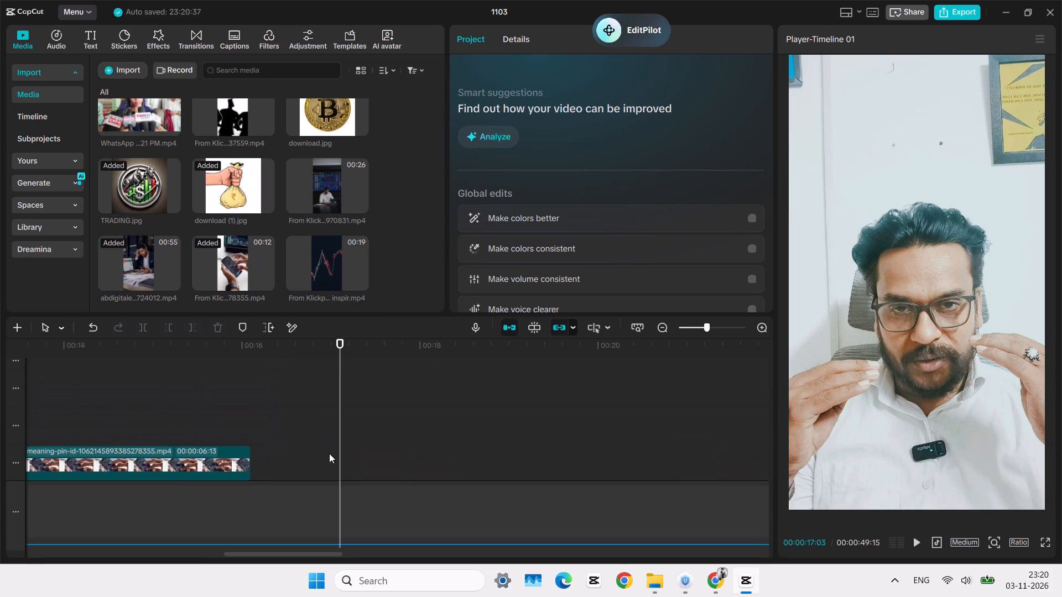
scroll(329, 453, up, 1)
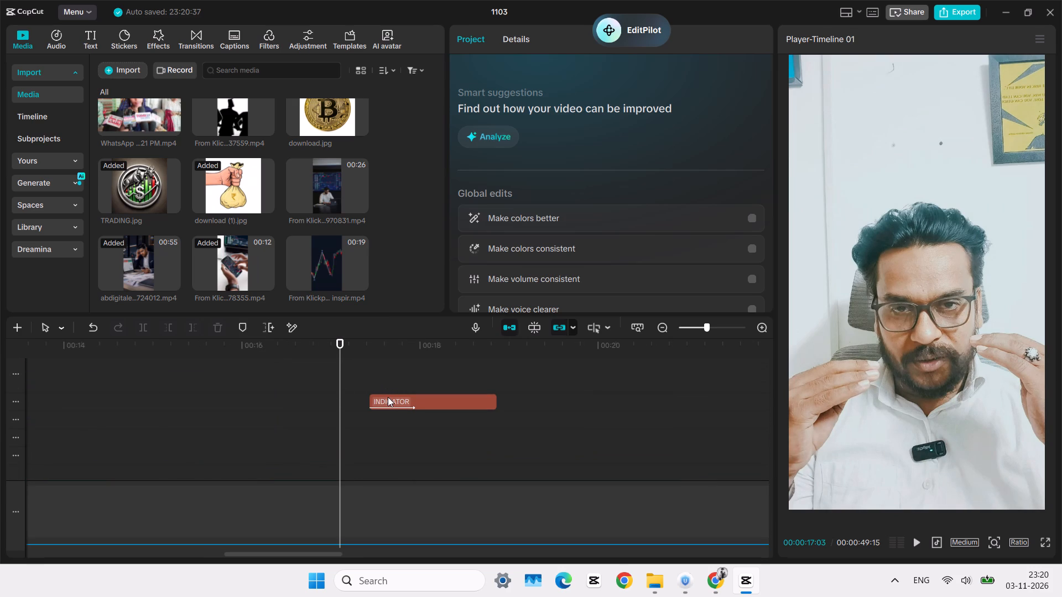
drag(391, 399, 363, 403)
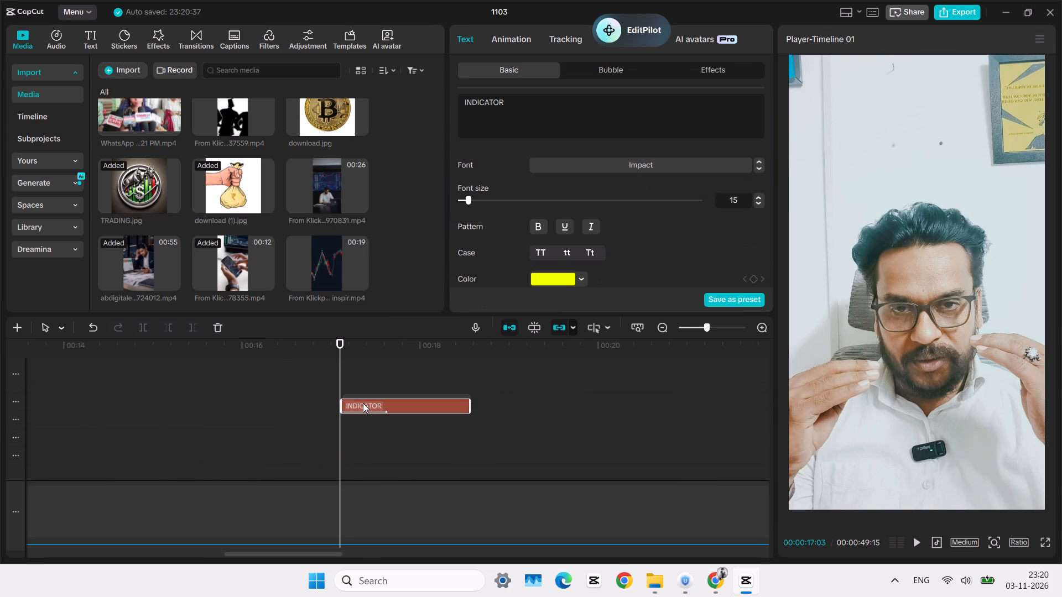
Fine-tune the INDICATOR text's position so its start lines up with the cut at 00:00:17:03.
drag(360, 398, 355, 399)
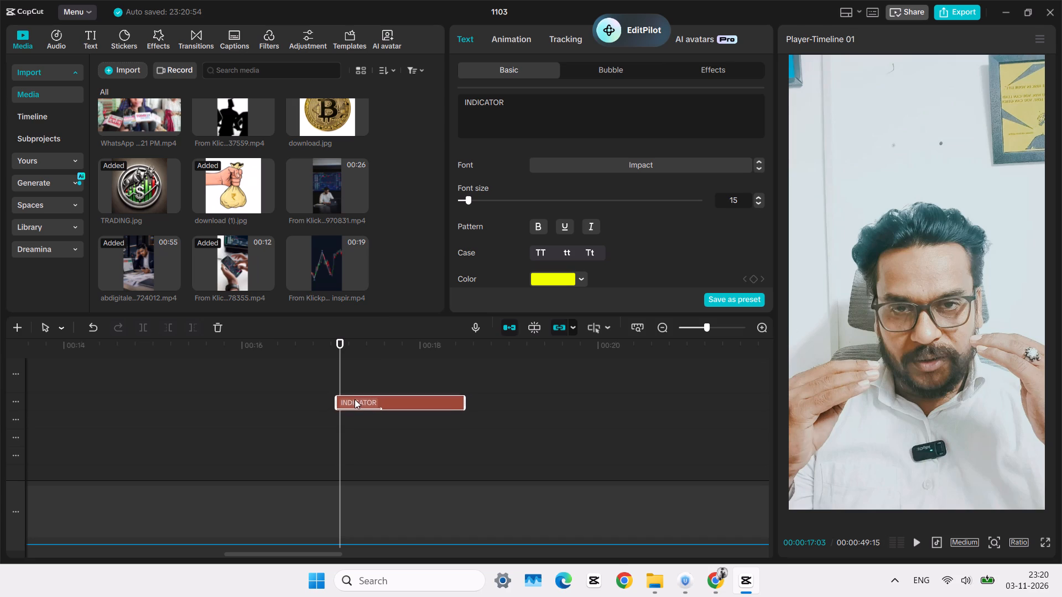
drag(355, 399, 355, 398)
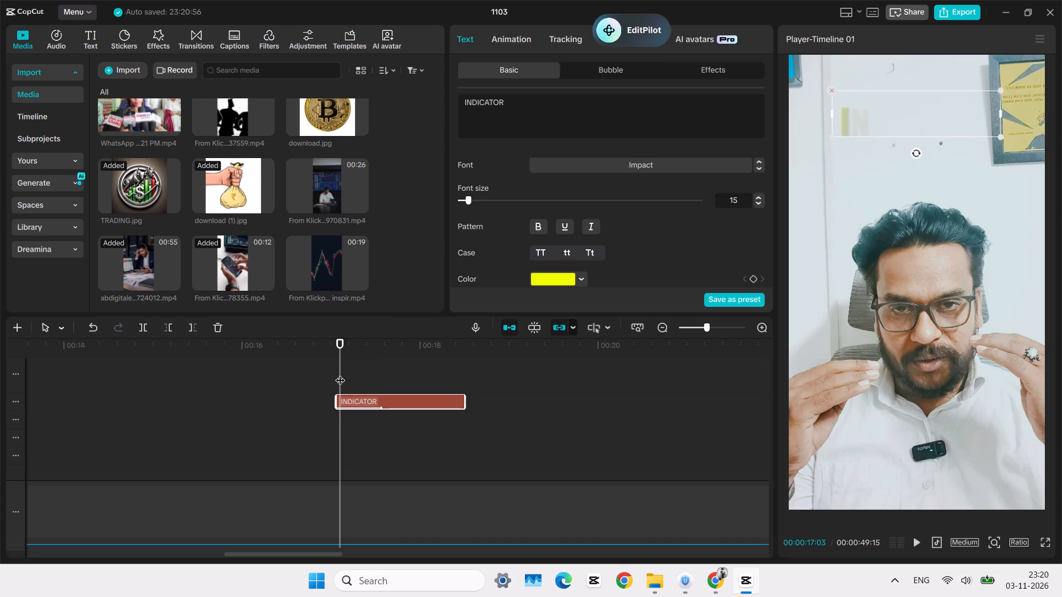
click(348, 395)
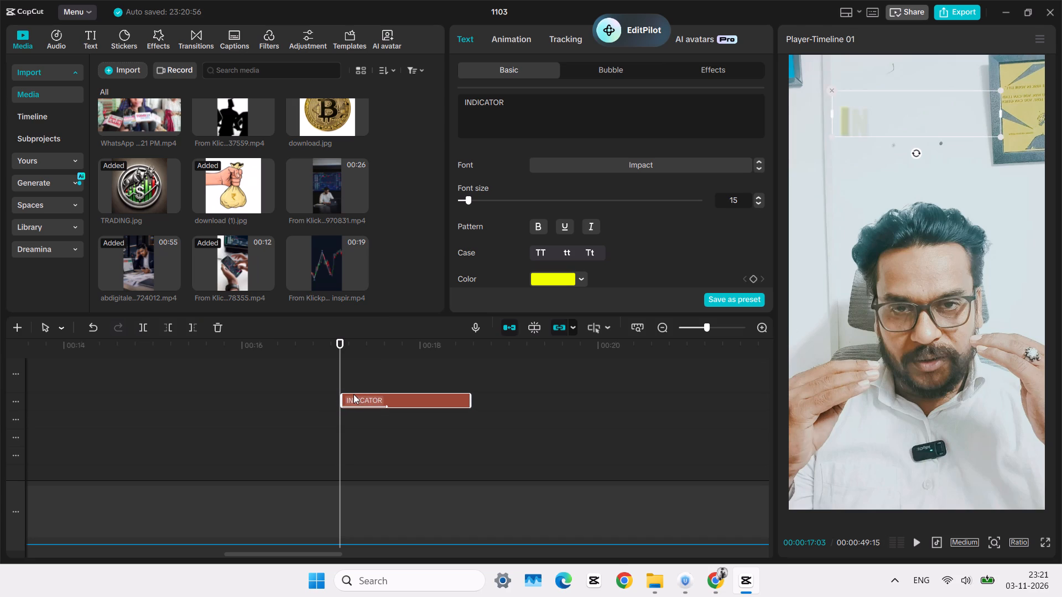
click(335, 387)
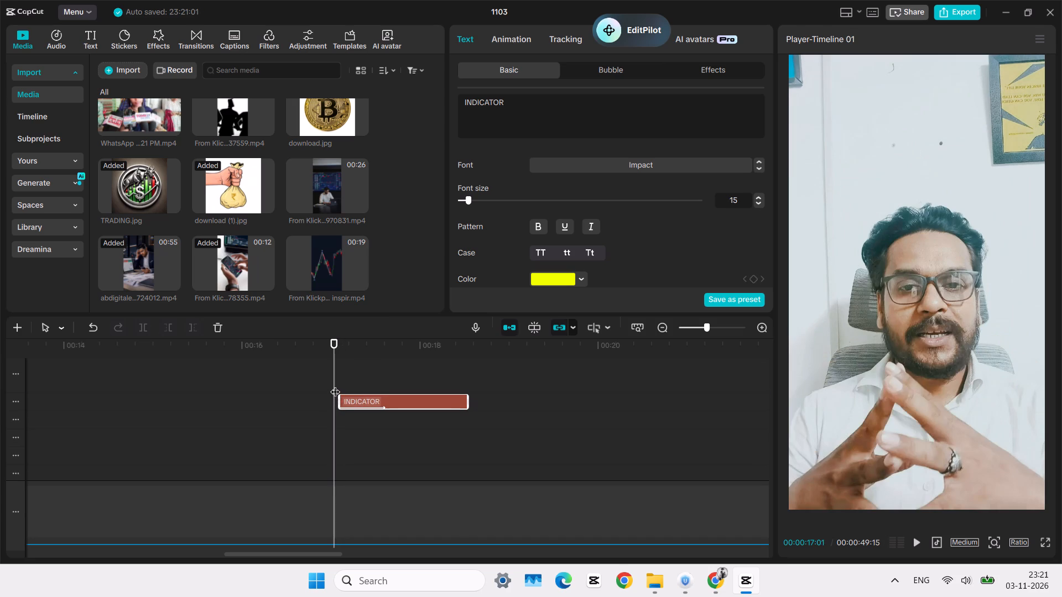
click(341, 384)
click(379, 394)
click(337, 381)
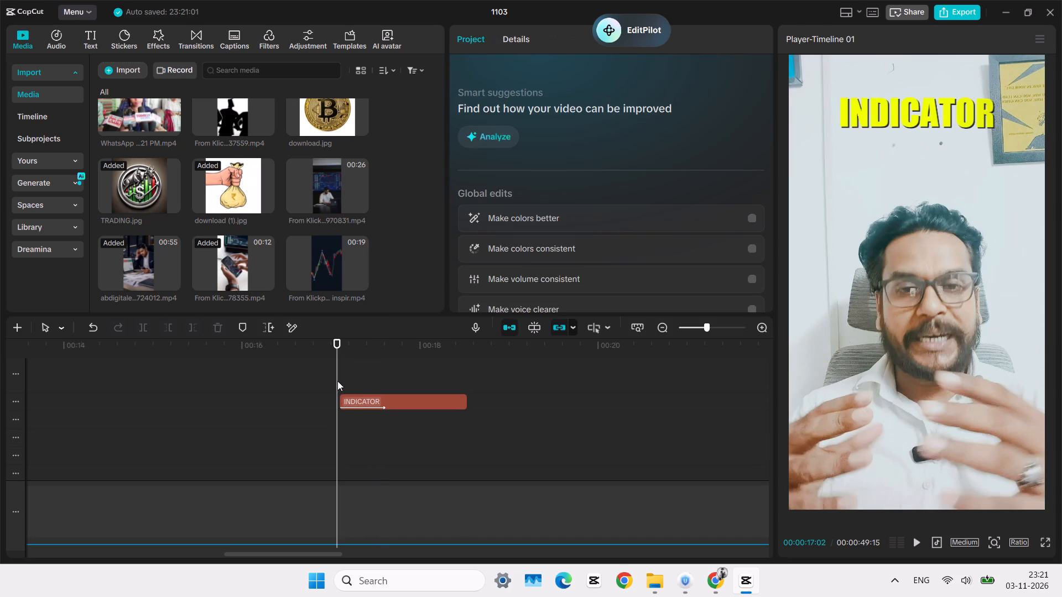
click(342, 383)
click(340, 380)
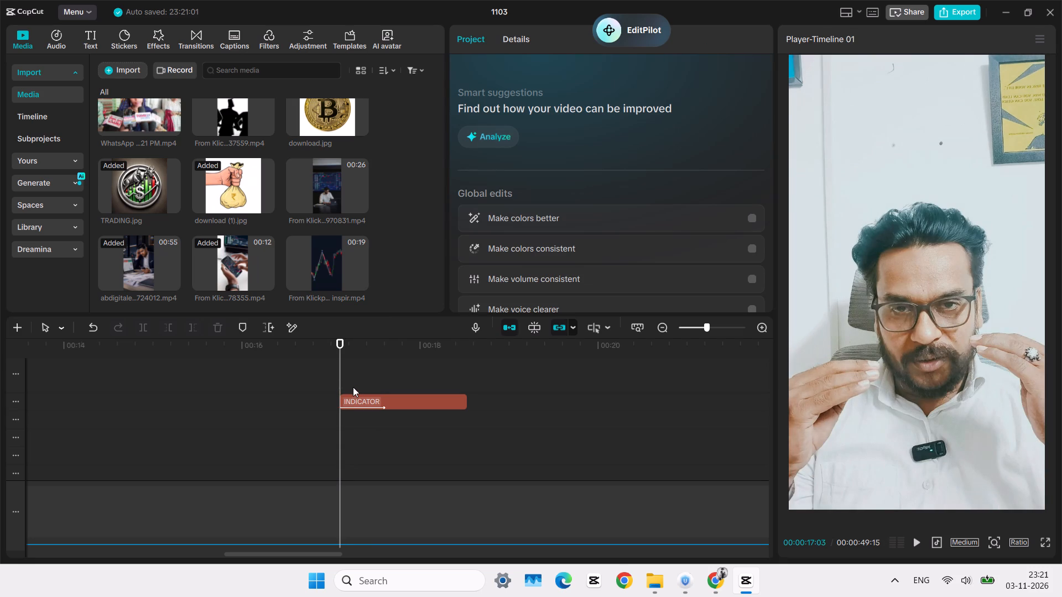
Replay the speaker segments from 00:00:17:03 to about 00:00:22 to judge how long the INDICATOR text should last.
key(space)
key(space)
key(space)
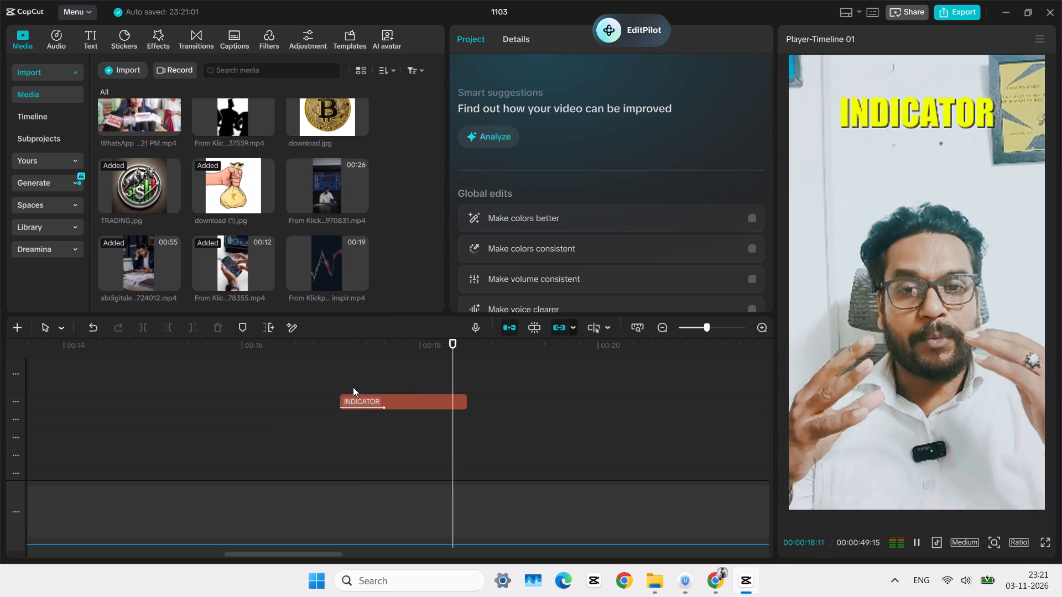
click(387, 437)
scroll(387, 437, down, 1)
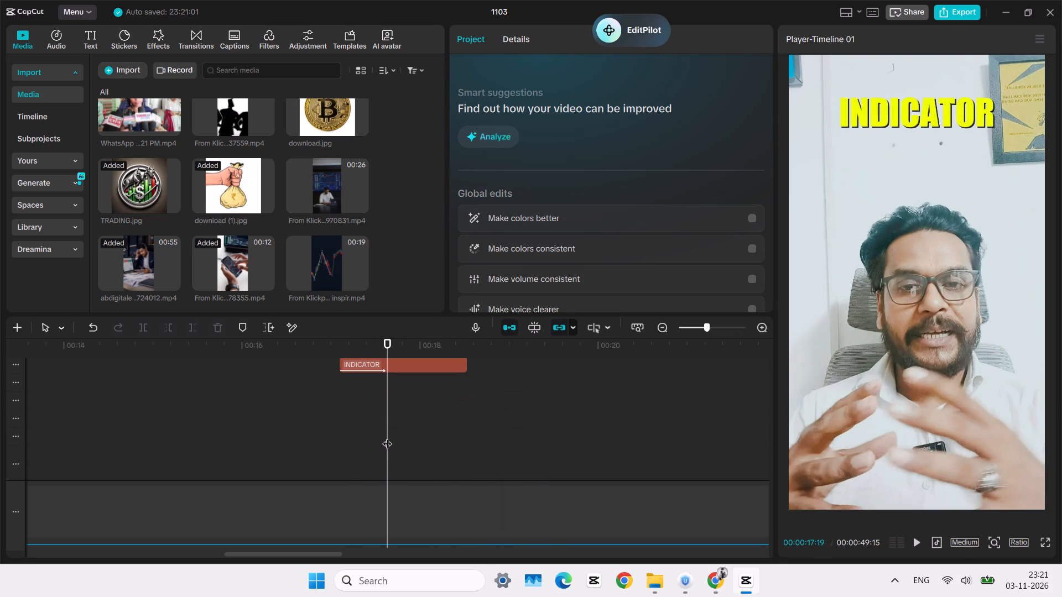
scroll(387, 437, down, 2)
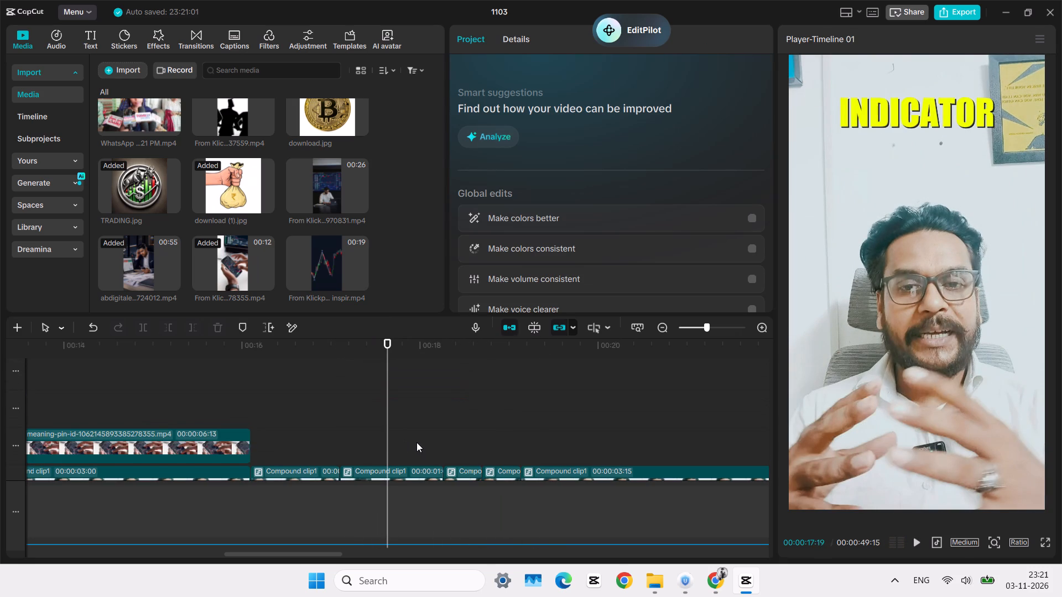
scroll(417, 442, down, 1)
click(441, 381)
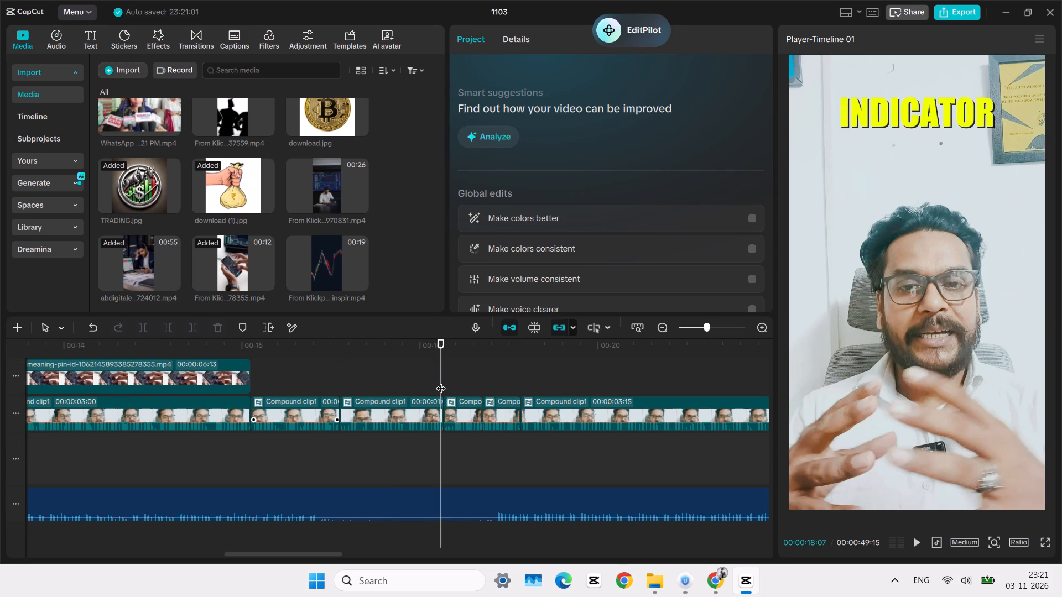
key(space)
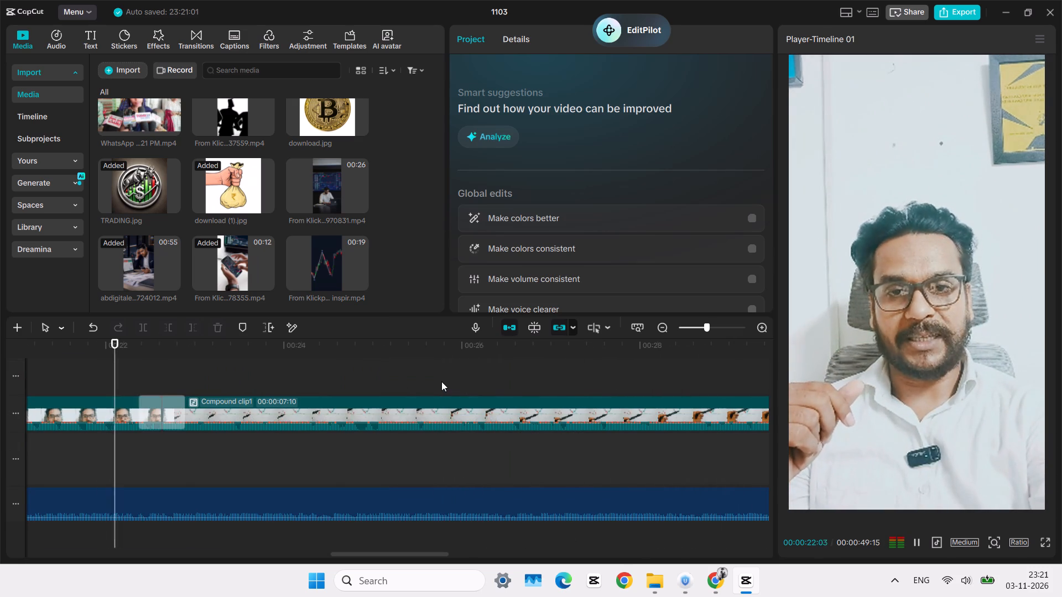
Extend the INDICATOR text's end to about 00:00:22:10, where the transition to the chart footage starts.
click(159, 376)
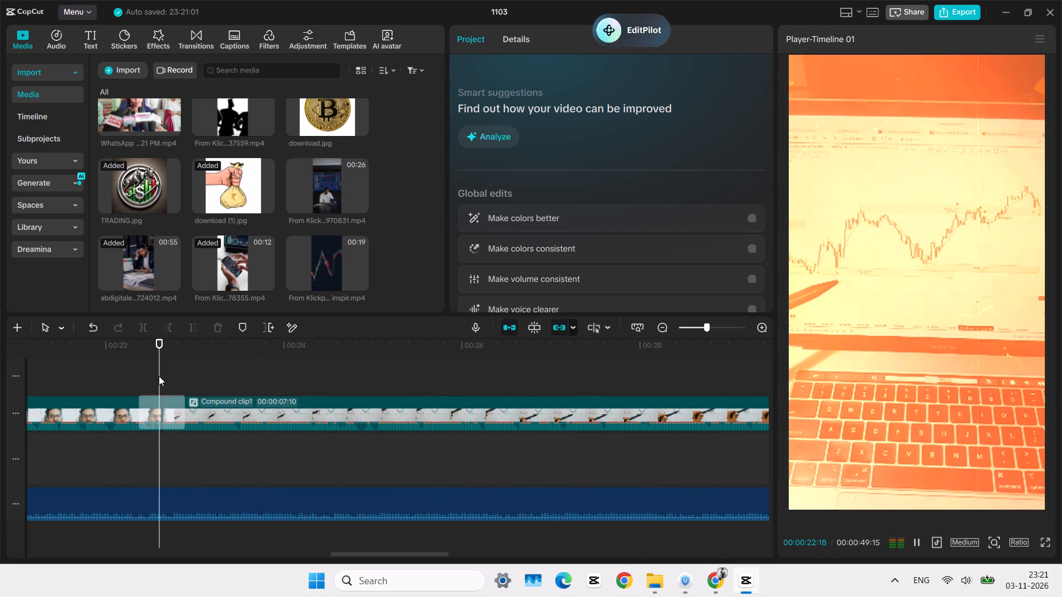
scroll(159, 376, up, 1)
scroll(159, 376, right, 2)
scroll(159, 376, up, 2)
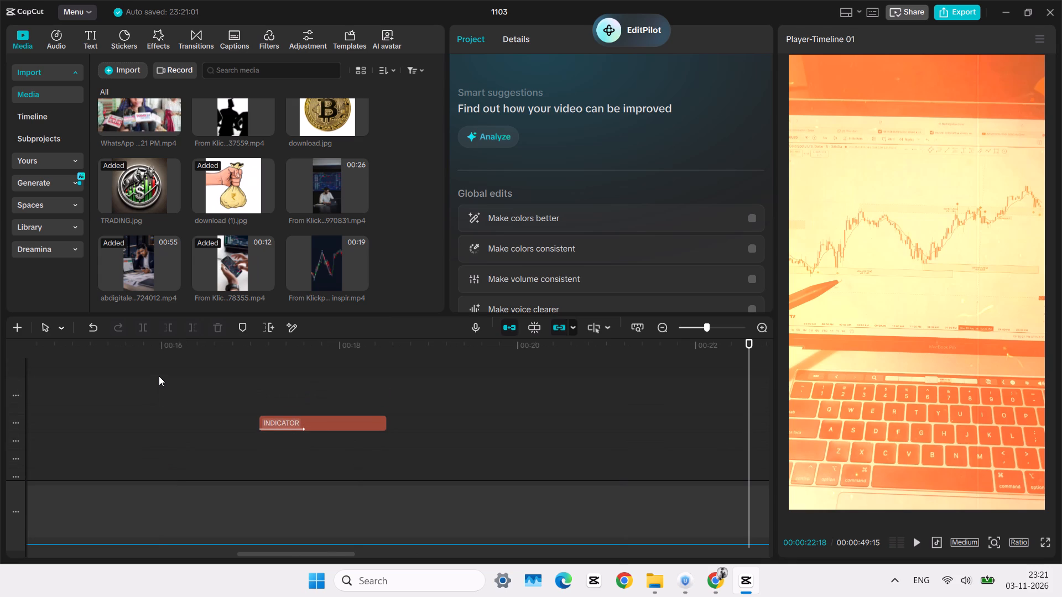
click(323, 429)
drag(387, 421, 565, 420)
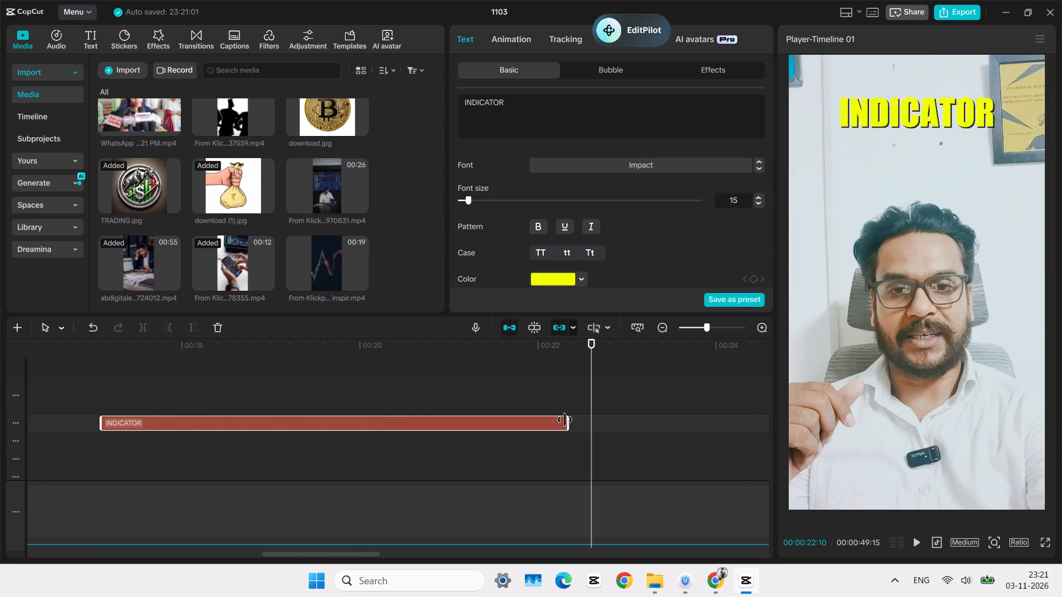
Extend the INDICATOR text's end to the playhead, a little past 00:22.
drag(565, 420, 588, 418)
Replay the INDICATOR segment from the text's start through the transition to the chart footage to check its timing.
click(110, 391)
key(space)
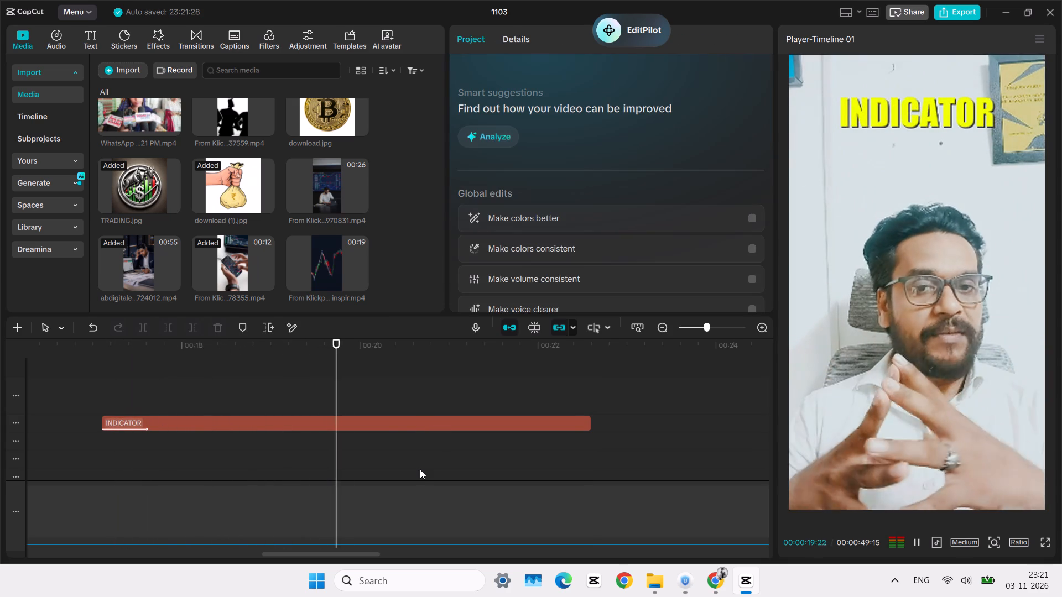
scroll(420, 469, left, 1)
scroll(420, 469, up, 1)
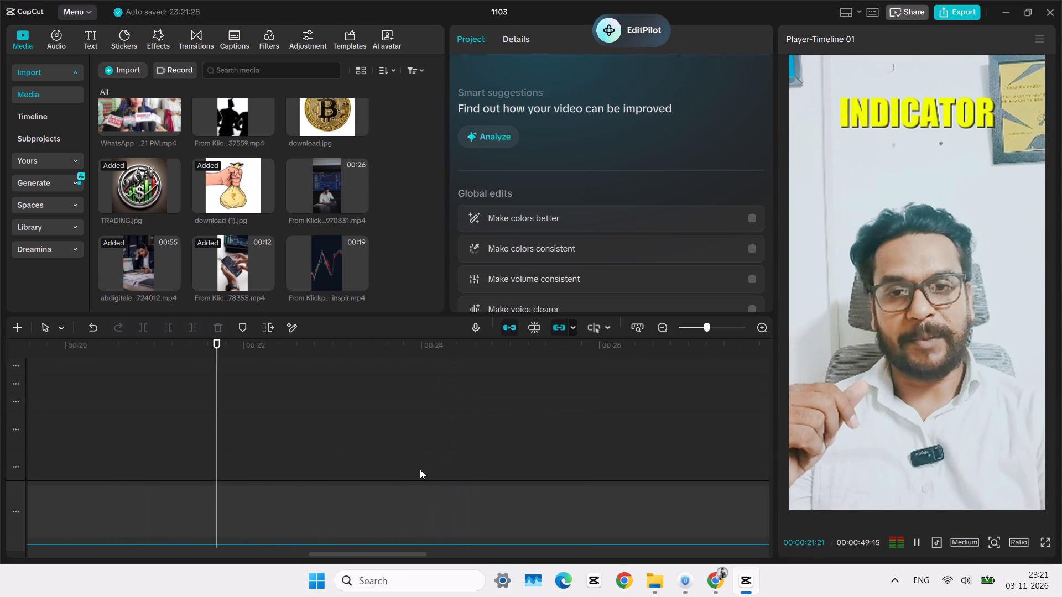
scroll(420, 469, up, 1)
ctrl+scroll(420, 469, down, 5)
scroll(420, 469, down, 1)
Review the video from about 00:00:21 through the chart footage and remaining speaker clips to the end of the timeline.
click(172, 464)
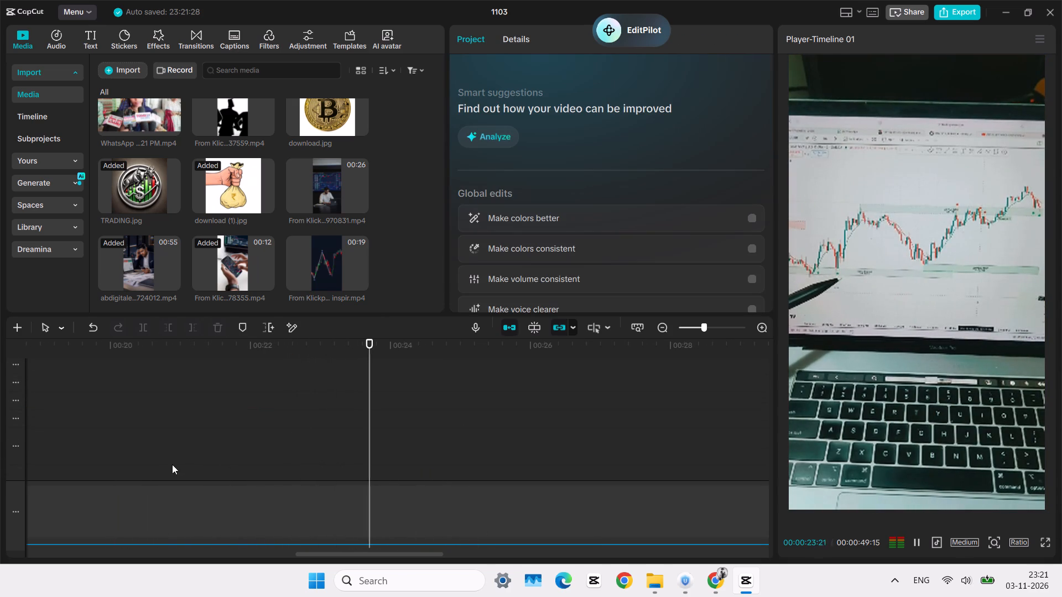
scroll(172, 464, up, 1)
ctrl+scroll(172, 464, down, 4)
scroll(172, 464, down, 3)
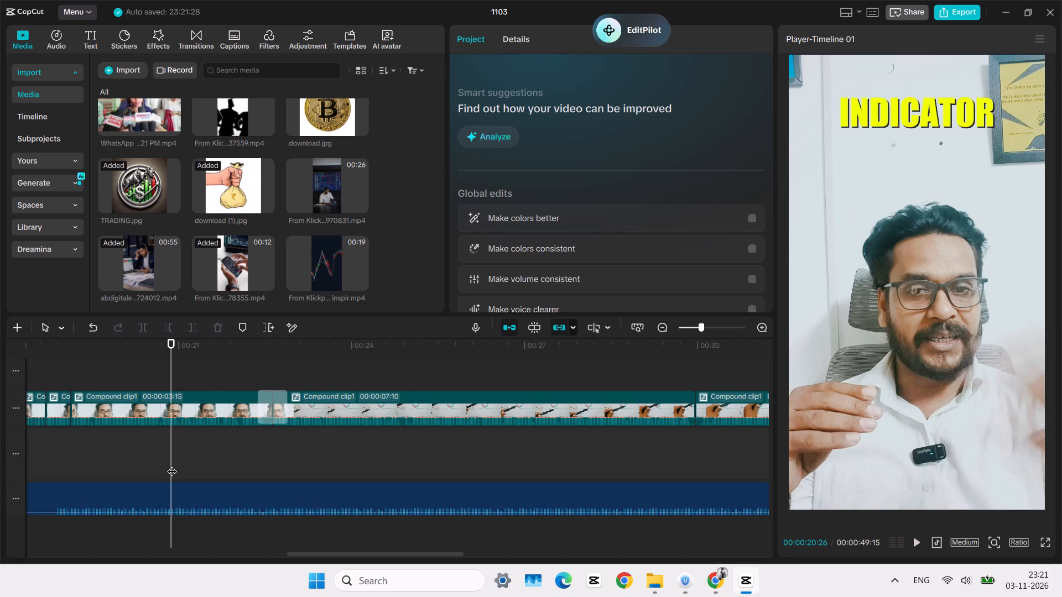
click(211, 464)
key(space)
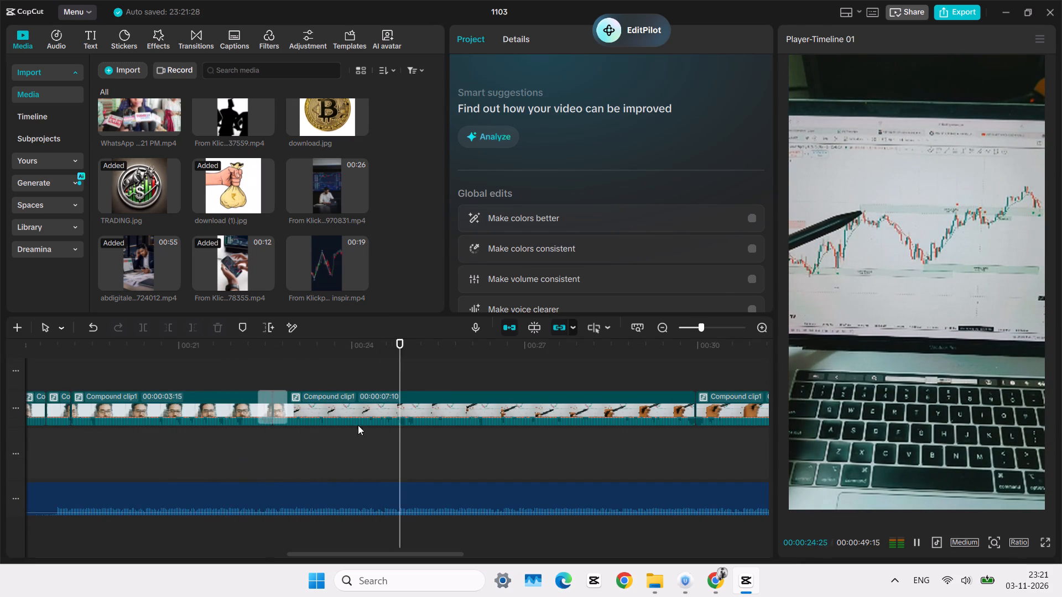
ctrl+scroll(391, 411, down, 7)
scroll(391, 411, up, 1)
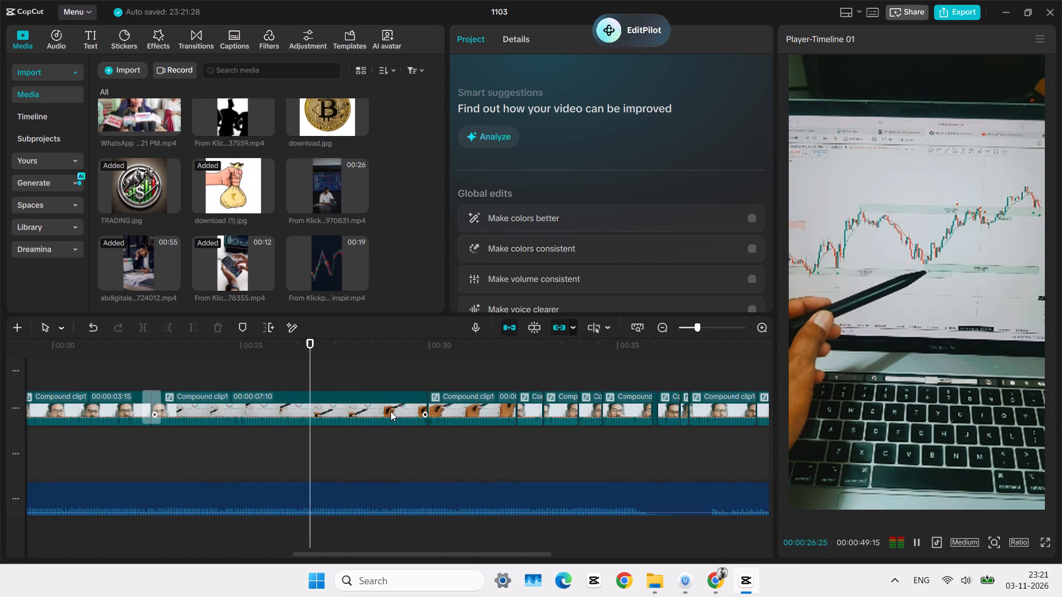
scroll(391, 411, up, 1)
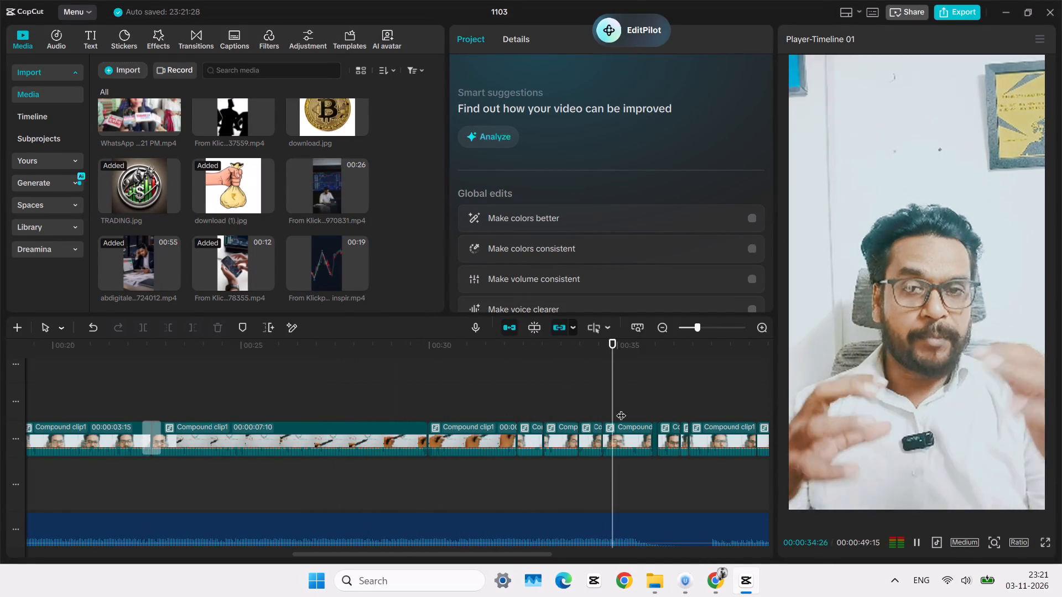
ctrl+scroll(630, 409, down, 6)
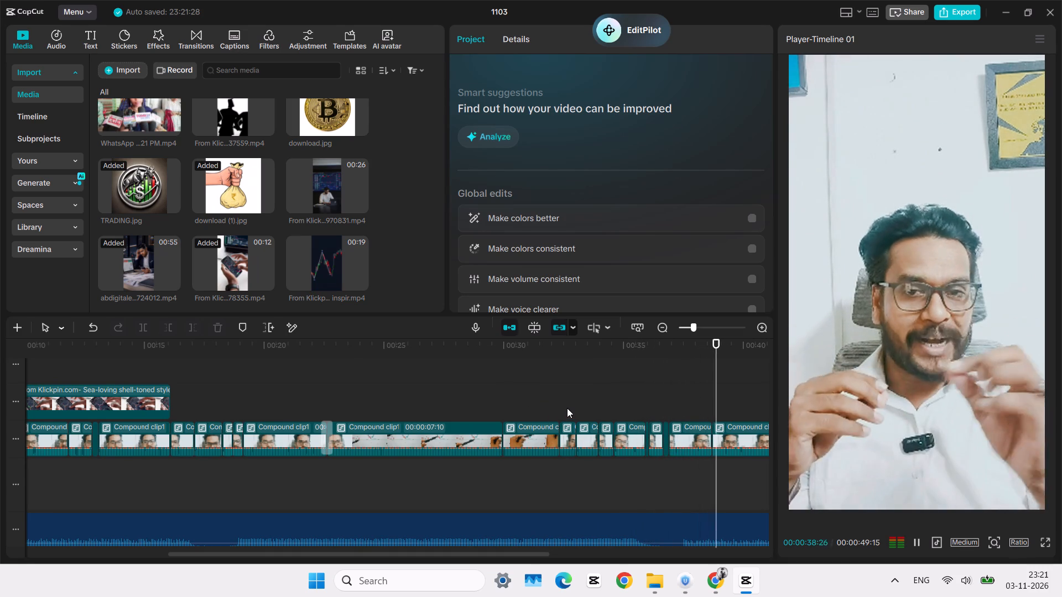
ctrl+scroll(695, 381, down, 3)
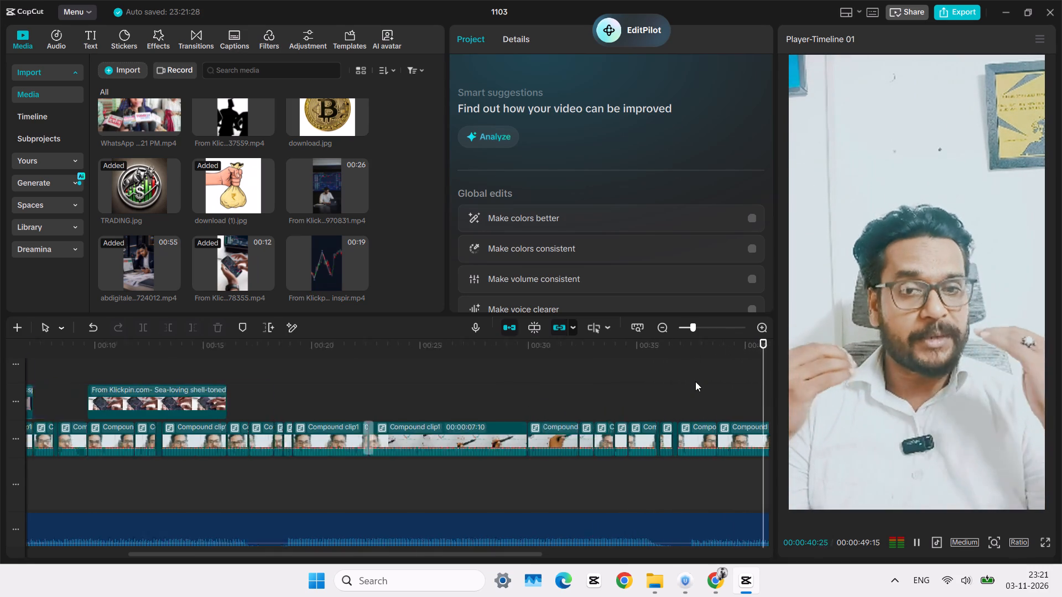
ctrl+scroll(695, 381, down, 6)
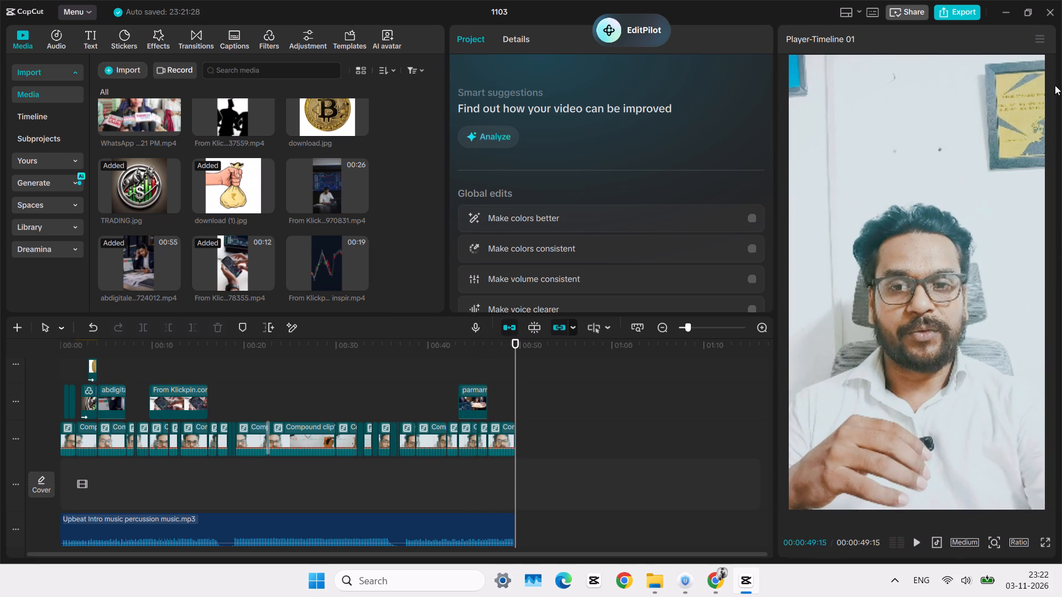
Close project 1103 and every other open window, including Downloads, the browser windows and UrbanVPN, down to the desktop.
click(1048, 0)
click(1048, 11)
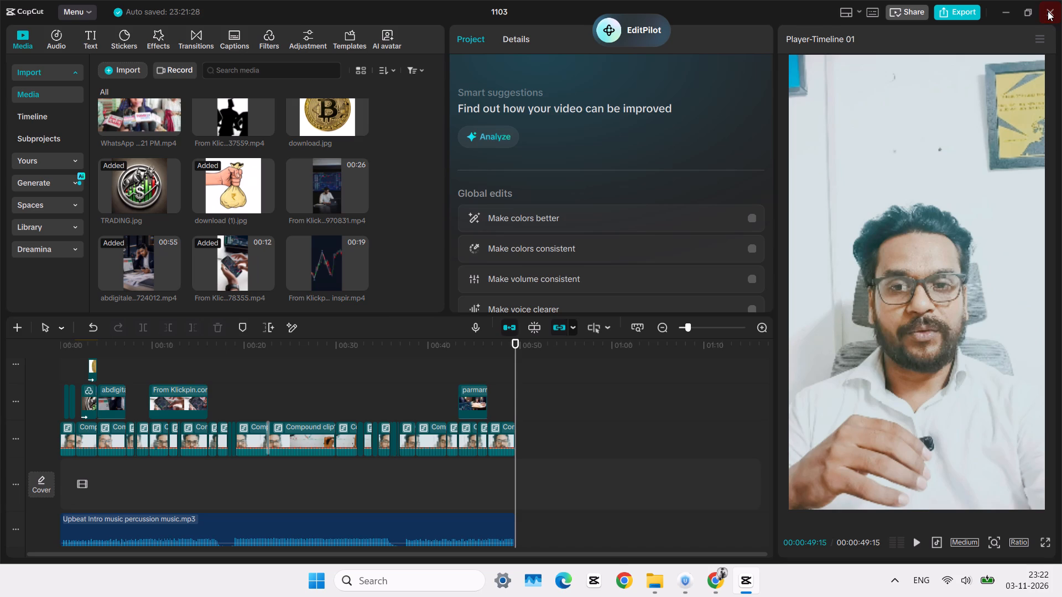
triple_click(1048, 11)
click(1048, 11)
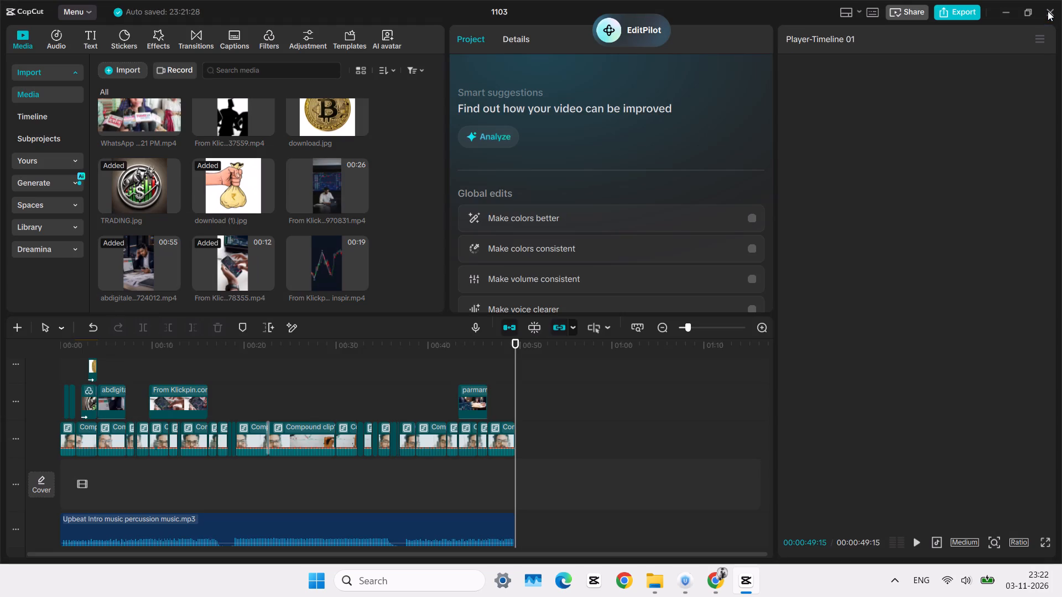
double_click(1048, 11)
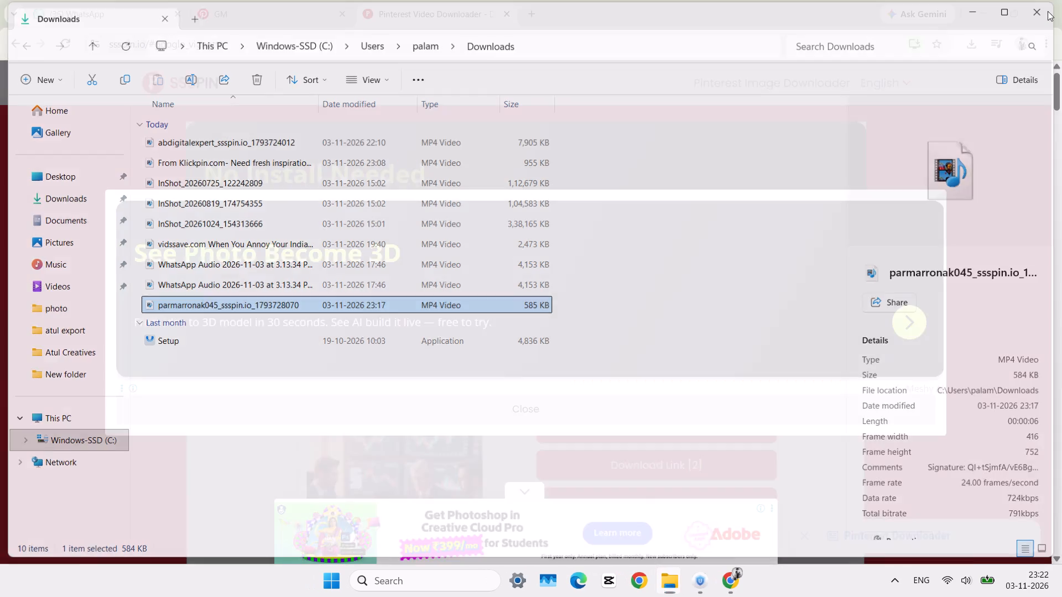
triple_click(1048, 11)
click(1048, 11)
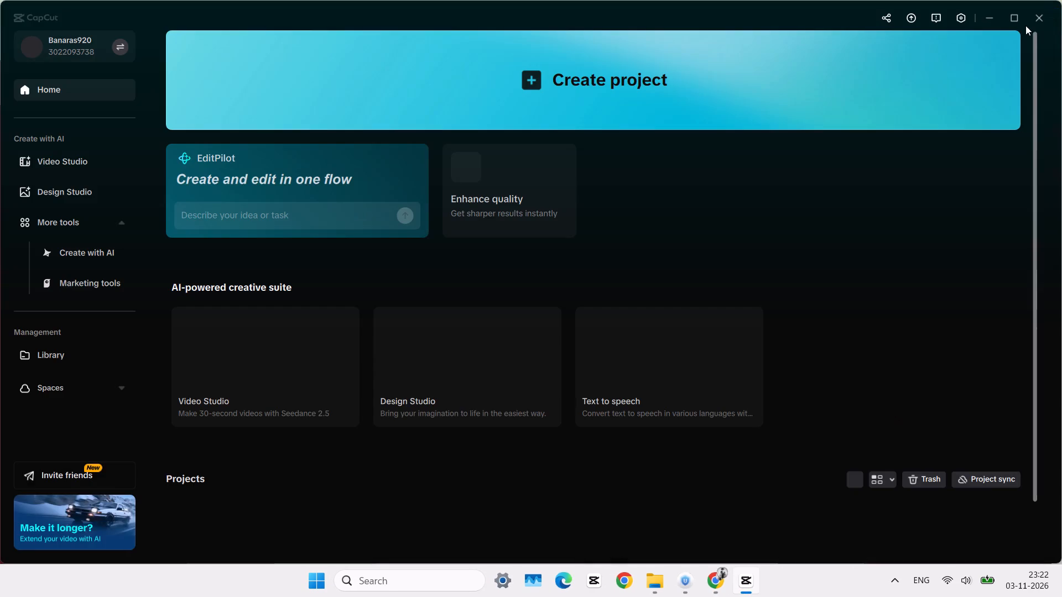
double_click(1044, 19)
double_click(1041, 17)
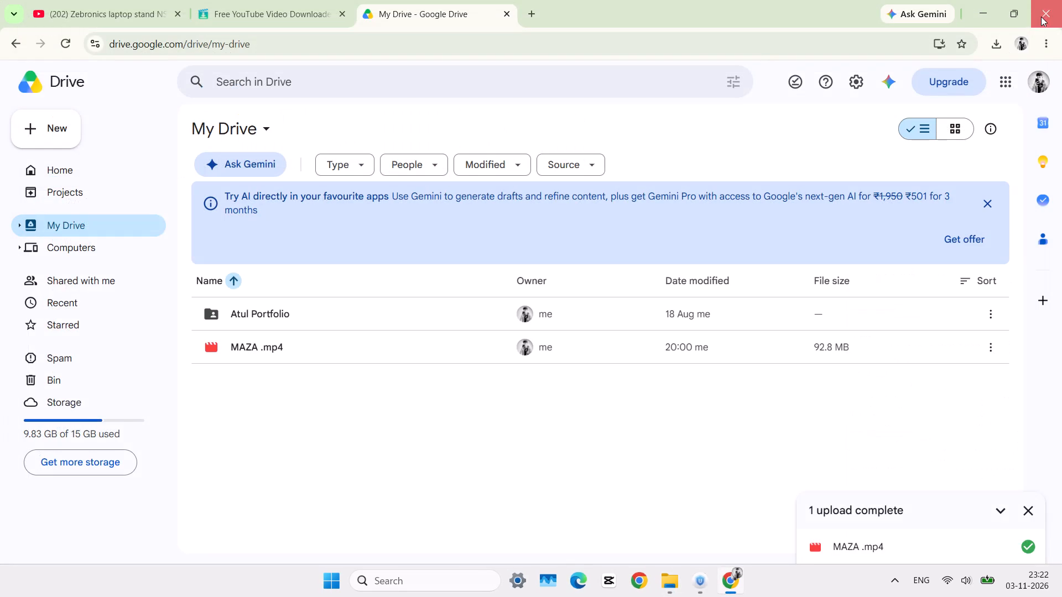
double_click(1041, 17)
double_click(792, 91)
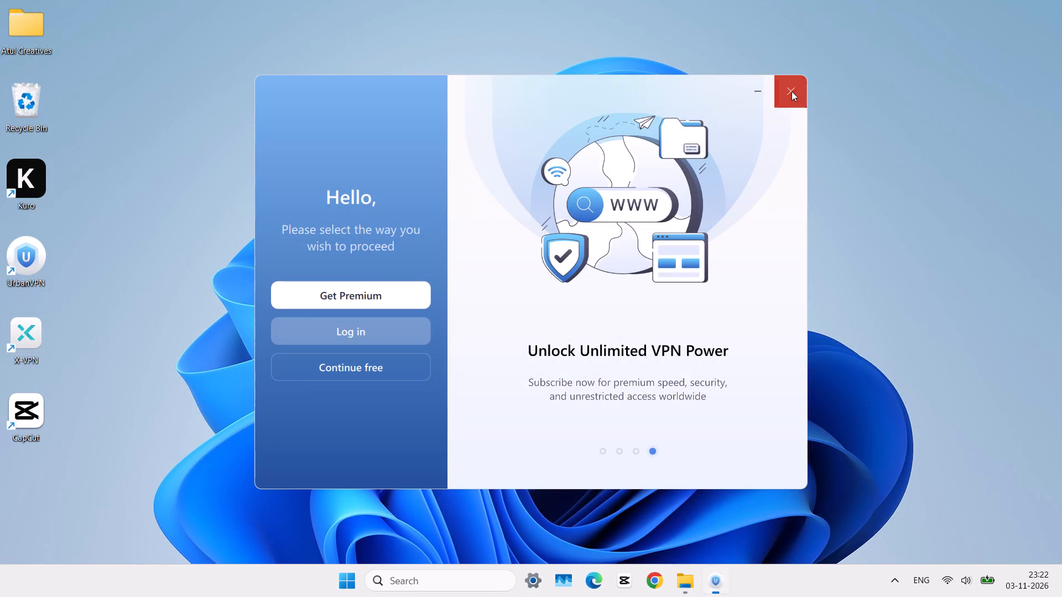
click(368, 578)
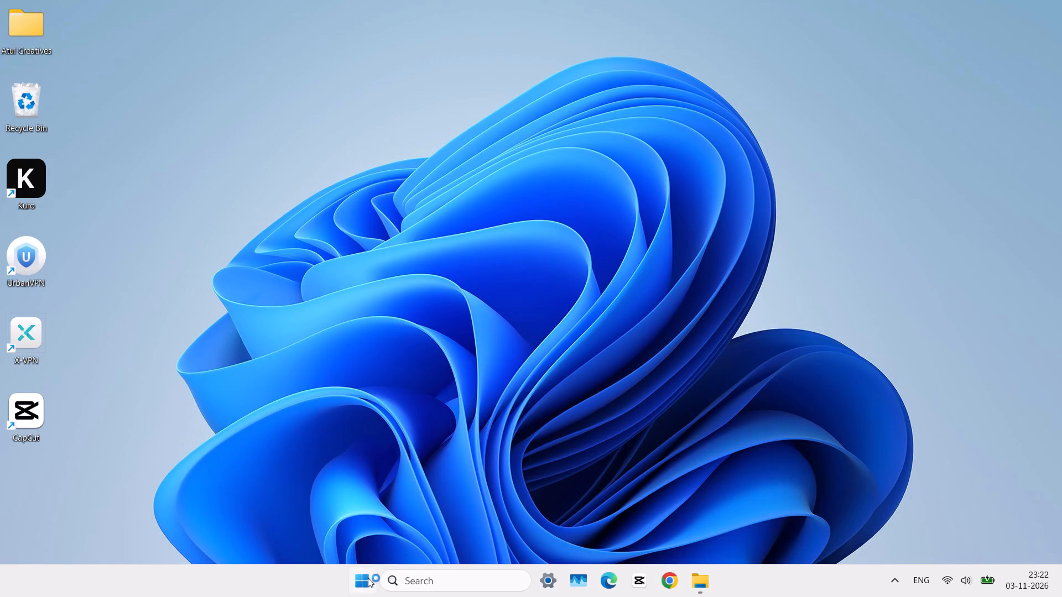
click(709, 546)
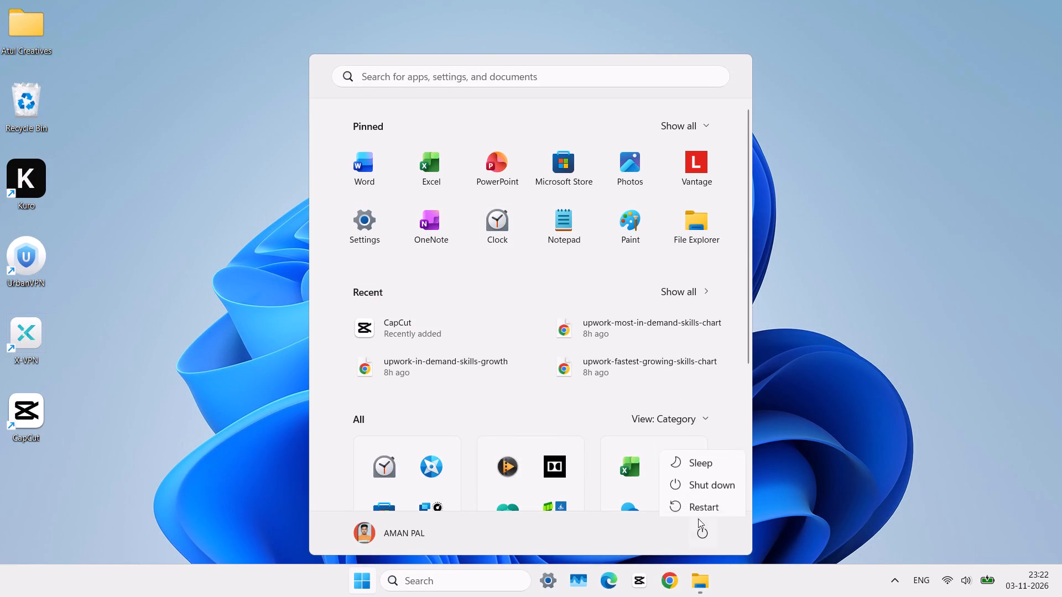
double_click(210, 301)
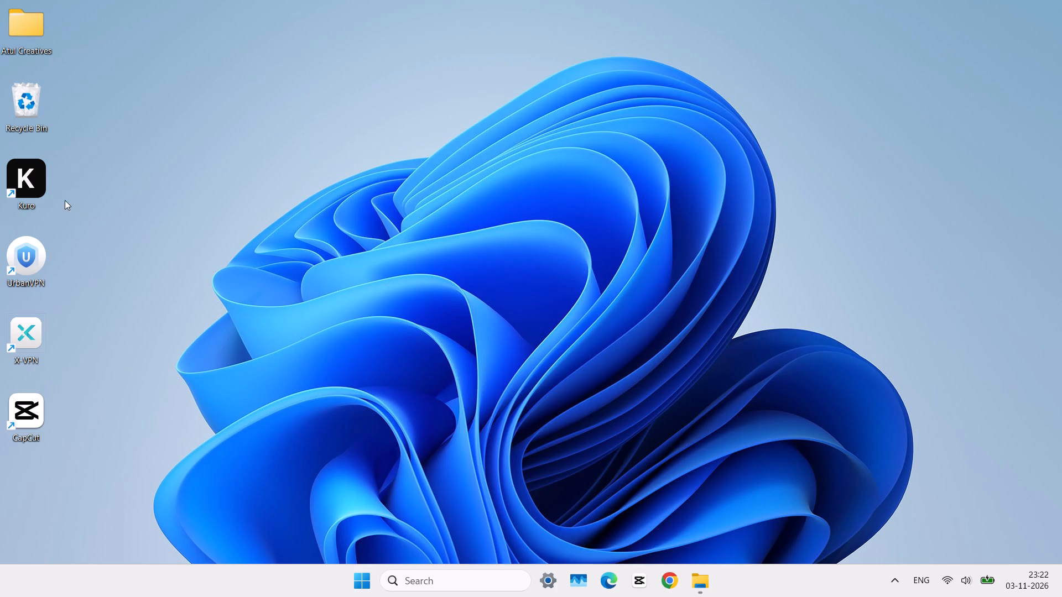
Launch the Kuro app from the desktop.
double_click(40, 191)
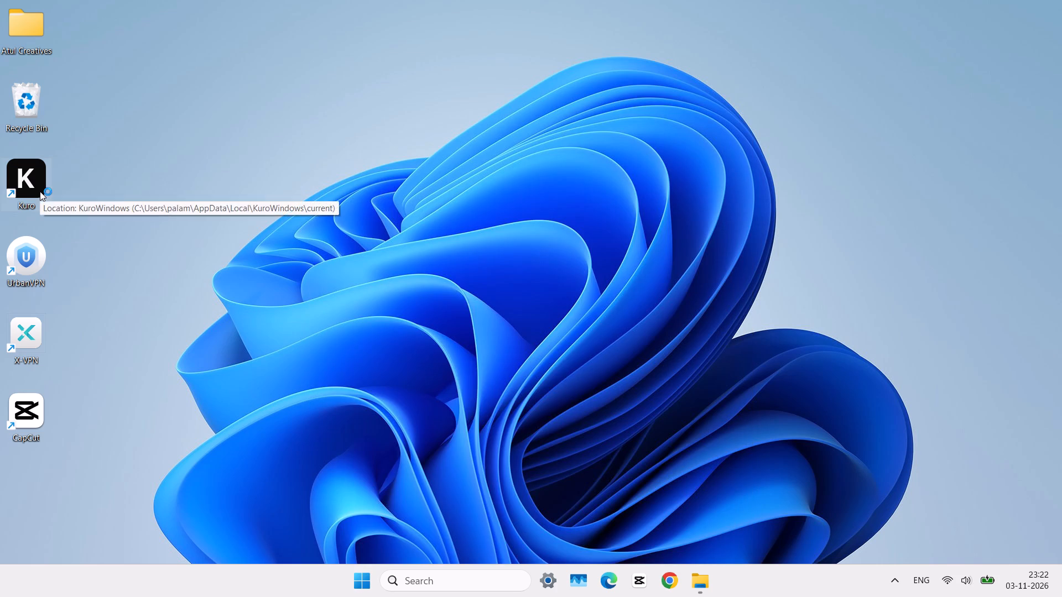
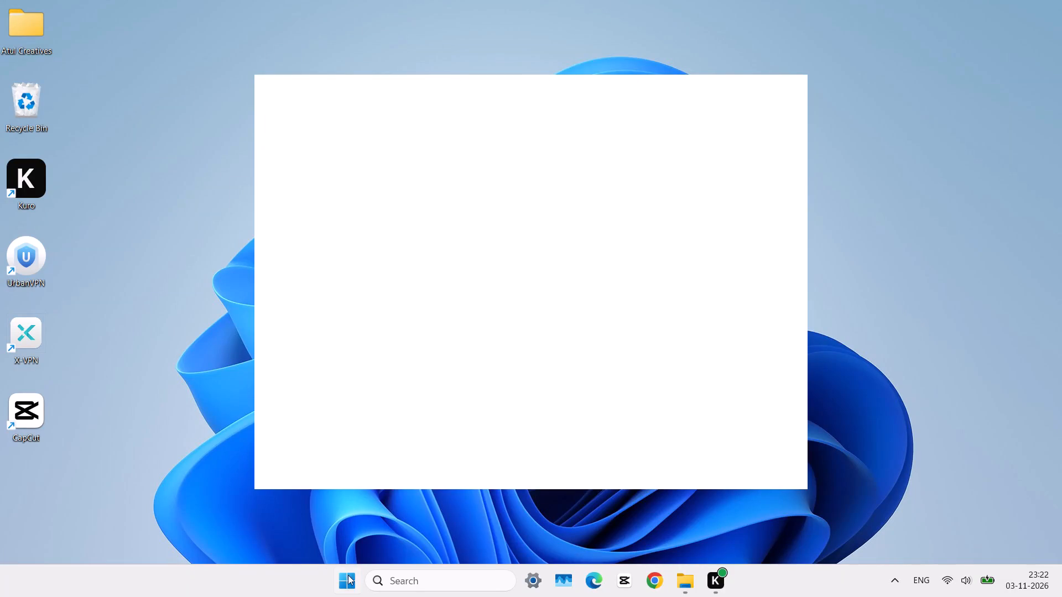
Bring up the Windows power options for sleep, shut down or restart.
click(348, 580)
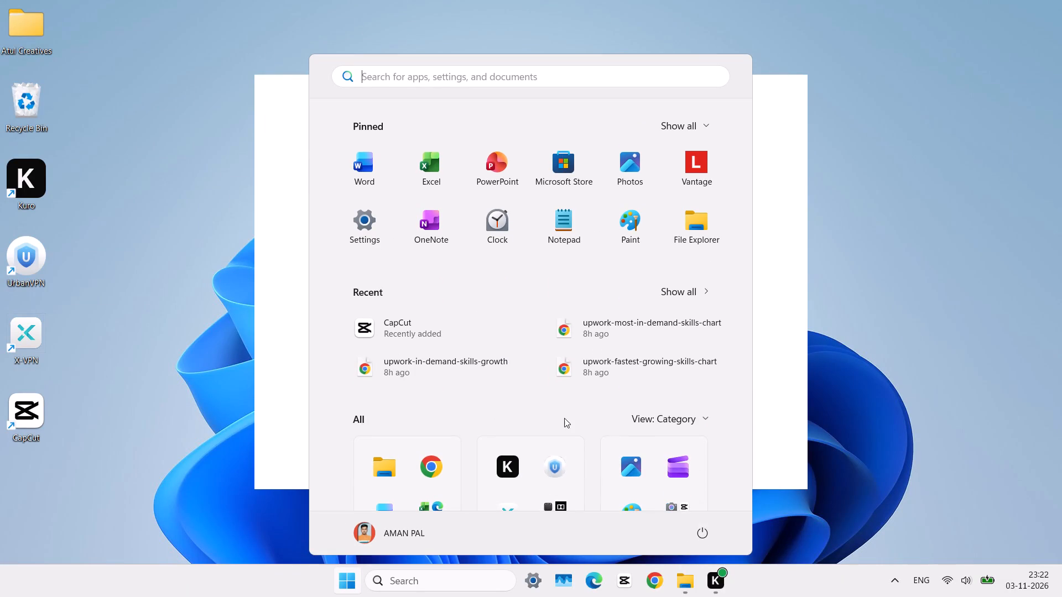
click(717, 533)
click(712, 534)
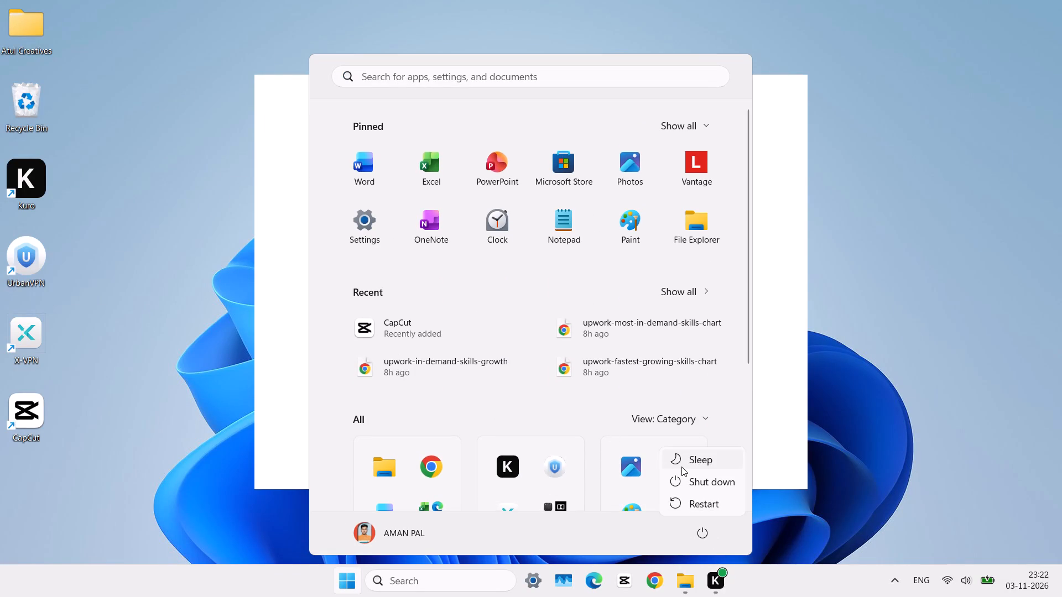